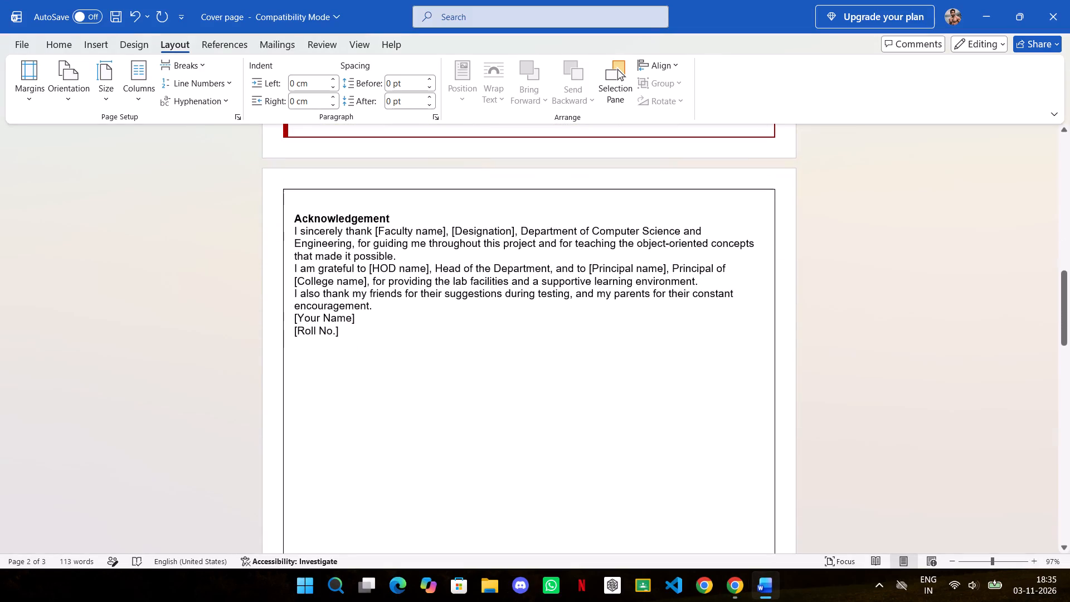
scroll(461, 375, "up", 1)
left_click_drag(293, 215, 294, 215)
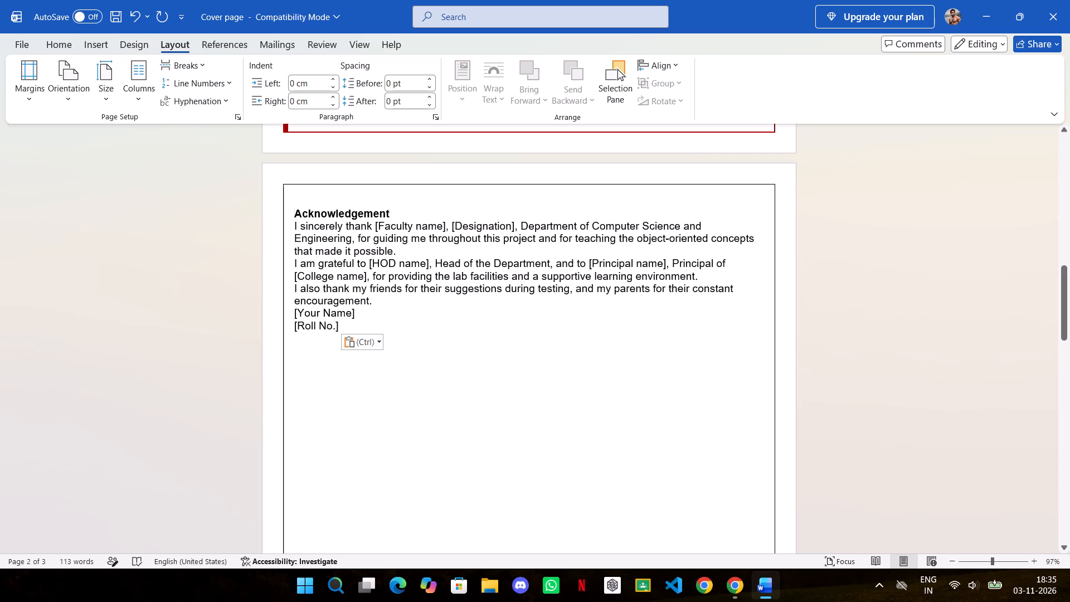
left_click_drag(294, 215, 425, 214)
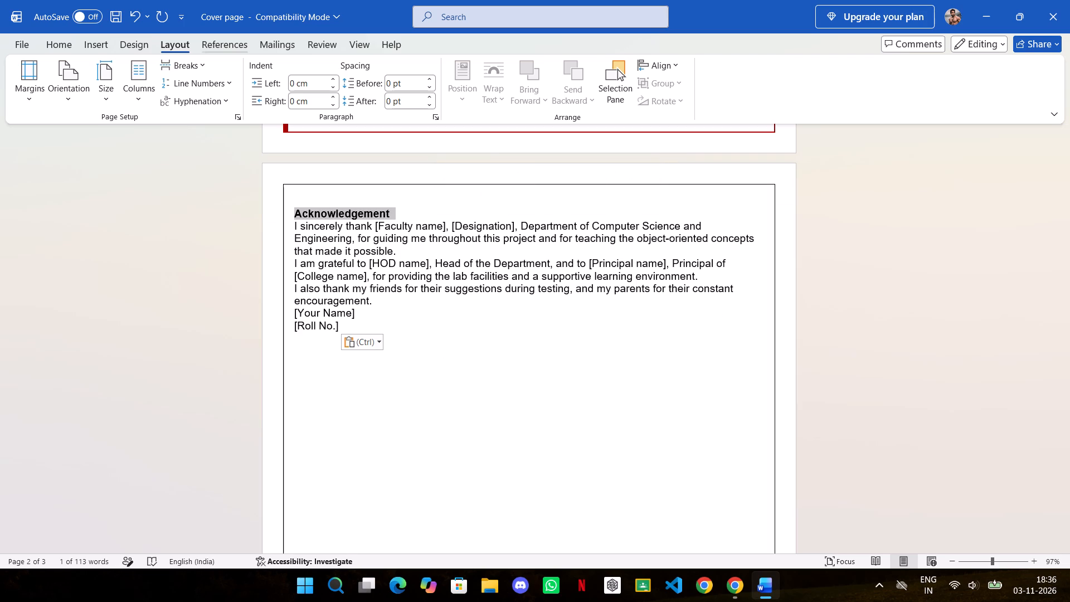
left_click(47, 44)
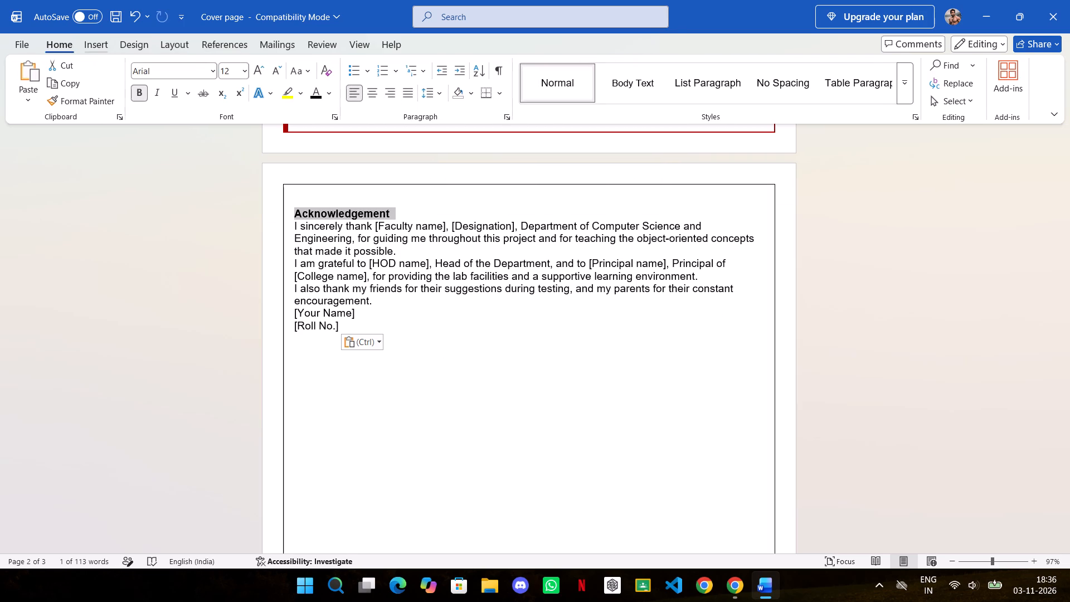
left_click(912, 91)
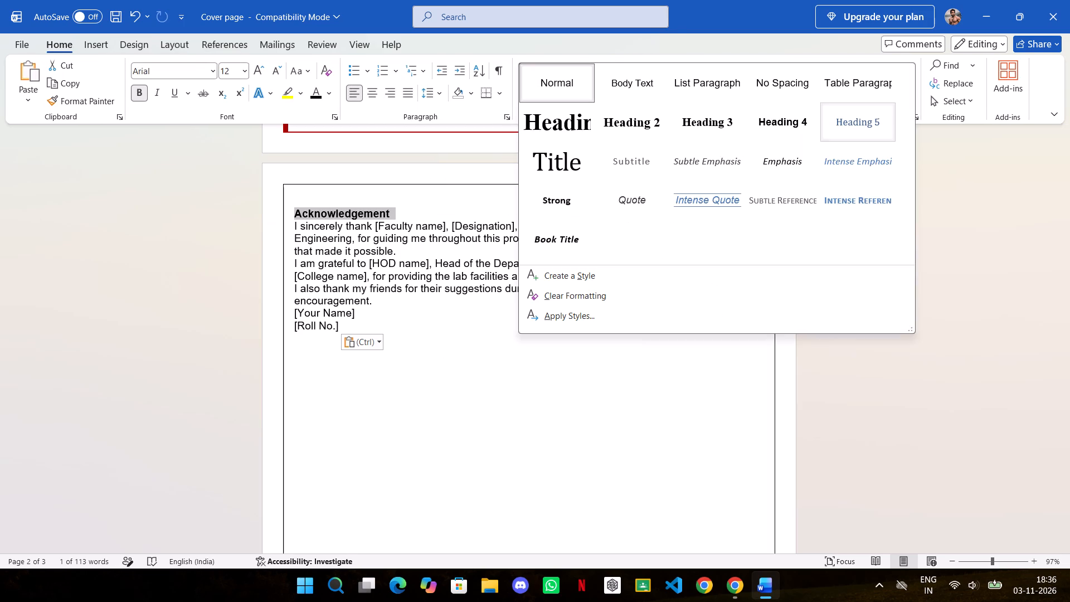
left_click(558, 161)
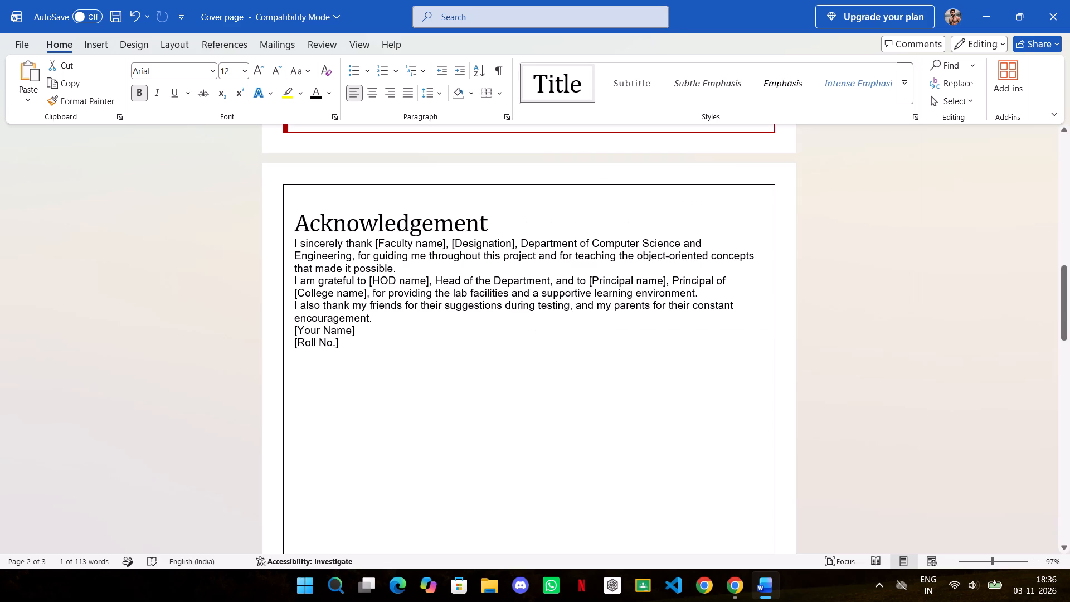
left_click(517, 220)
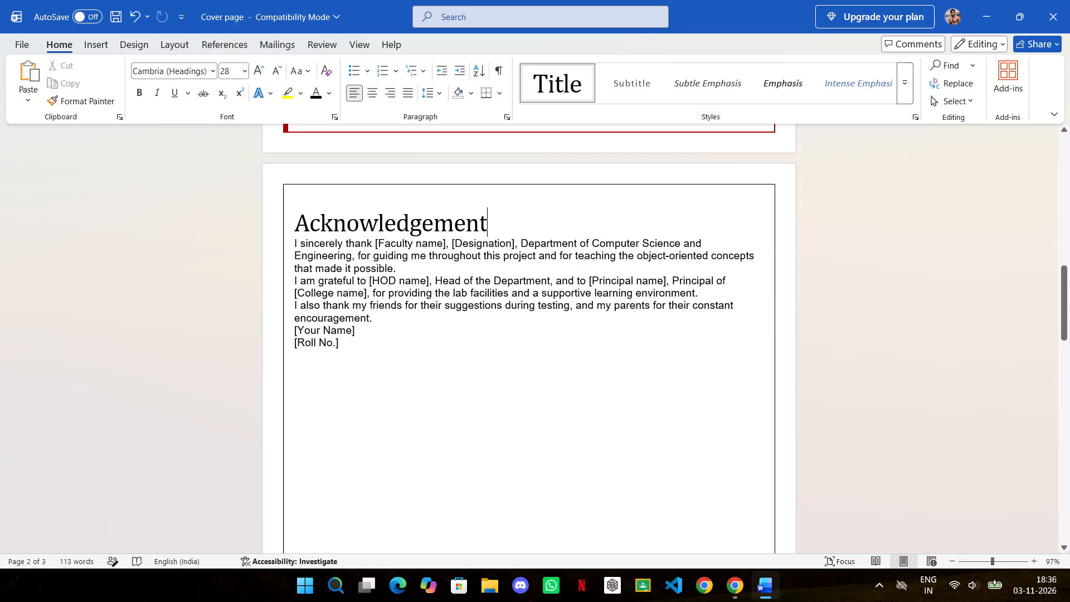
Replace the [Faculty name] placeholder in the first Acknowledgement sentence with the faculty member's name.
left_click(445, 246)
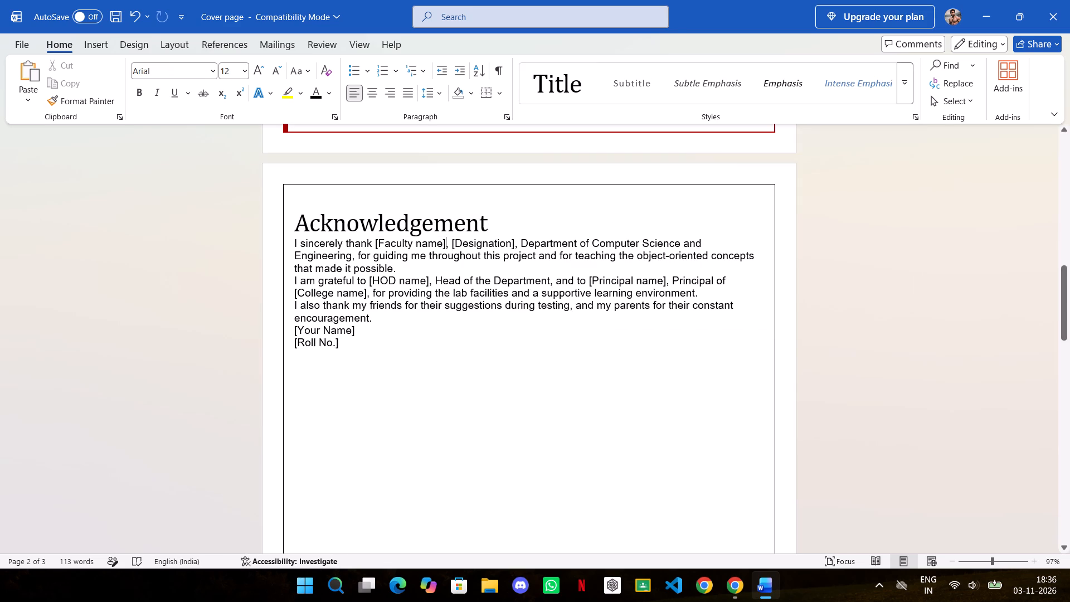
key("BackSpace")
key("BackSpace")
key("BackSpace")
key("BackSpace")
key("BackSpace")
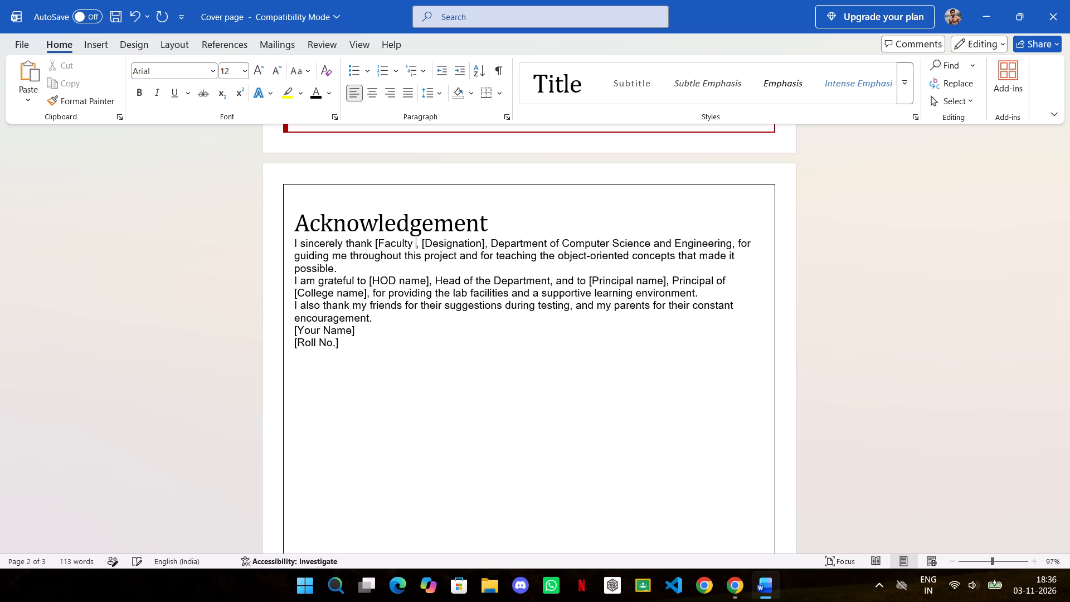
key("BackSpace")
key("BackSpace")
key("BackSpace")
key("BackSpace")
key("BackSpace")
key("BackSpace")
key("BackSpace")
key("BackSpace")
key("BackSpace")
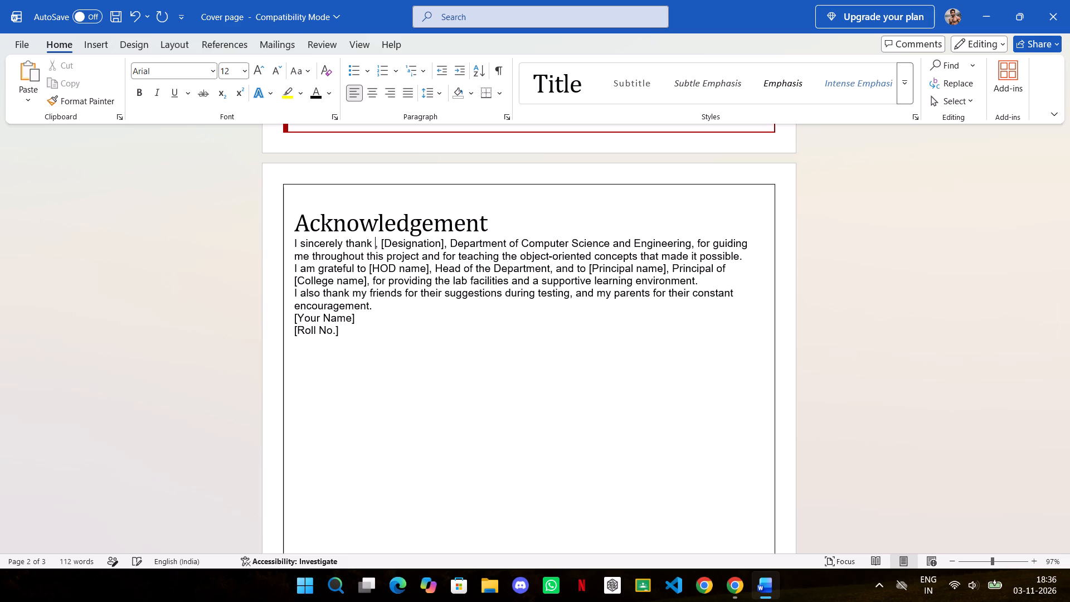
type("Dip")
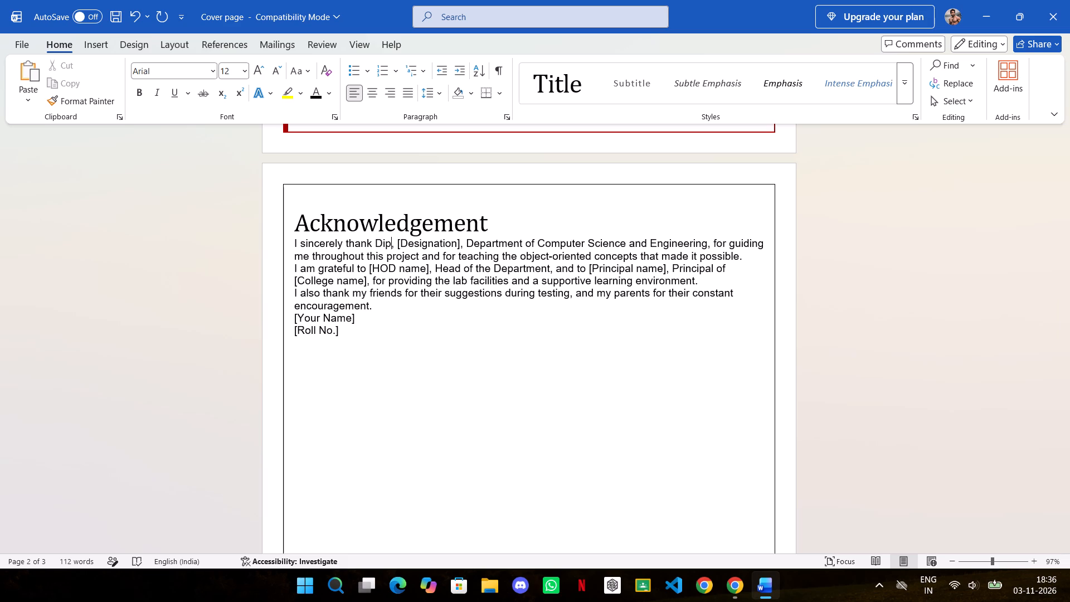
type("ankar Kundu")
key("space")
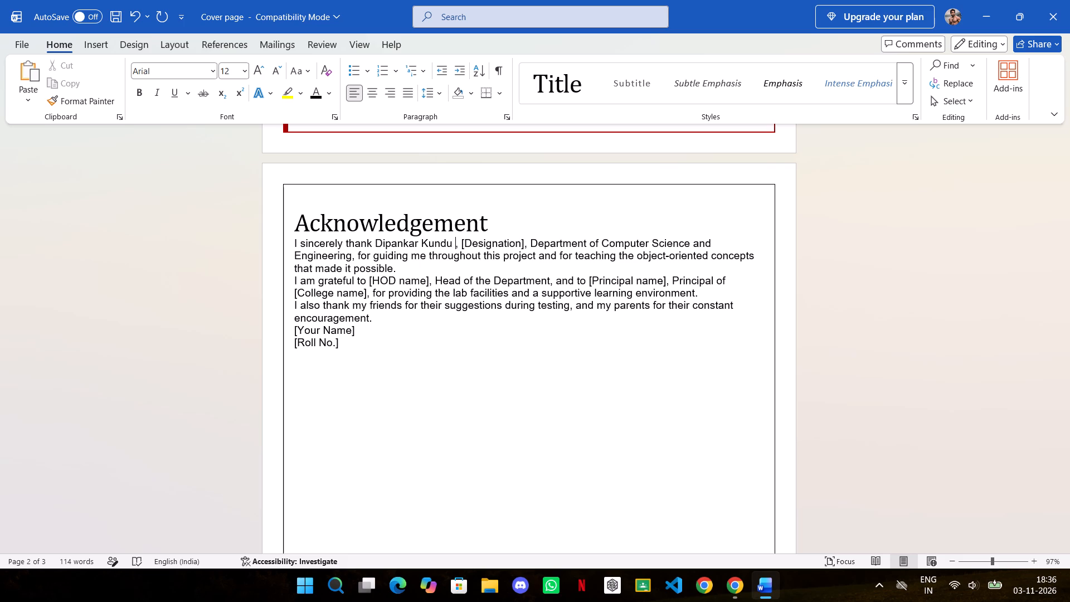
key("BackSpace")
Delete the [Designation] placeholder and its trailing comma so the faculty name leads directly into the department.
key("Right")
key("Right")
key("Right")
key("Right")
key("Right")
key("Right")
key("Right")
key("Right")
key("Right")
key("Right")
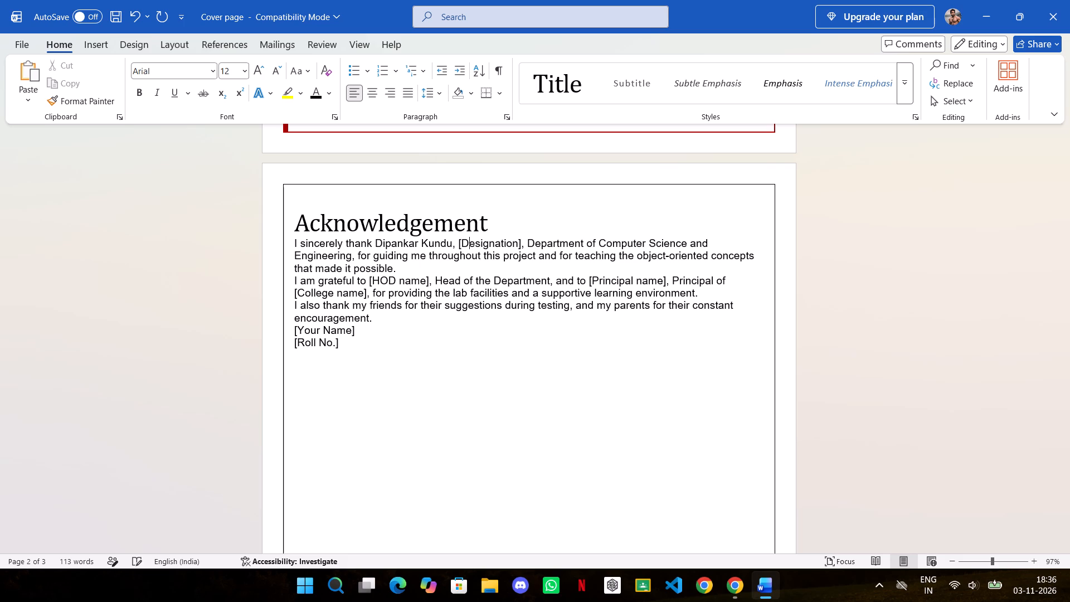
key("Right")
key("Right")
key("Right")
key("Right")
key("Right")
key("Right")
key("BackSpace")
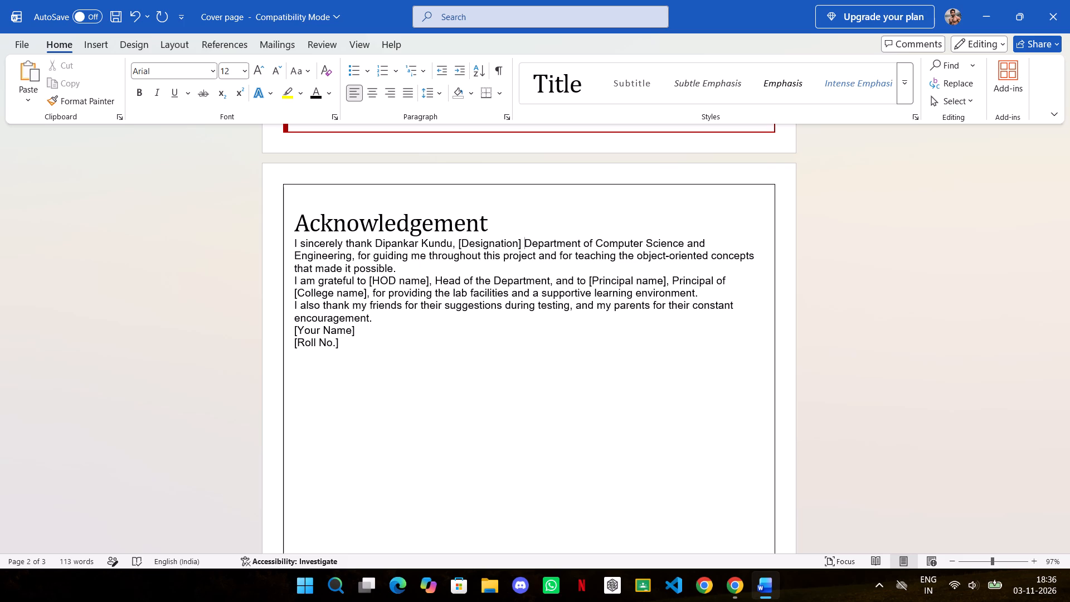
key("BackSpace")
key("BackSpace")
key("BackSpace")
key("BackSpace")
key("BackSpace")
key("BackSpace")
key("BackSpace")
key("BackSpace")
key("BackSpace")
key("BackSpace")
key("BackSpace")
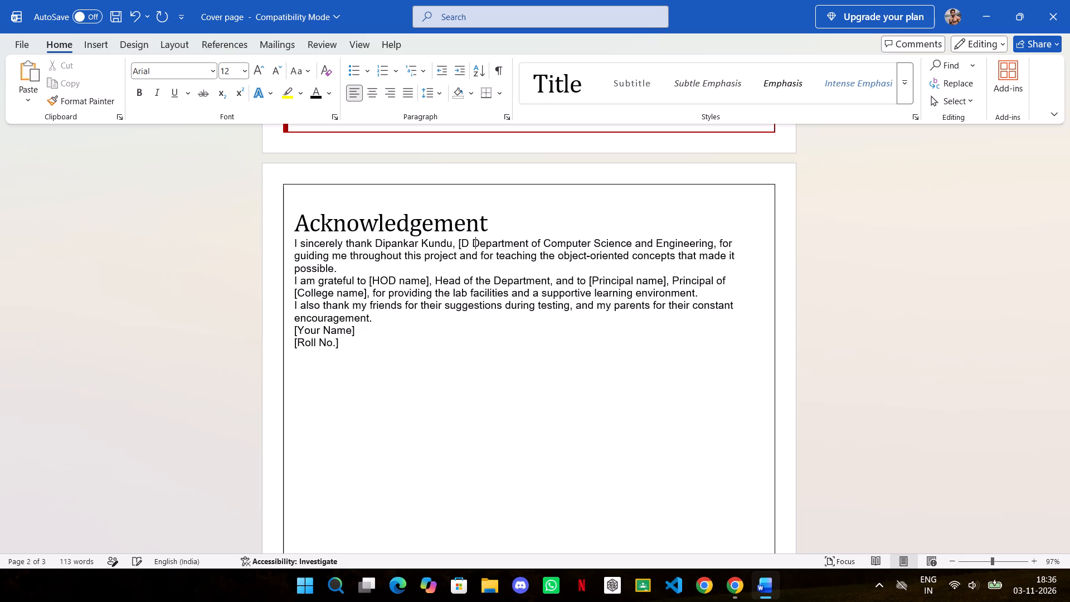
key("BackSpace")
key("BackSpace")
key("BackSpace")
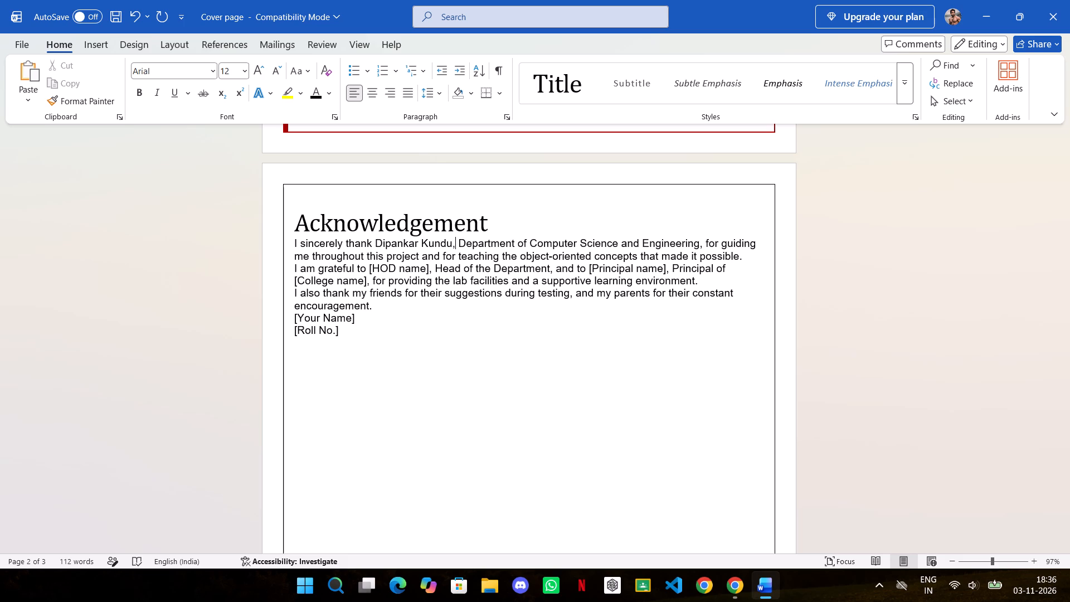
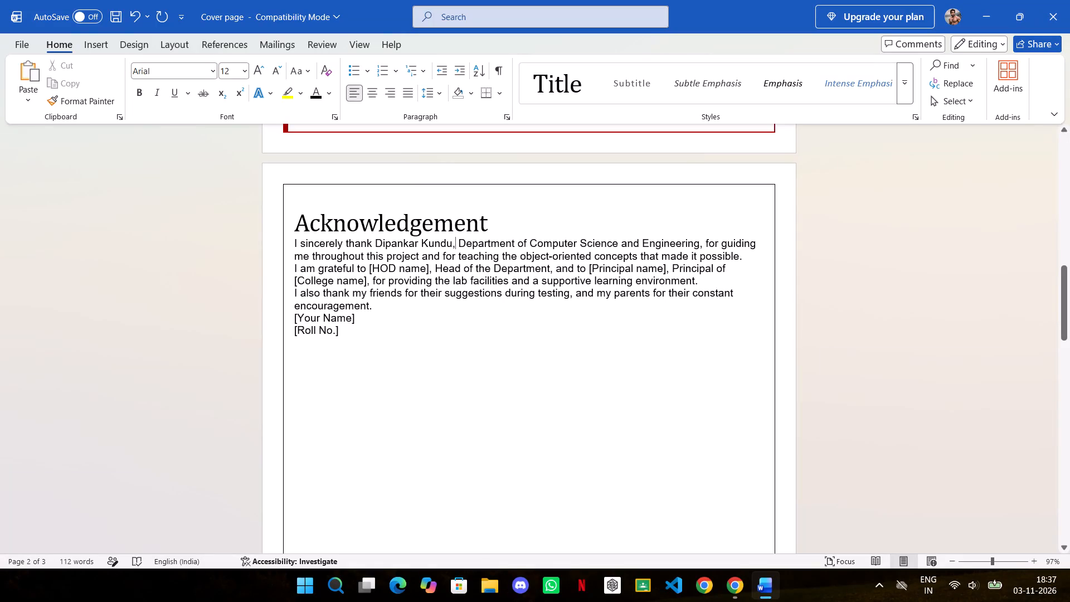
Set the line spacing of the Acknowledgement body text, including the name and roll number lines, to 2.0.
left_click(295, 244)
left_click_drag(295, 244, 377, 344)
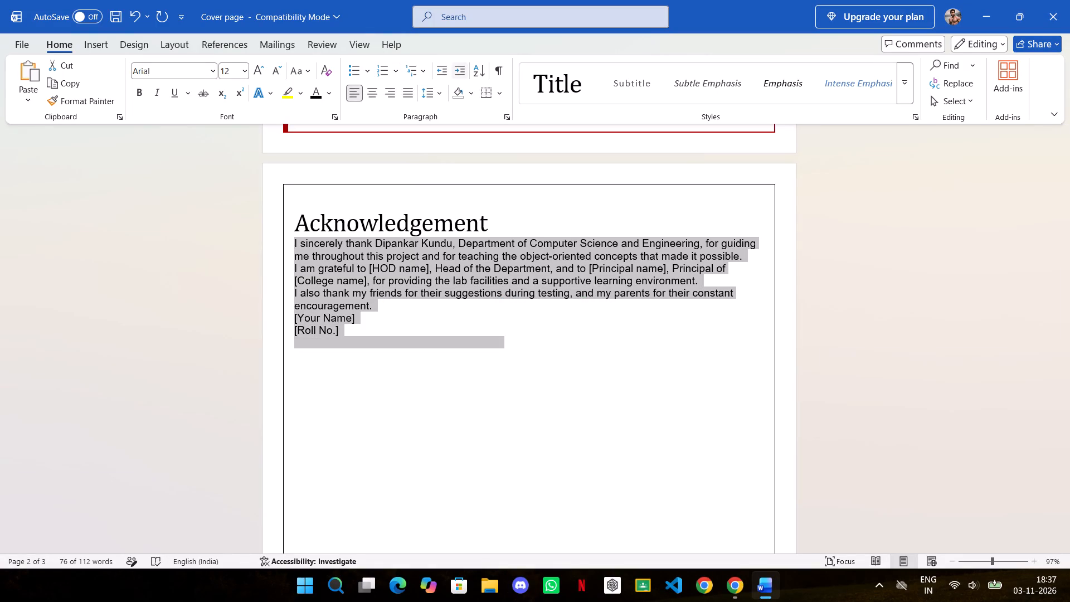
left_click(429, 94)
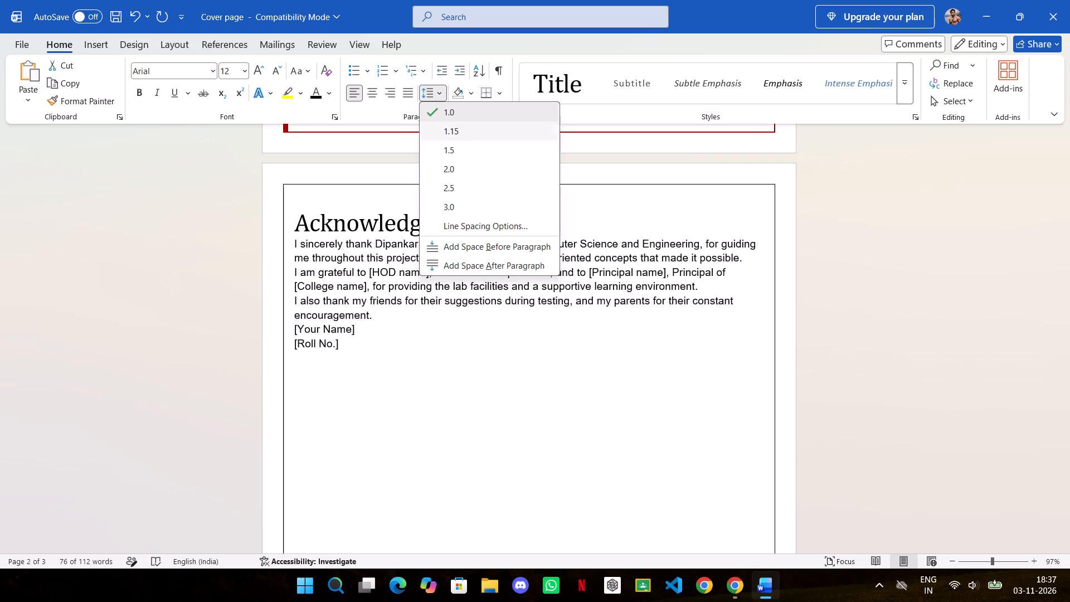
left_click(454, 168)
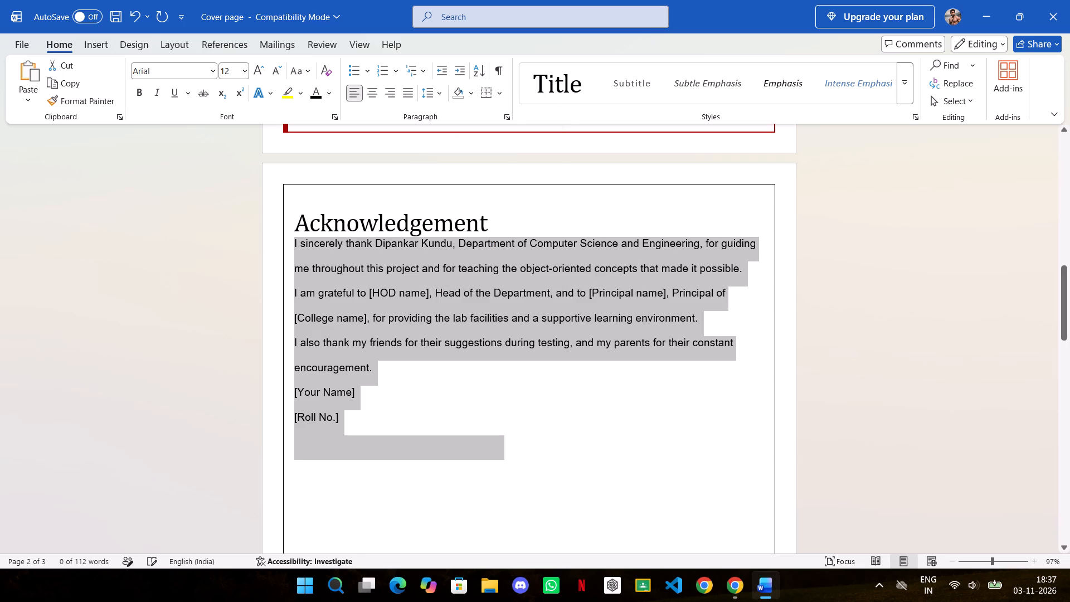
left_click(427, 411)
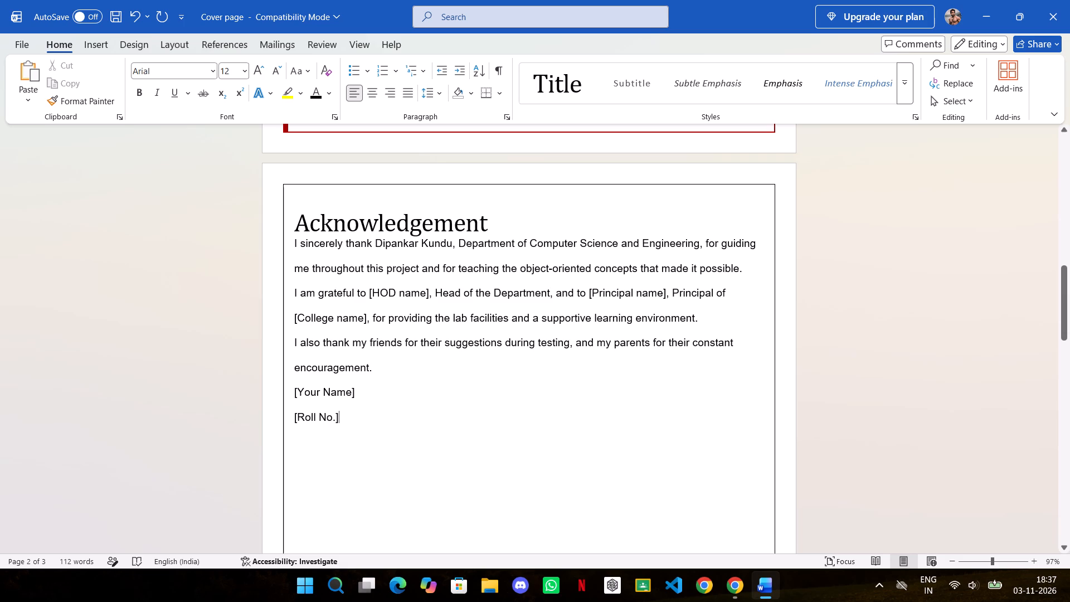
Delete the whole Acknowledgement section, heading and body text, so that page 2 is blank.
left_click(293, 292)
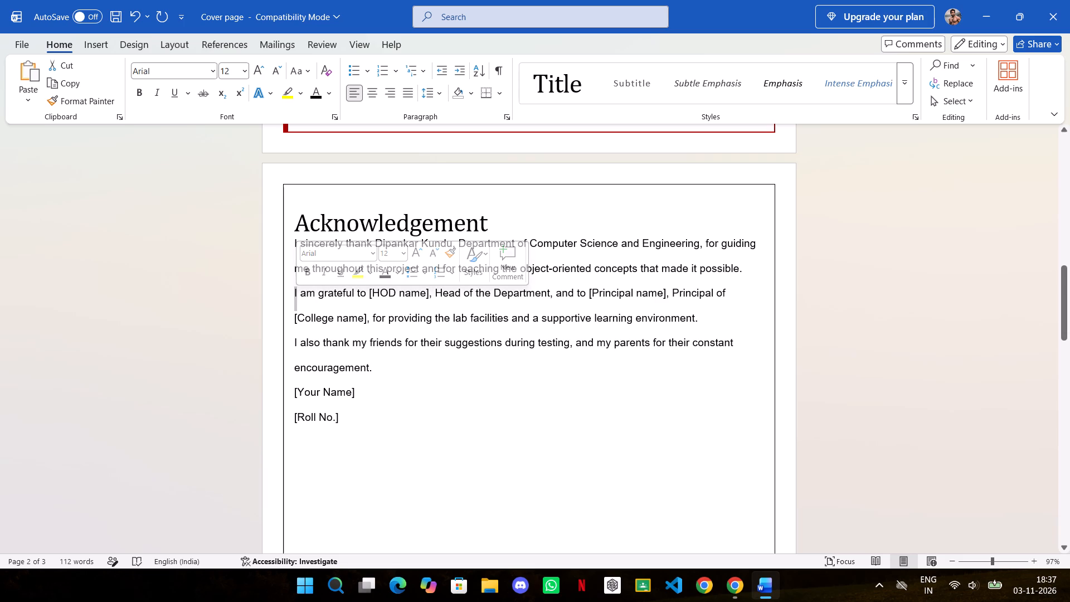
left_click_drag(373, 319, 378, 296)
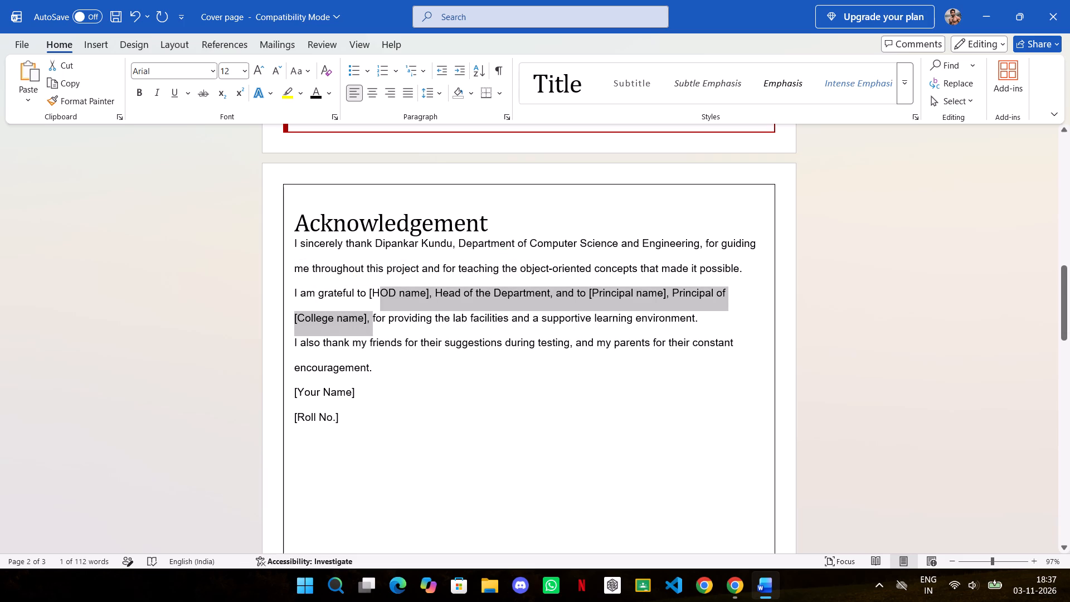
left_click_drag(378, 296, 378, 296)
left_click(376, 321)
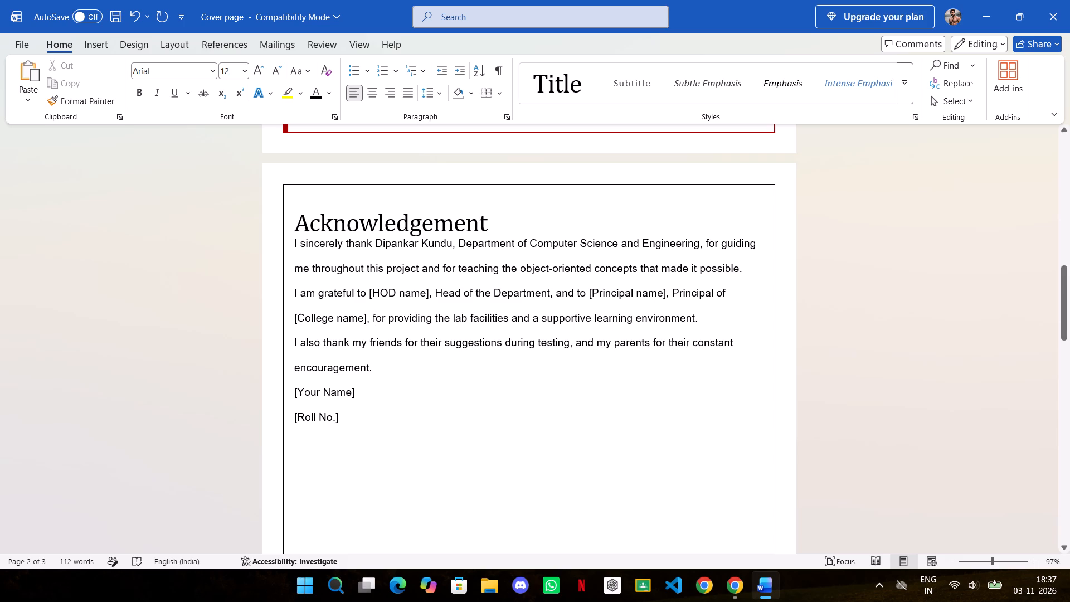
left_click_drag(296, 221, 383, 448)
key("BackSpace")
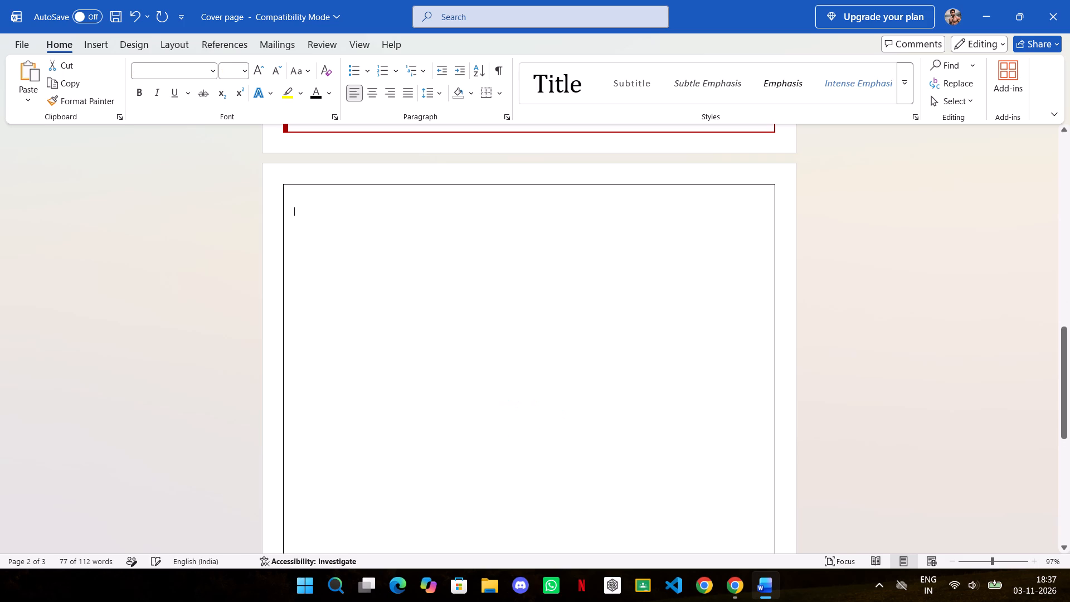
left_click(736, 592)
left_click(561, 352)
scroll(561, 352, "down", 3)
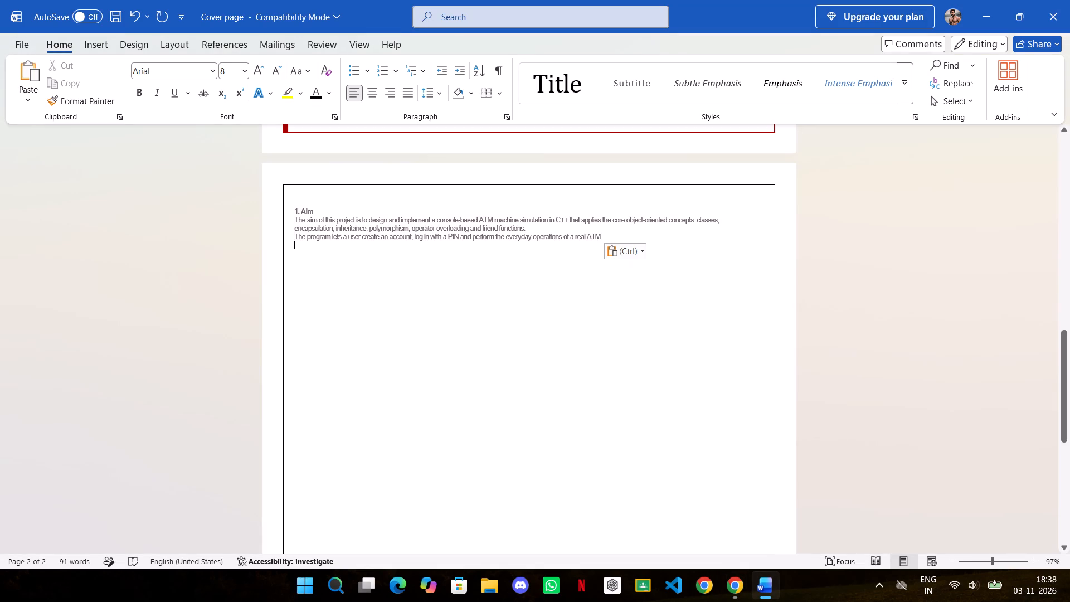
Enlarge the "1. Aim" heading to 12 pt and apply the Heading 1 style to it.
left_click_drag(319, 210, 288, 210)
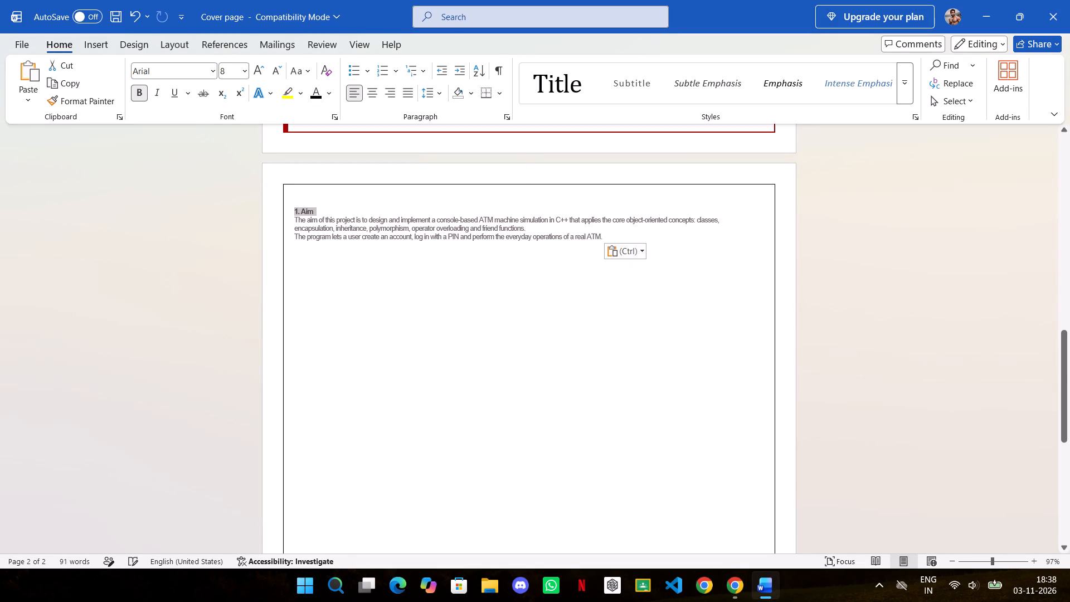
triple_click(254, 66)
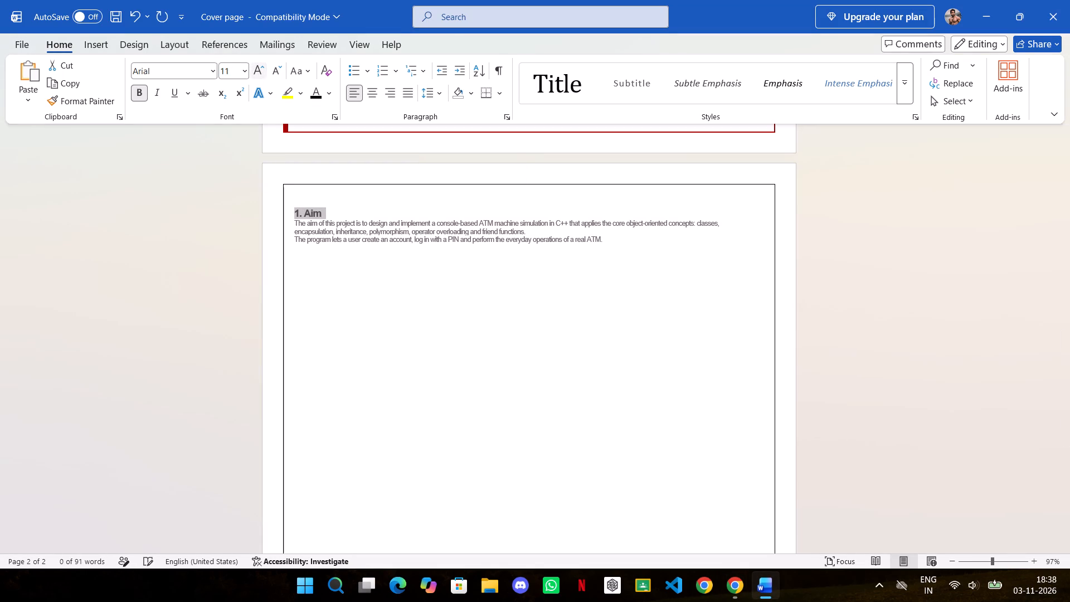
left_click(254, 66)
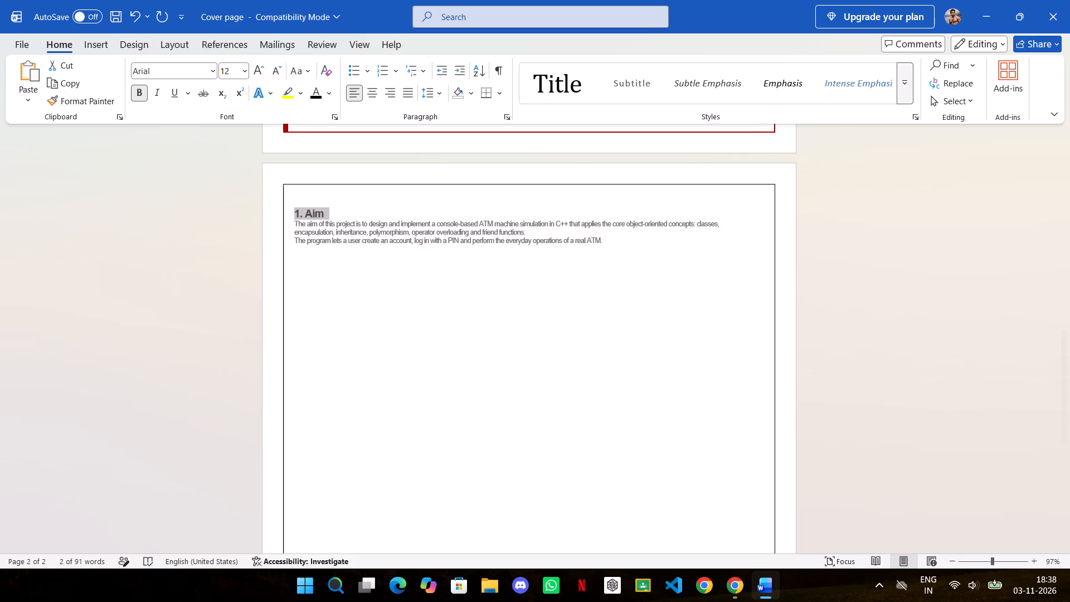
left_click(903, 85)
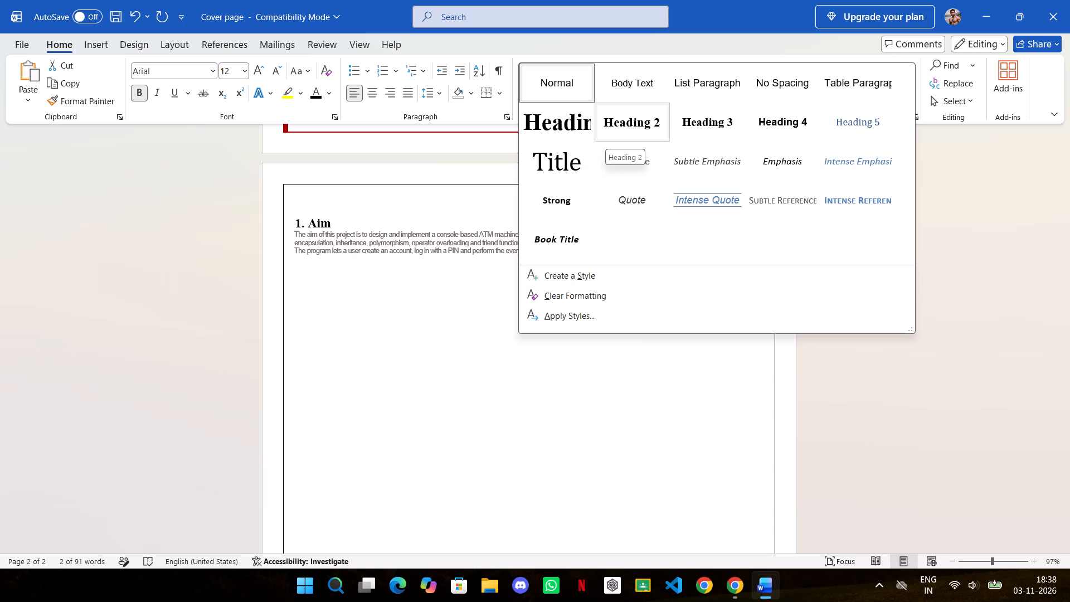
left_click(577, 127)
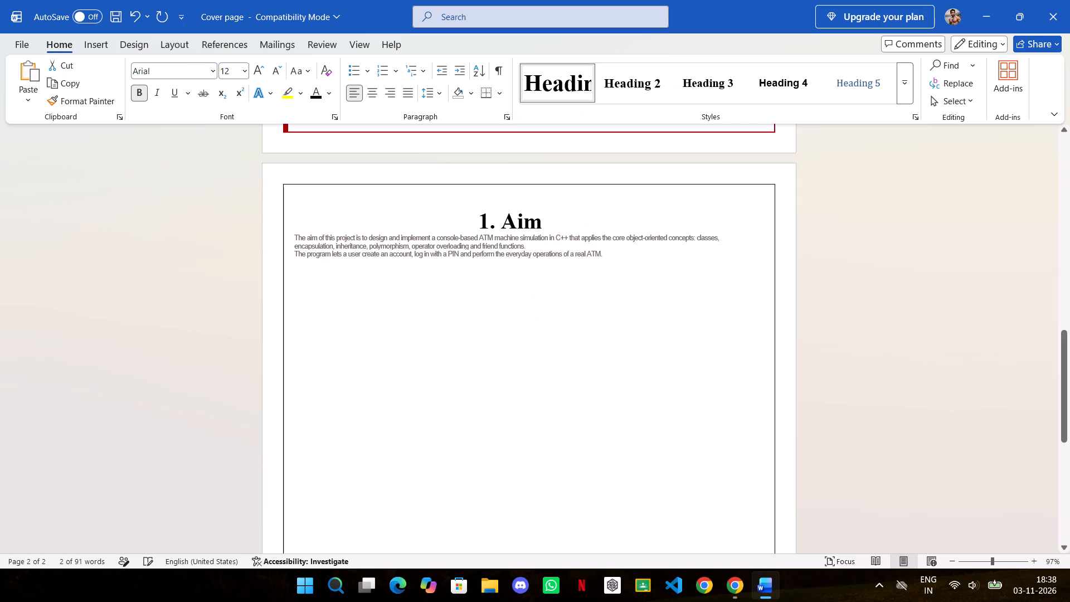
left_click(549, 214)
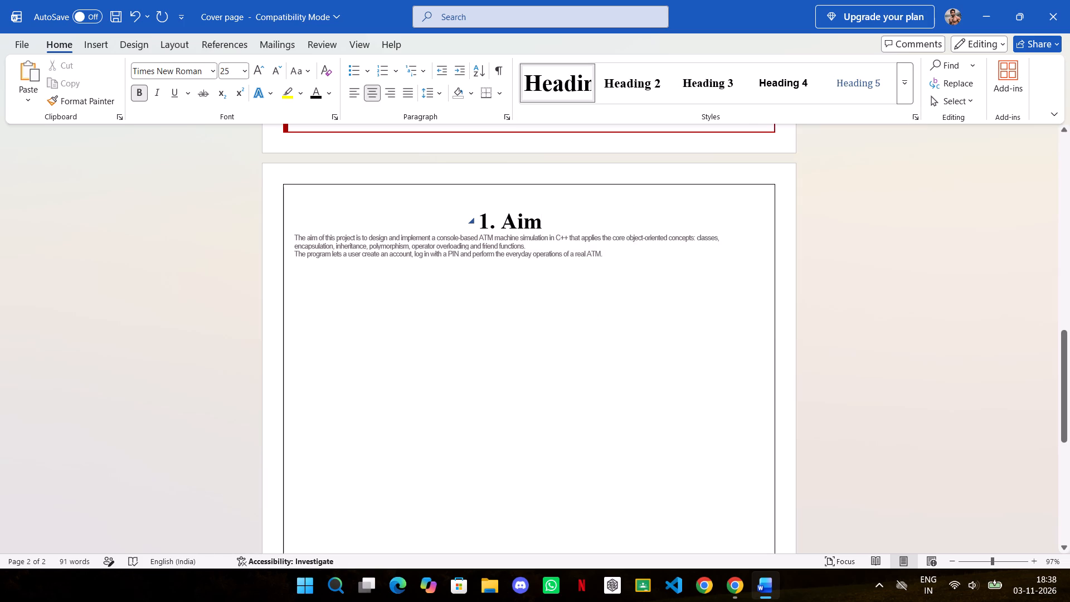
Apply the Heading 2 style to the "1. Aim" heading and enlarge it to 24 pt.
left_click(480, 217)
left_click_drag(480, 217, 547, 222)
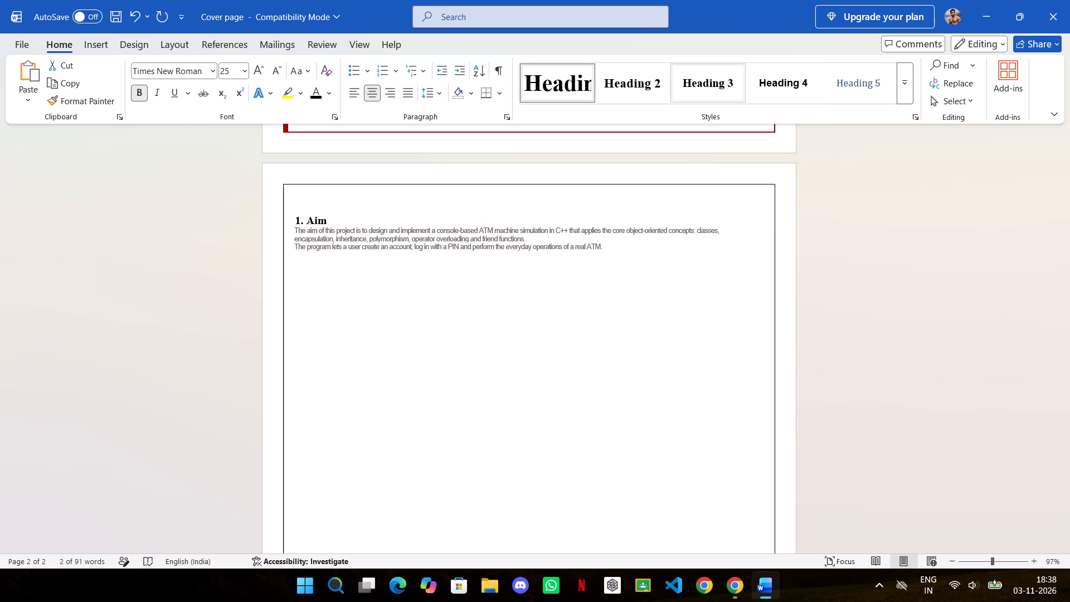
left_click(641, 79)
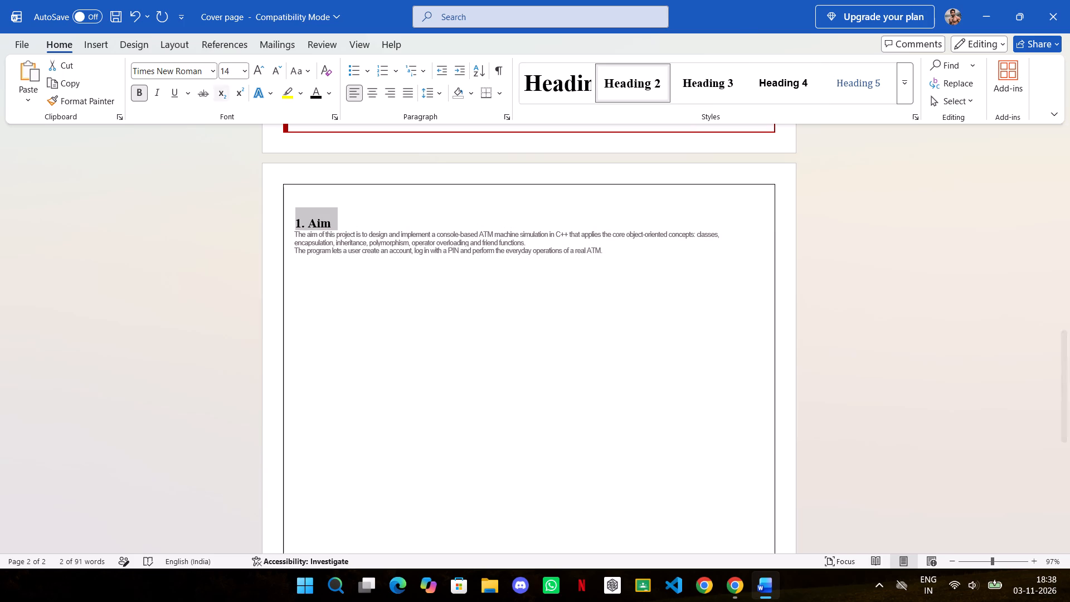
triple_click(259, 69)
left_click(259, 69)
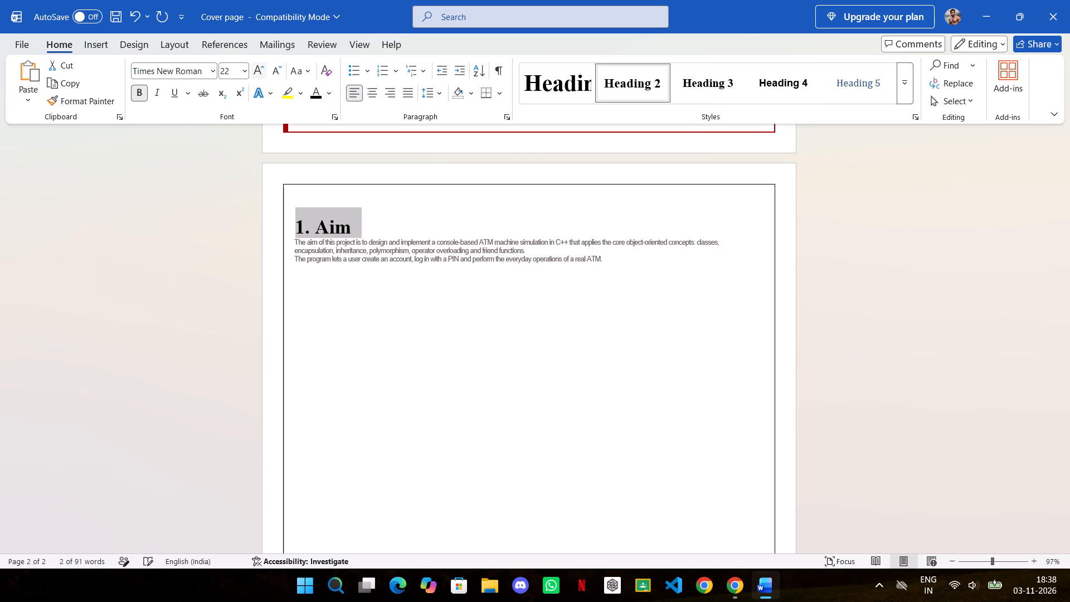
left_click(259, 69)
left_click(398, 222)
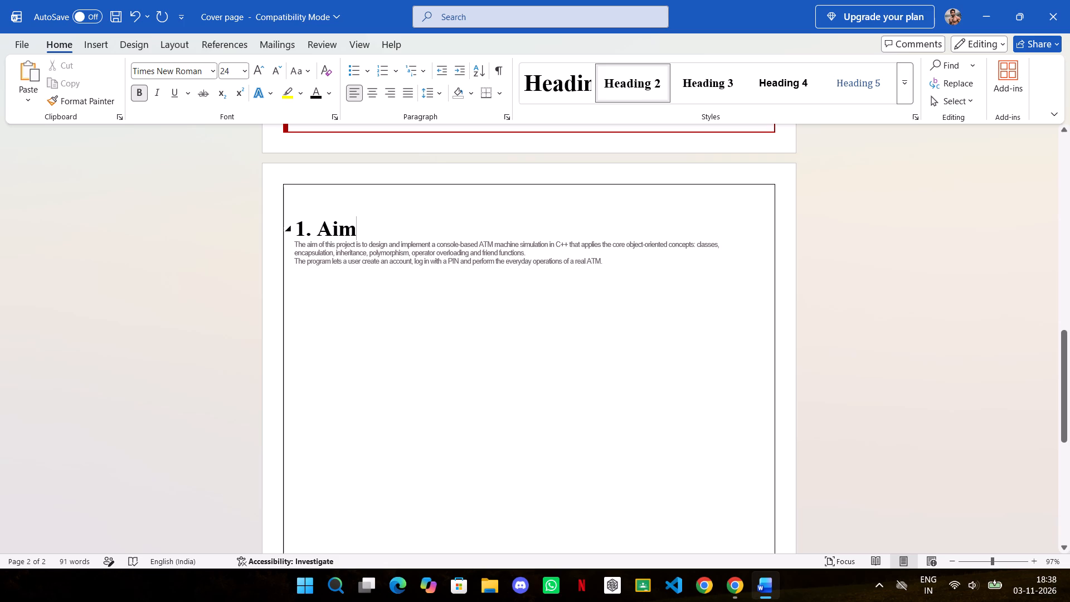
Remove the extra offset before the Aim heading and delete its "1." number so it reads only "Aim".
left_click(299, 226)
key("BackSpace")
key("BackSpace")
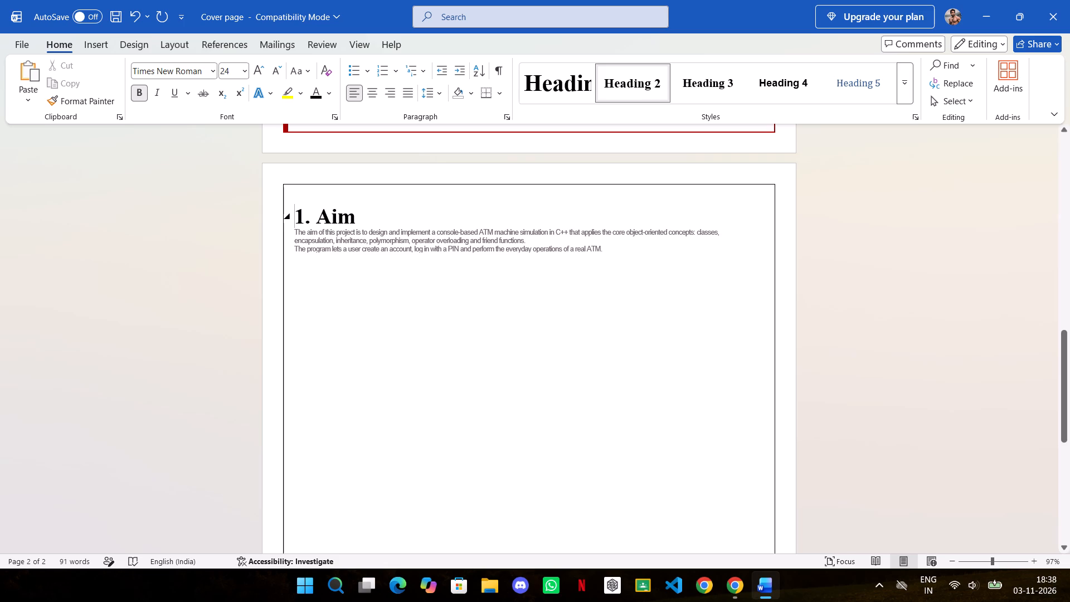
left_click(318, 213)
key("BackSpace")
key("BackSpace")
key("BackSpace")
Enlarge the two body paragraphs under the Aim heading to 12 pt.
left_click_drag(294, 232, 655, 260)
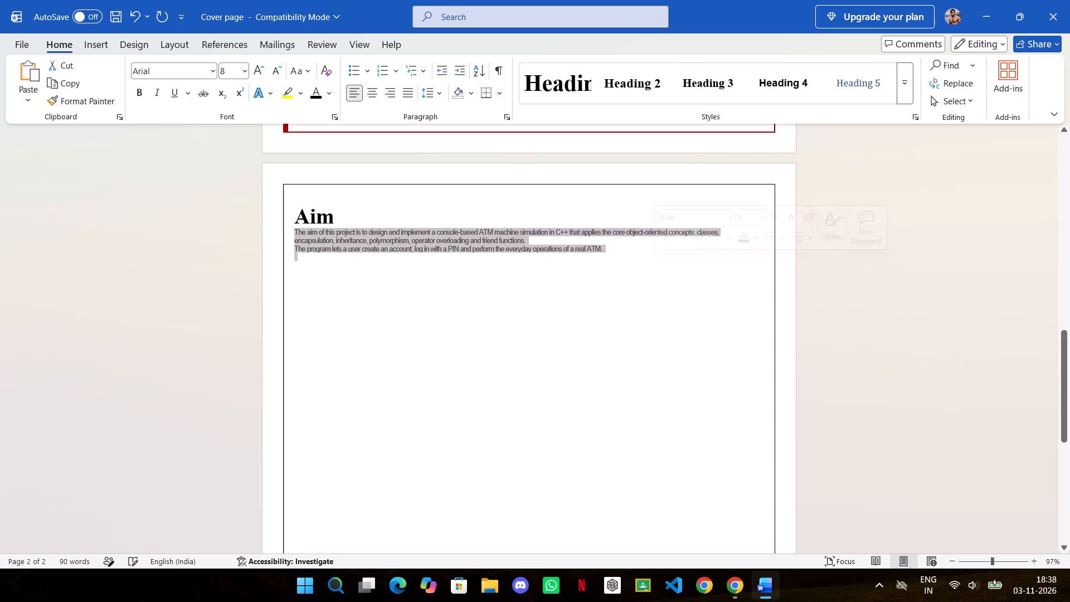
triple_click(257, 70)
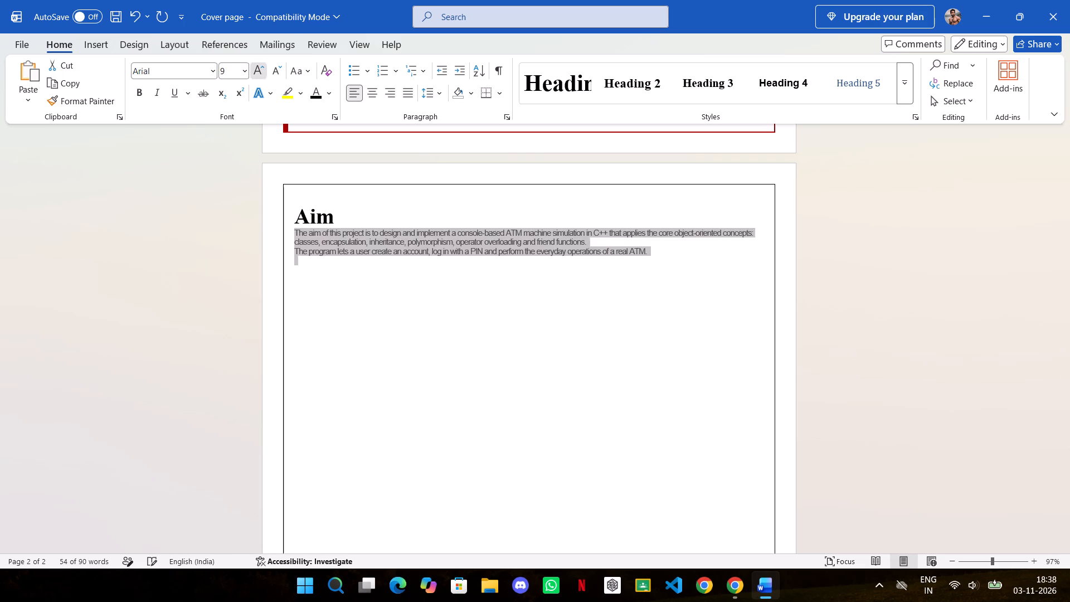
left_click(257, 70)
left_click(377, 284)
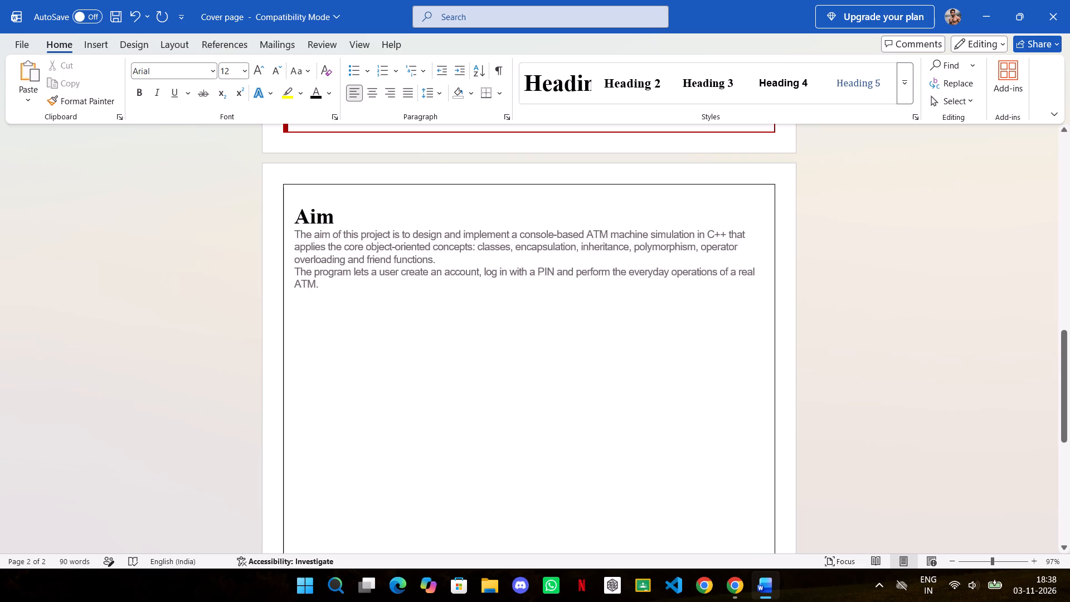
Set the line spacing of the Aim body paragraphs to 1.15.
left_click_drag(293, 235, 360, 305)
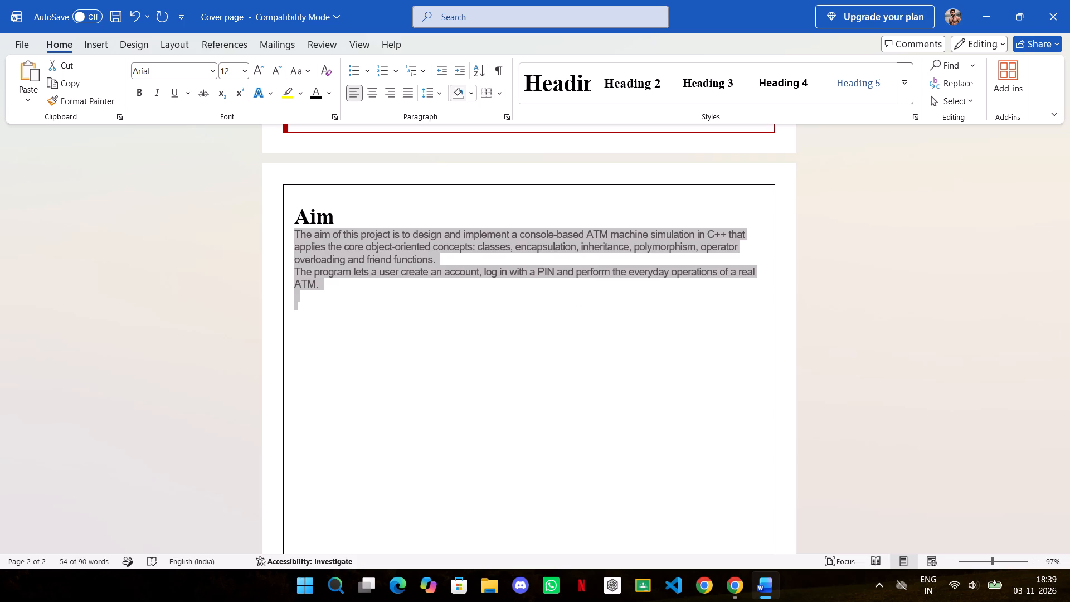
left_click(433, 92)
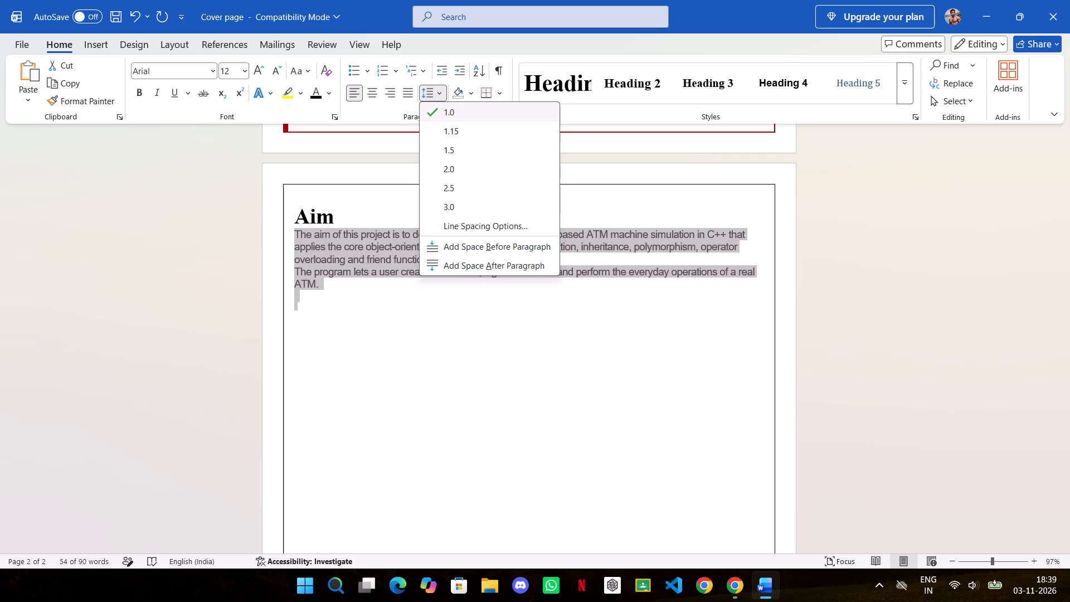
left_click(446, 131)
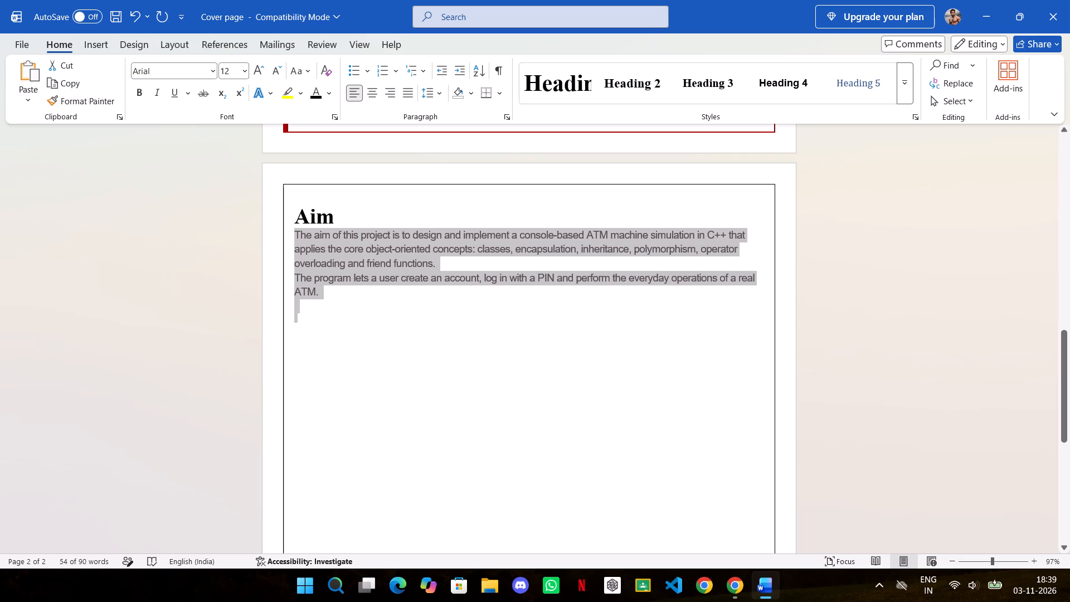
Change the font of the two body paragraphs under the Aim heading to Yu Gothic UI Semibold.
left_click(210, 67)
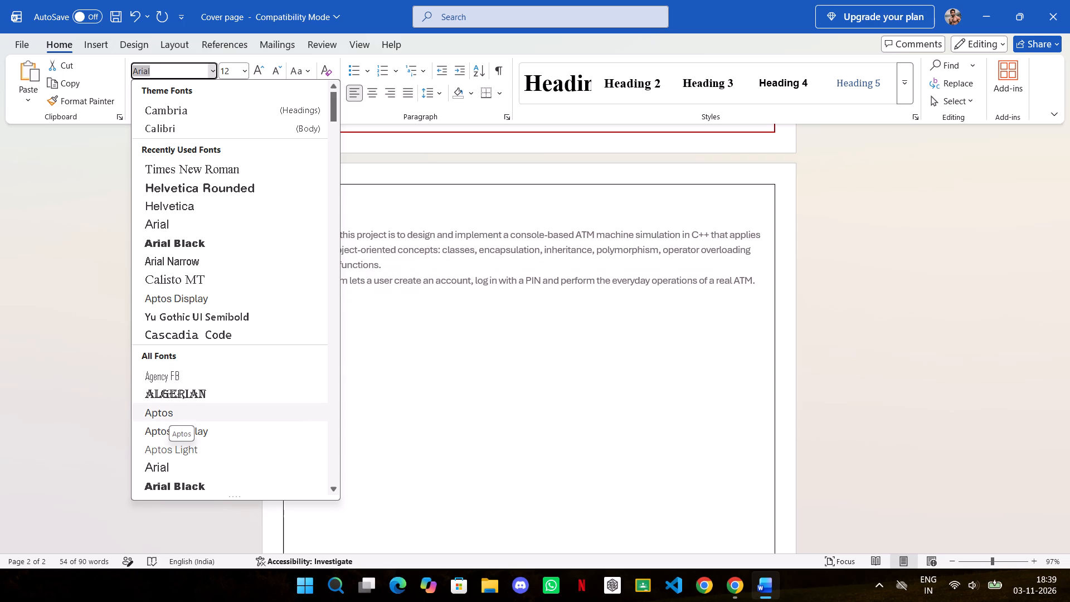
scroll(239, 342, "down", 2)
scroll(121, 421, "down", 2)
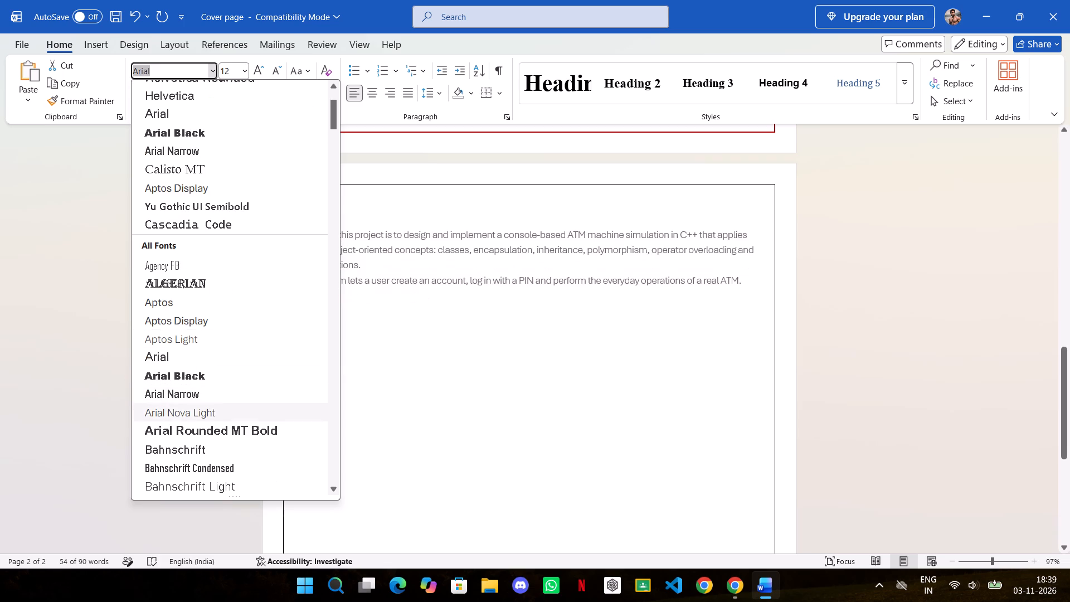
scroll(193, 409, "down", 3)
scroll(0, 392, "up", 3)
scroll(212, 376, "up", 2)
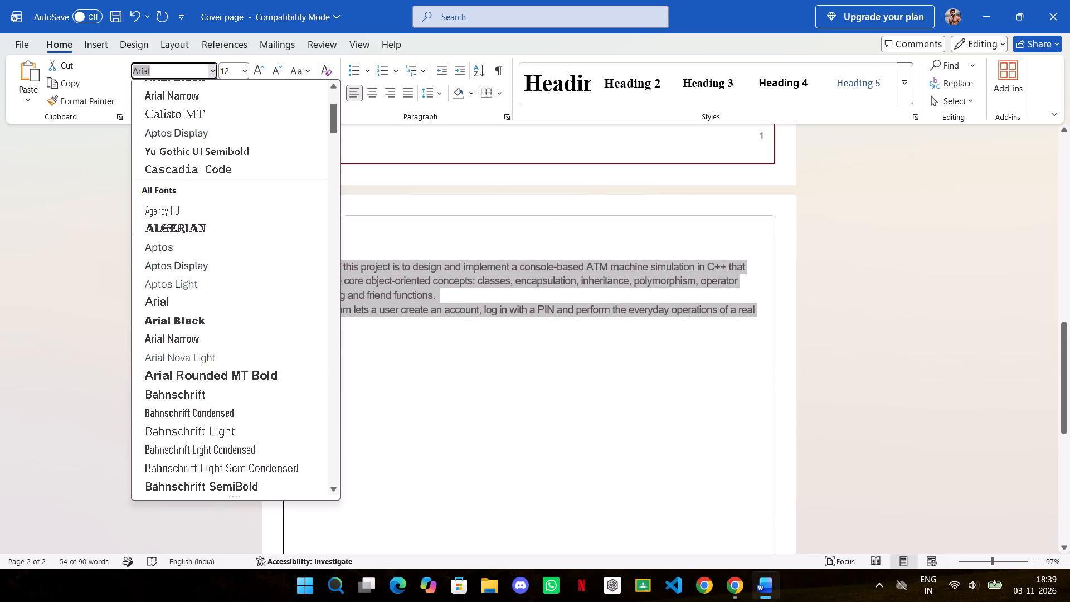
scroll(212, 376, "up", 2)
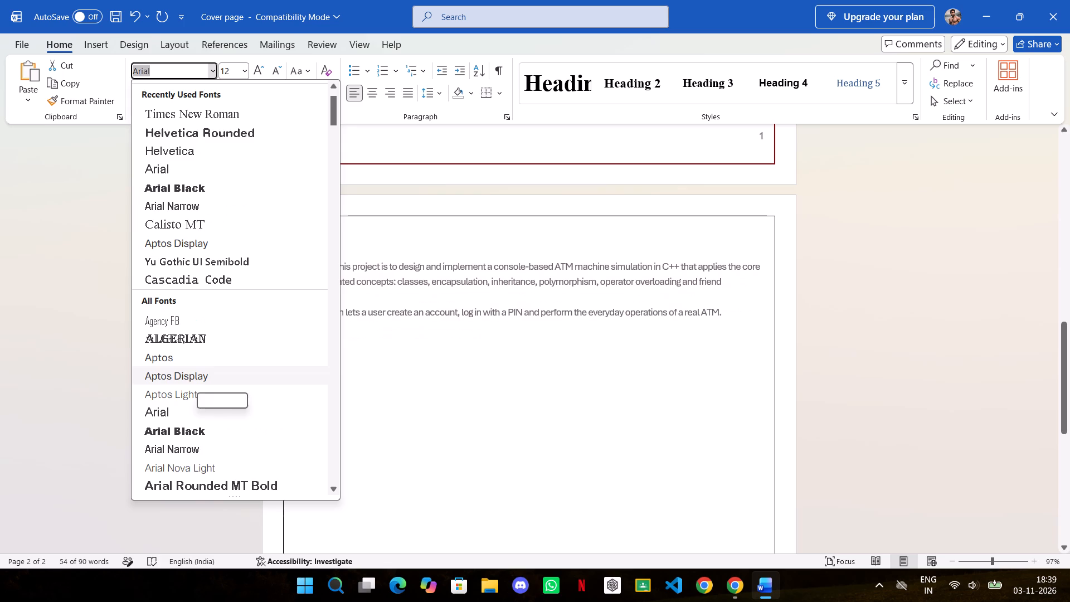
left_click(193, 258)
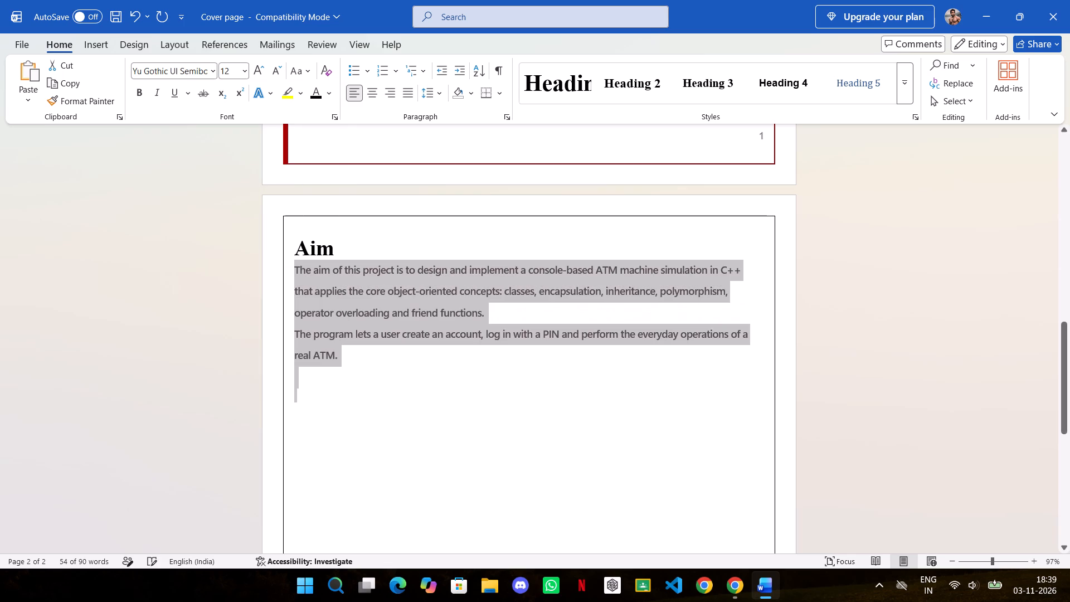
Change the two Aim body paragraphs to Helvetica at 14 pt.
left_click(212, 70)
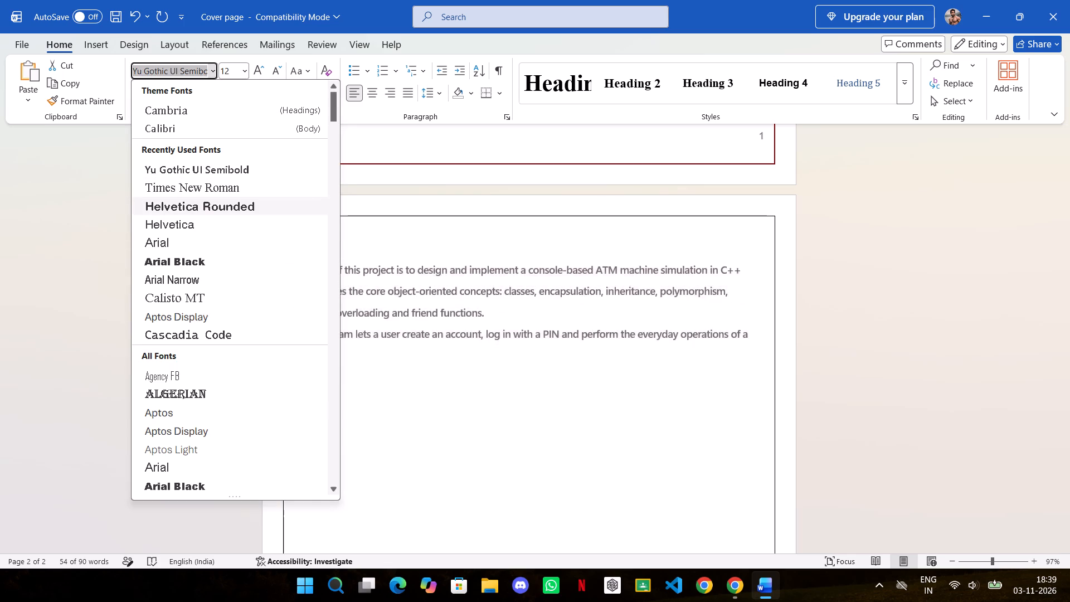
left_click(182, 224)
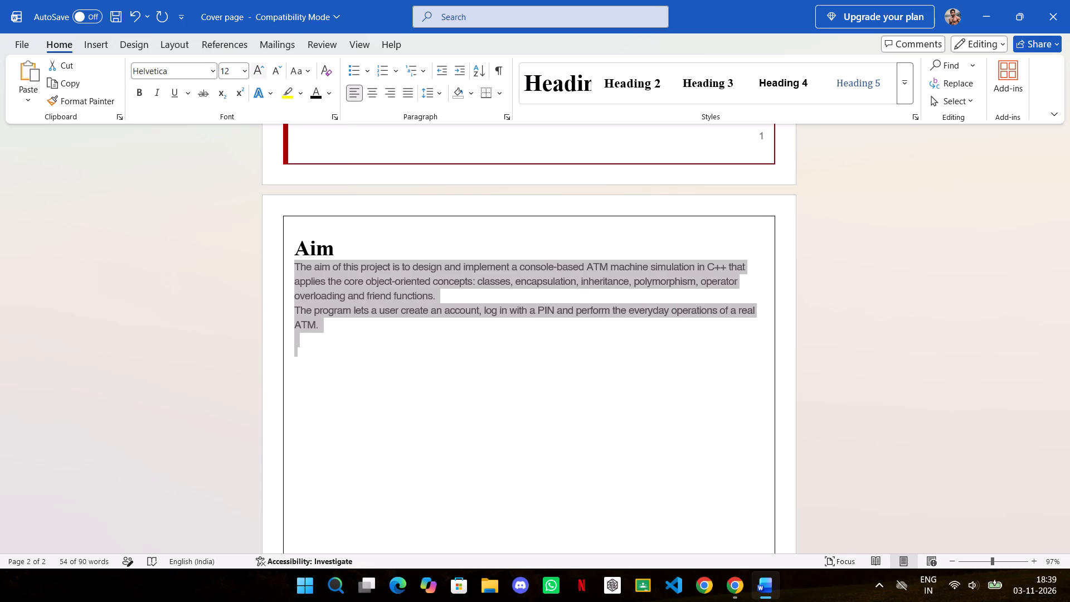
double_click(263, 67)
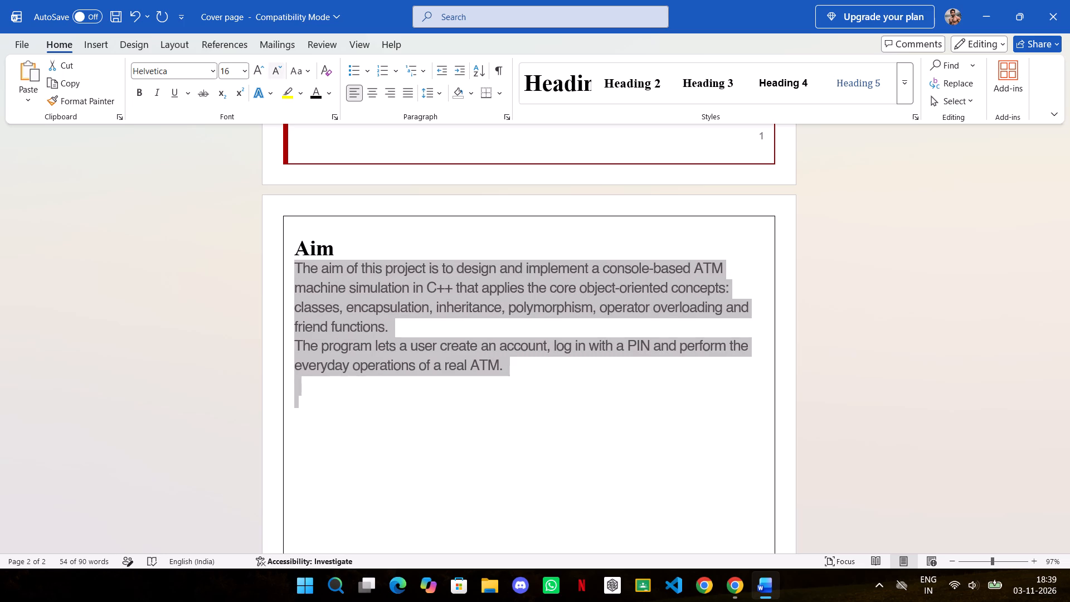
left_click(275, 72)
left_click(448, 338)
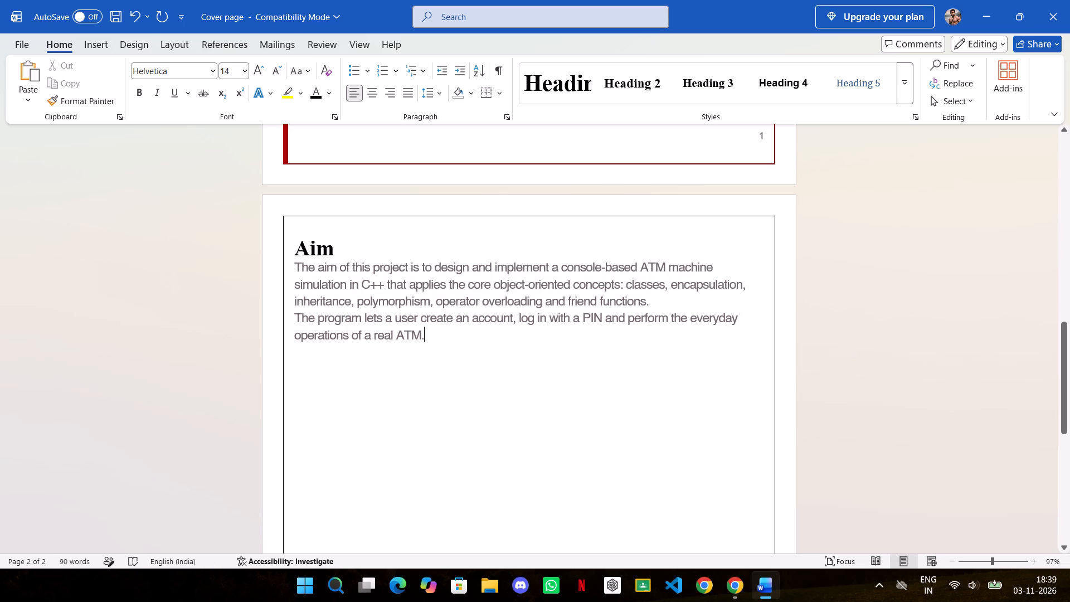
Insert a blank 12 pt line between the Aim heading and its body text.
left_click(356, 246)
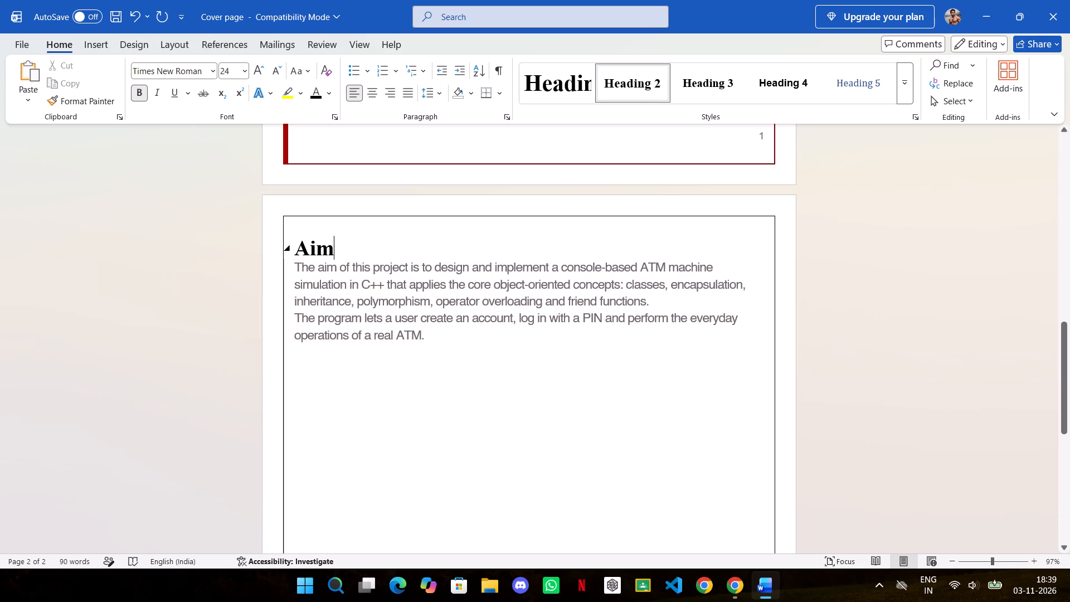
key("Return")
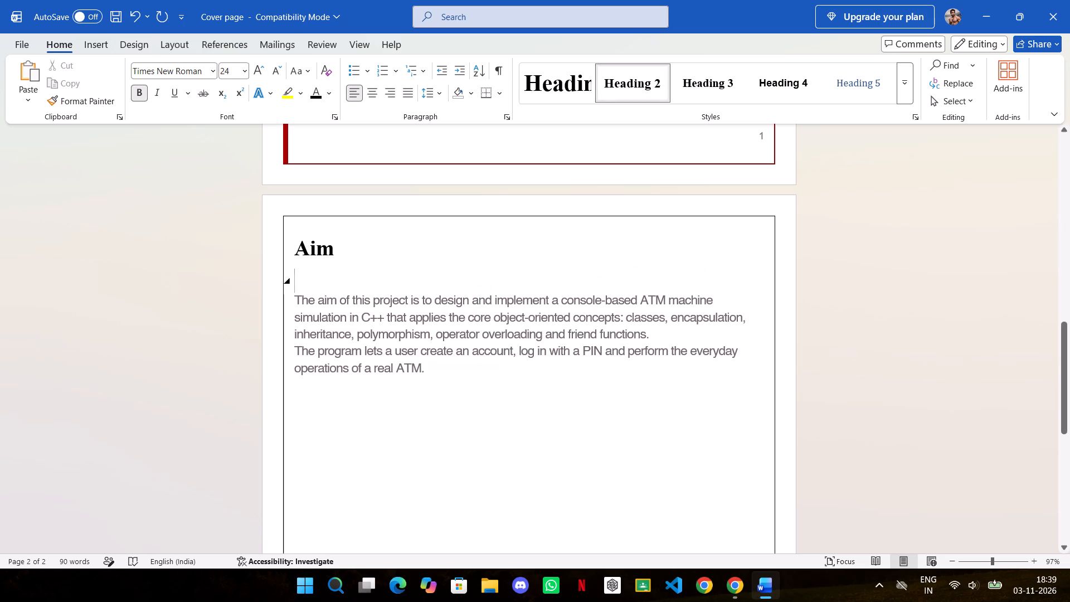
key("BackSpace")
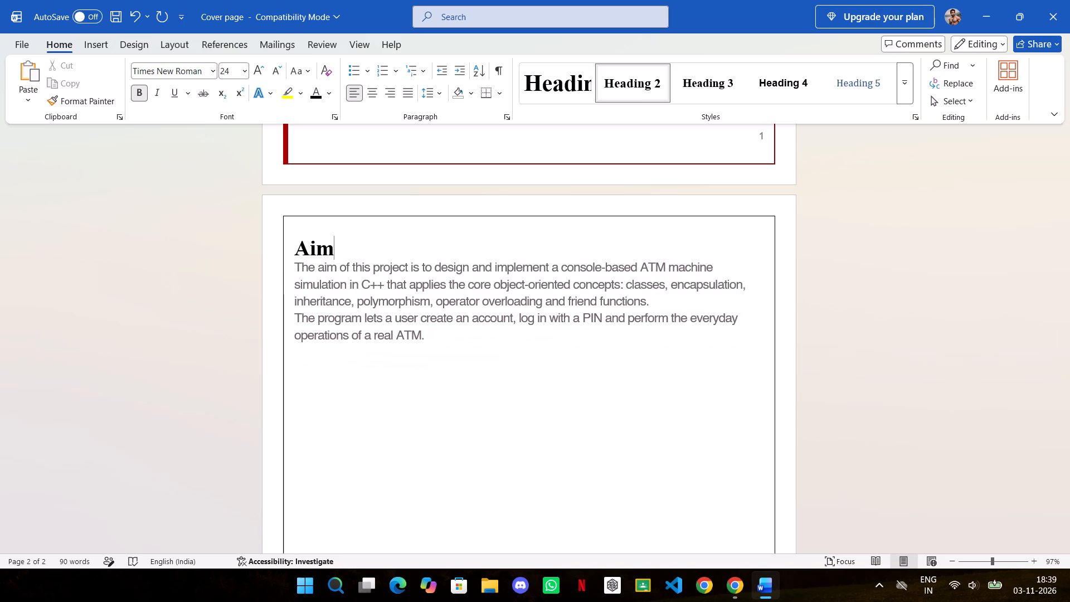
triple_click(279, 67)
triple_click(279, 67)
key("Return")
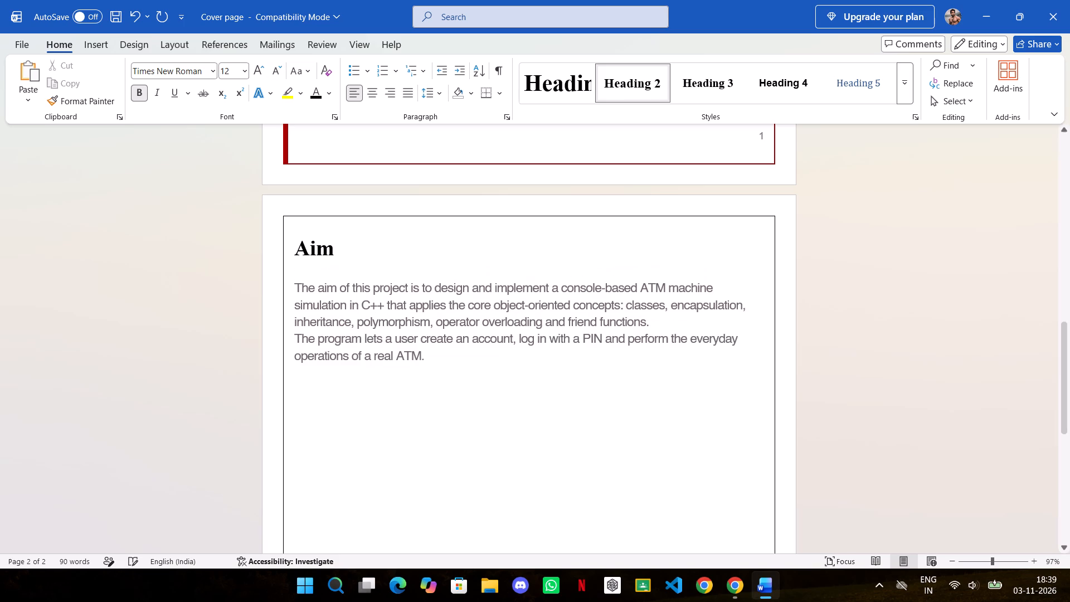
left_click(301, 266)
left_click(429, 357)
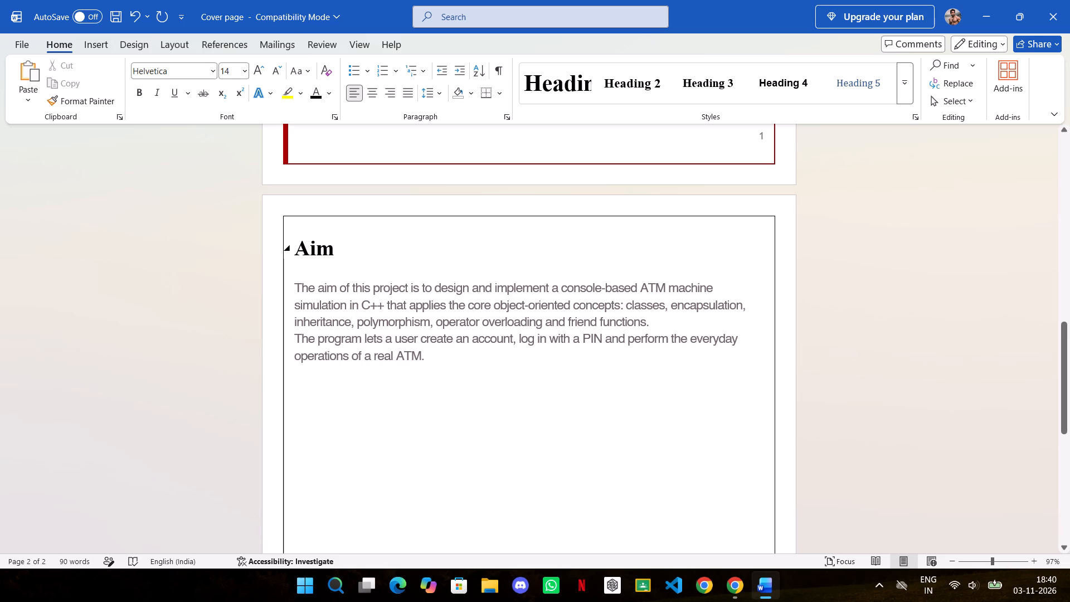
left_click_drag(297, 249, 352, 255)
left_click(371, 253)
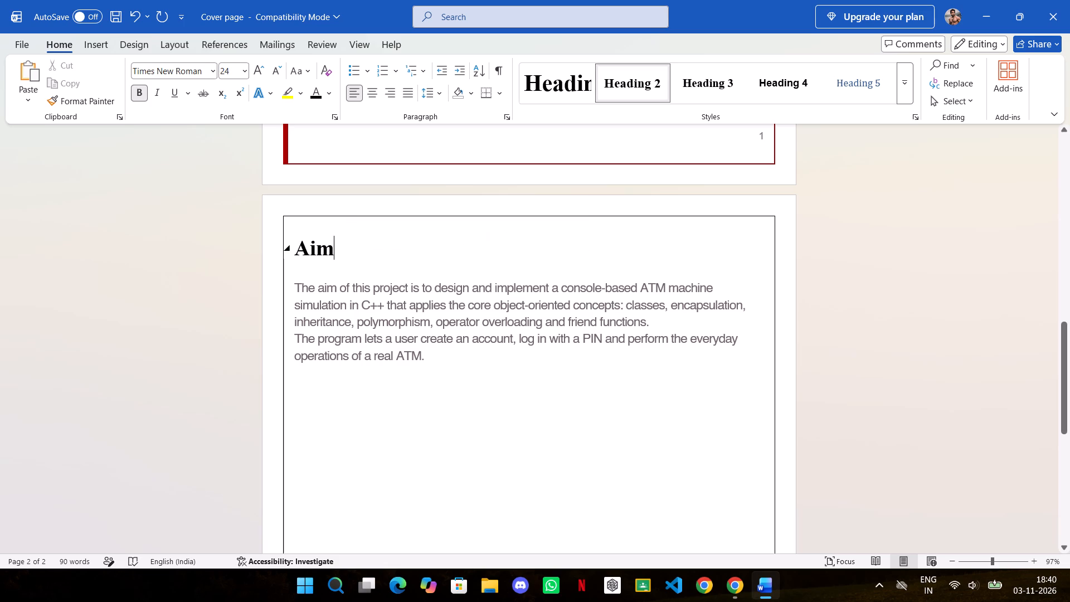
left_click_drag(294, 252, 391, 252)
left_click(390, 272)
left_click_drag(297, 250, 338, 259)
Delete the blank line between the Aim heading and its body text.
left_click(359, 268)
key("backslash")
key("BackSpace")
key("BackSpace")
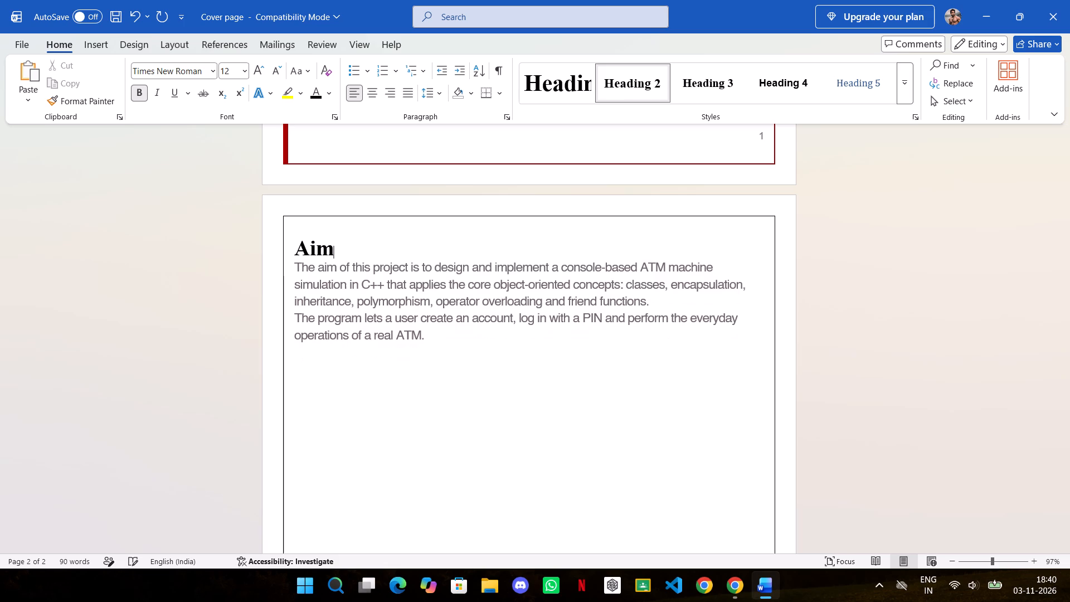
Add paragraph spacing after the Aim heading to separate it from the body text.
left_click(436, 94)
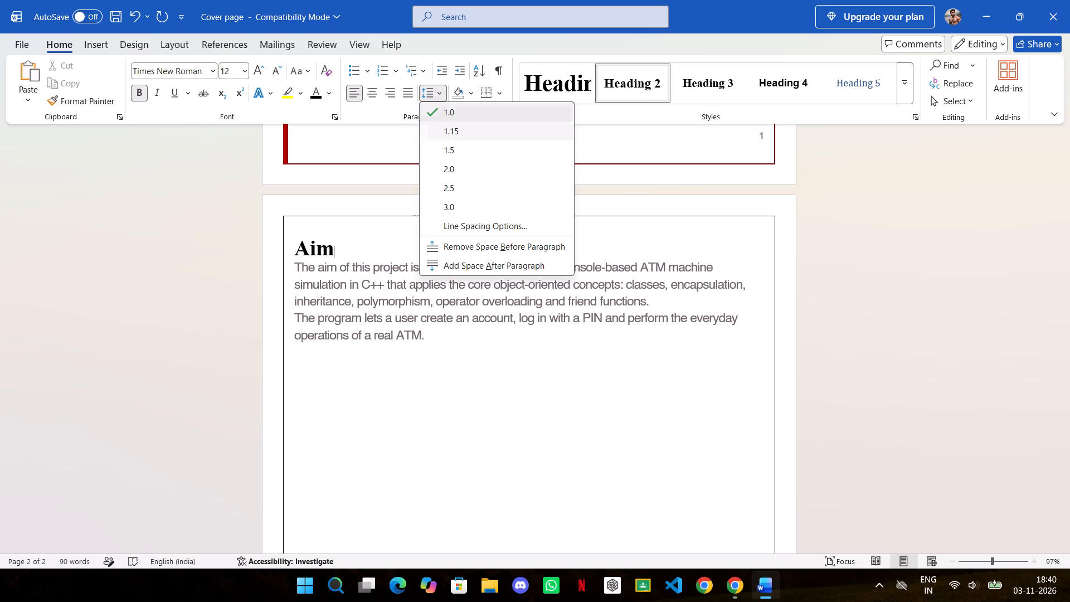
left_click(451, 263)
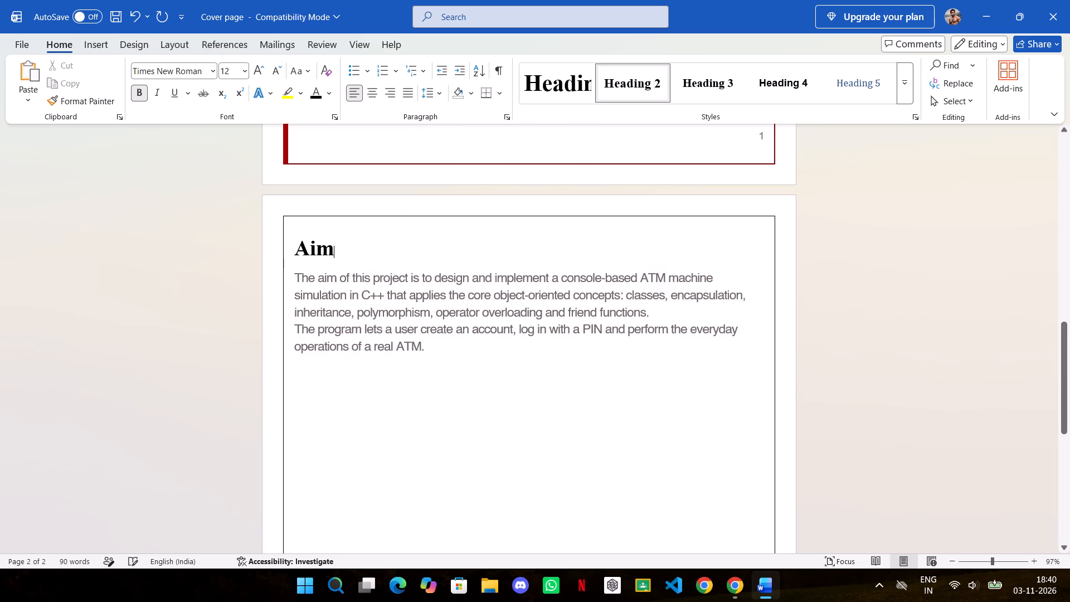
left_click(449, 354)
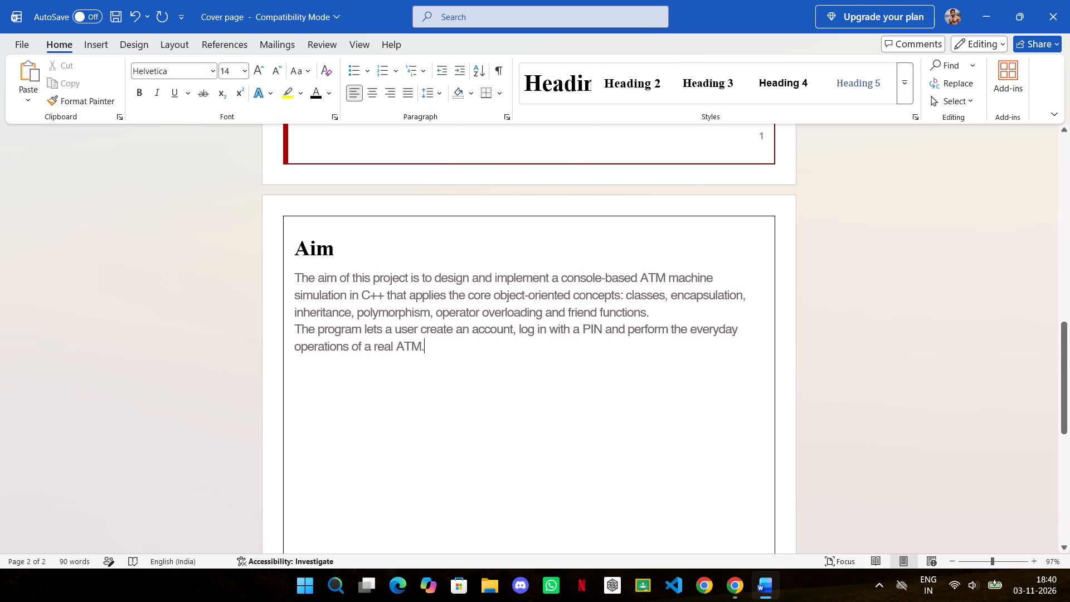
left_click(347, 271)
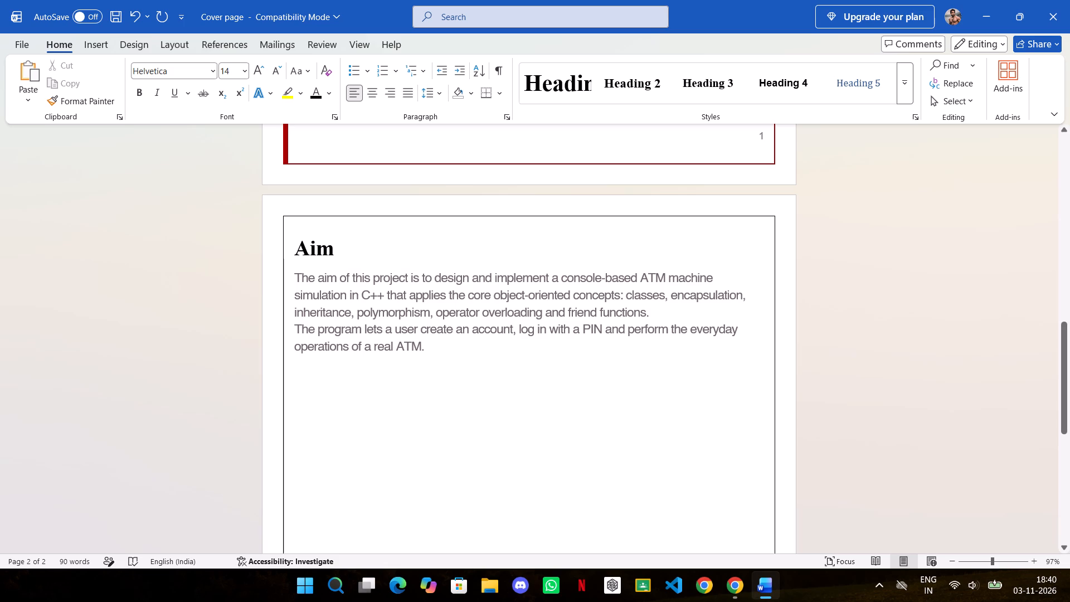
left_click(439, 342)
Set the two body paragraphs under the Aim heading in Arial at 12 pt.
left_click_drag(432, 352, 302, 274)
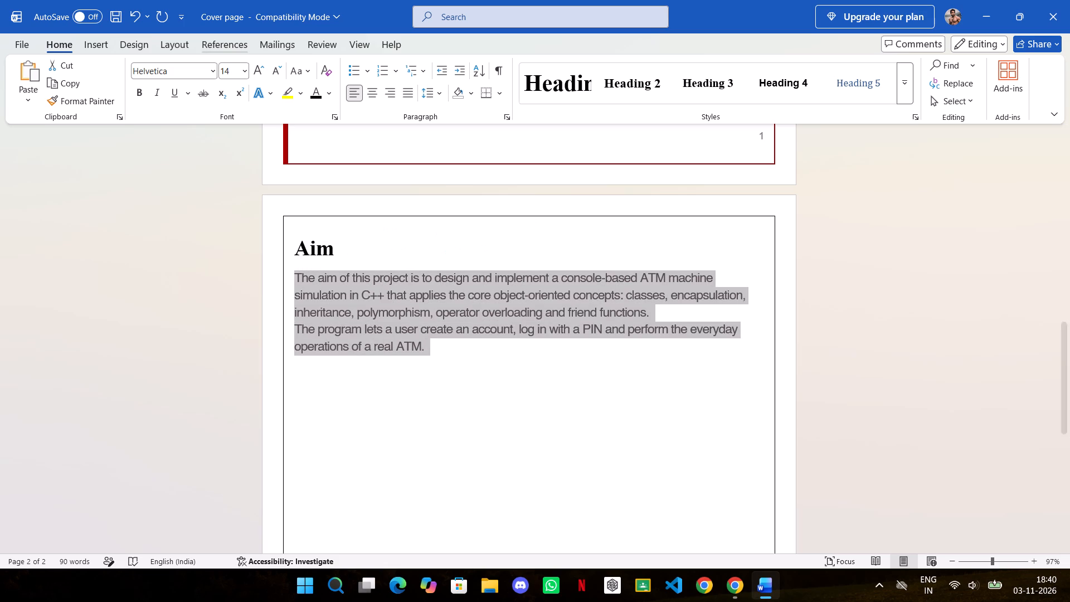
left_click(210, 68)
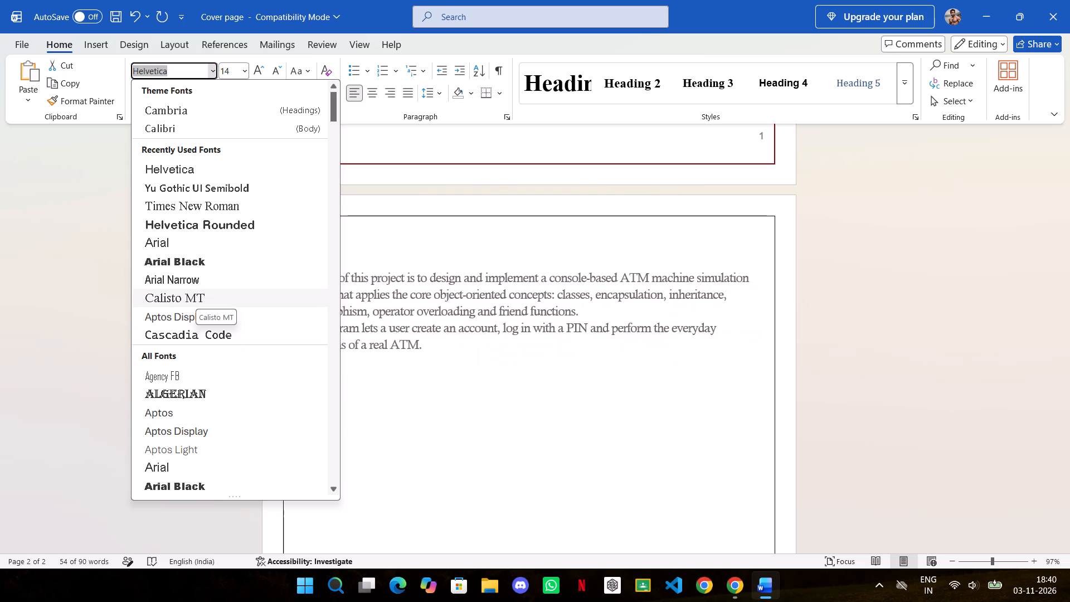
scroll(196, 295, "down", 14)
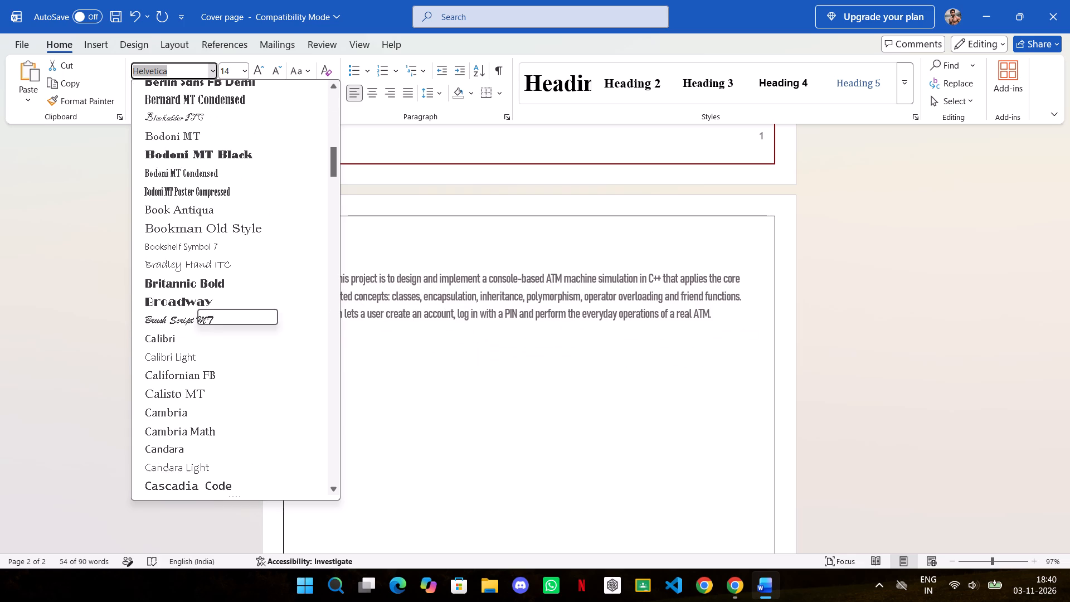
scroll(197, 295, "down", 9)
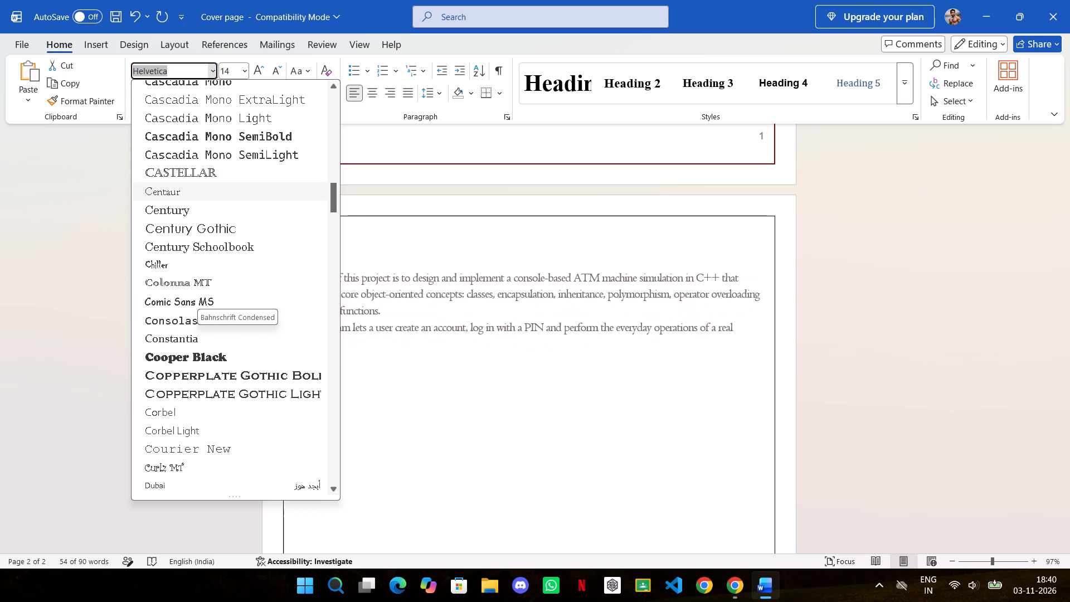
scroll(183, 195, "down", 12)
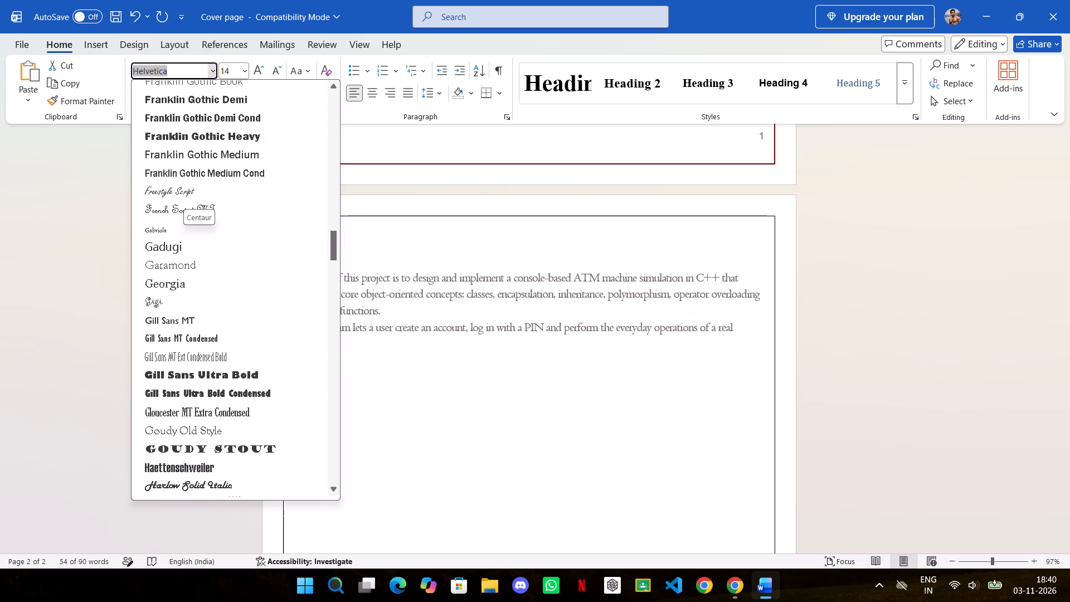
scroll(183, 195, "down", 13)
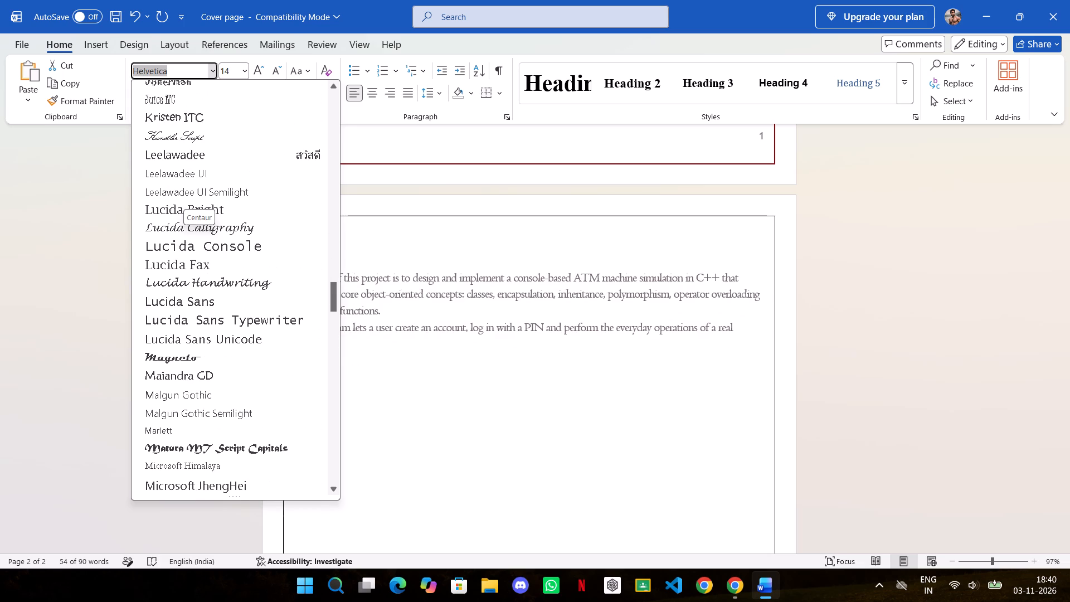
scroll(182, 263, "up", 14)
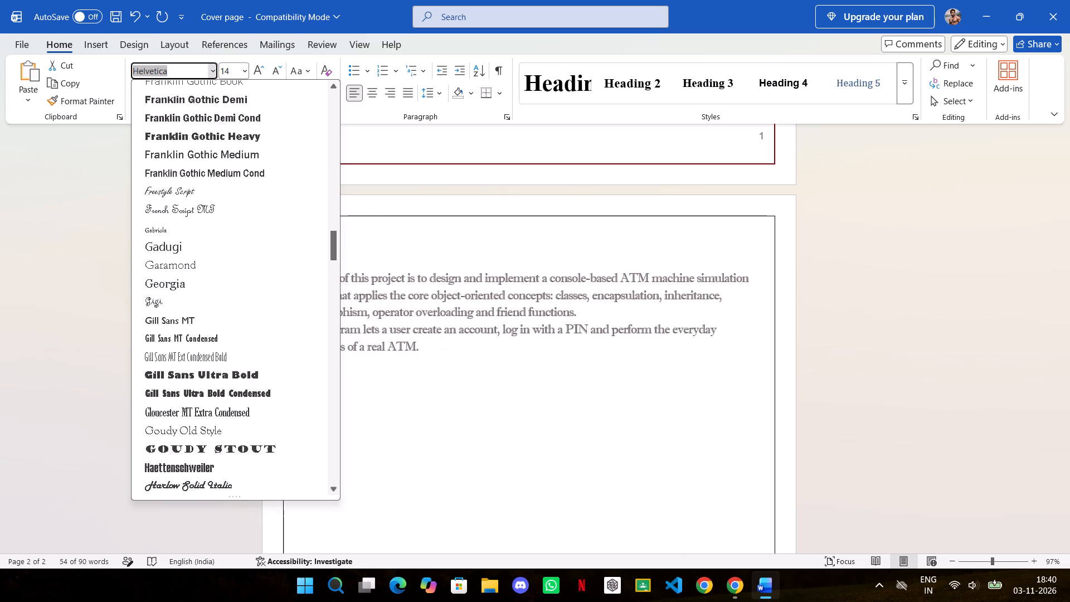
scroll(181, 260, "up", 20)
scroll(181, 260, "up", 11)
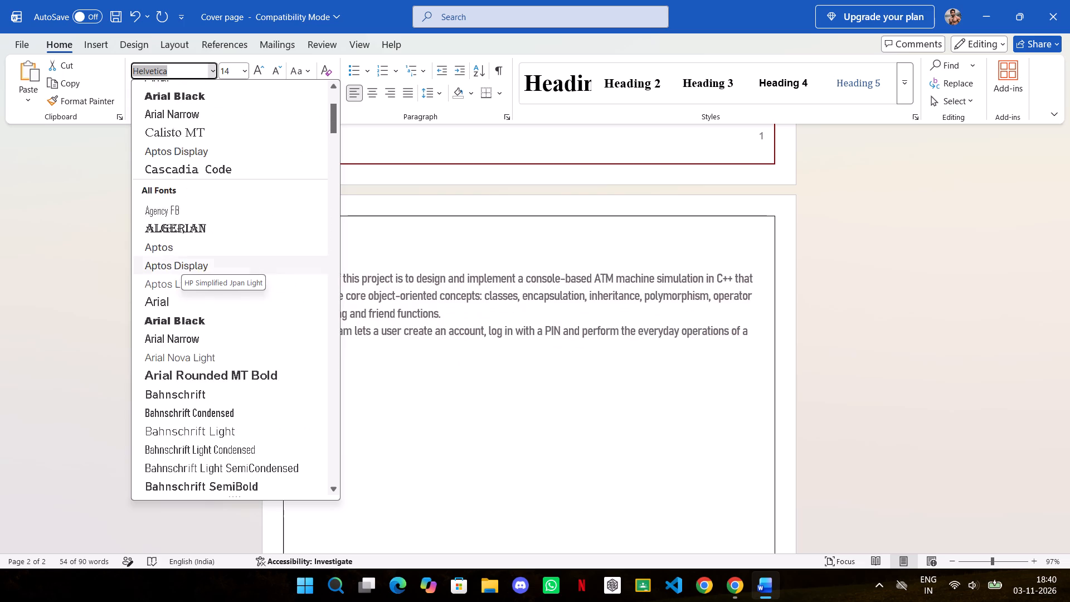
scroll(184, 256, "up", 12)
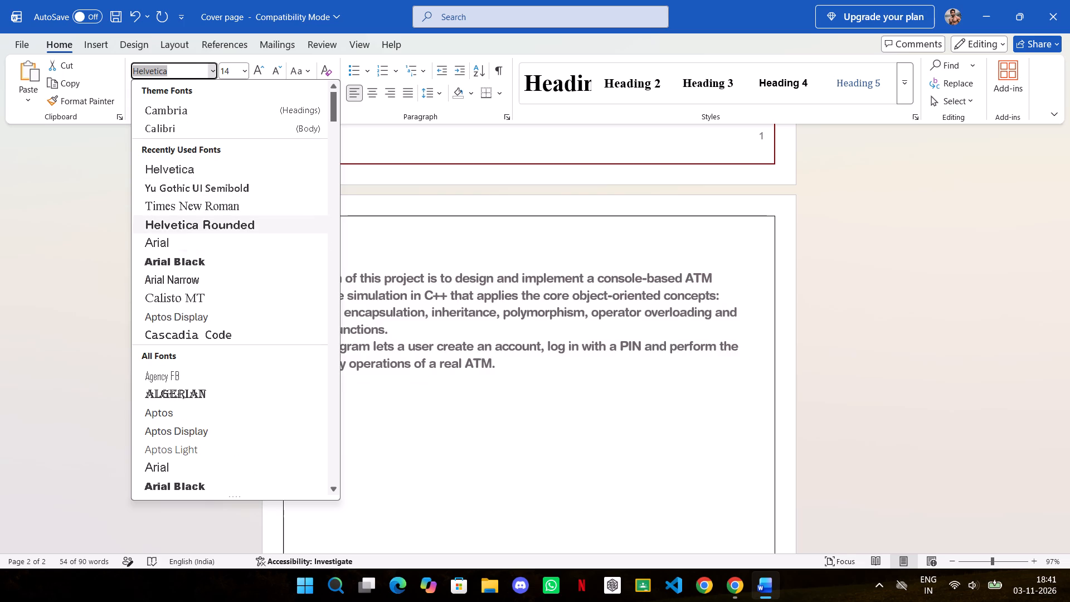
left_click(166, 239)
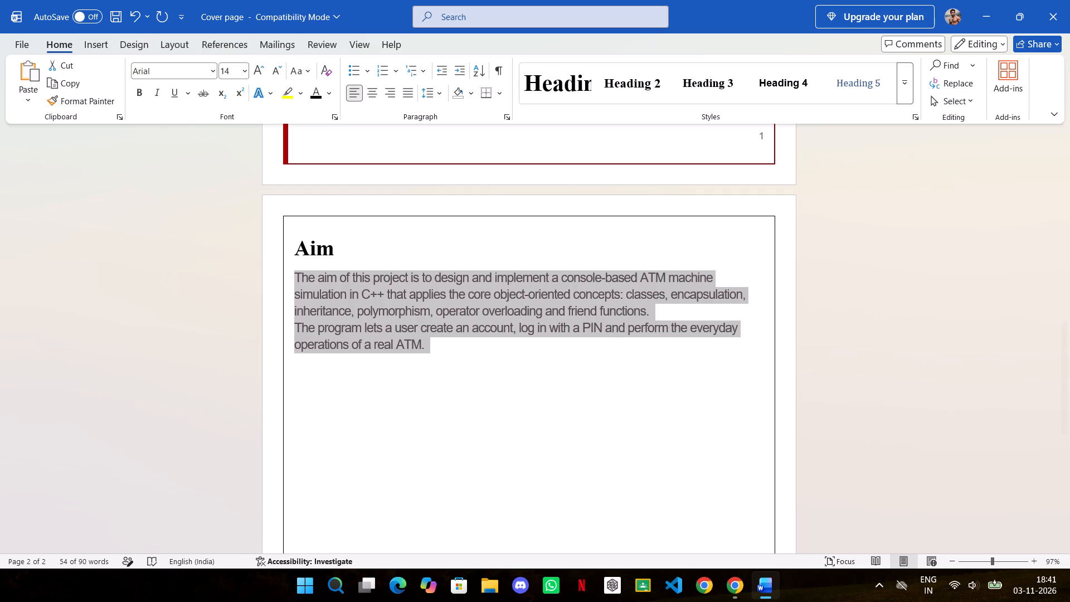
left_click(273, 71)
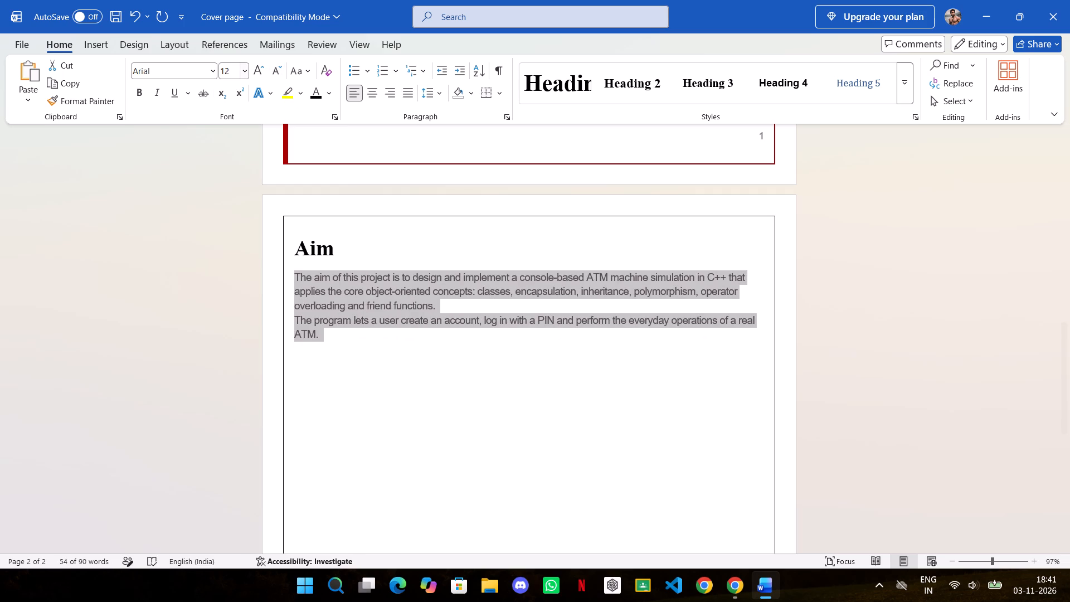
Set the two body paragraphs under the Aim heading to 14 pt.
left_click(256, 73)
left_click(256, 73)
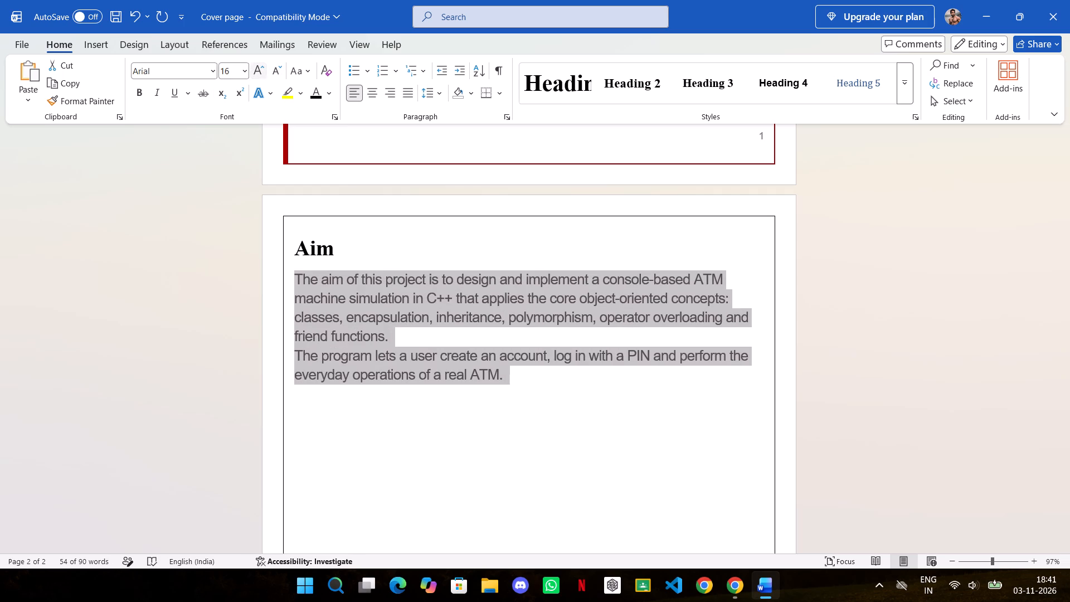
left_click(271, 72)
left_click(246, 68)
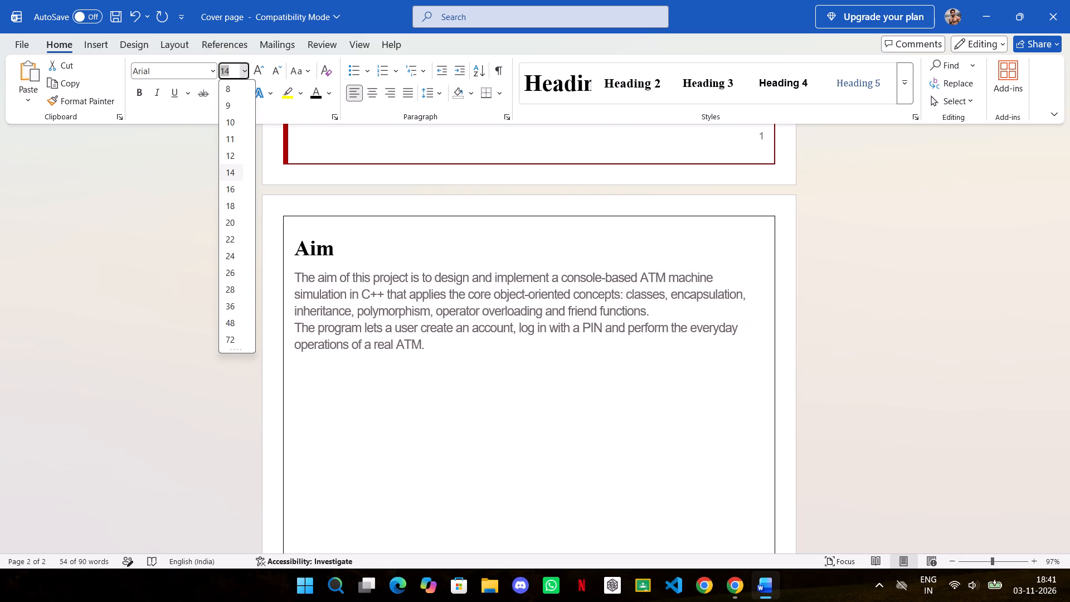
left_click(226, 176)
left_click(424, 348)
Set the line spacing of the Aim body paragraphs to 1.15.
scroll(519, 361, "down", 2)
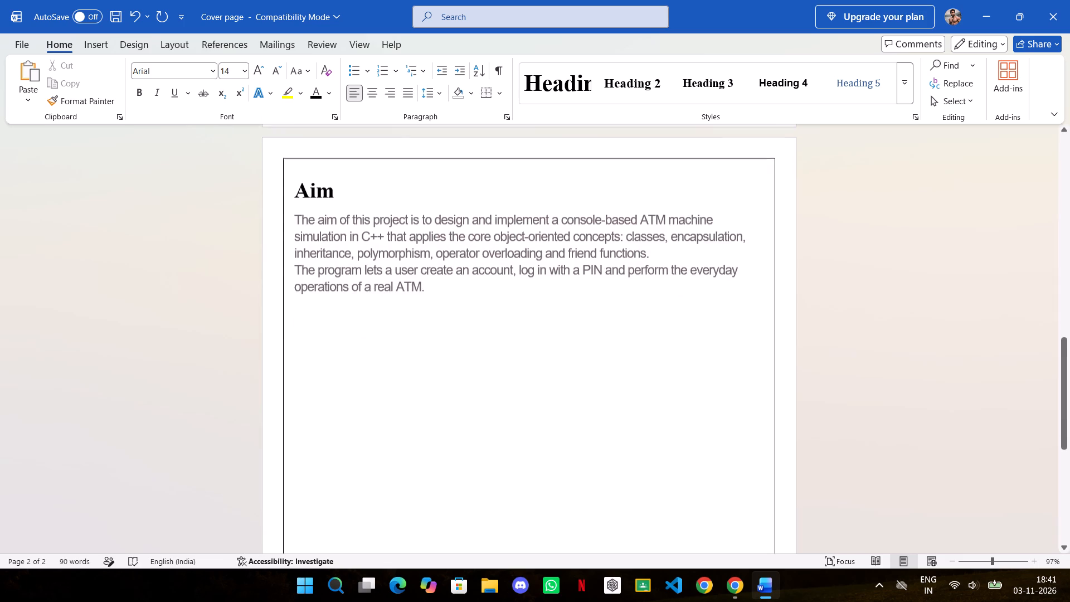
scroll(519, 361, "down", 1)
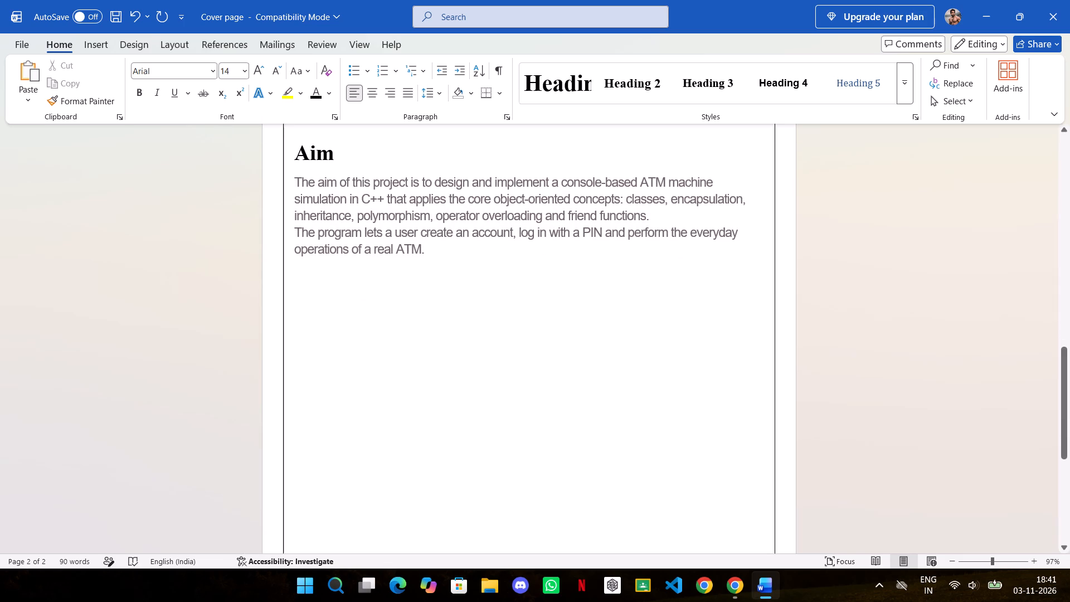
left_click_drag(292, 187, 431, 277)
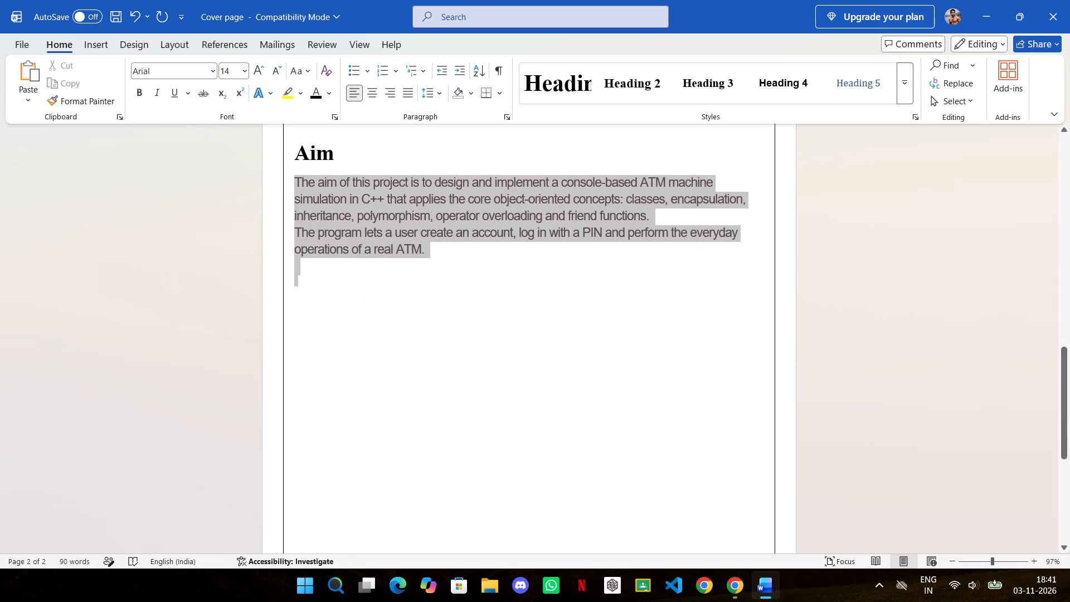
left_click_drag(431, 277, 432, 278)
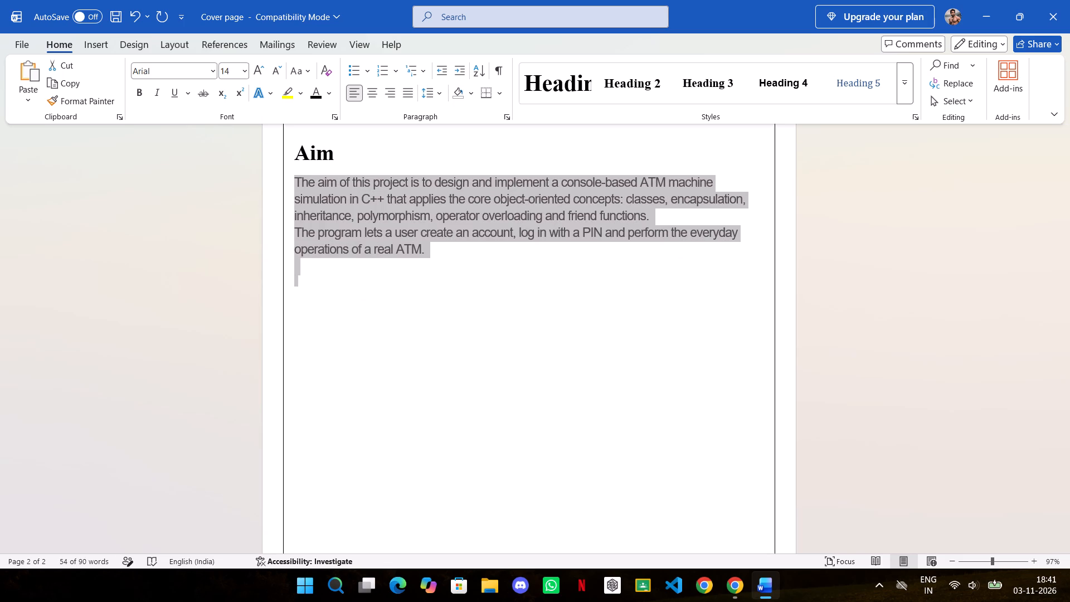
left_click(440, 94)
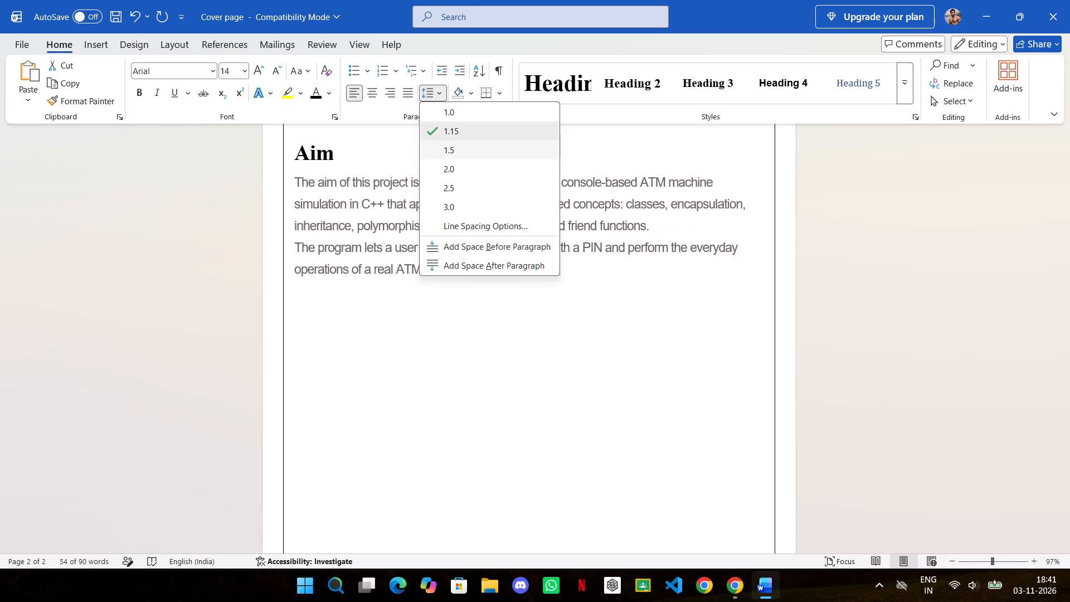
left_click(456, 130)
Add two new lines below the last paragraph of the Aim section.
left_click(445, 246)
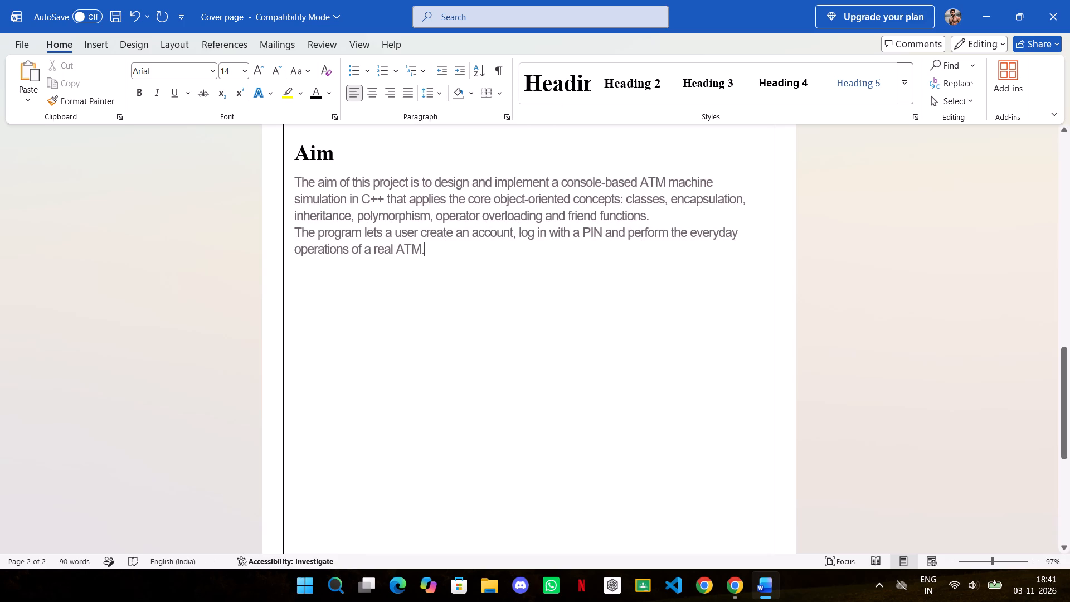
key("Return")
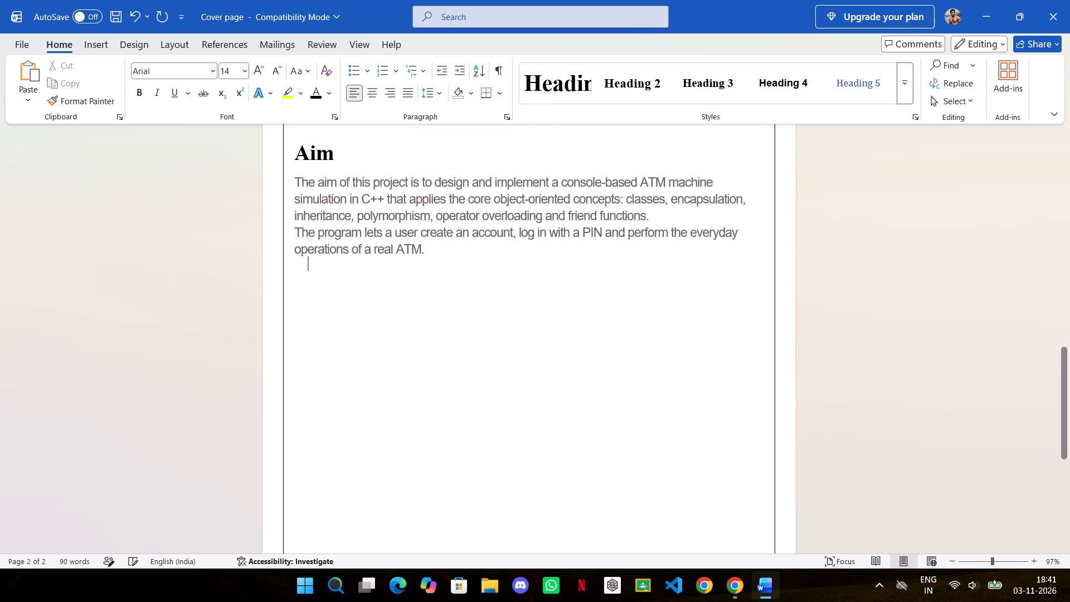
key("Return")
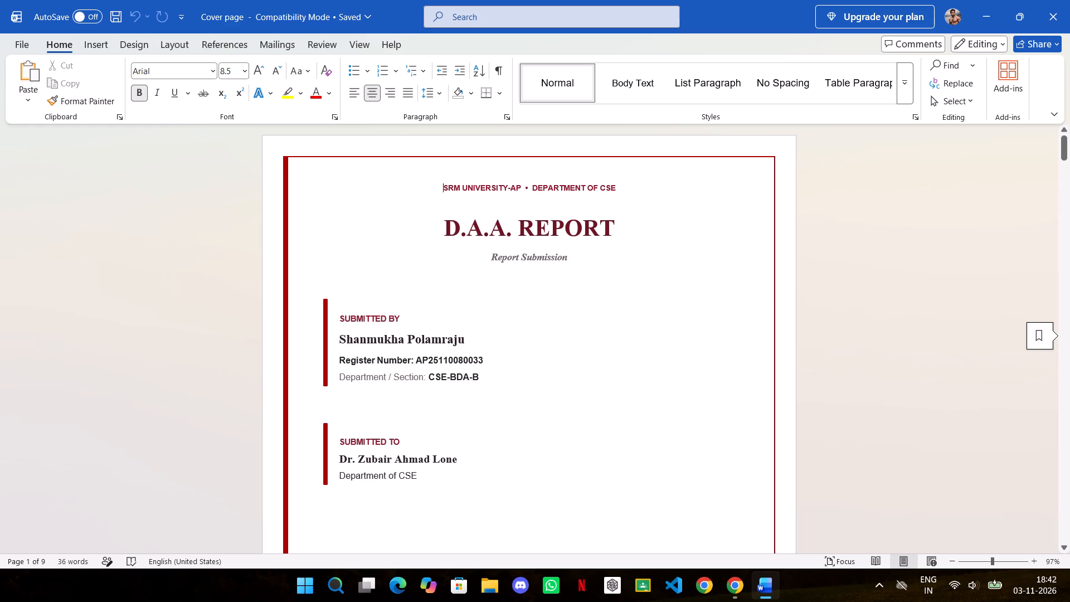
scroll(461, 294, "down", 2)
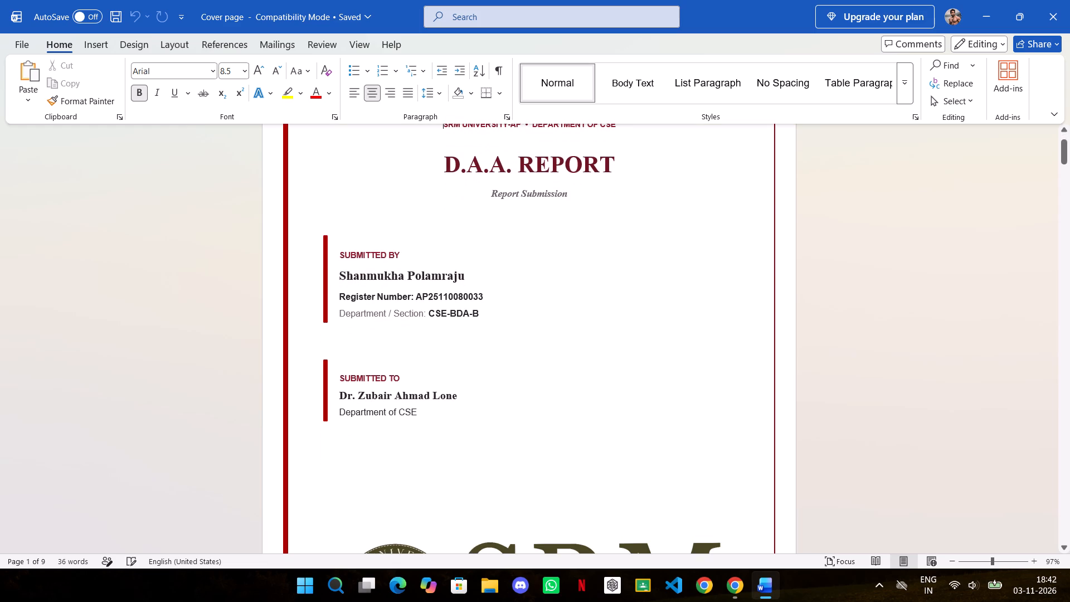
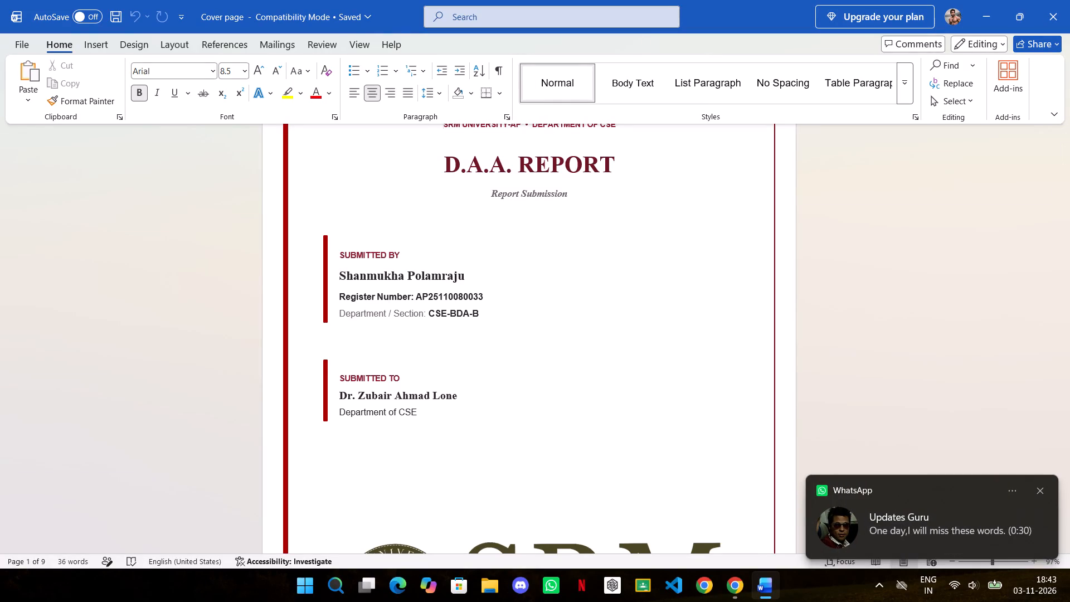
Dismiss the WhatsApp notification and review the D.A.A. report cover page and the pages following it.
left_click(1042, 489)
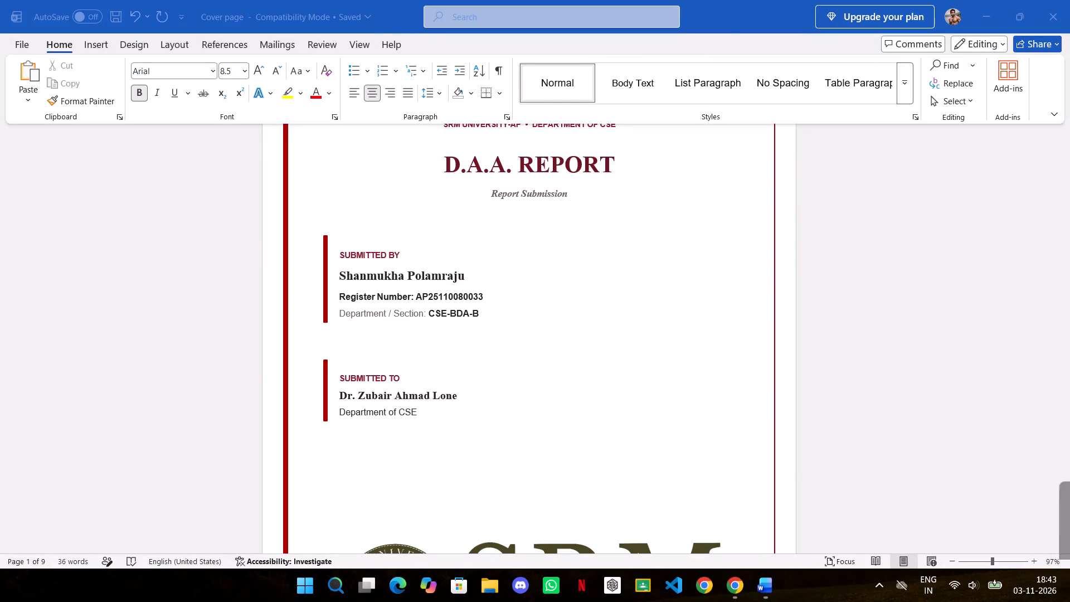
scroll(497, 402, "up", 2)
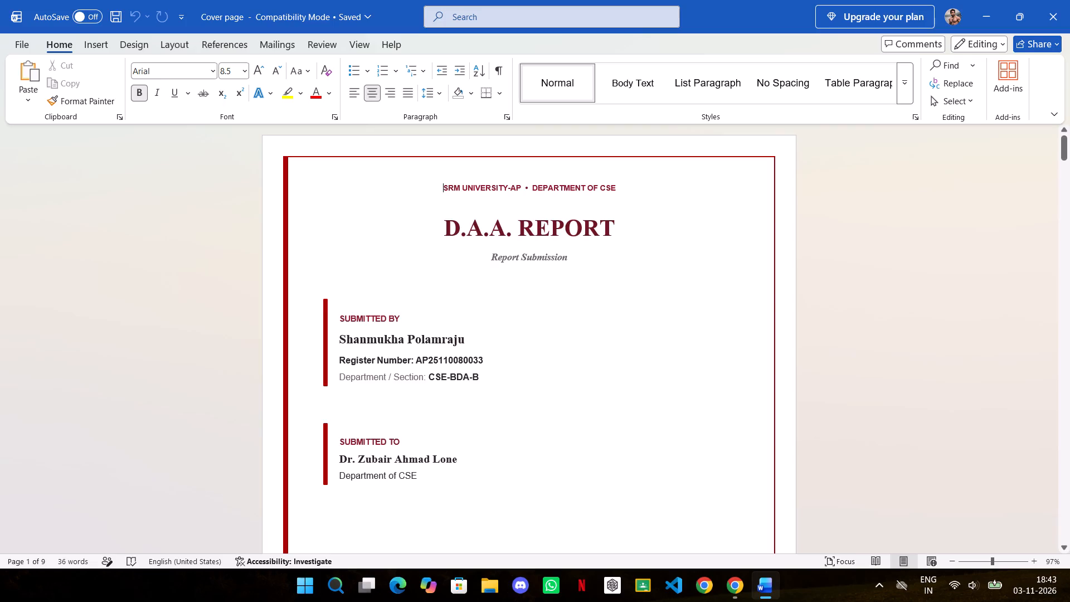
scroll(497, 402, "down", 14)
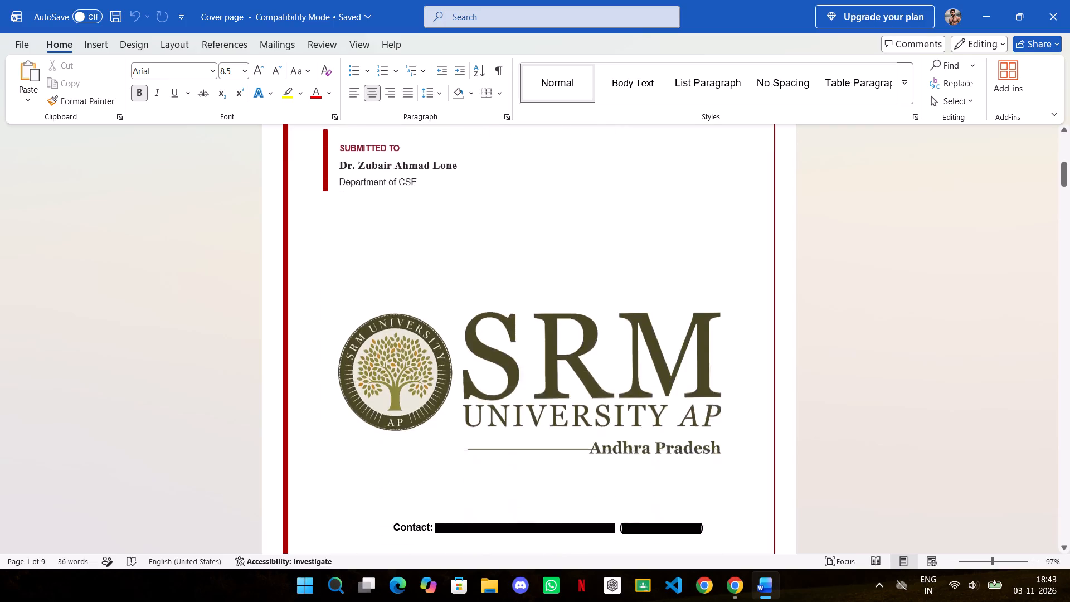
scroll(501, 400, "down", 14)
scroll(501, 400, "down", 11)
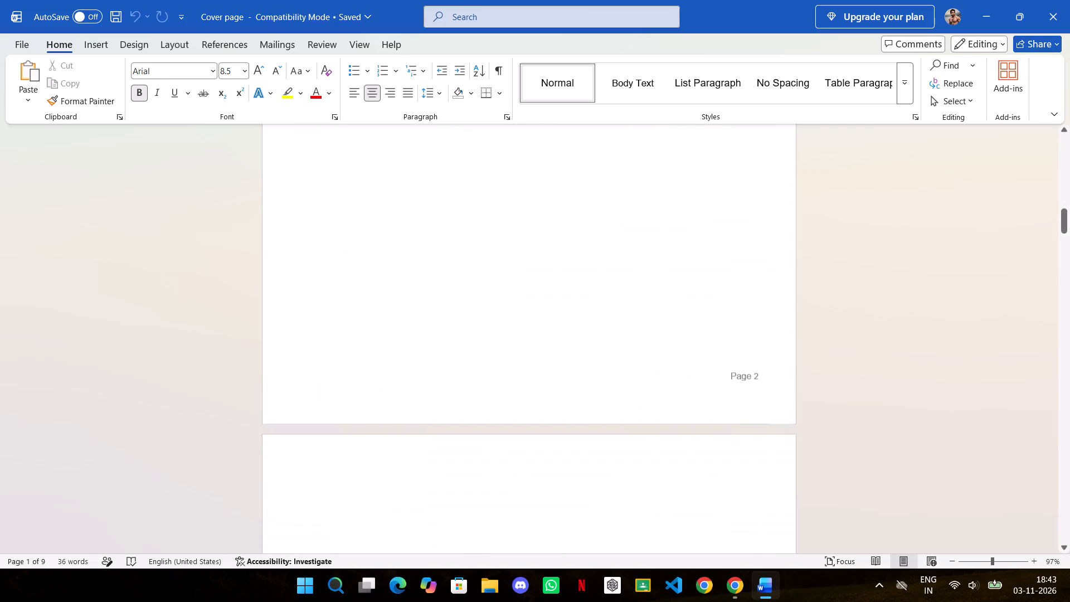
scroll(501, 400, "up", 20)
scroll(501, 400, "up", 7)
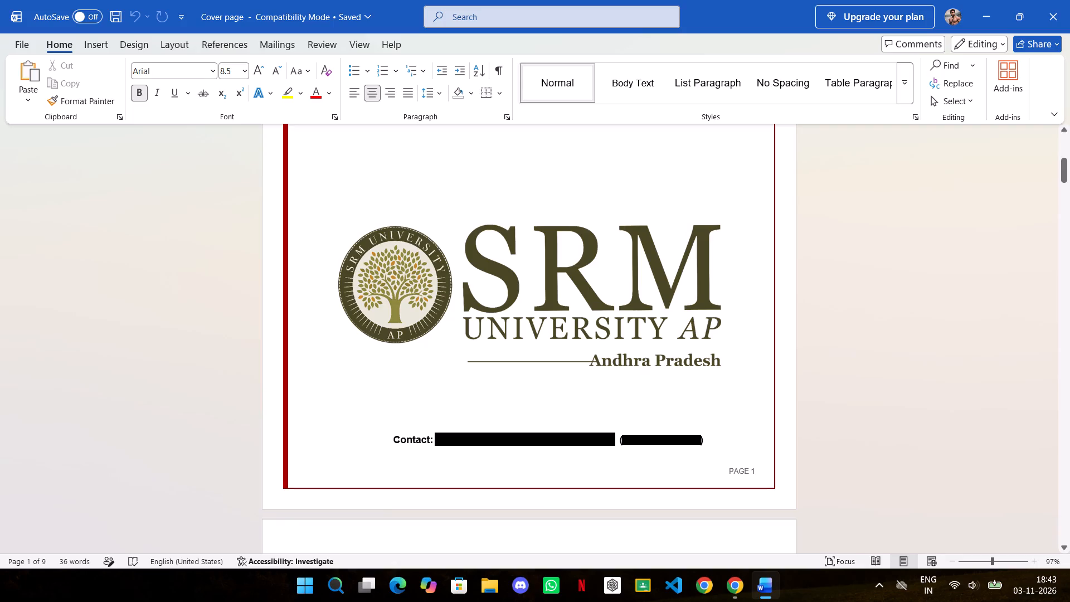
Insert a next-page section break at the end of the cover page, below the contact line.
left_click(165, 46)
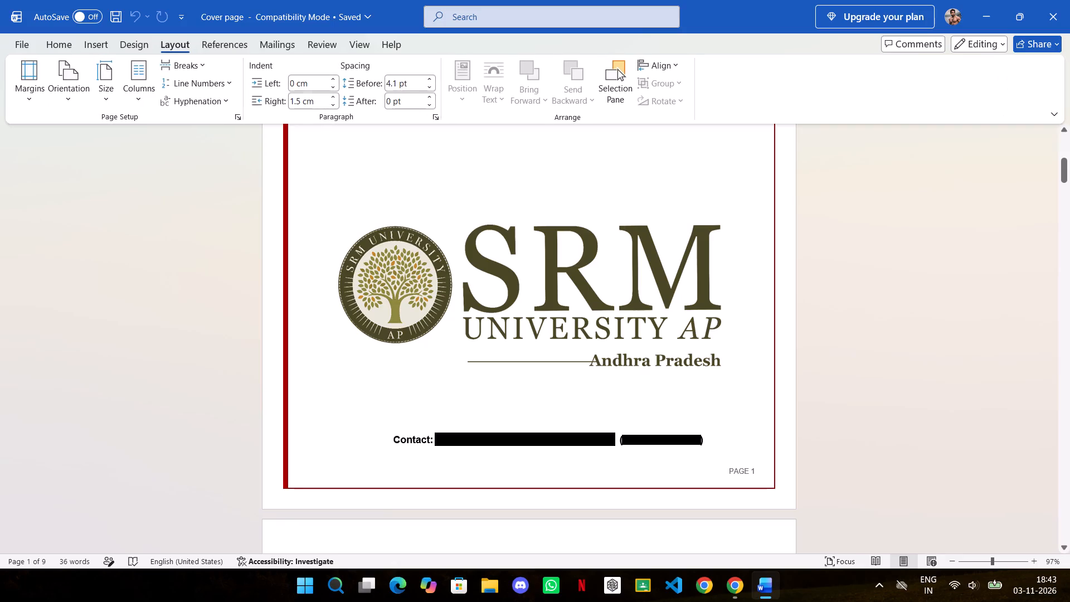
left_click(758, 479)
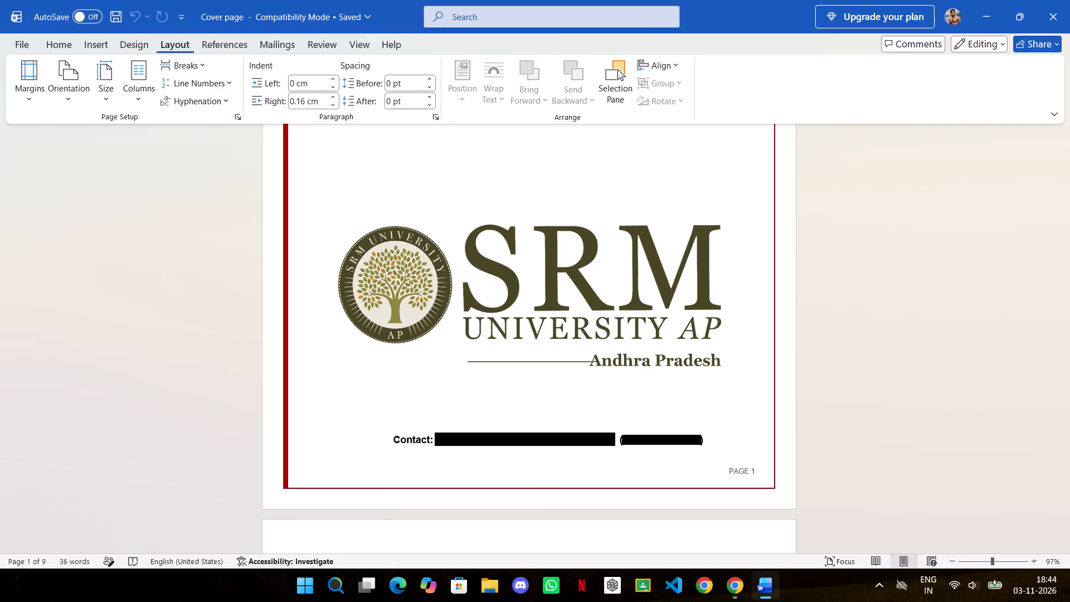
left_click(189, 70)
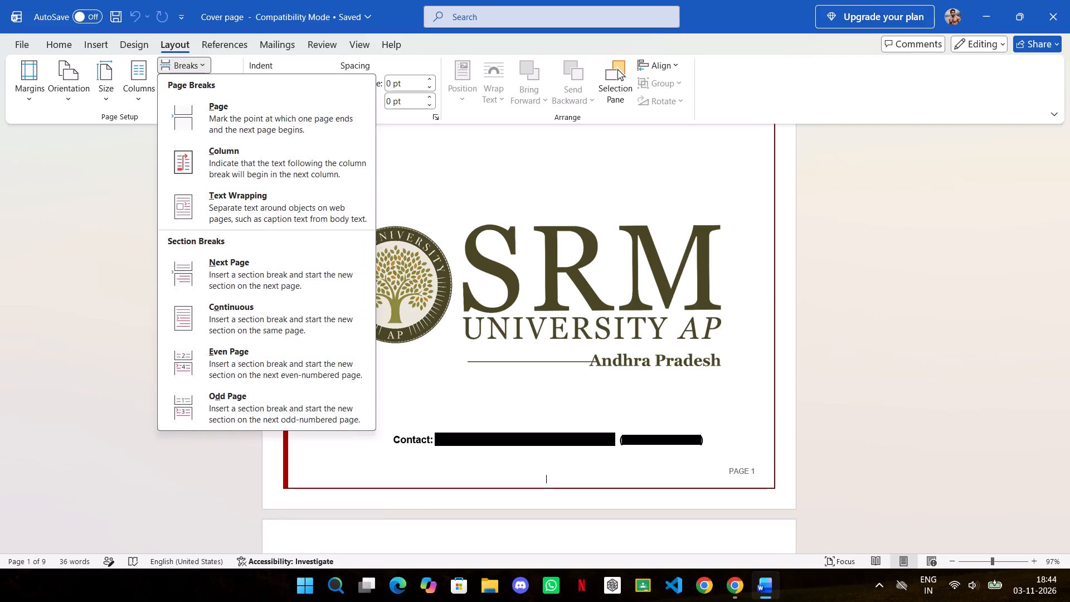
left_click(255, 271)
scroll(409, 463, "down", 9)
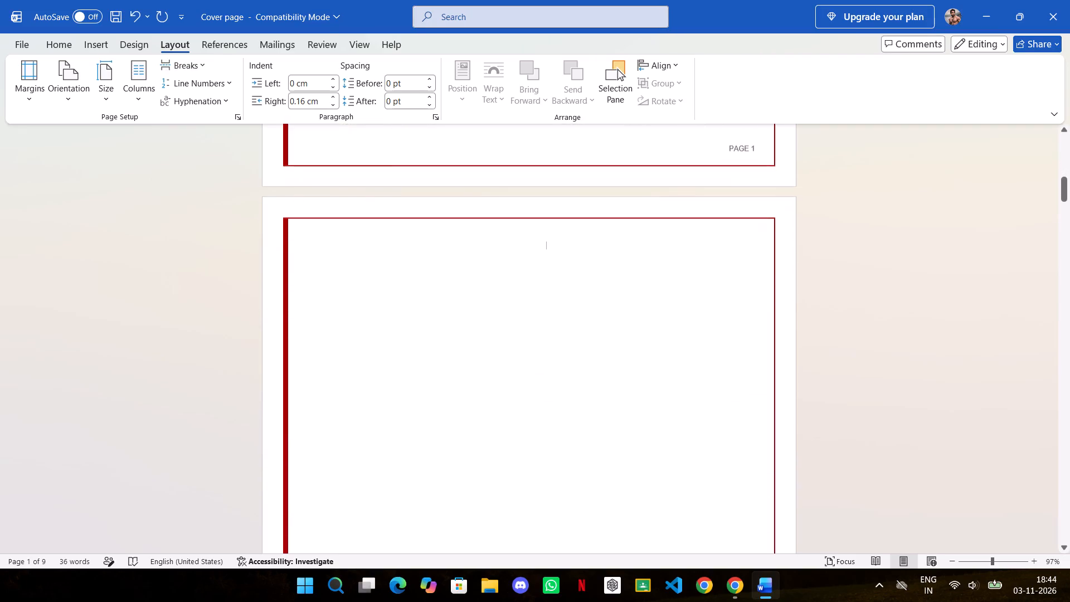
Remove all four sides of the red page border from page 2, applying to this section's first page only.
double_click(558, 262)
left_click(455, 375)
double_click(391, 418)
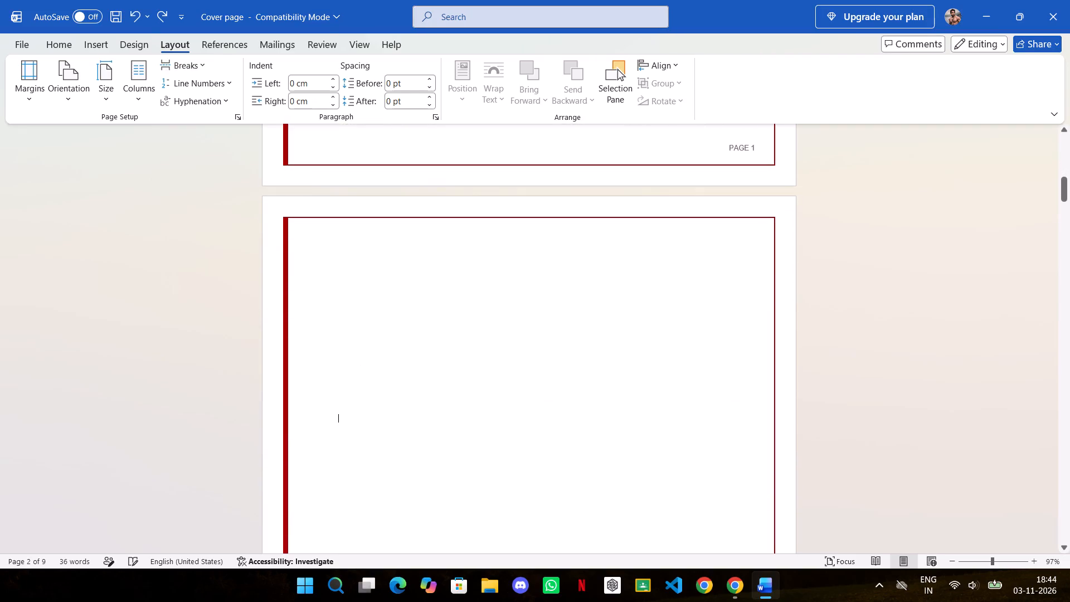
left_click(386, 414)
left_click(136, 38)
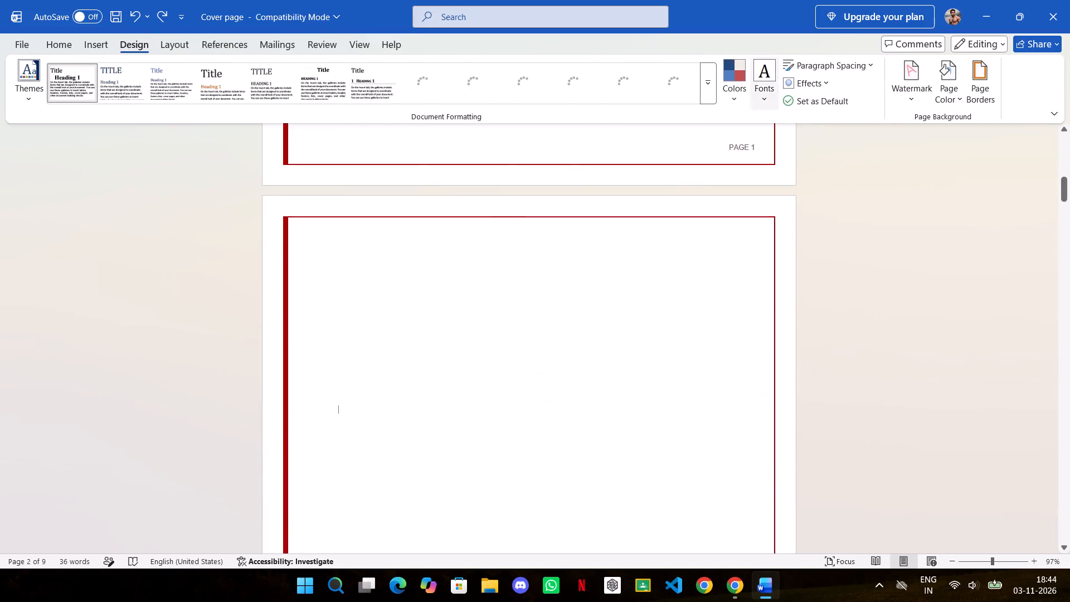
left_click(993, 93)
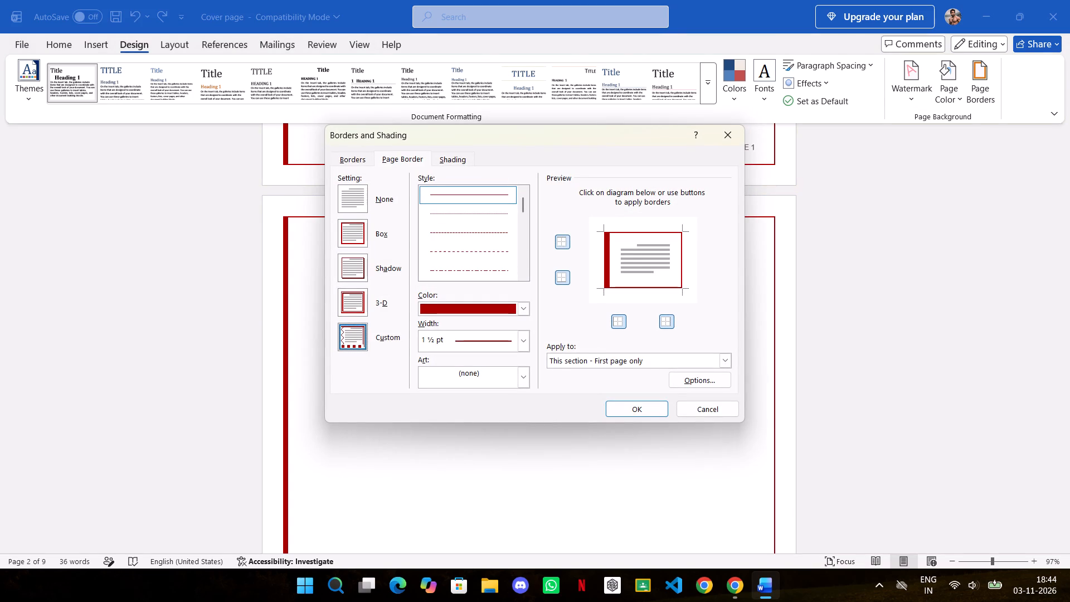
left_click(553, 237)
left_click(561, 283)
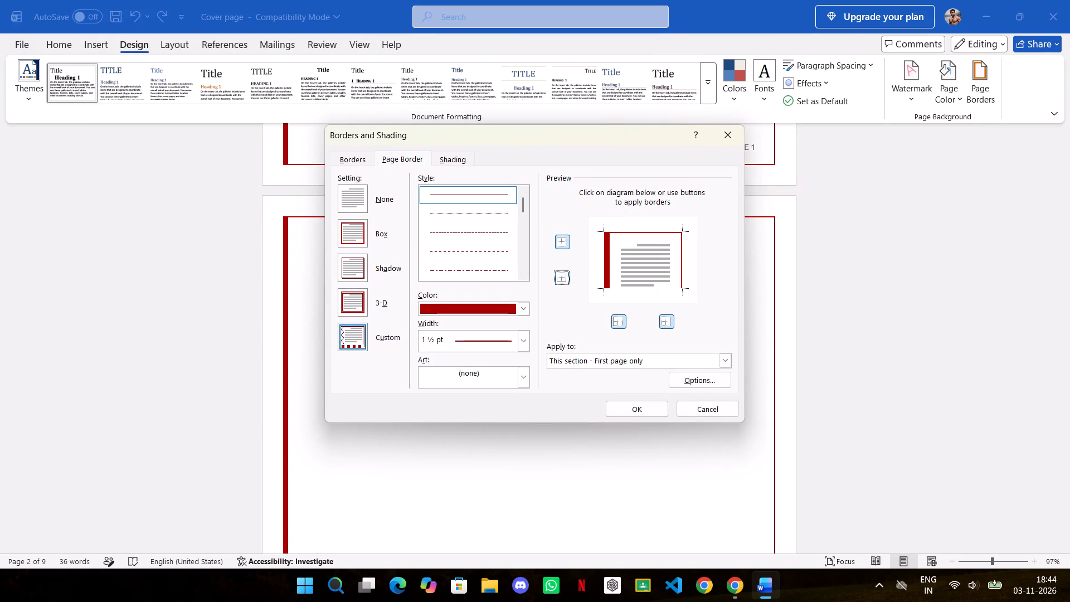
left_click(613, 323)
left_click(673, 324)
left_click(560, 241)
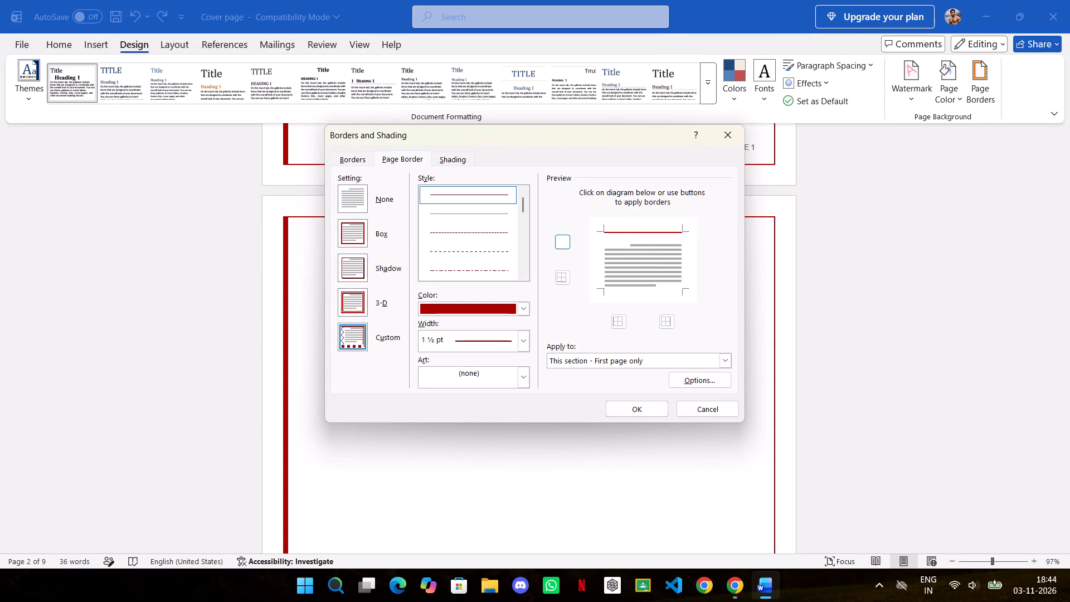
left_click(632, 405)
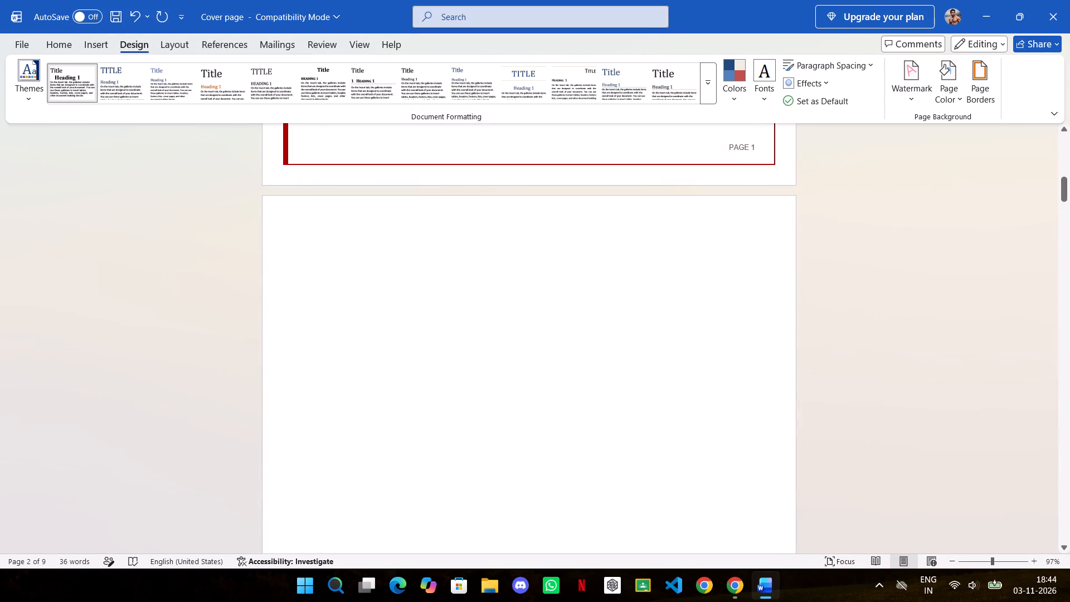
Insert page numbers at the bottom of the page in the Plain Number 3 style.
scroll(585, 365, "down", 10)
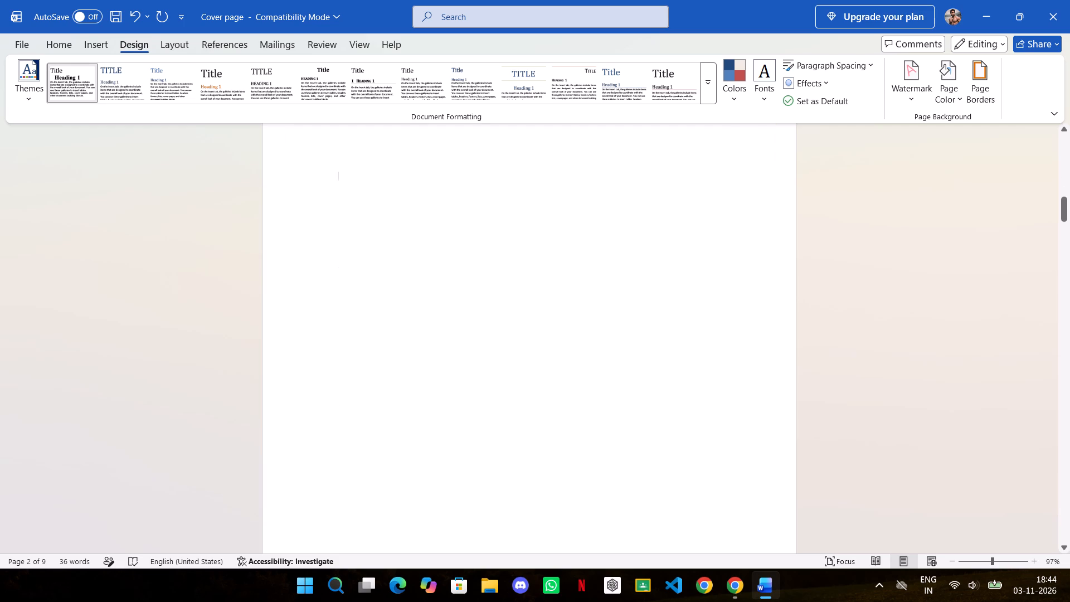
scroll(585, 361, "down", 7)
scroll(585, 361, "up", 8)
scroll(498, 326, "up", 4)
scroll(343, 288, "up", 5)
left_click(100, 45)
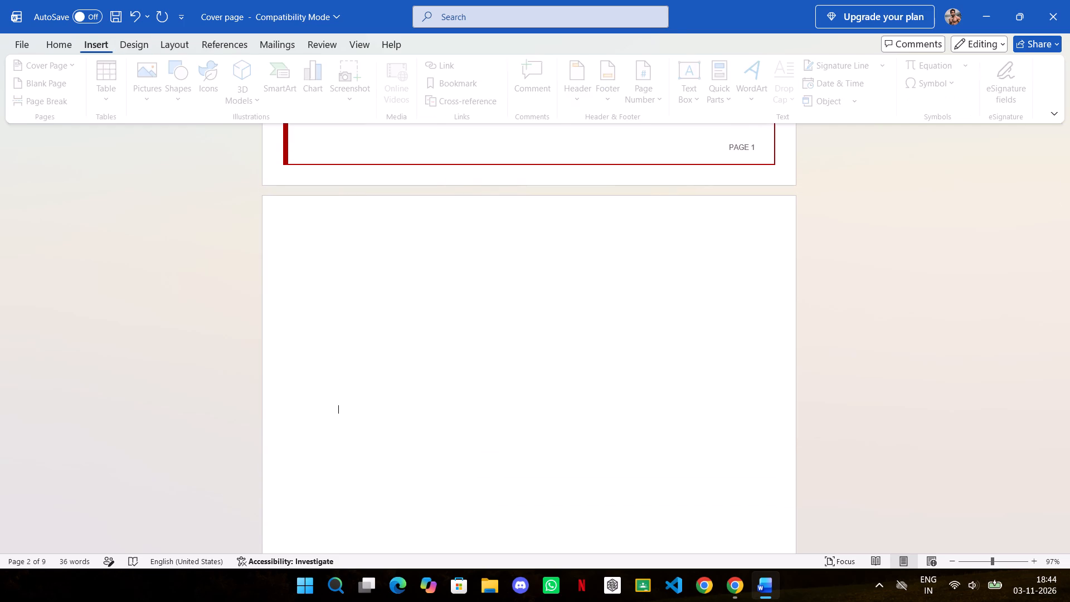
left_click(646, 90)
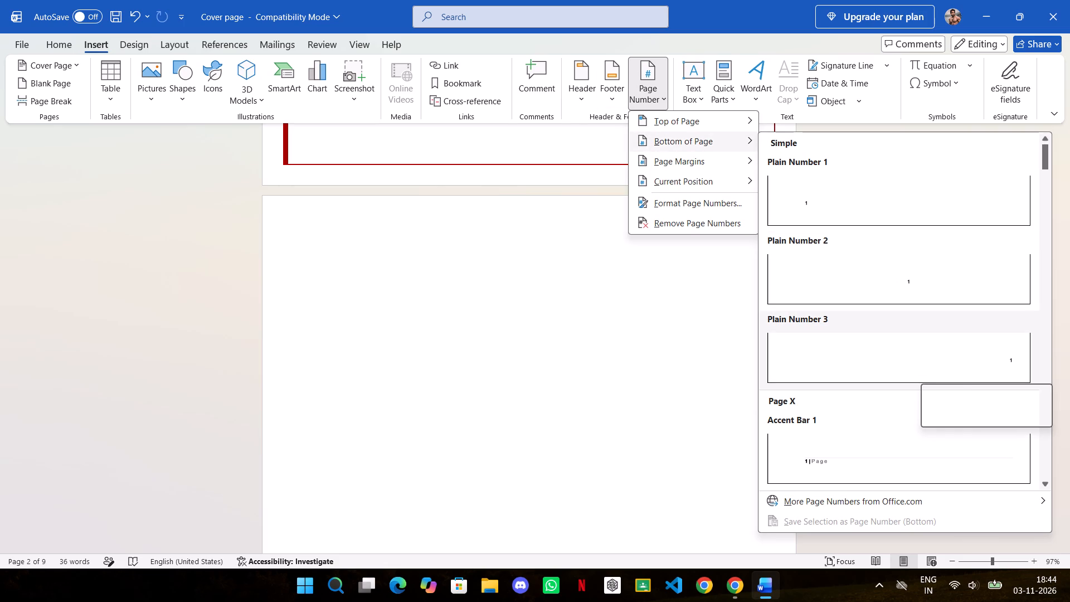
left_click(898, 366)
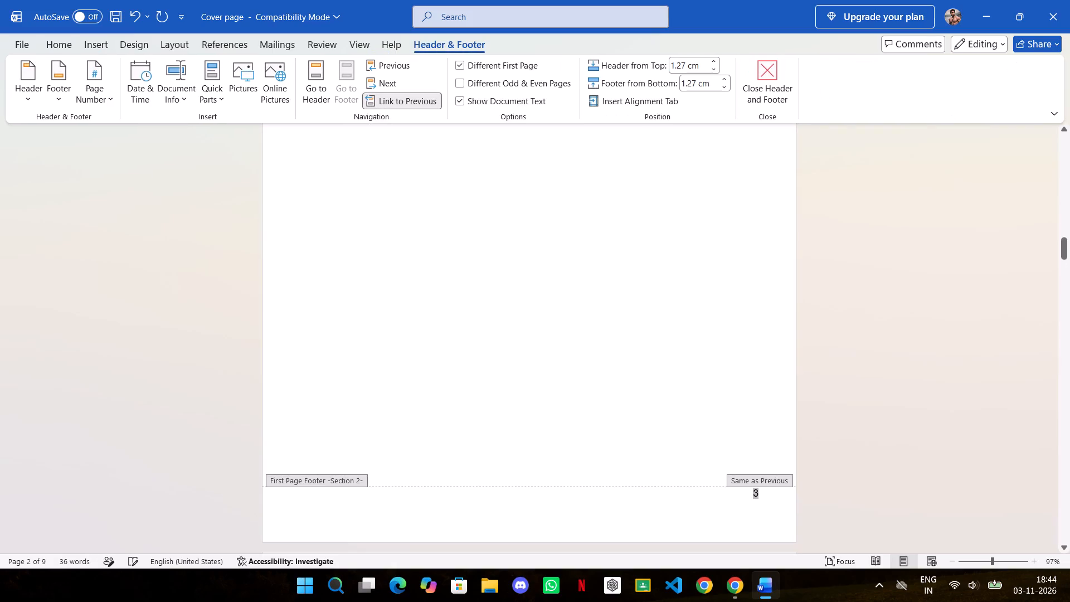
Check the headers, footers and page numbers across the first three pages, and leave header and footer editing.
scroll(672, 405, "up", 10)
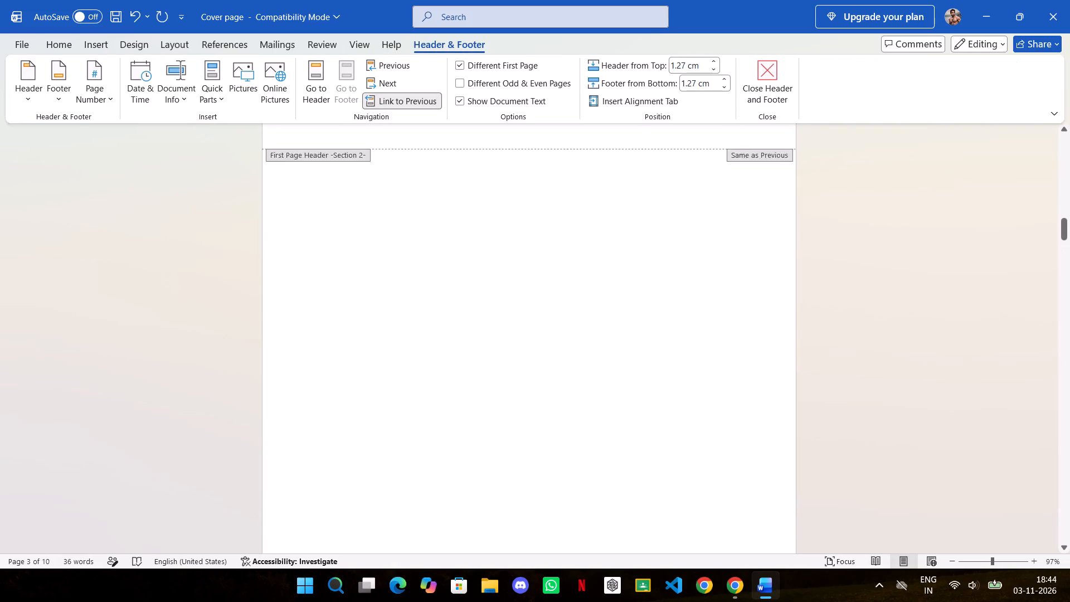
scroll(678, 396, "up", 20)
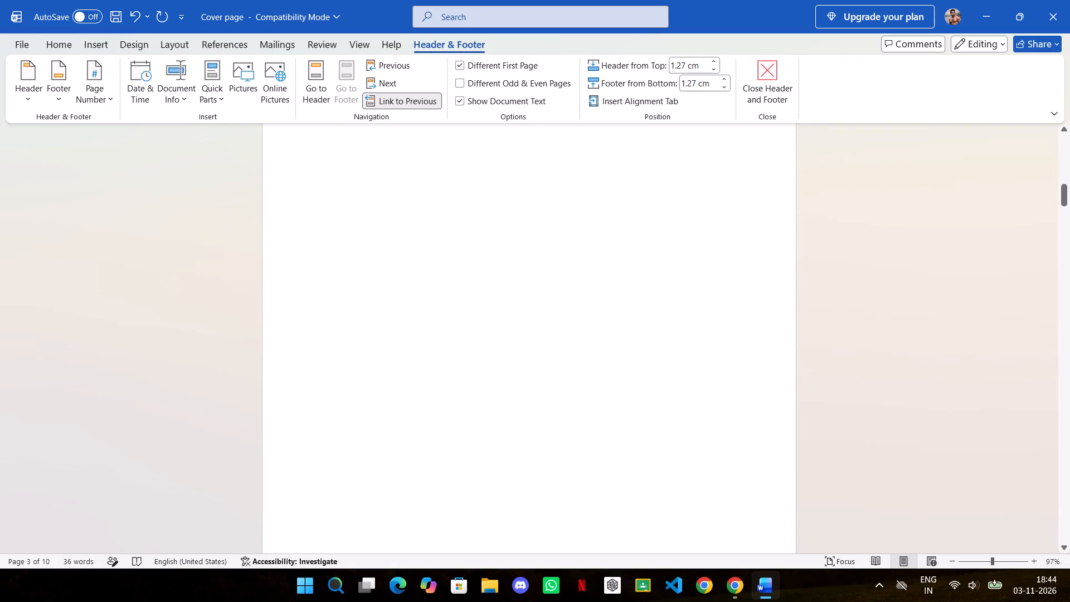
scroll(678, 396, "up", 14)
scroll(678, 396, "down", 5)
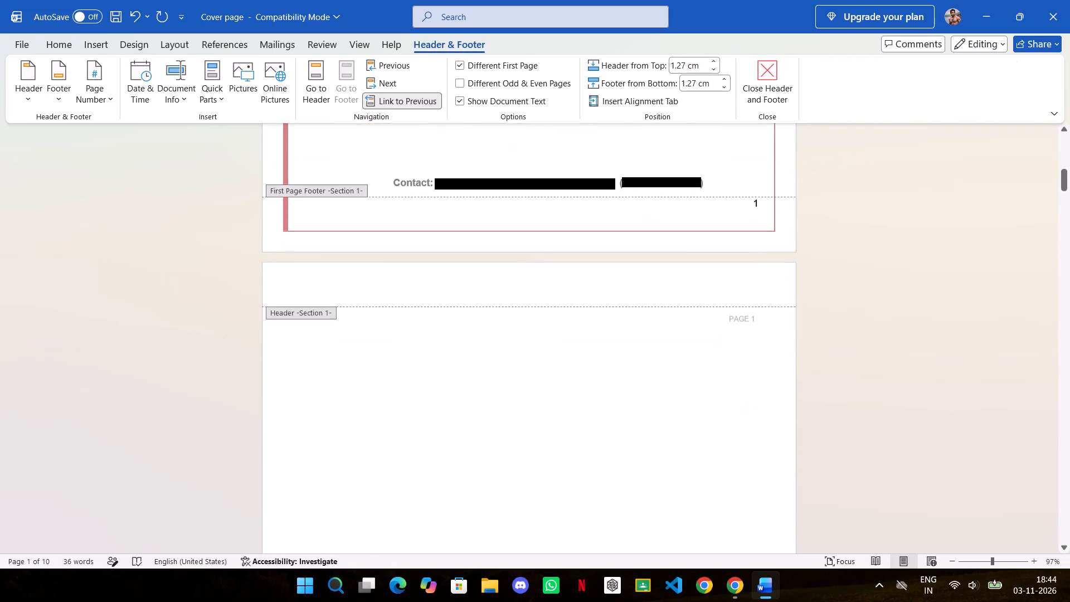
scroll(678, 396, "down", 16)
left_click(664, 408)
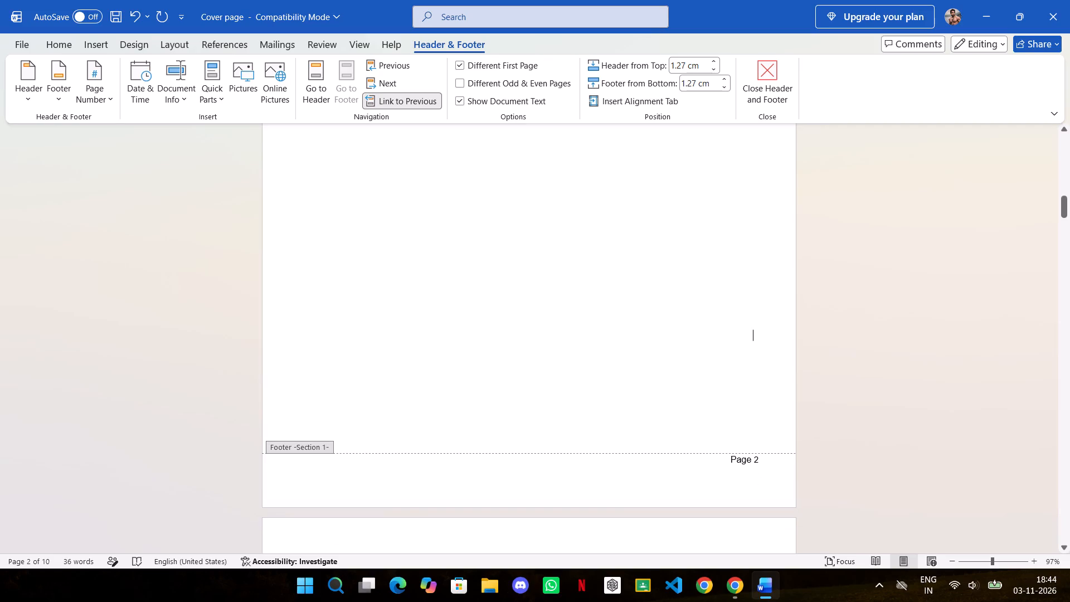
scroll(581, 357, "up", 10)
scroll(347, 277, "up", 4)
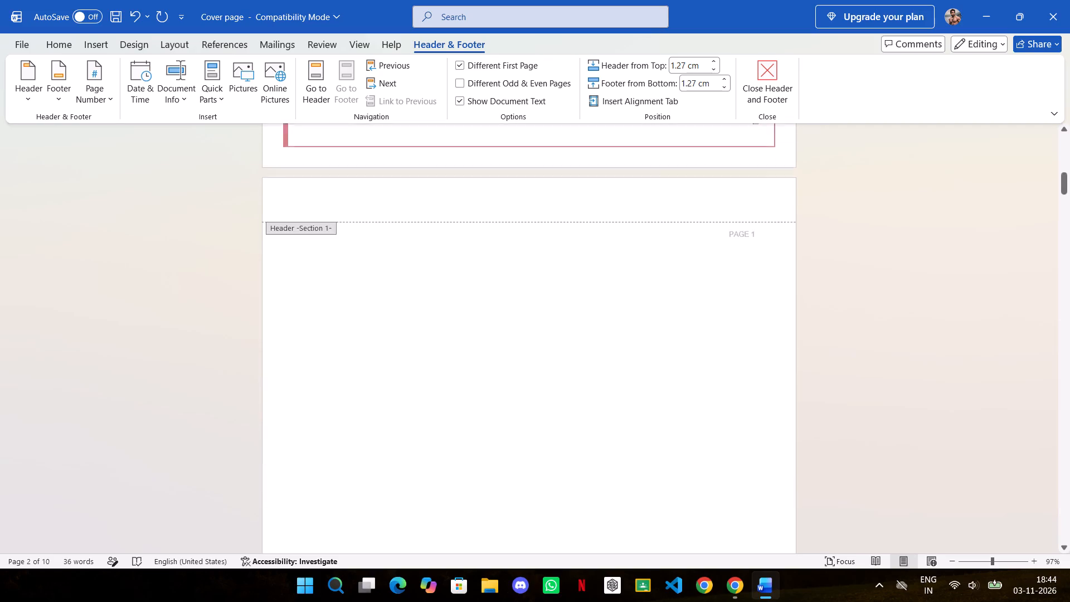
double_click(320, 298)
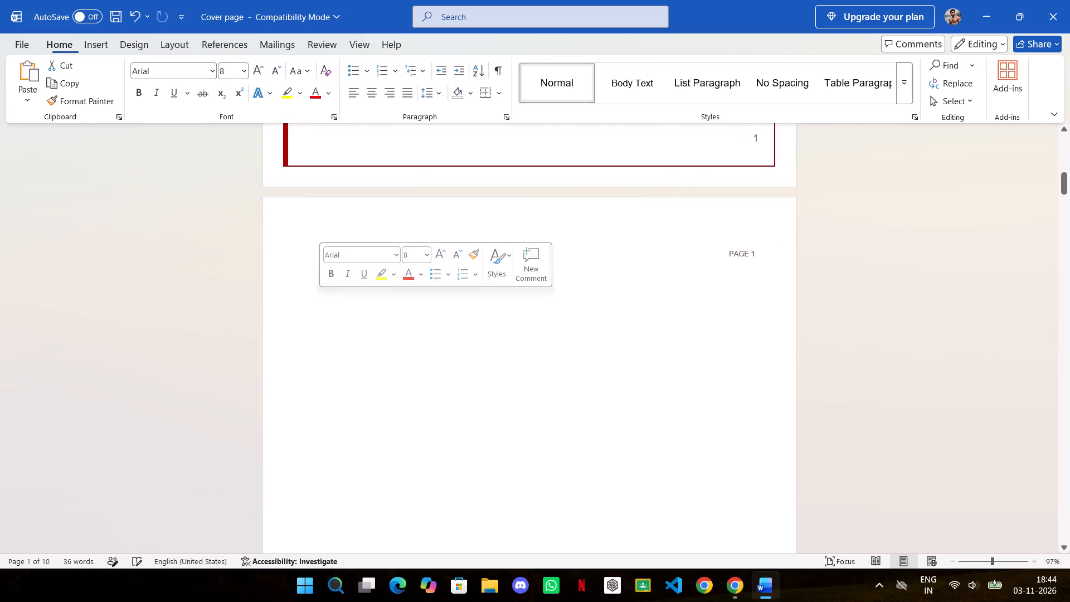
Delete the "PAGE 1" text at the top of page 2.
left_click(369, 307)
scroll(488, 345, "up", 4)
scroll(488, 345, "down", 1)
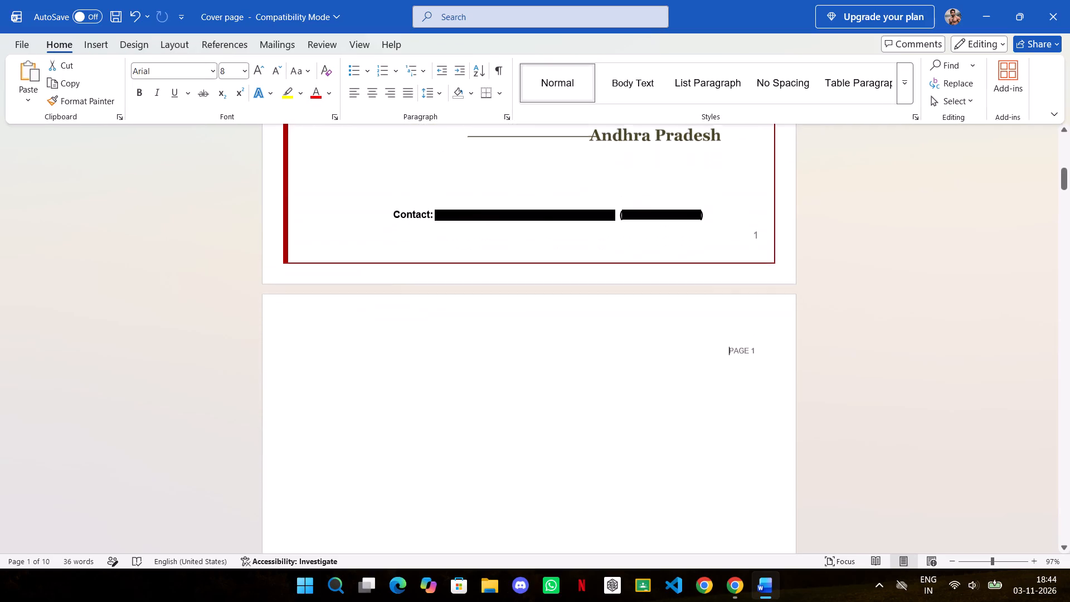
left_click_drag(729, 351, 753, 351)
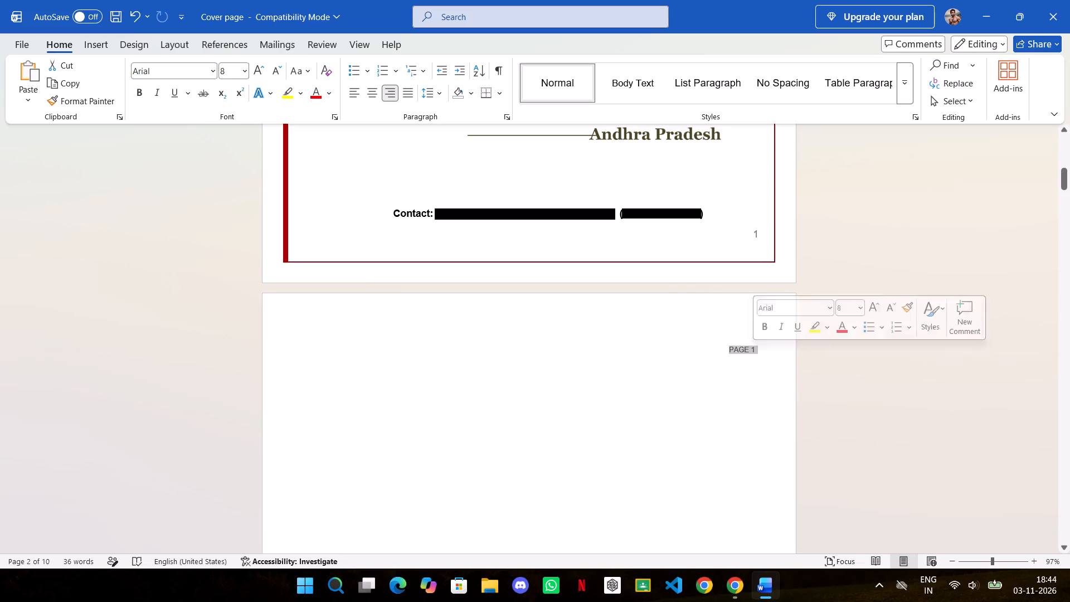
key("BackSpace")
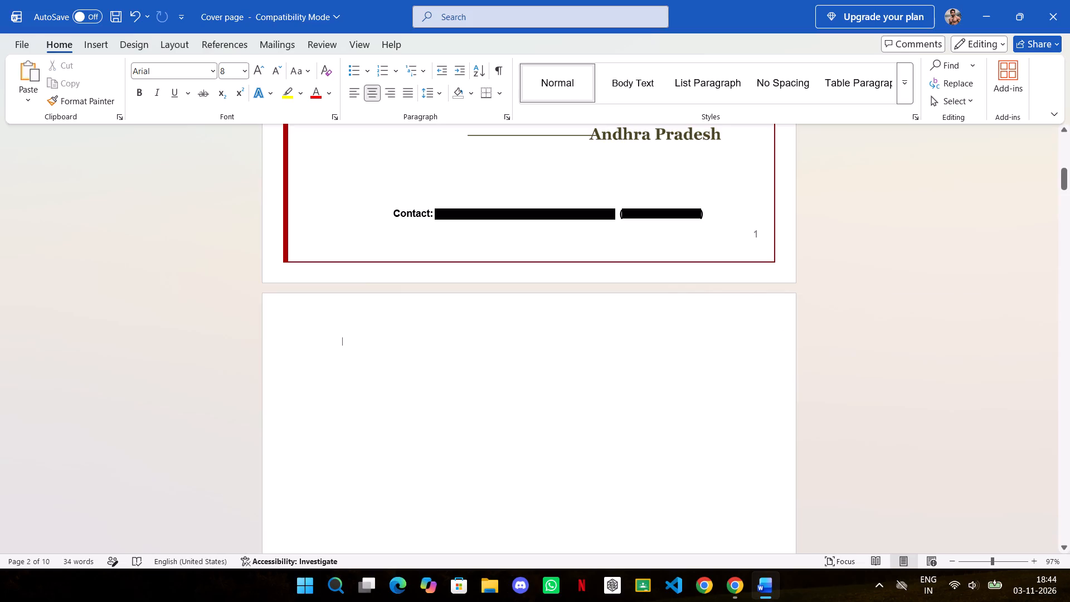
Place the cursor in the blank area of page 2 and apply the Narrow margins preset, 1.27 cm on all sides.
left_click(379, 445)
scroll(379, 445, "up", 16)
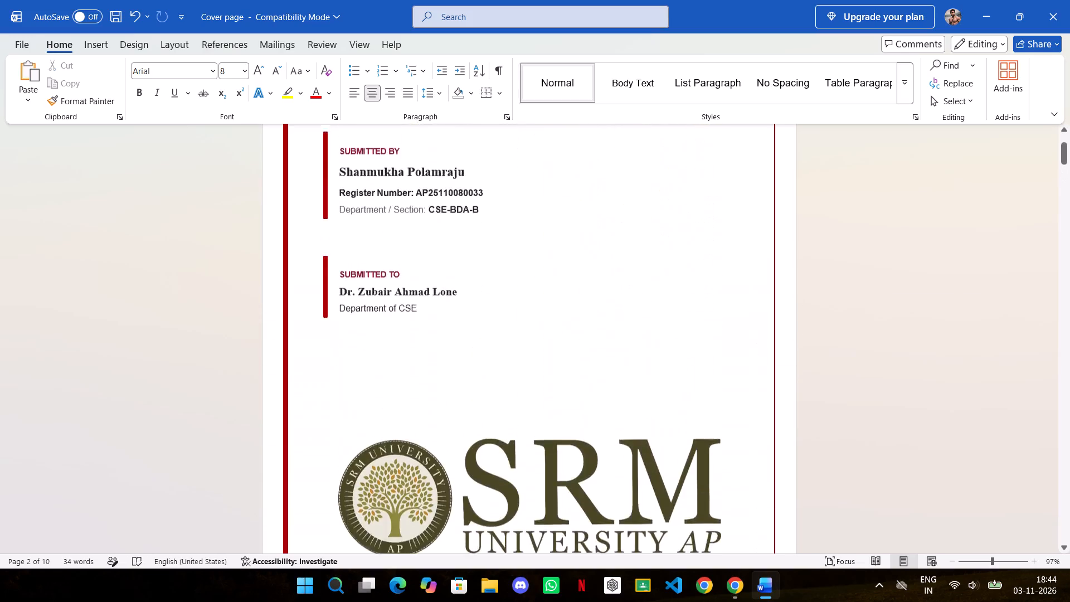
scroll(379, 445, "up", 4)
scroll(379, 445, "down", 20)
scroll(379, 445, "down", 3)
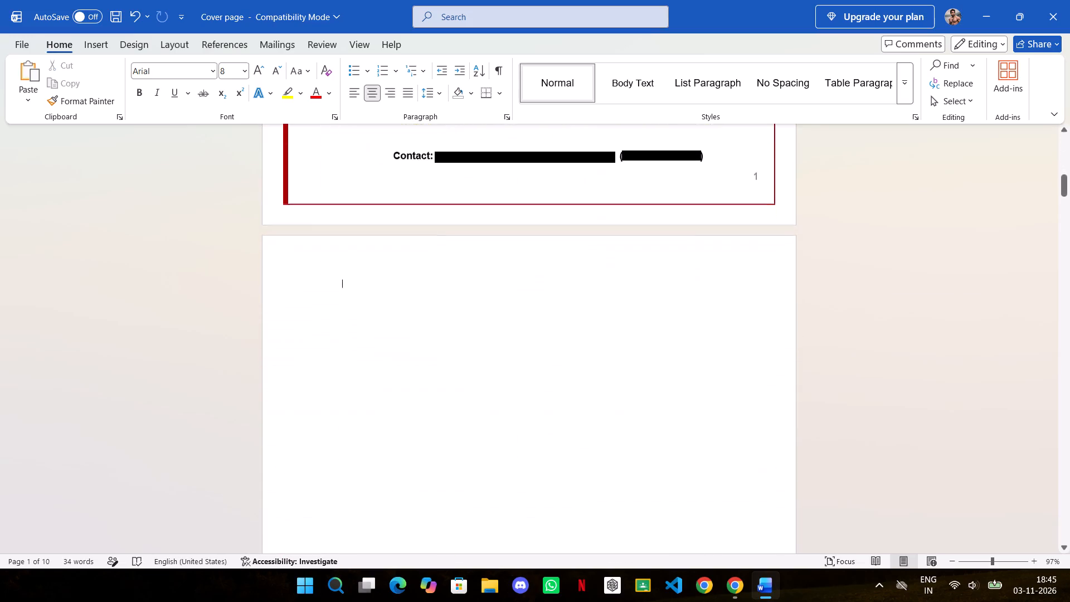
double_click(374, 365)
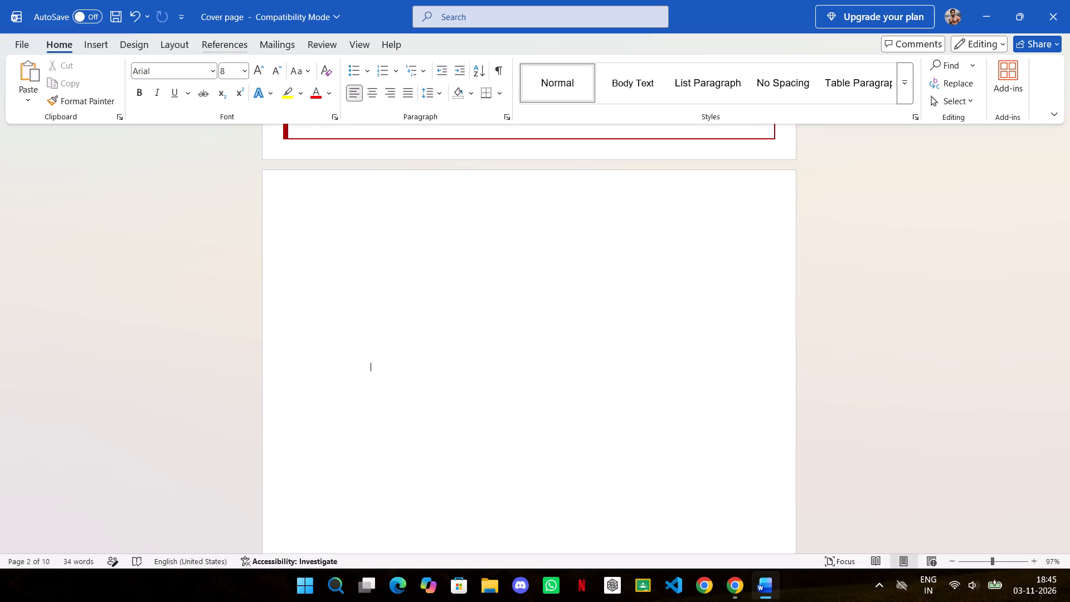
left_click(161, 42)
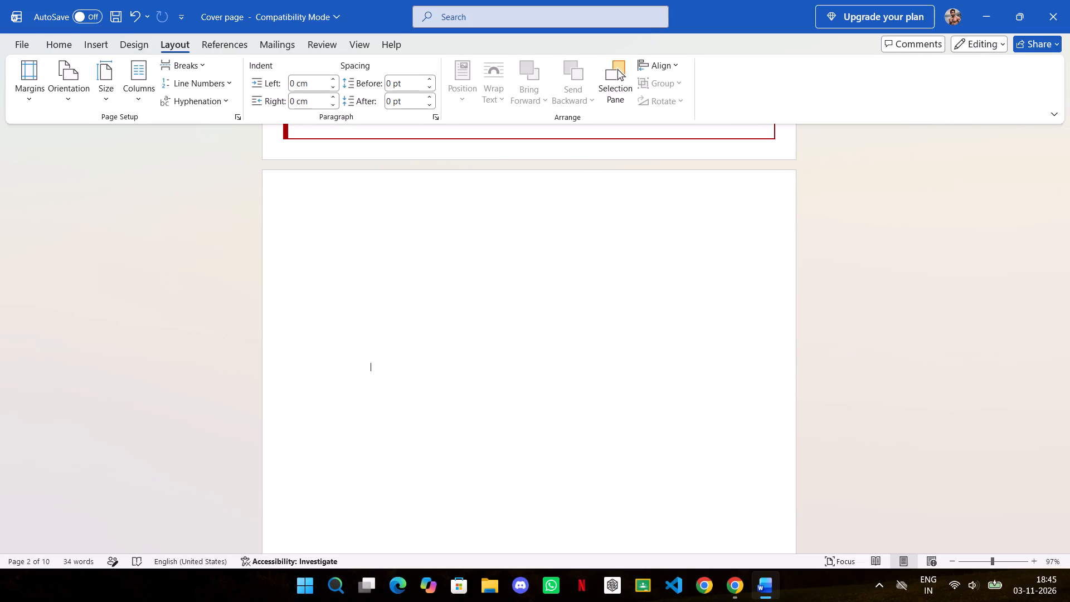
left_click(9, 82)
left_click(23, 91)
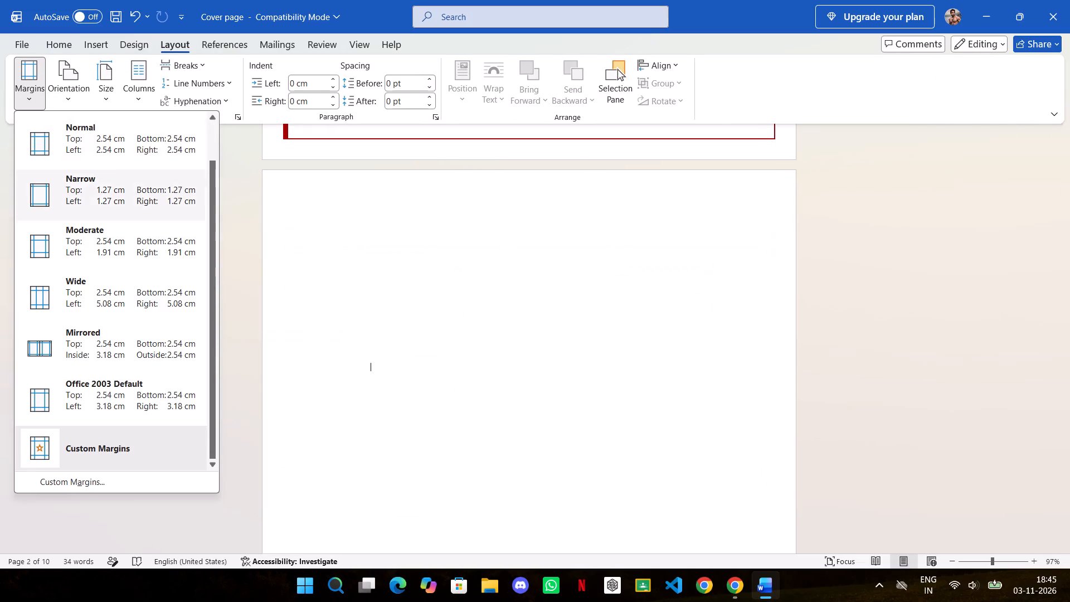
left_click(100, 181)
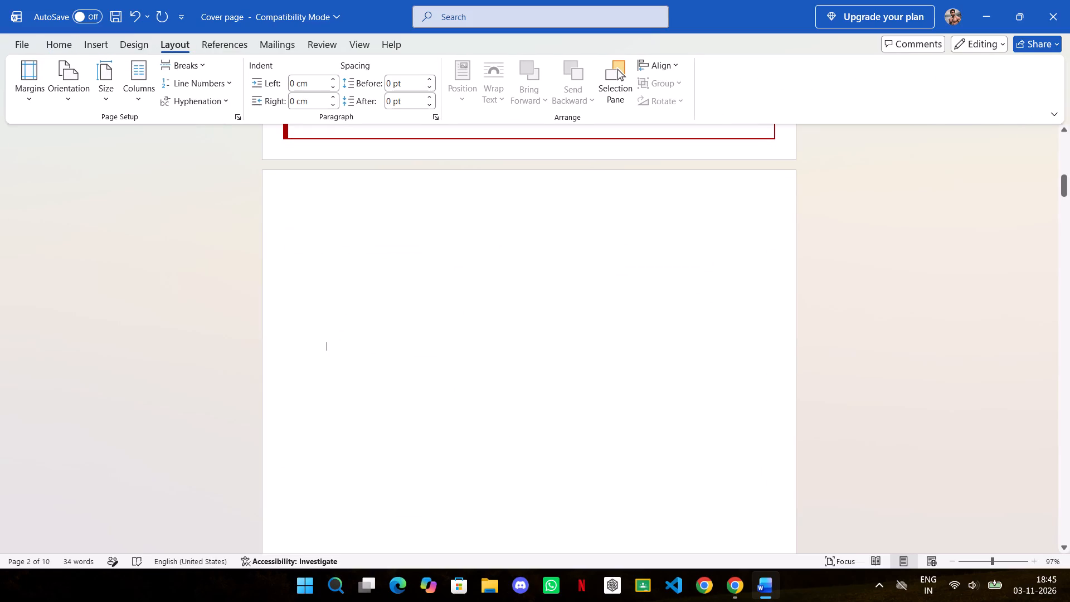
Check the cover page layout with the Narrow margins and look through the margin presets without choosing another.
scroll(356, 326, "down", 1)
scroll(356, 326, "up", 18)
scroll(357, 326, "up", 4)
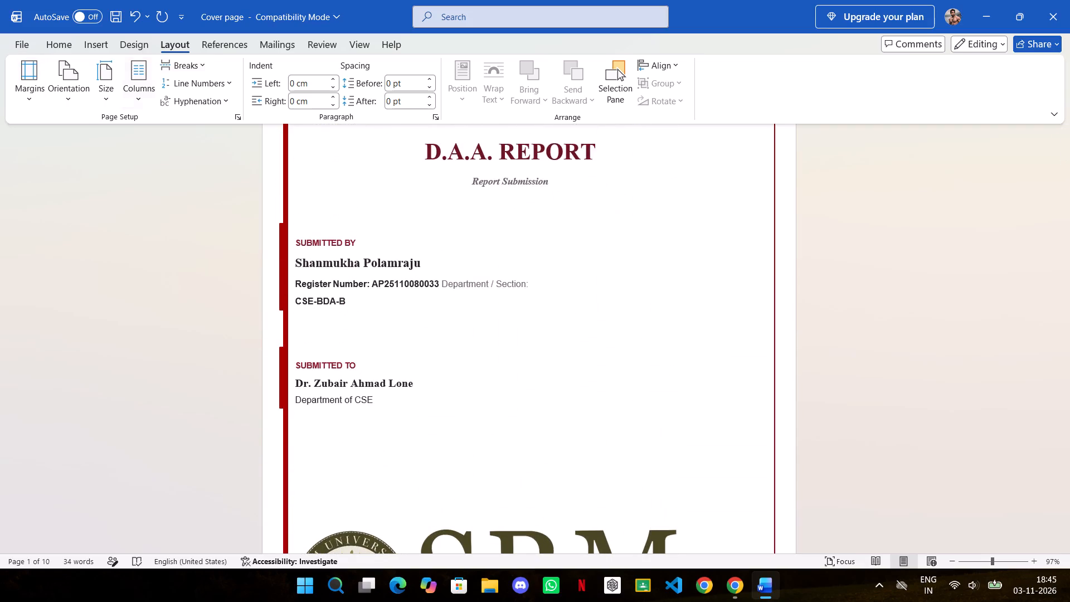
left_click(42, 84)
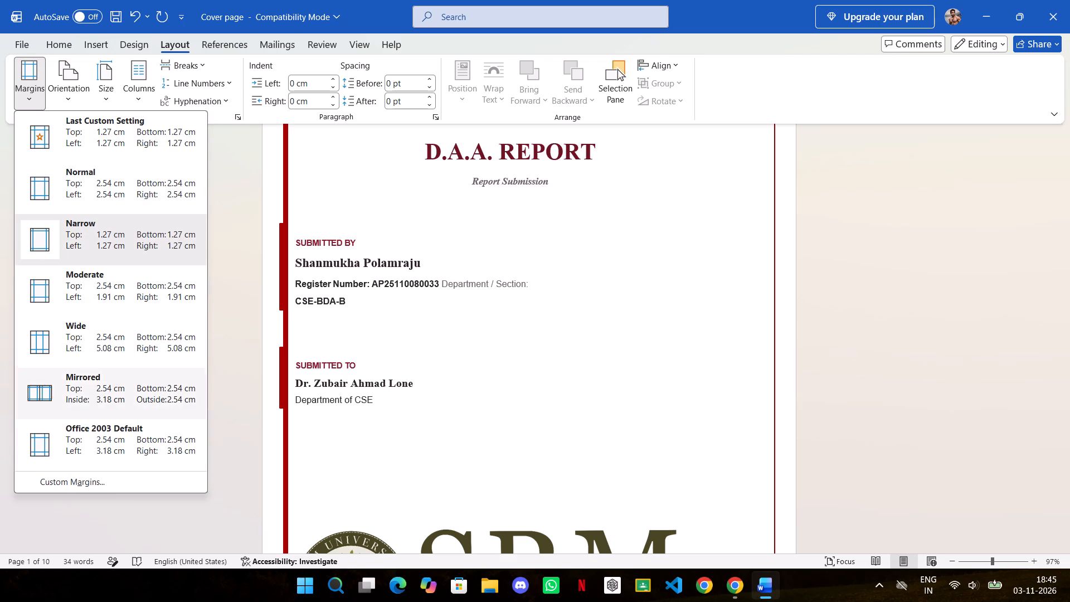
left_click(809, 373)
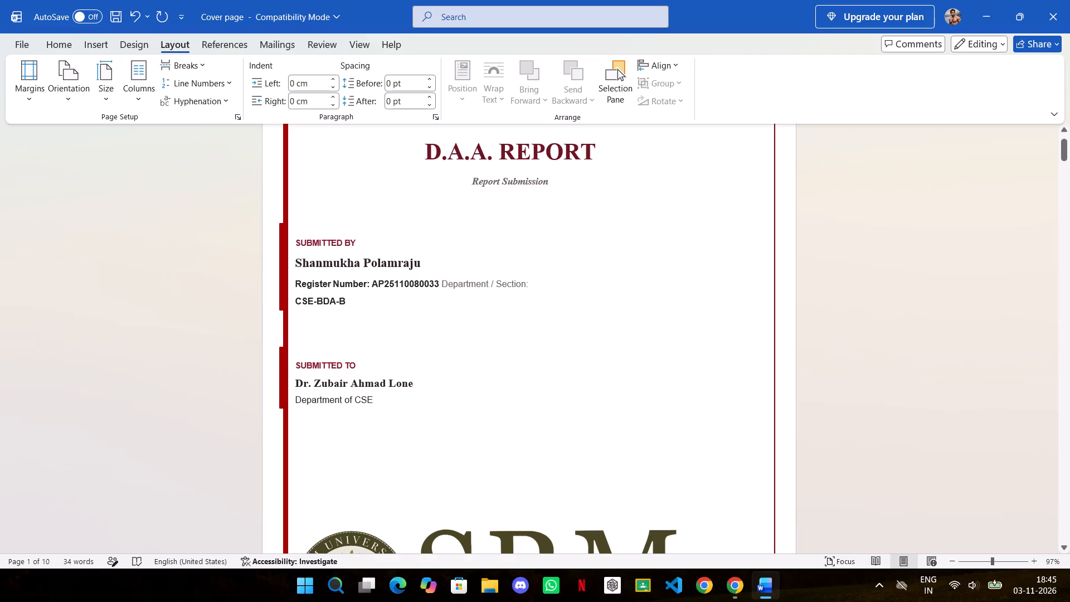
Shift the SRM University logo toward the middle of the cover page by adding 17 spaces before it.
scroll(873, 373, "down", 6)
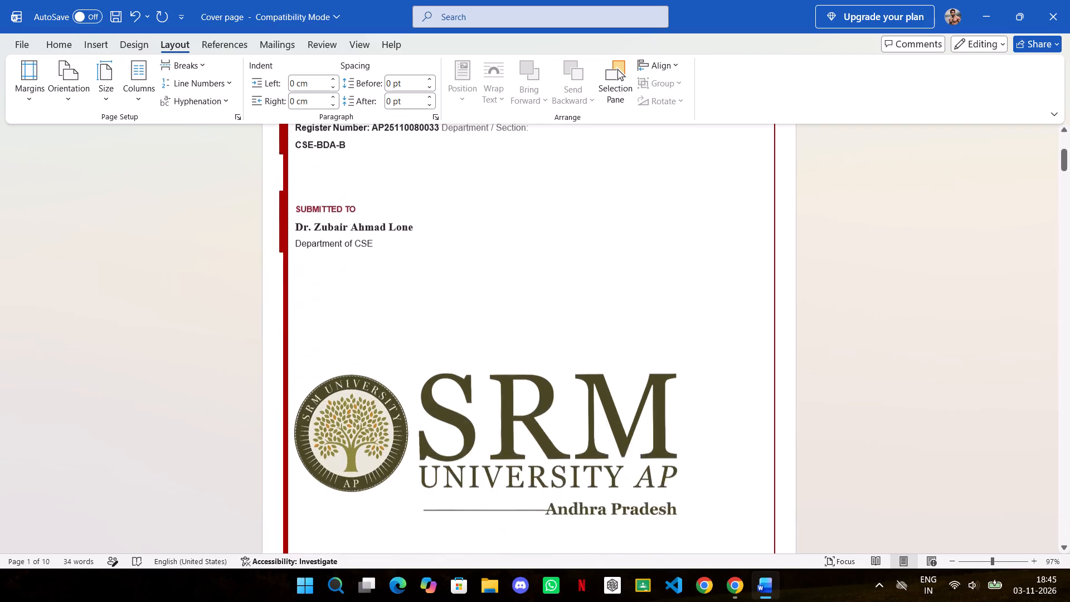
scroll(872, 373, "down", 3)
left_click(336, 315)
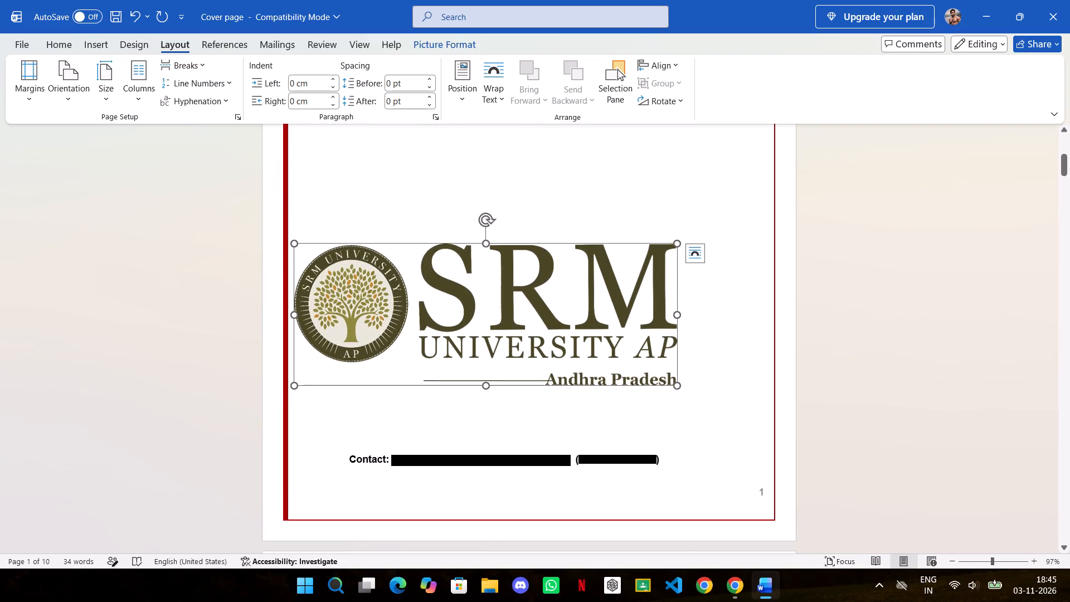
left_click(290, 373)
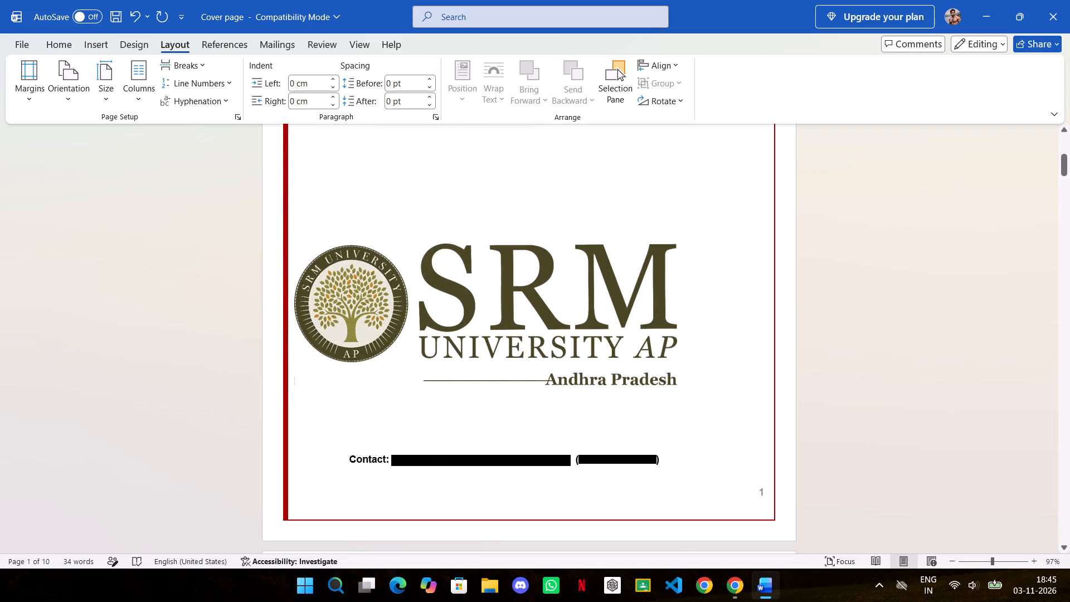
key("space")
key("space")
key("space")
key("space")
key("space")
key("space")
key("space")
key("space")
key("space")
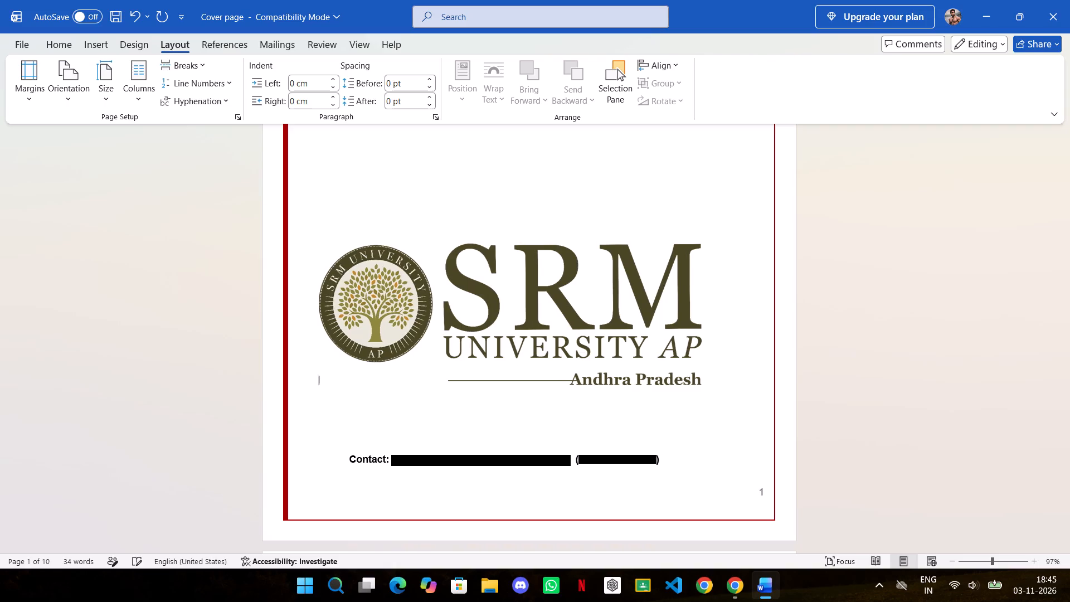
key("space")
key("space")
key("space")
key("space")
key("space")
key("space")
key("space")
key("space")
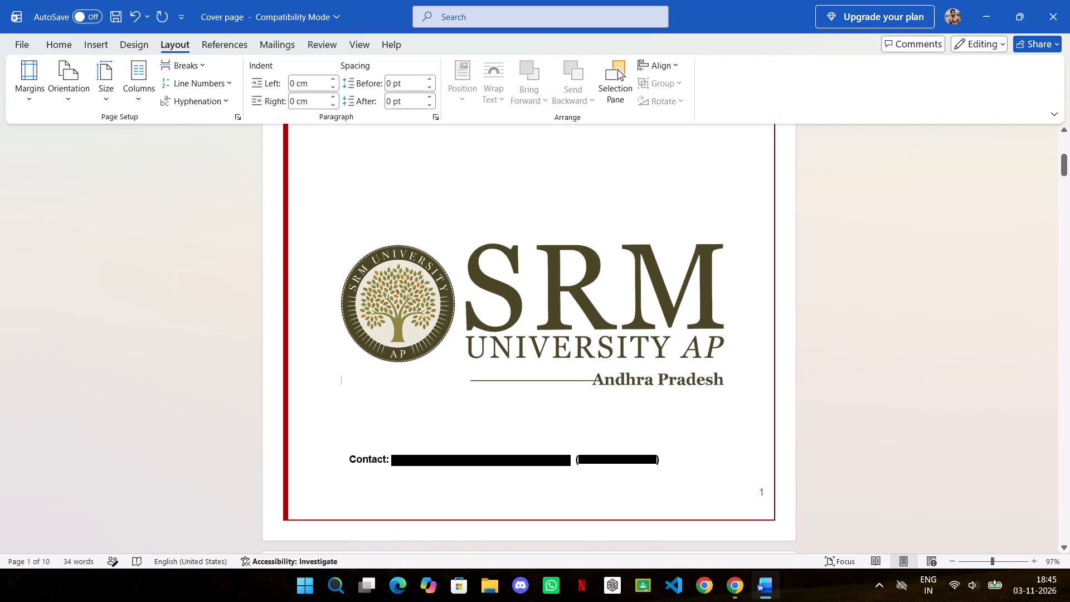
Centre the Contact line at the bottom of the cover page and set its font size to 12.
left_click_drag(346, 464, 630, 473)
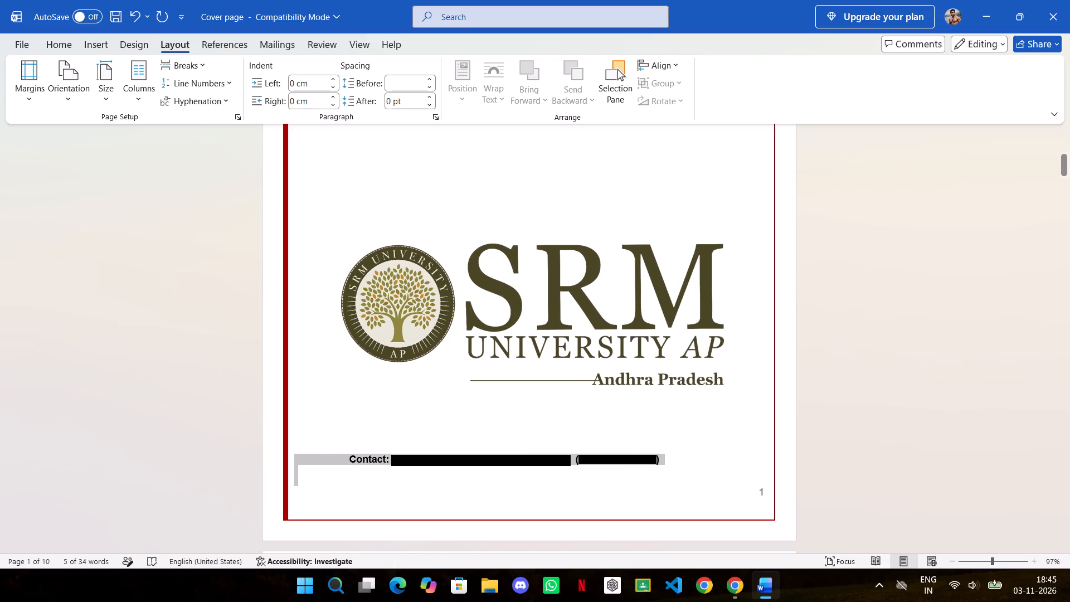
left_click(49, 41)
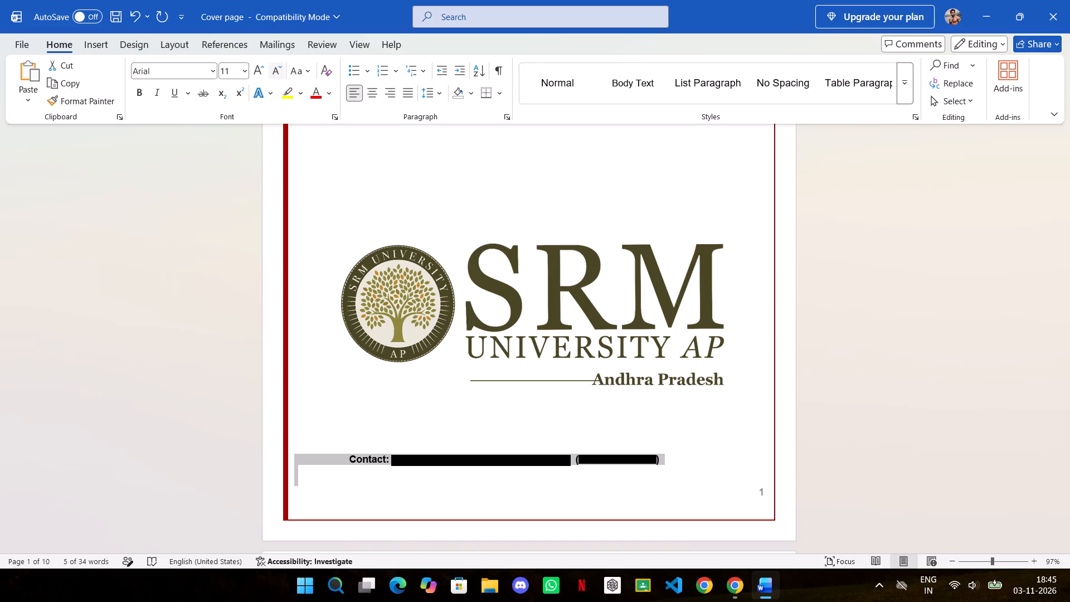
left_click(368, 91)
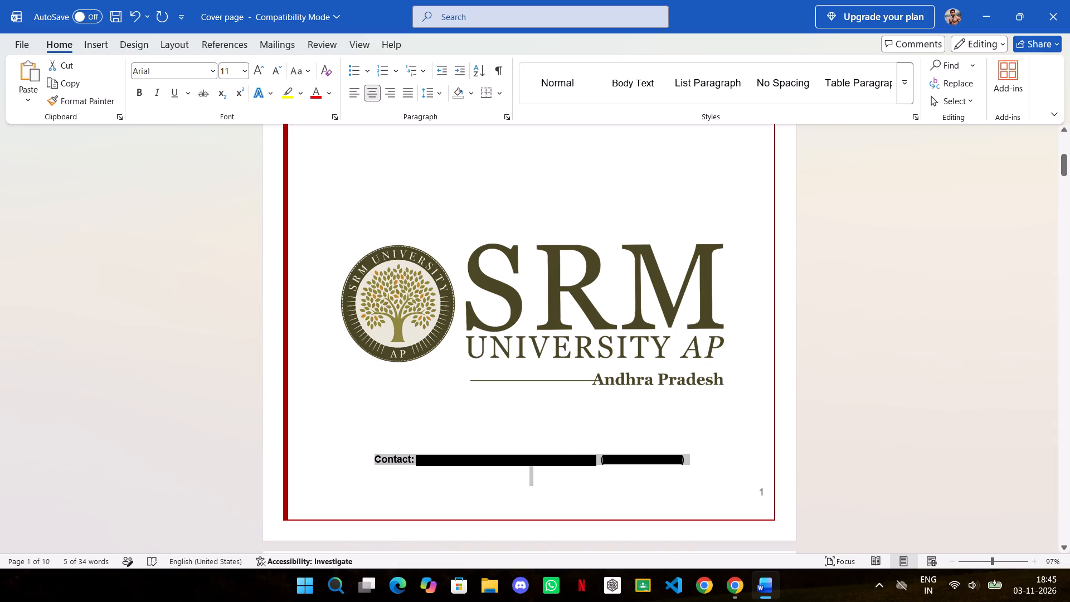
left_click(259, 74)
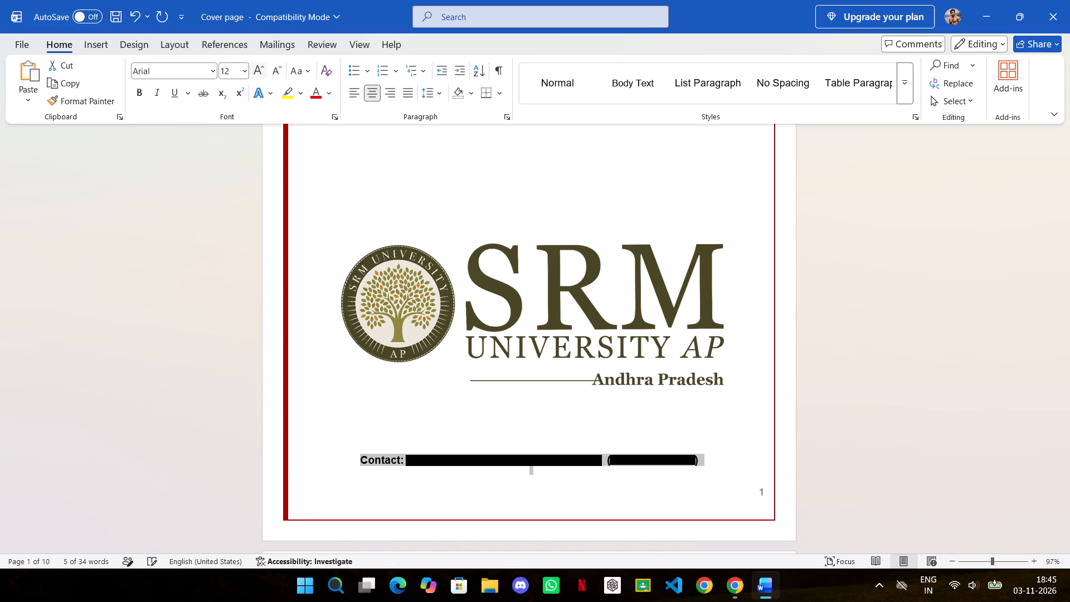
left_click(259, 74)
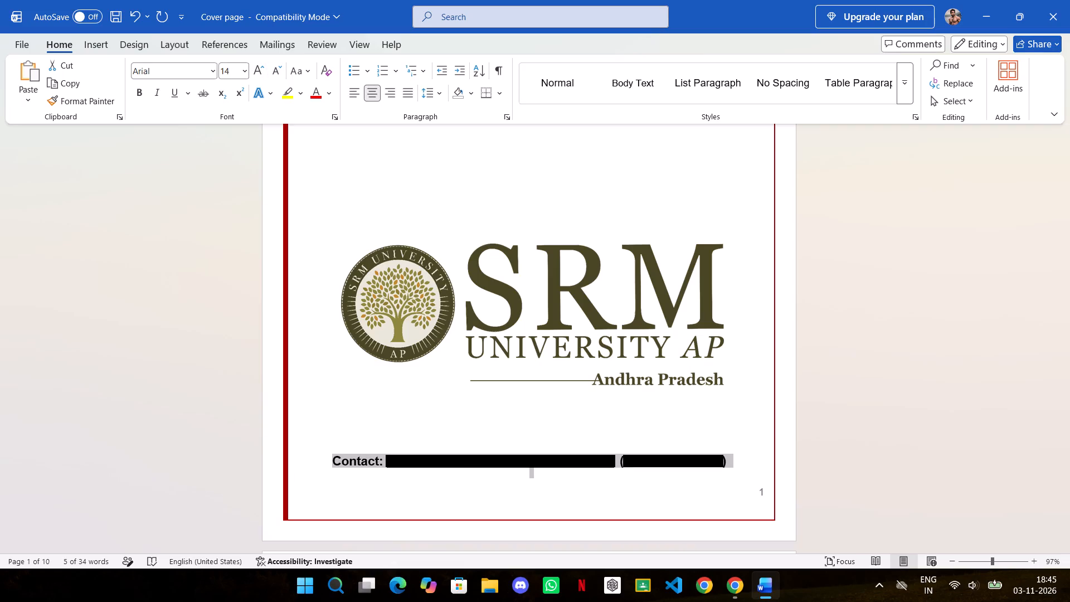
left_click(274, 74)
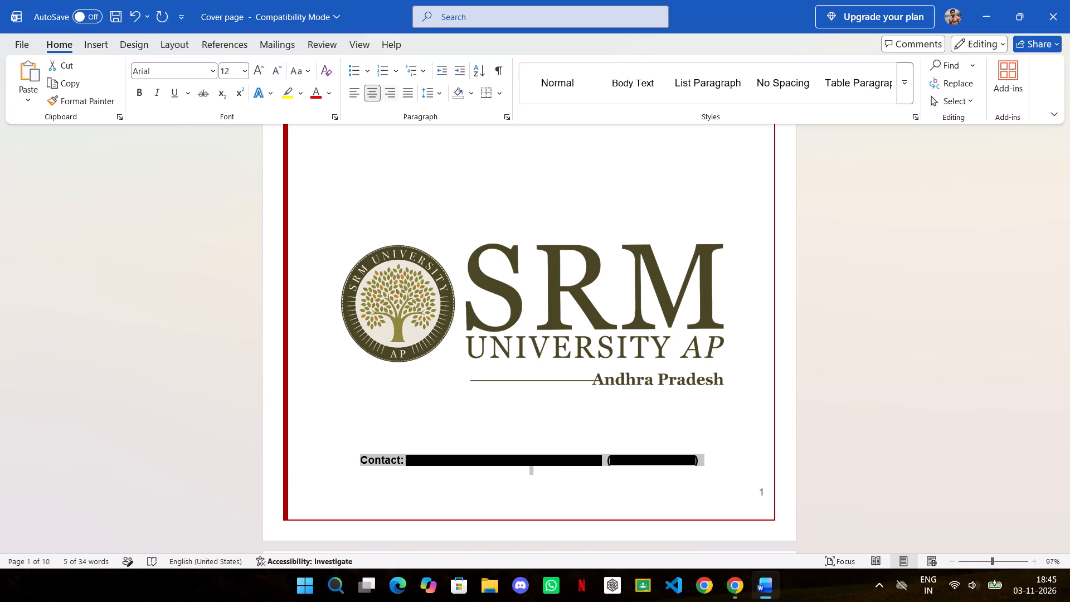
left_click(383, 93)
left_click(372, 92)
left_click(840, 292)
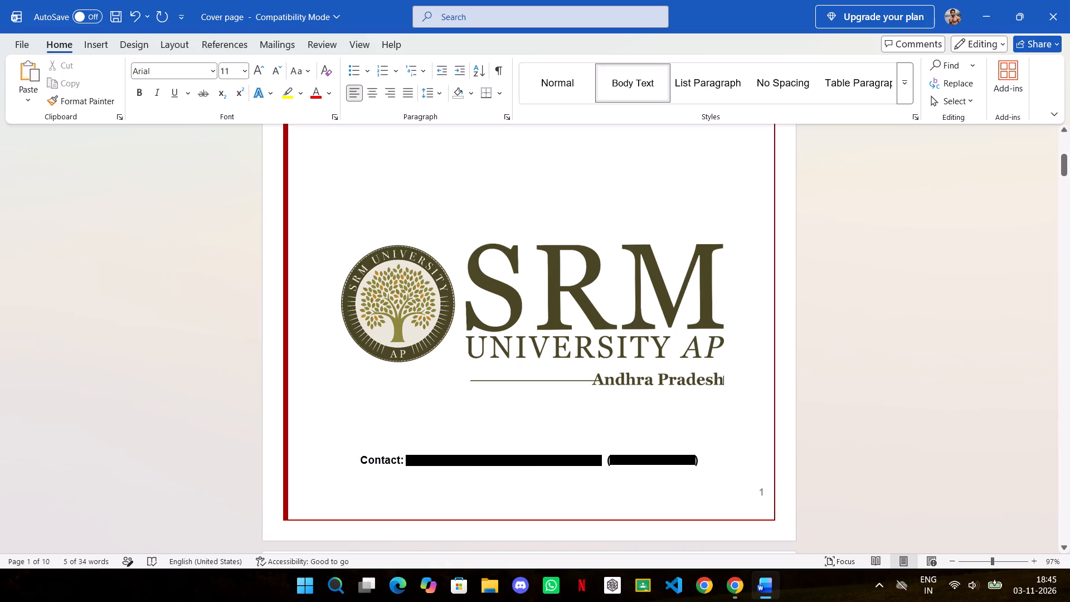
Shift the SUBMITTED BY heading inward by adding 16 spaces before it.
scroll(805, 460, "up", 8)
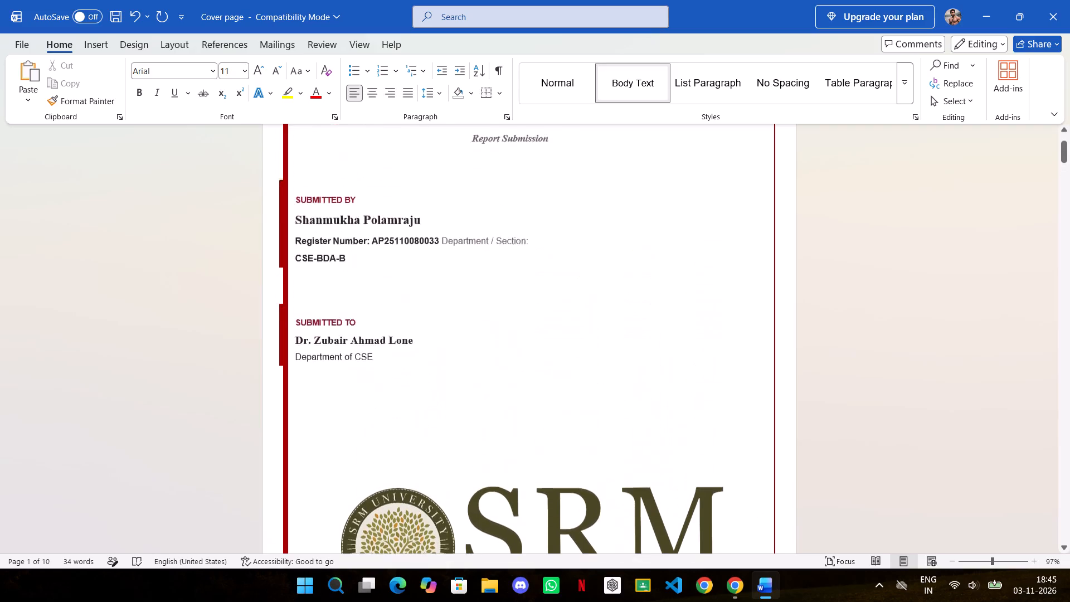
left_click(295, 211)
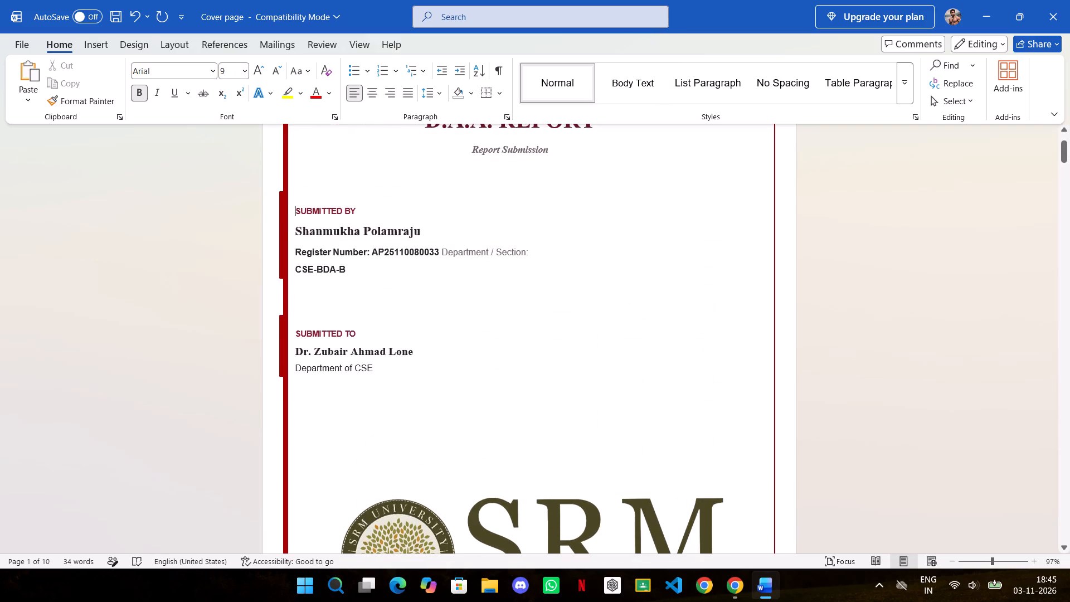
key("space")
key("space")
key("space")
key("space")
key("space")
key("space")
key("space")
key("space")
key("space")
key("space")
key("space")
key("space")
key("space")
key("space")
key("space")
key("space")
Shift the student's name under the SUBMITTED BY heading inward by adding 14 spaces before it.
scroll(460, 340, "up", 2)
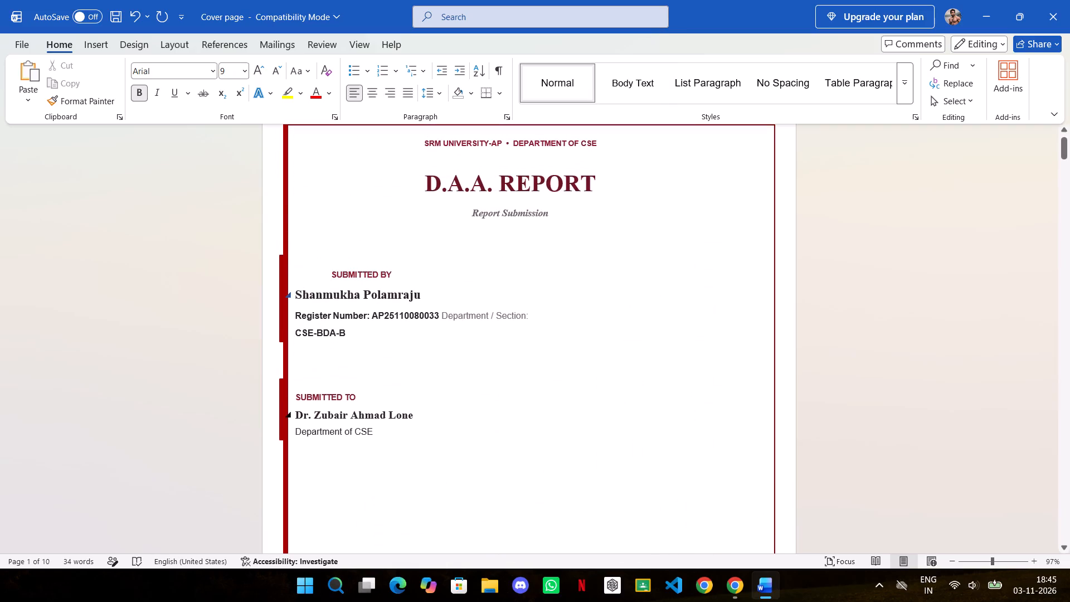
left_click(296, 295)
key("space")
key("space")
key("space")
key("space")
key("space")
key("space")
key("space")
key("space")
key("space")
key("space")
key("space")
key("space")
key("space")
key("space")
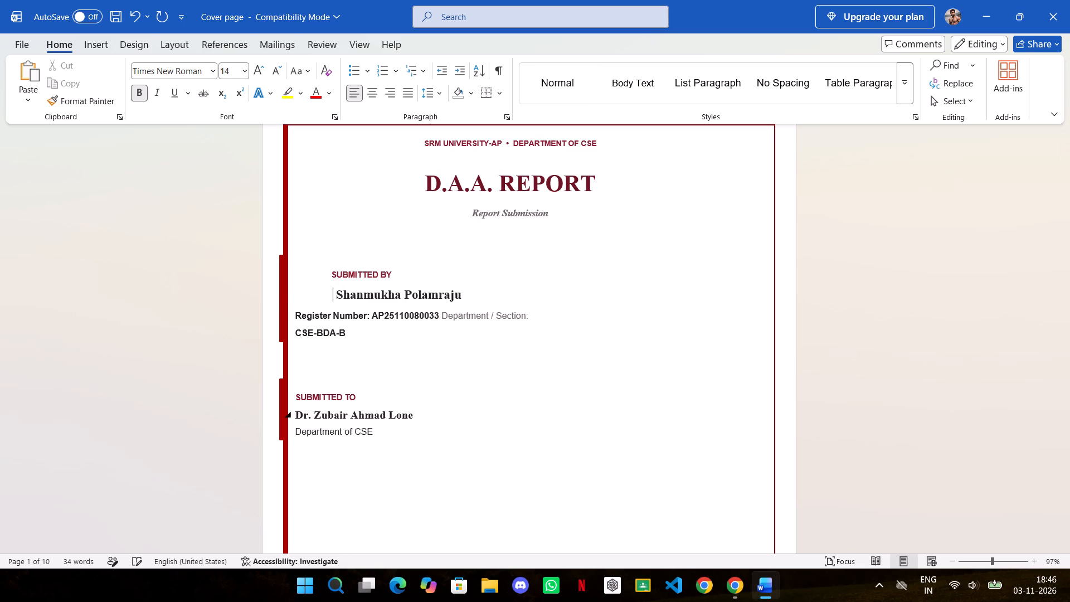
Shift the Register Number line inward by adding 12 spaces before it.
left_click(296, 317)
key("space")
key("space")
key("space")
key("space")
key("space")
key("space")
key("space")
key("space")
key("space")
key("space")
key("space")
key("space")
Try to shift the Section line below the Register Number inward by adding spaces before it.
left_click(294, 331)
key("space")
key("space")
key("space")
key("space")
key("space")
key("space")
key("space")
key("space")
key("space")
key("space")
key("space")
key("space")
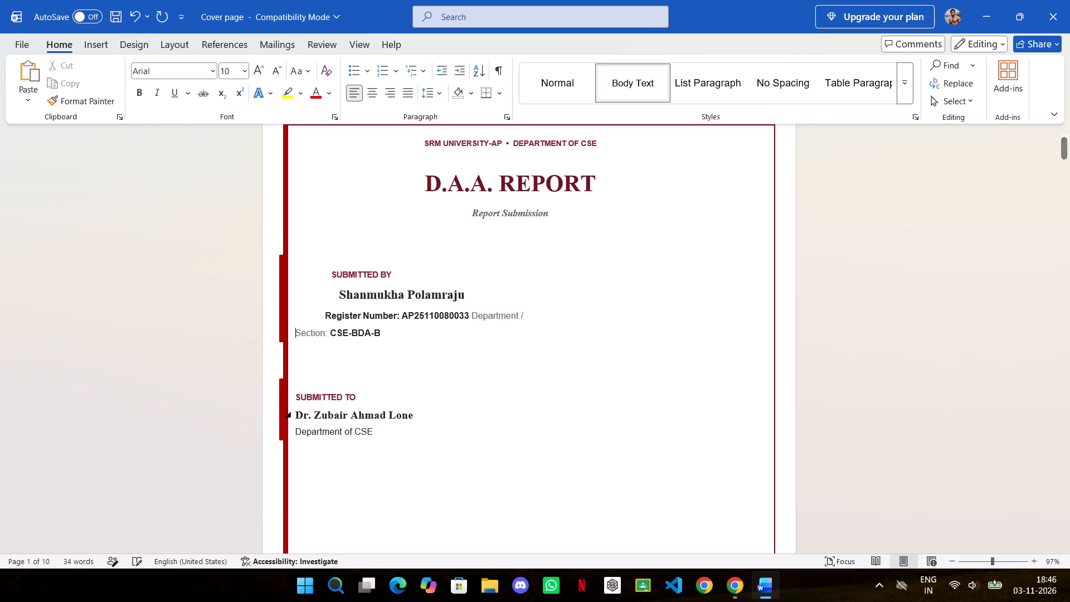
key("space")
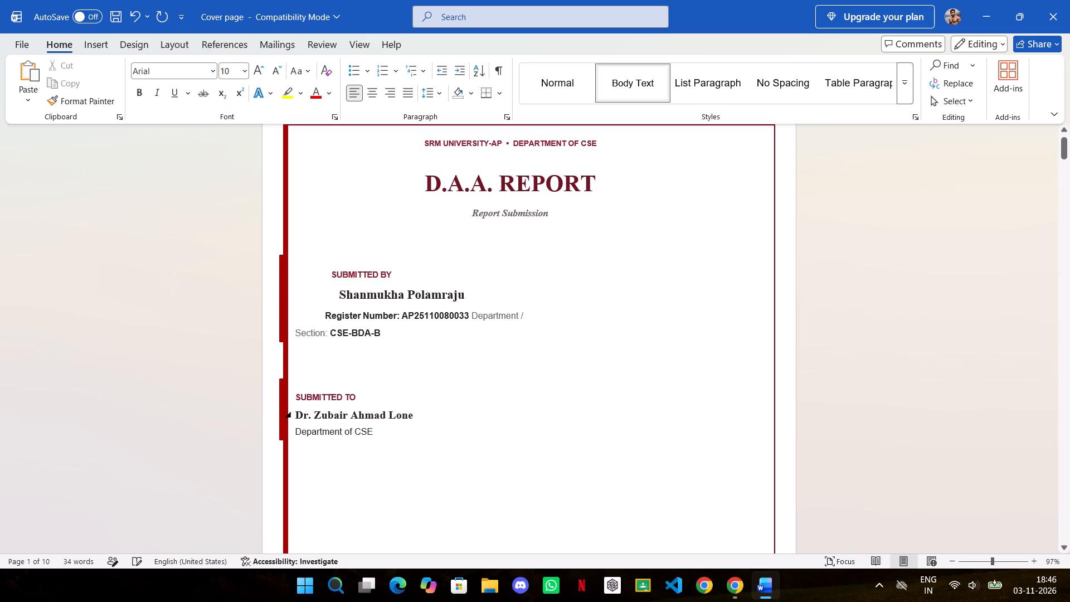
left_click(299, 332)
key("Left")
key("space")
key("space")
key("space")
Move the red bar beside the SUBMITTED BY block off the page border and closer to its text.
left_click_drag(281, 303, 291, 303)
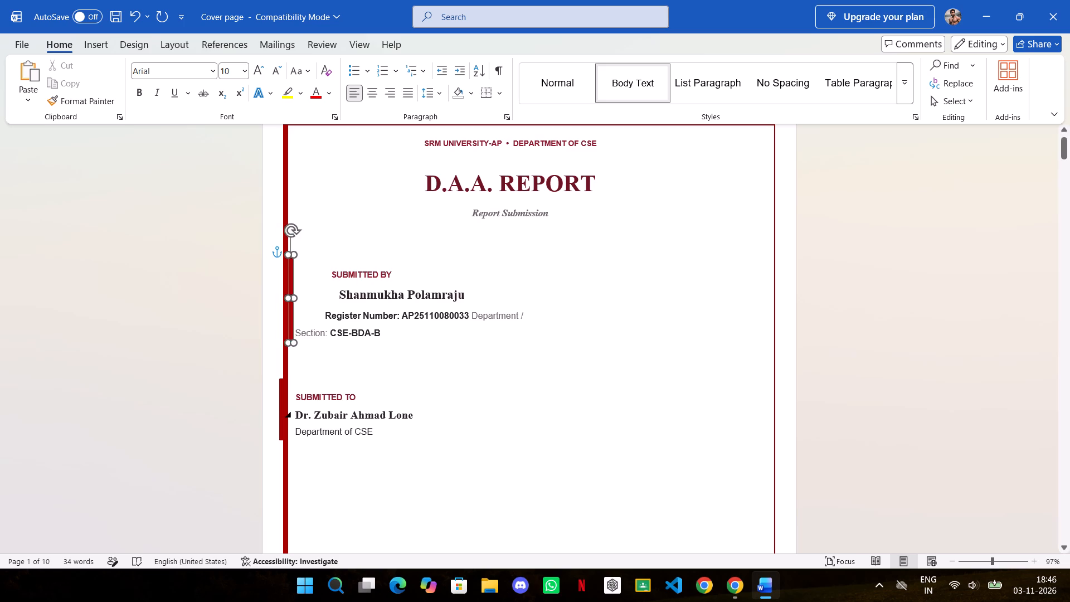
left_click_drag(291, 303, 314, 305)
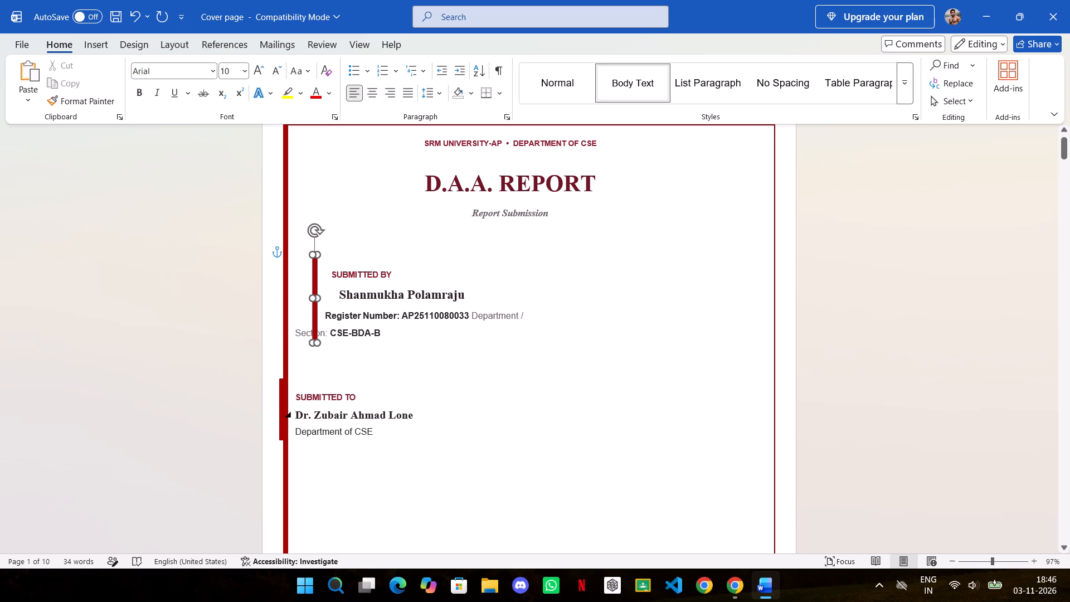
Nudge the red bar beside the SUBMITTED BY block slightly closer to its text.
left_click_drag(314, 305, 317, 305)
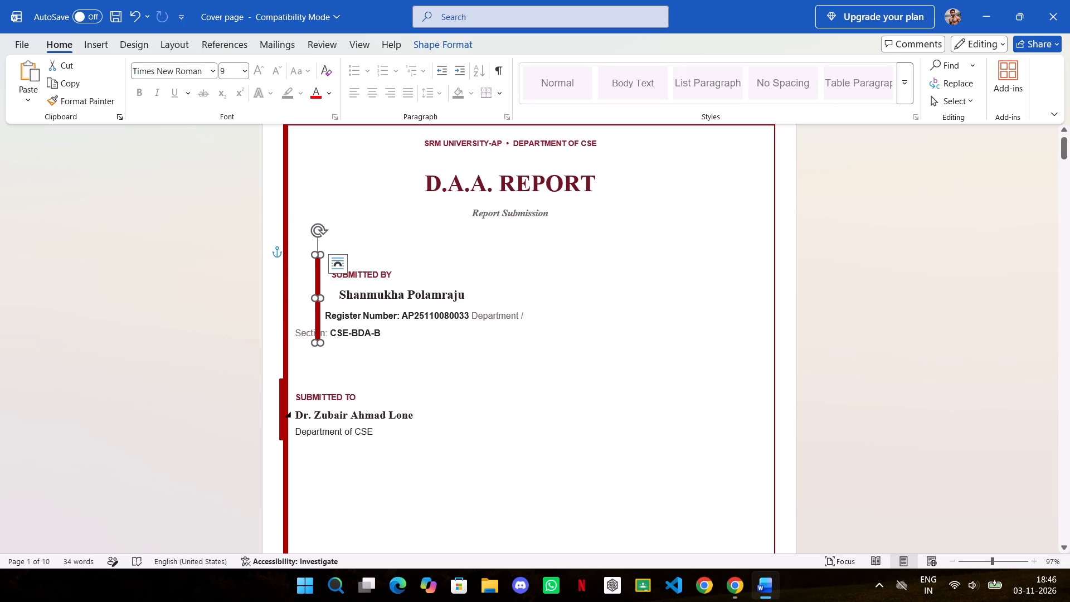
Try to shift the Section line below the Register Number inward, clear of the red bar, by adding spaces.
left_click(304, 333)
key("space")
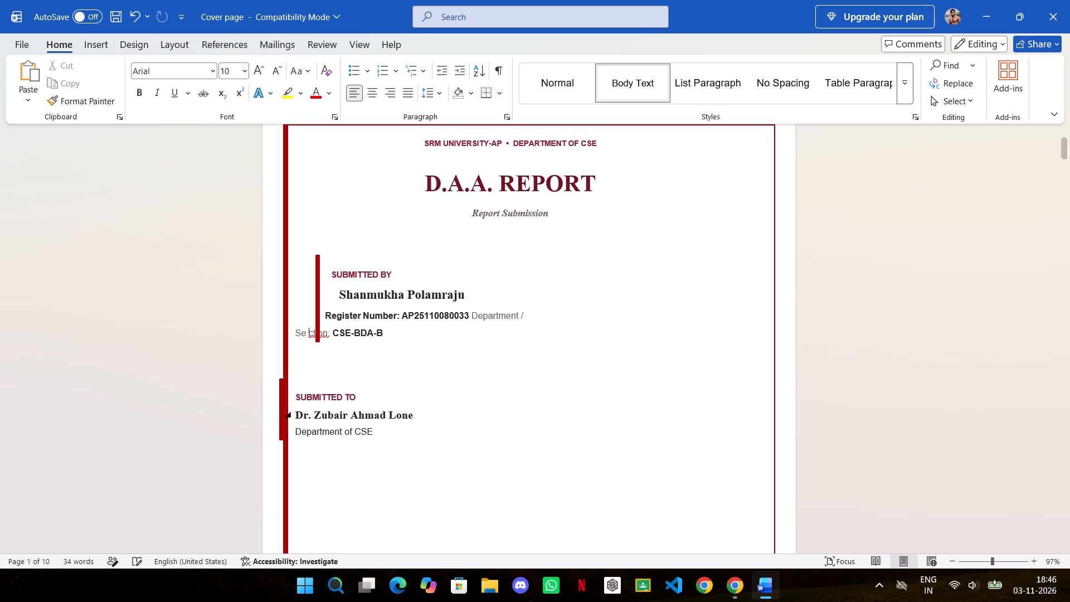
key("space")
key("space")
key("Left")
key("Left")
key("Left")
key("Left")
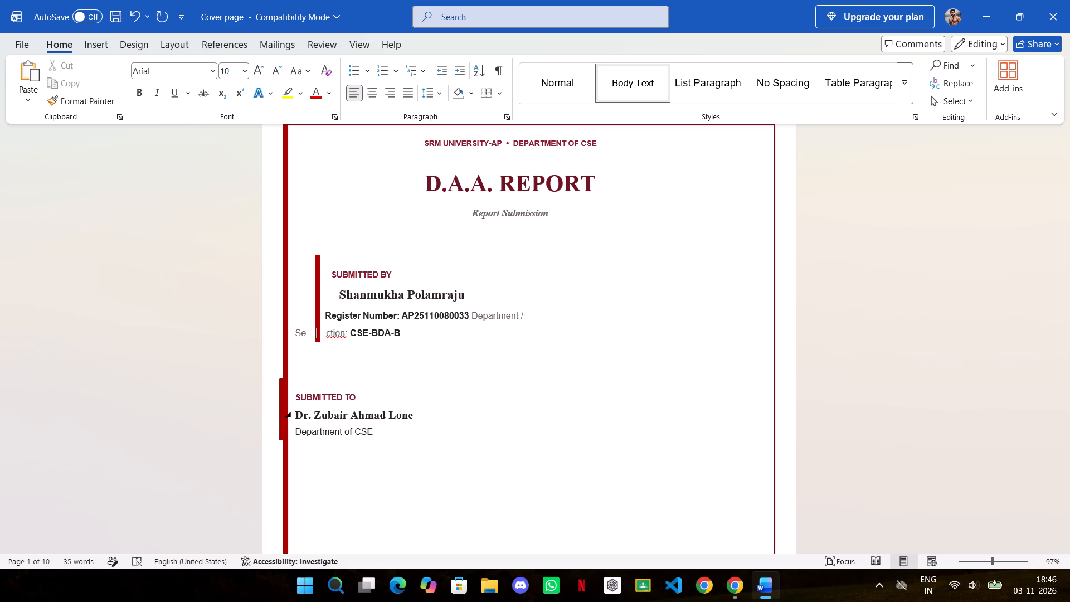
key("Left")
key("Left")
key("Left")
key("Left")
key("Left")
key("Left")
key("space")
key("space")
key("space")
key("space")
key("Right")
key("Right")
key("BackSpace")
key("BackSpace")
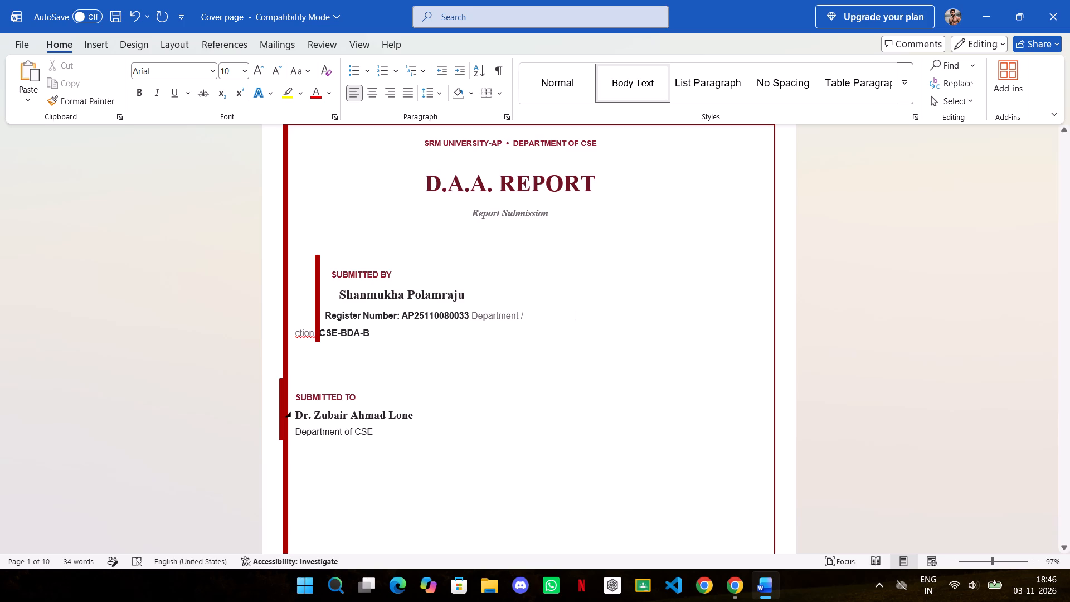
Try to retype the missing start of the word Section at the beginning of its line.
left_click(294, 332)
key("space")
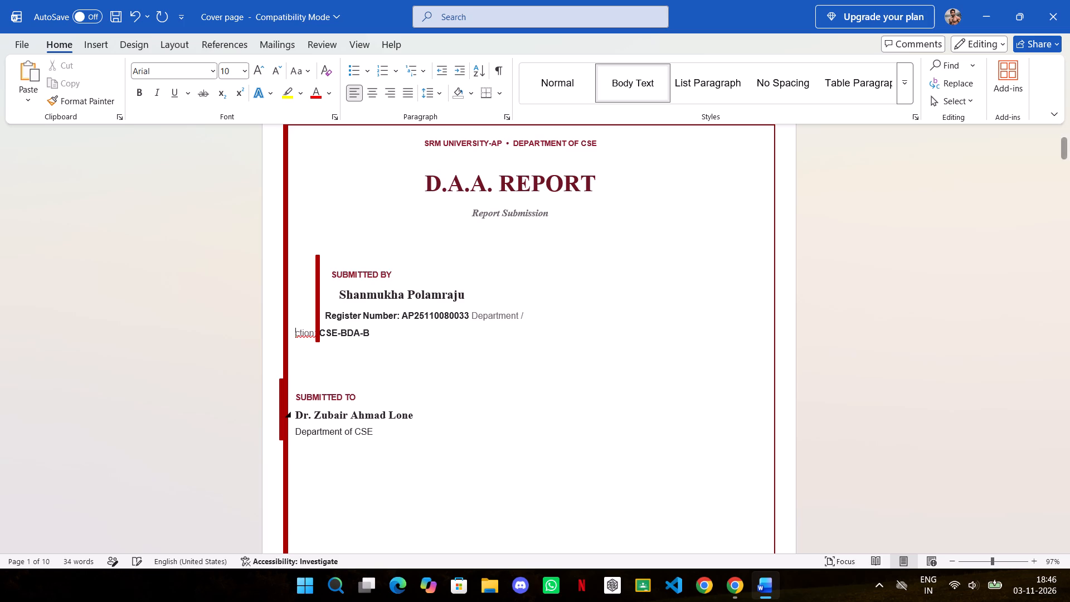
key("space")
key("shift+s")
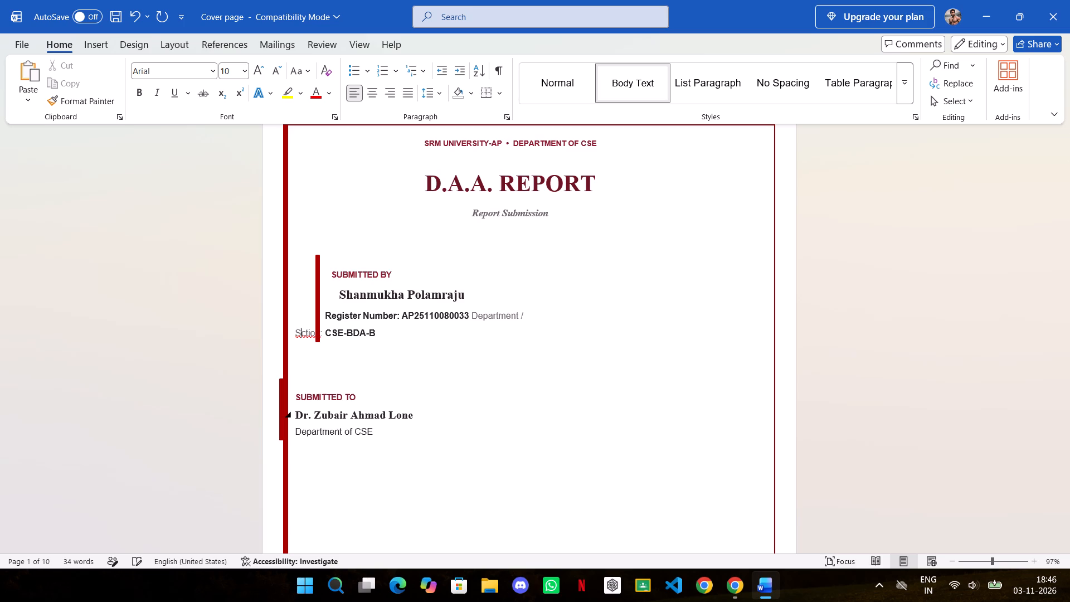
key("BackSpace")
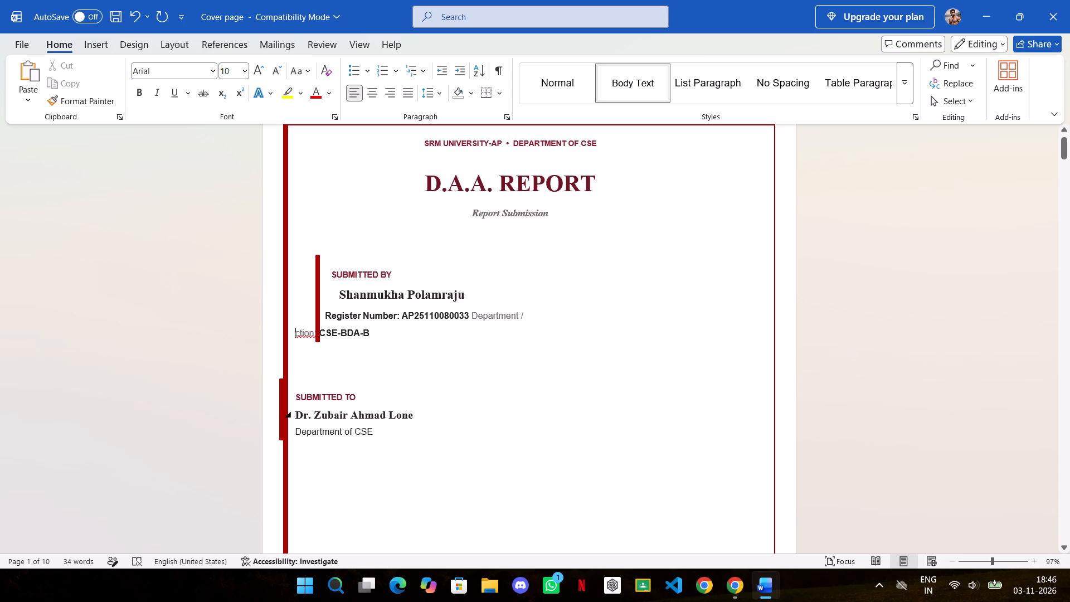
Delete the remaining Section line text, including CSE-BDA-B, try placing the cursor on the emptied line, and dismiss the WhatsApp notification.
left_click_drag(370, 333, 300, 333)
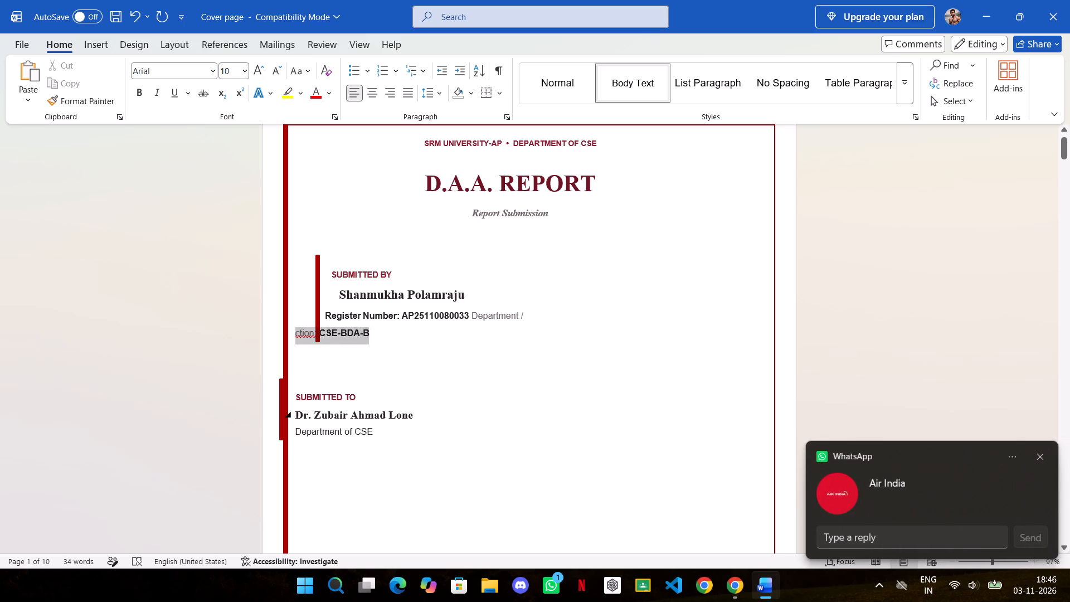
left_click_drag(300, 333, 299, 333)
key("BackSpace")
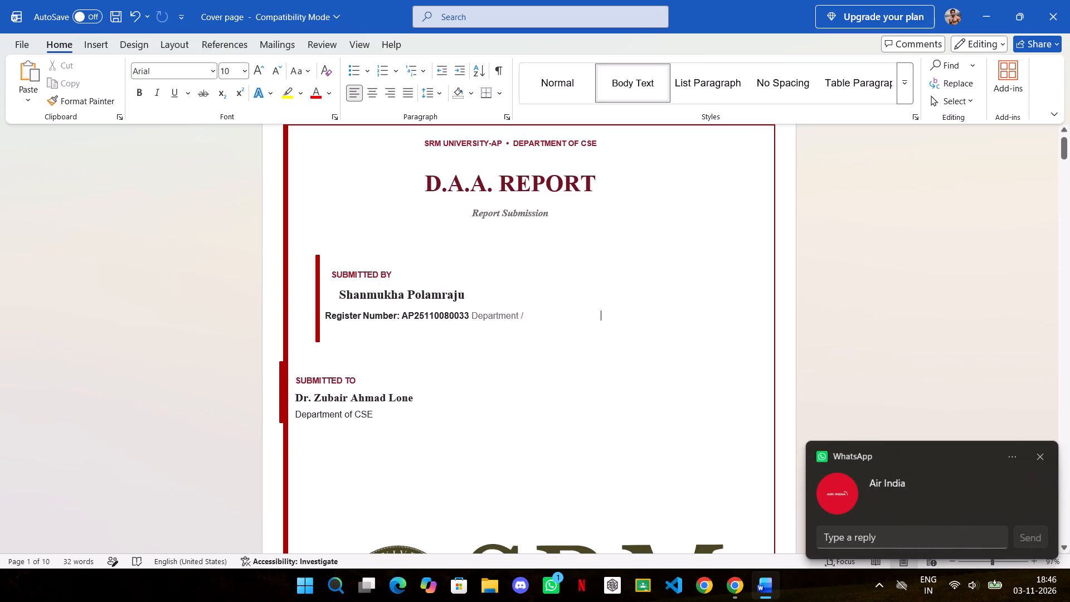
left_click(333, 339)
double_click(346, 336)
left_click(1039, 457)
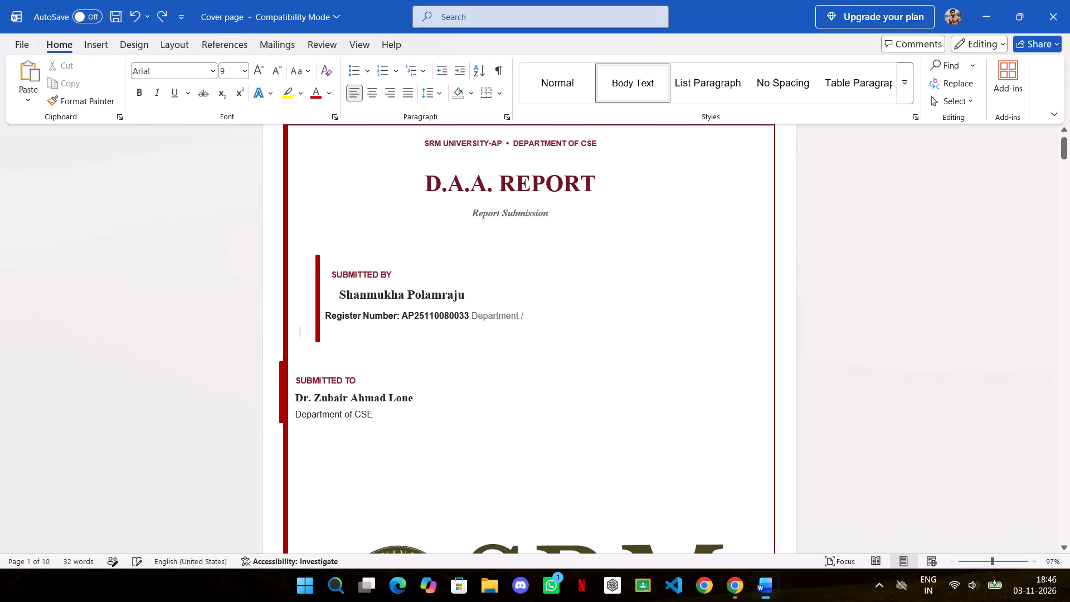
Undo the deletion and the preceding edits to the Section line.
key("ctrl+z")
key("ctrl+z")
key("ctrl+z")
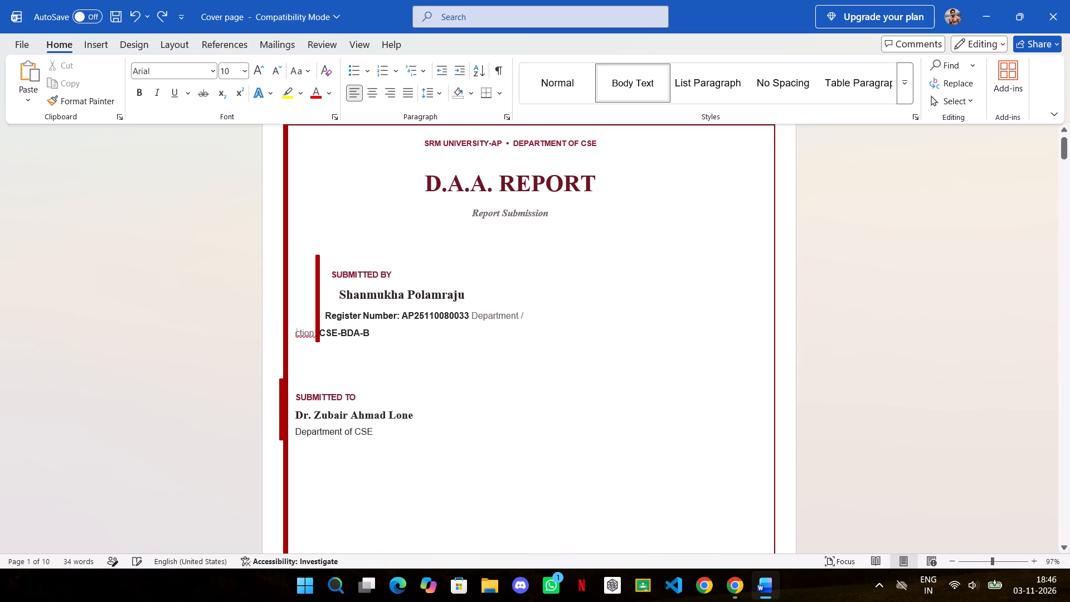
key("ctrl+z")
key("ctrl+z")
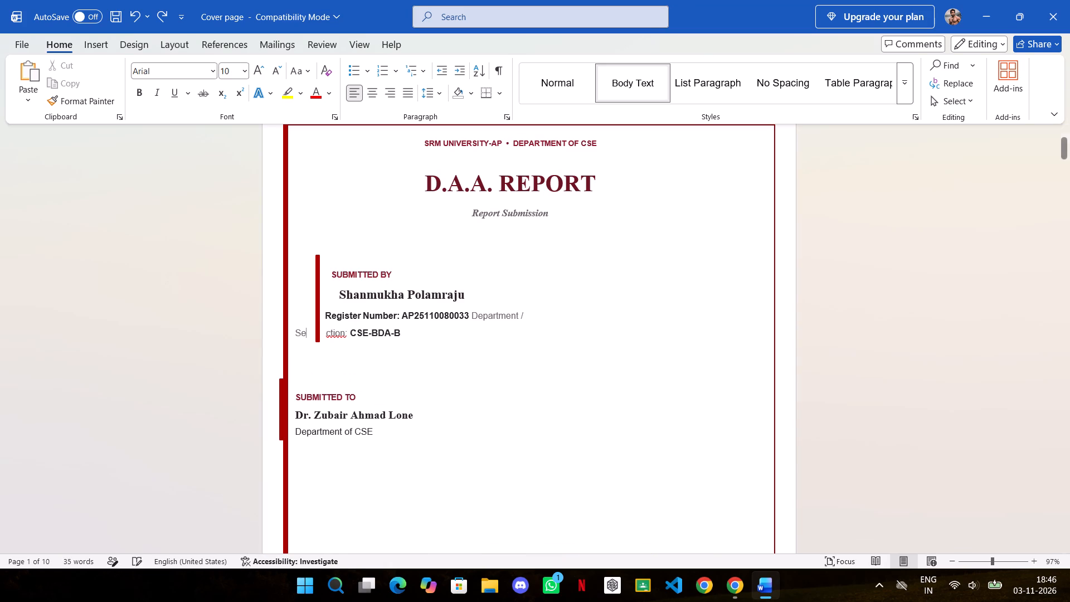
Close the Cover page document.
left_click(1066, 0)
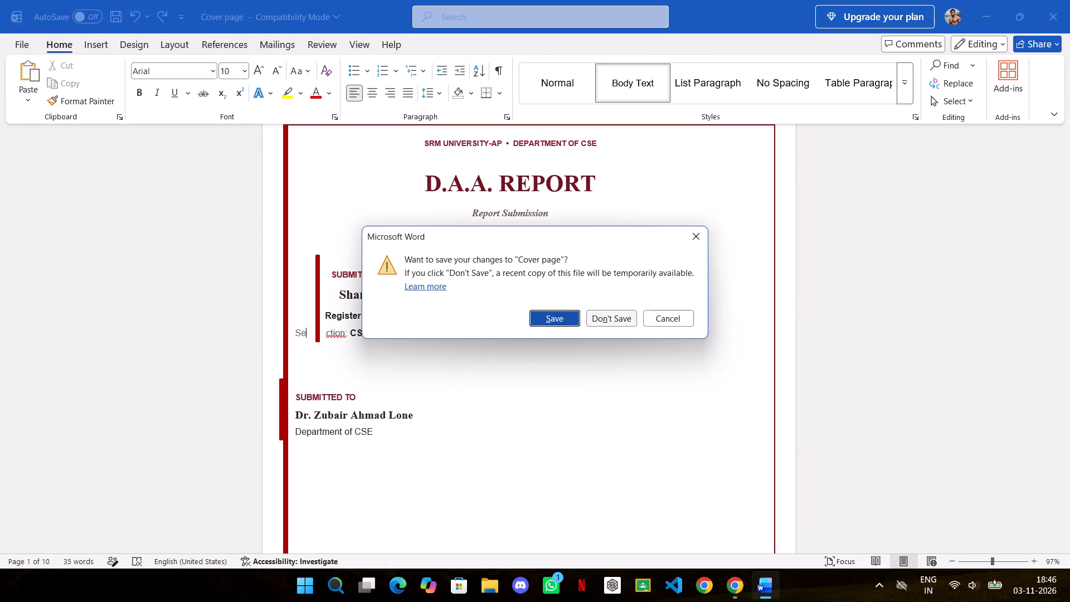
Close the Cover page document without saving its changes.
left_click(605, 318)
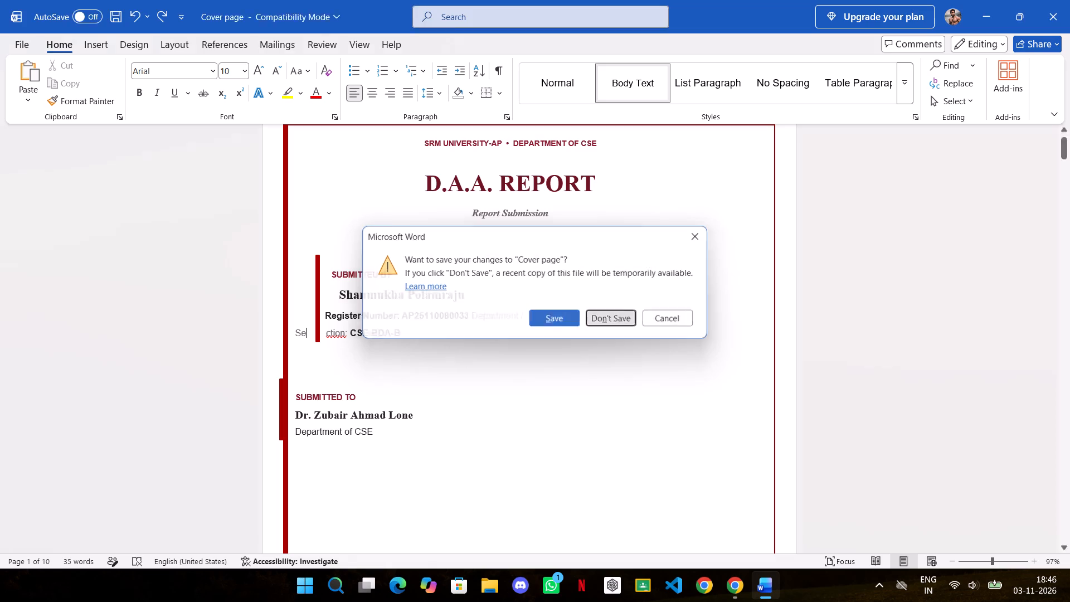
Rename the desktop Word file Cover page - 2 as Content for Report.
left_click(189, 27)
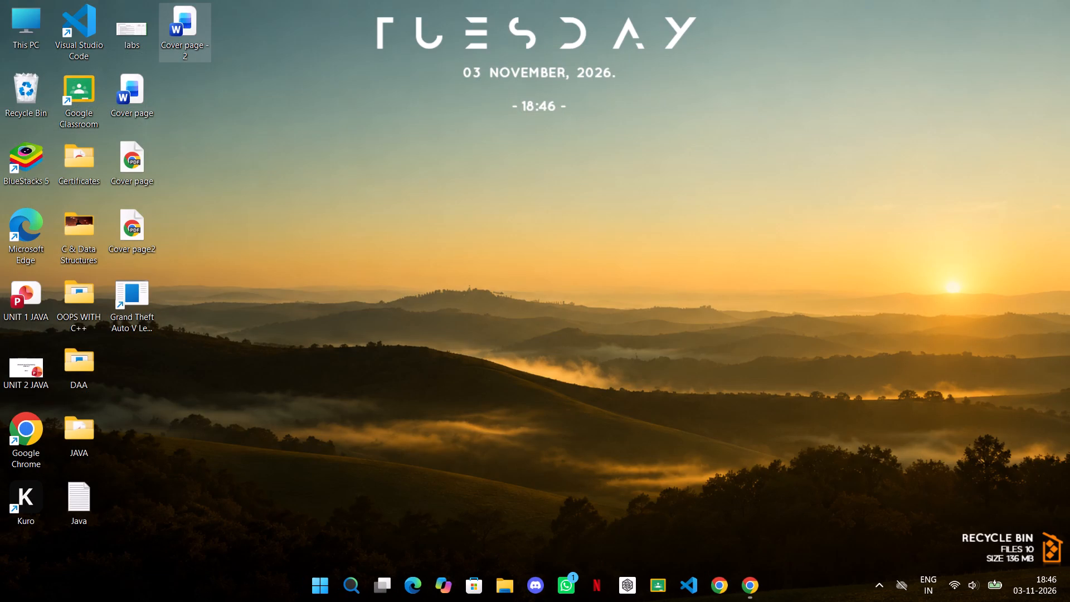
right_click(189, 40)
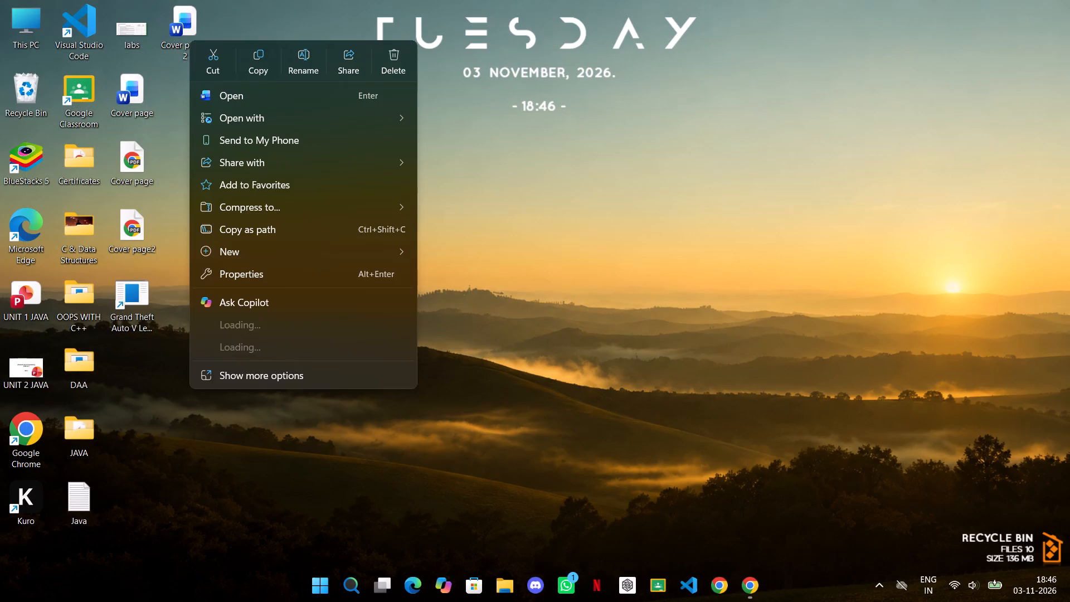
left_click(315, 66)
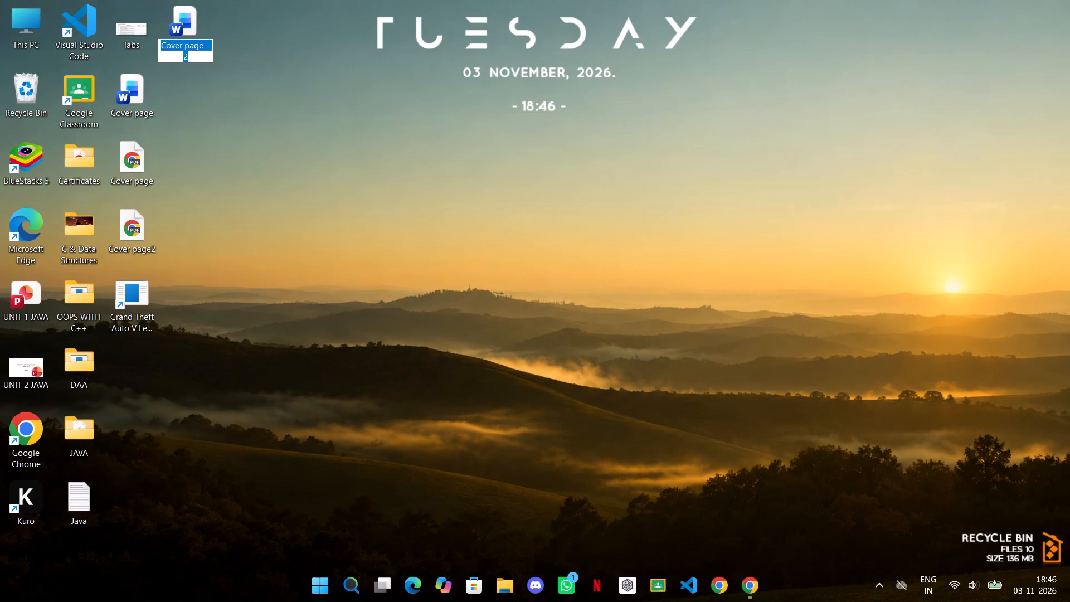
type("Content for")
key("space")
type("Report")
key("Return")
Open the Cover page Word document from the desktop.
double_click(146, 95)
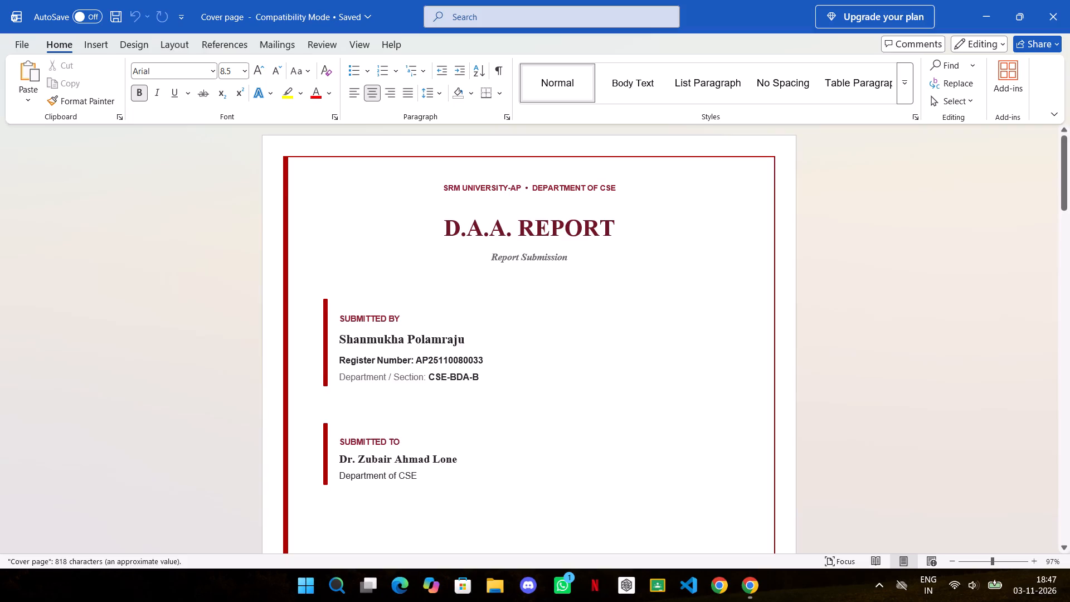
Delete all the blank pages after the cover page, working back from the end of the document.
scroll(548, 394, "down", 19)
scroll(559, 382, "down", 7)
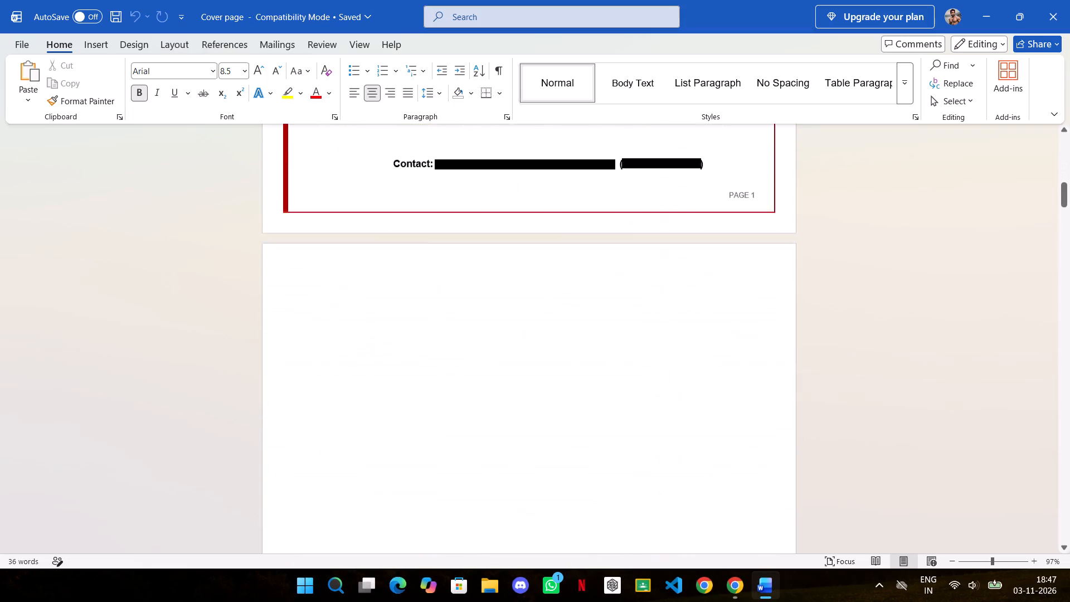
scroll(562, 383, "down", 20)
scroll(562, 383, "down", 20)
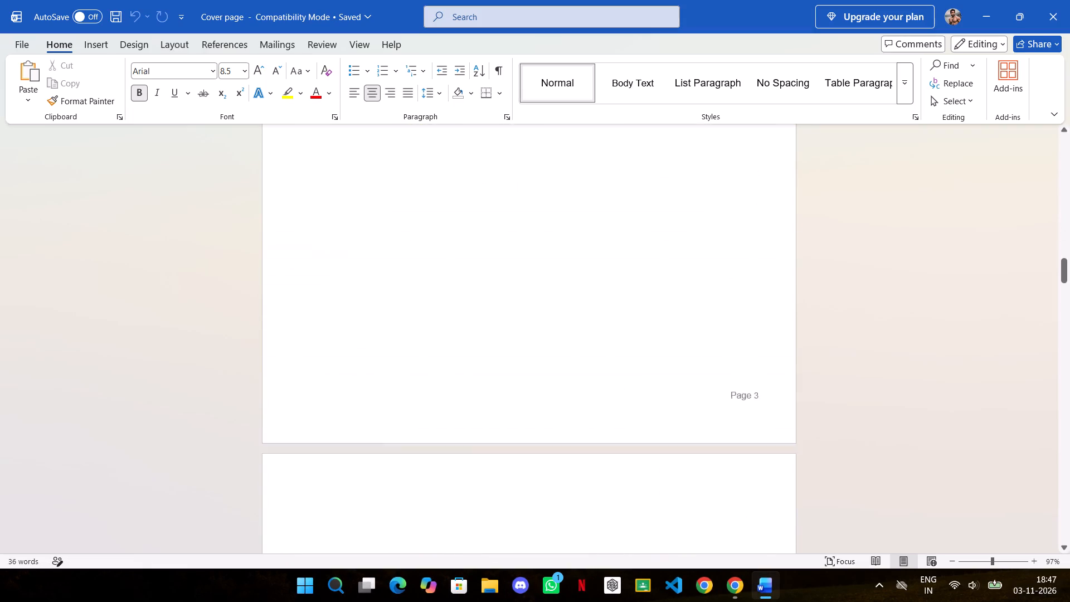
left_click_drag(1069, 279, 1069, 601)
left_click_drag(581, 472, 387, 369)
left_click(388, 385)
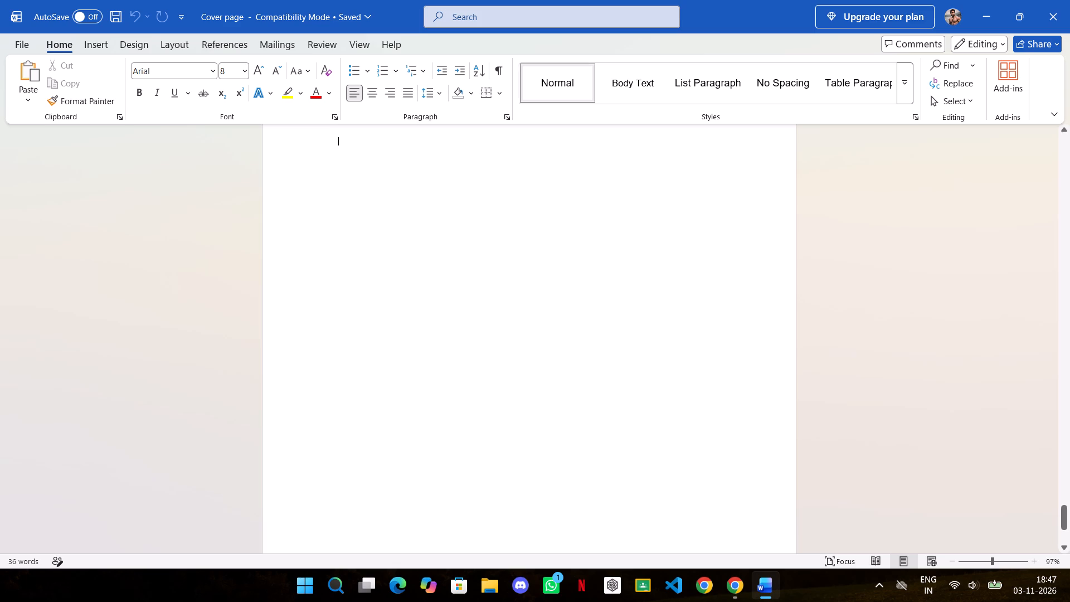
scroll(388, 425, "up", 5)
key("BackSpace")
key("BackSpace")
key("BackSpace")
key("BackSpace")
key("BackSpace")
key("BackSpace")
key("BackSpace")
key("BackSpace")
key("BackSpace")
key("BackSpace")
key("BackSpace")
key("BackSpace")
key("BackSpace")
key("BackSpace")
key("BackSpace")
key("BackSpace")
key("BackSpace")
key("BackSpace")
key("BackSpace")
key("BackSpace")
scroll(388, 425, "up", 8)
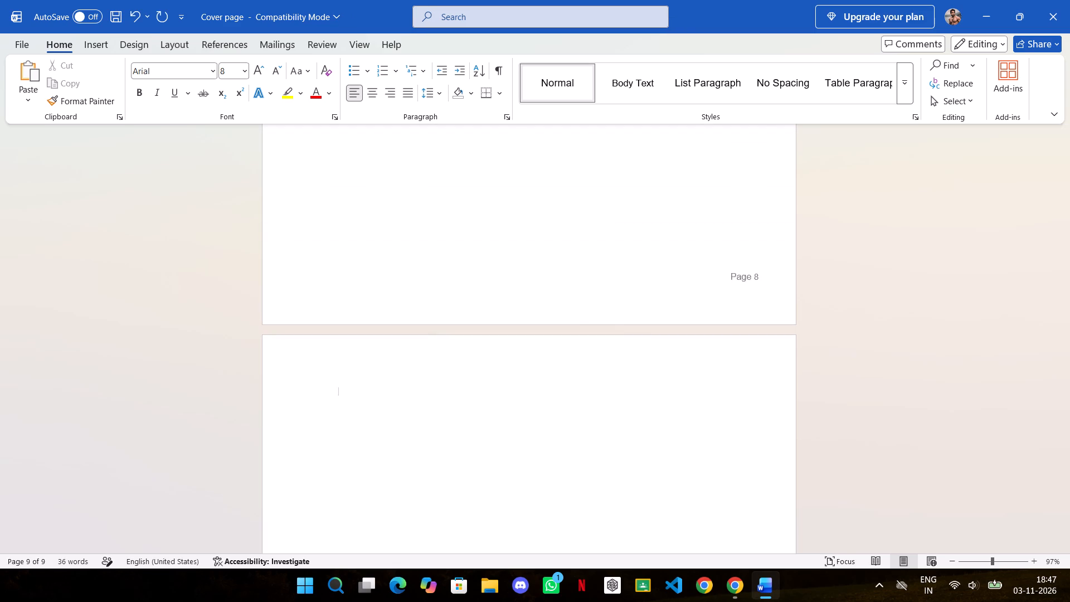
scroll(388, 425, "up", 14)
scroll(388, 425, "up", 10)
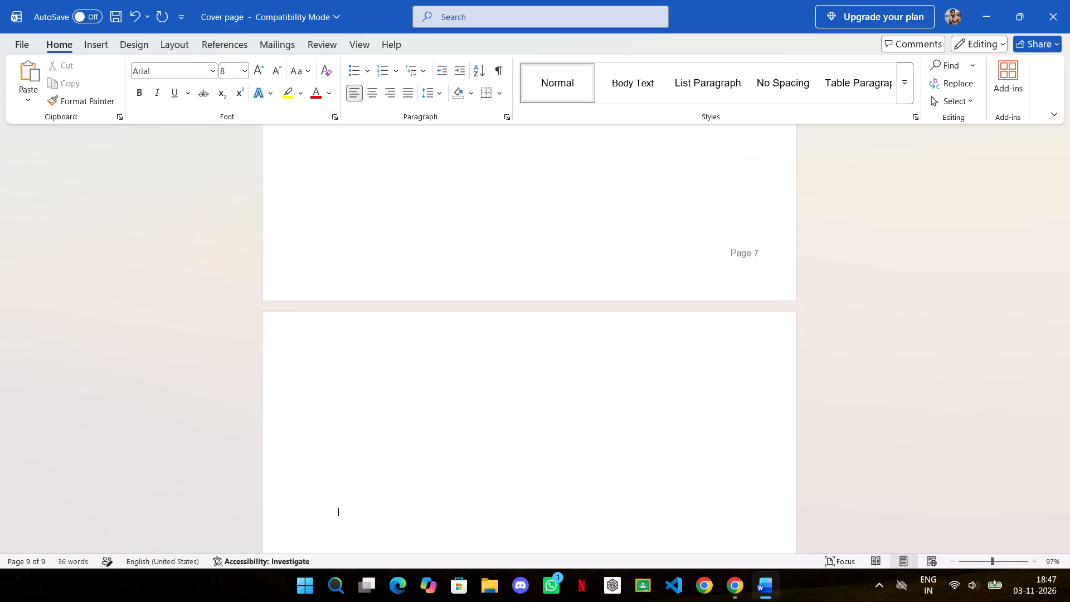
scroll(388, 425, "up", 19)
scroll(388, 425, "up", 6)
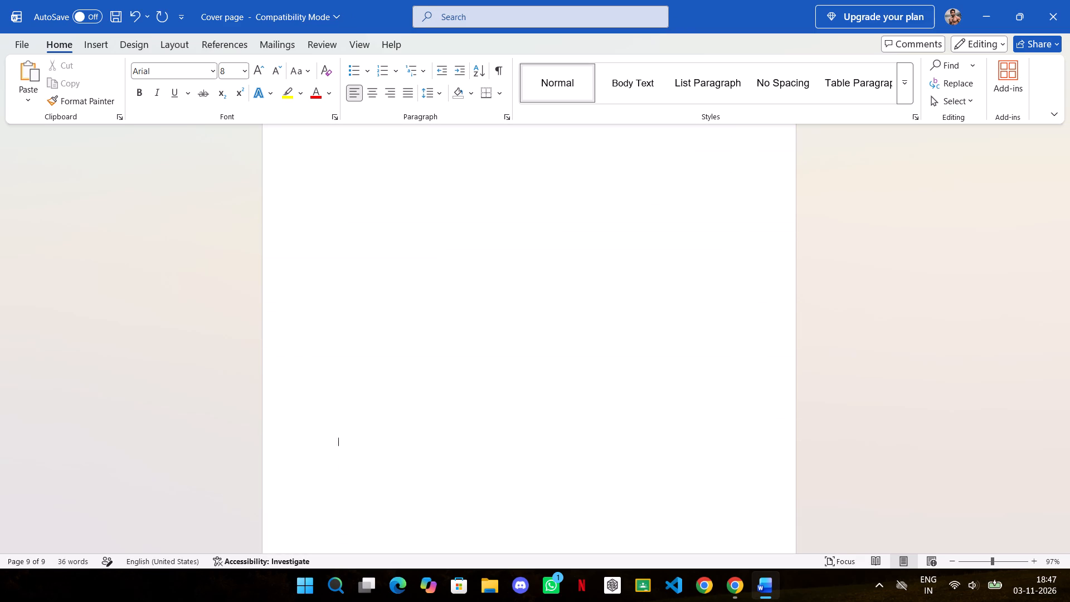
scroll(388, 424, "up", 6)
scroll(388, 422, "up", 20)
scroll(388, 422, "up", 11)
scroll(388, 422, "up", 20)
scroll(388, 422, "up", 18)
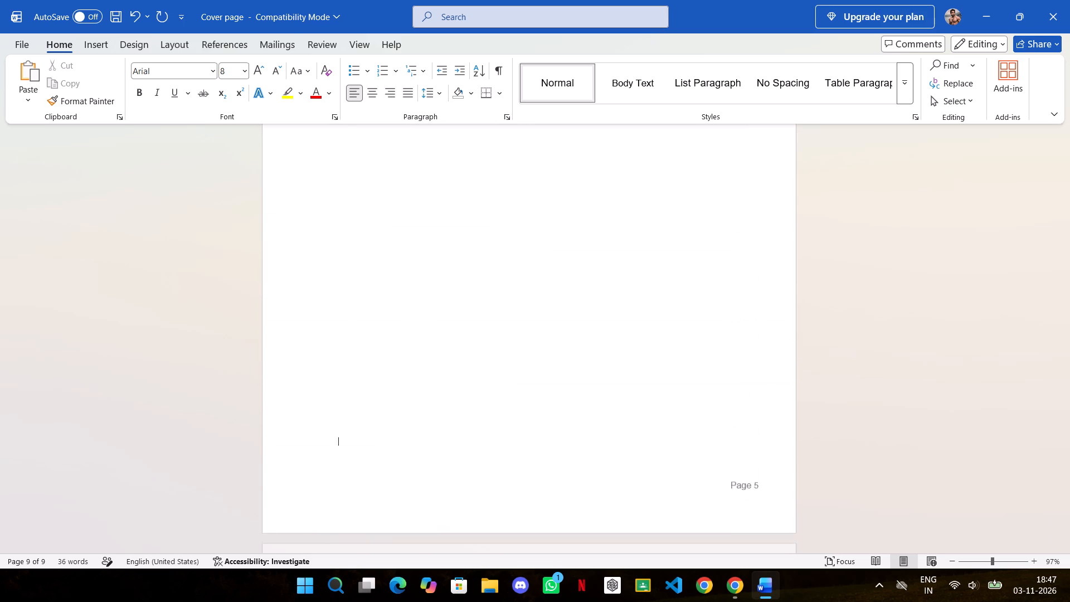
scroll(391, 422, "up", 20)
scroll(391, 422, "up", 18)
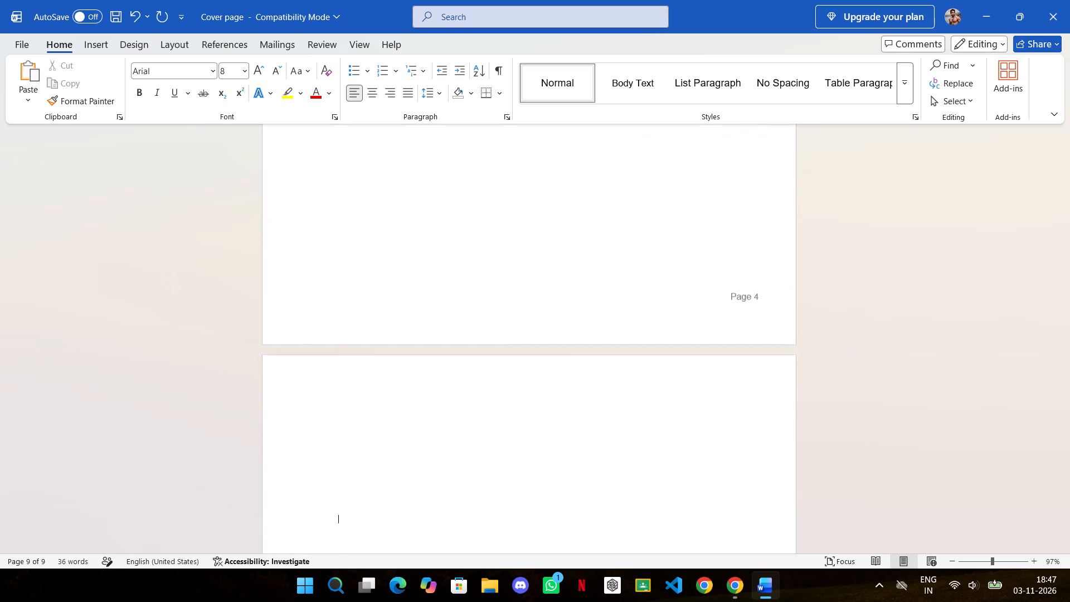
scroll(392, 421, "up", 14)
scroll(392, 421, "up", 20)
scroll(392, 421, "up", 1)
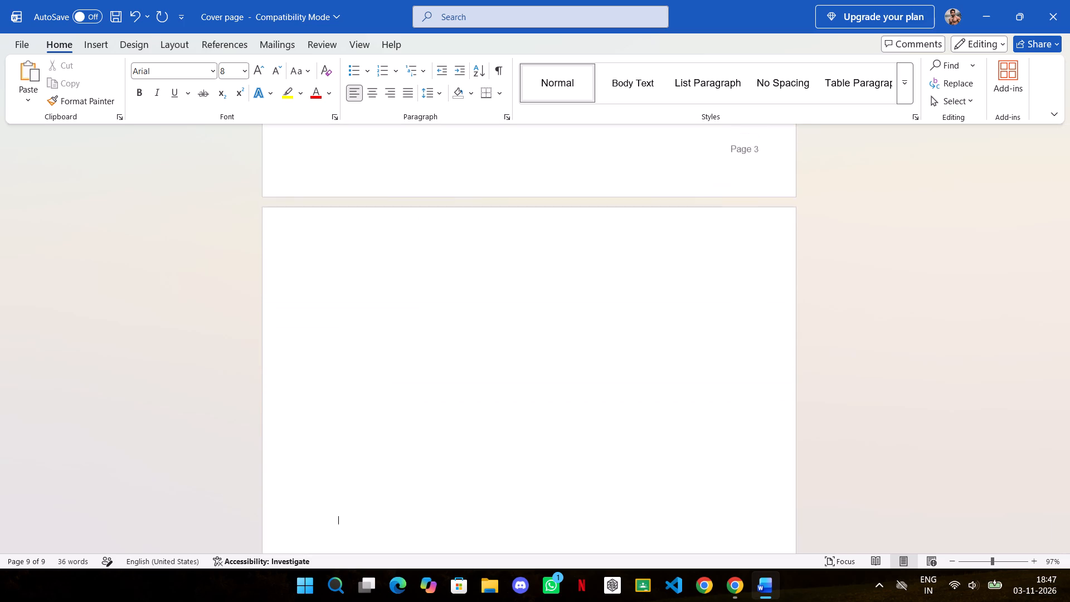
scroll(392, 420, "up", 14)
scroll(392, 420, "up", 7)
scroll(392, 420, "up", 16)
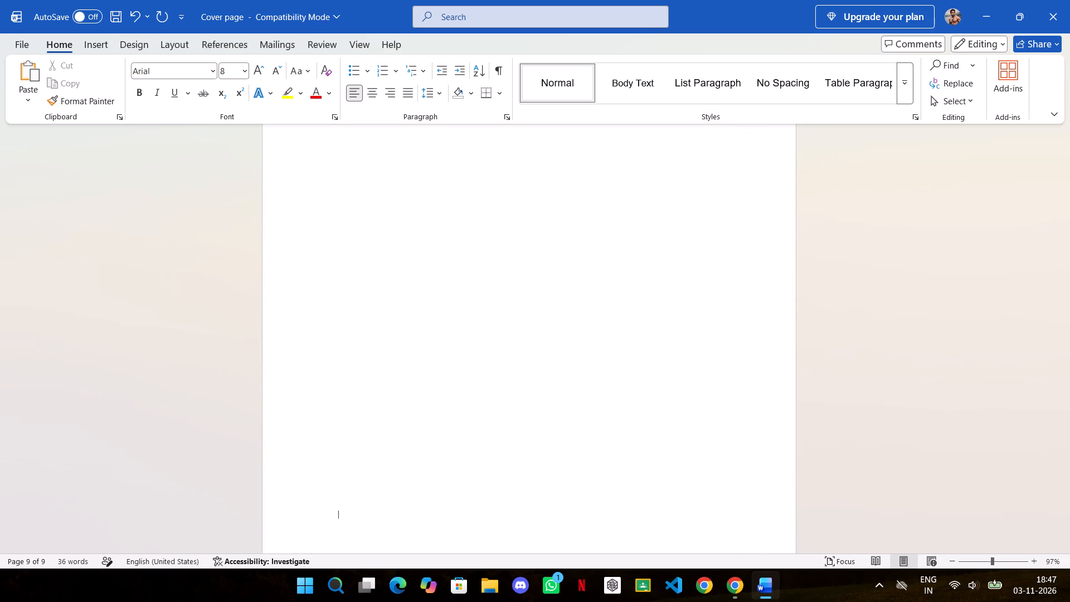
scroll(392, 420, "up", 14)
scroll(392, 420, "up", 15)
scroll(392, 420, "up", 7)
scroll(392, 420, "up", 20)
scroll(392, 420, "up", 19)
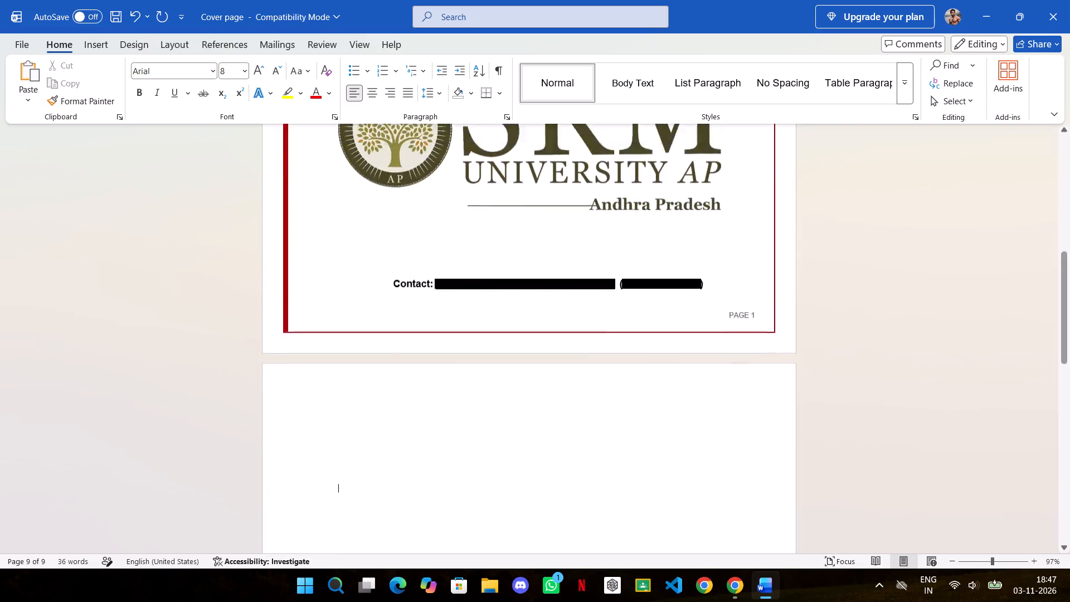
scroll(392, 420, "up", 6)
scroll(392, 420, "down", 10)
key("BackSpace")
key("BackSpace")
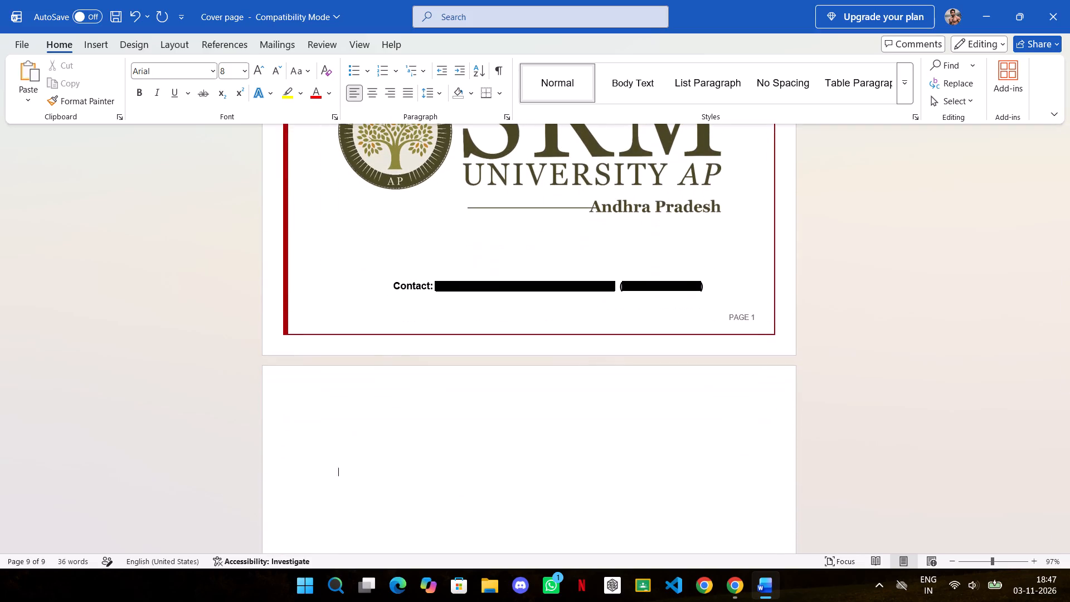
Delete the remaining blank pages after the cover page so the document ends on page 1.
key("BackSpace")
key("BackSpace")
key("BackSpace")
key("BackSpace")
key("BackSpace")
key("BackSpace")
key("BackSpace")
key("BackSpace")
scroll(392, 420, "up", 1)
key("BackSpace")
scroll(392, 420, "up", 2)
key("BackSpace")
scroll(392, 420, "up", 3)
scroll(392, 420, "down", 10)
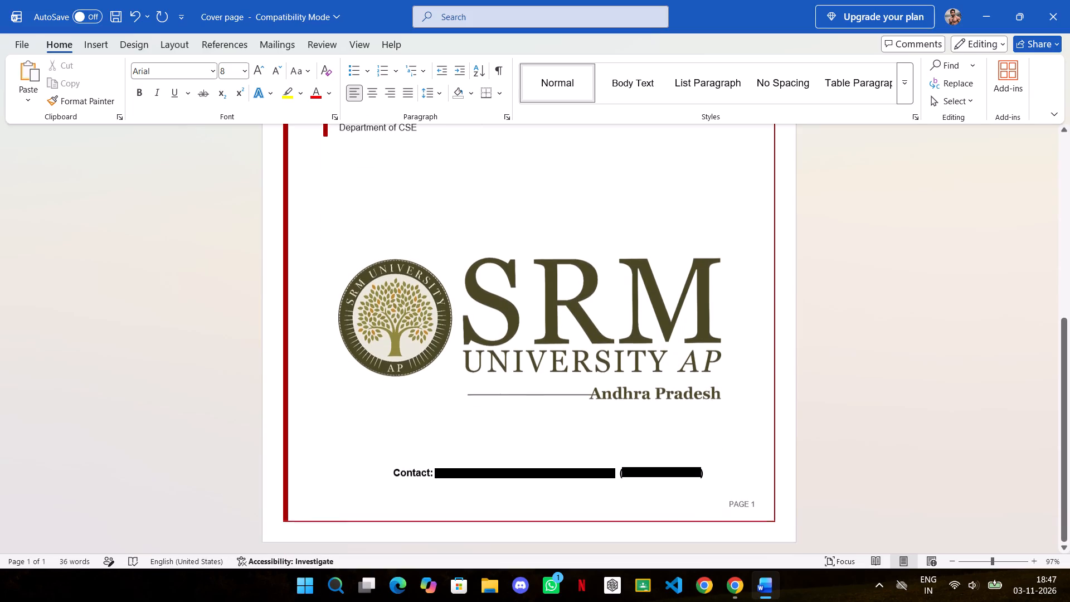
scroll(392, 420, "up", 20)
scroll(392, 420, "up", 1)
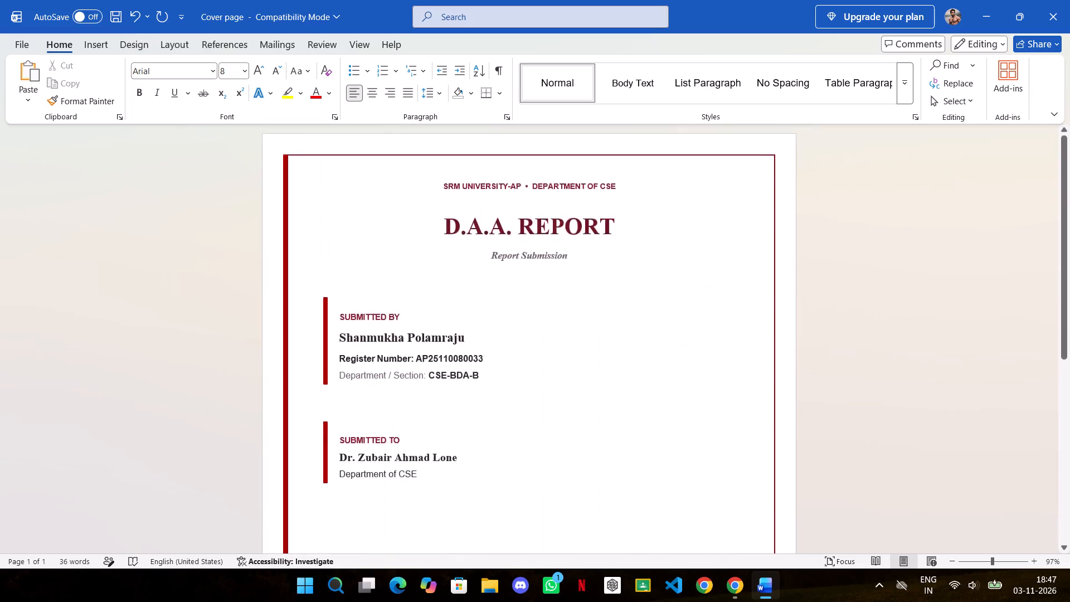
scroll(392, 420, "down", 20)
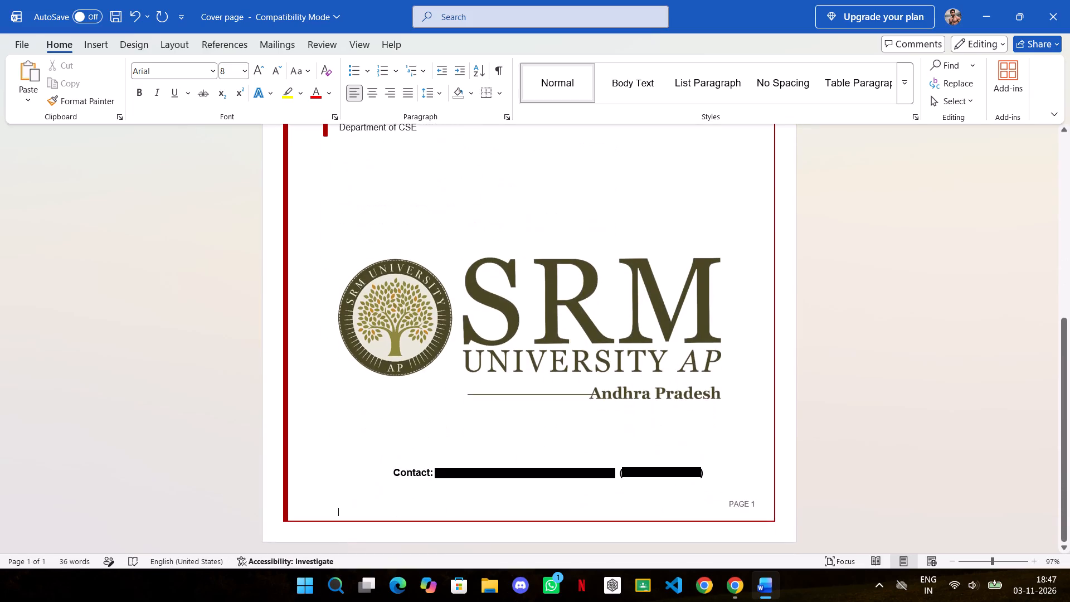
Replace the name after "Dr." in the Submitted To block with the new faculty member's name.
scroll(445, 275, "up", 9)
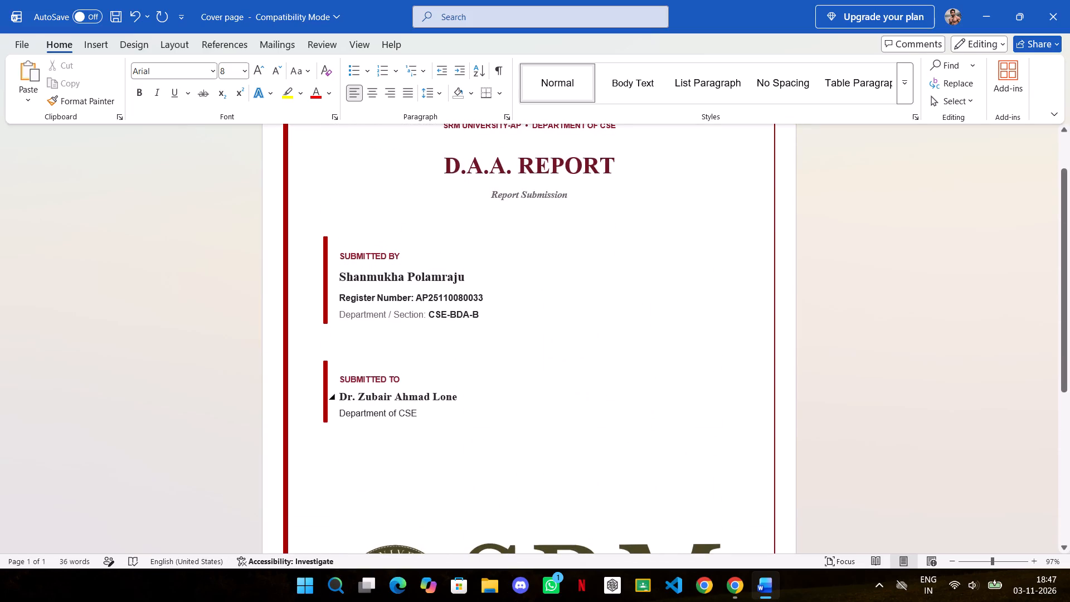
left_click_drag(455, 398, 357, 399)
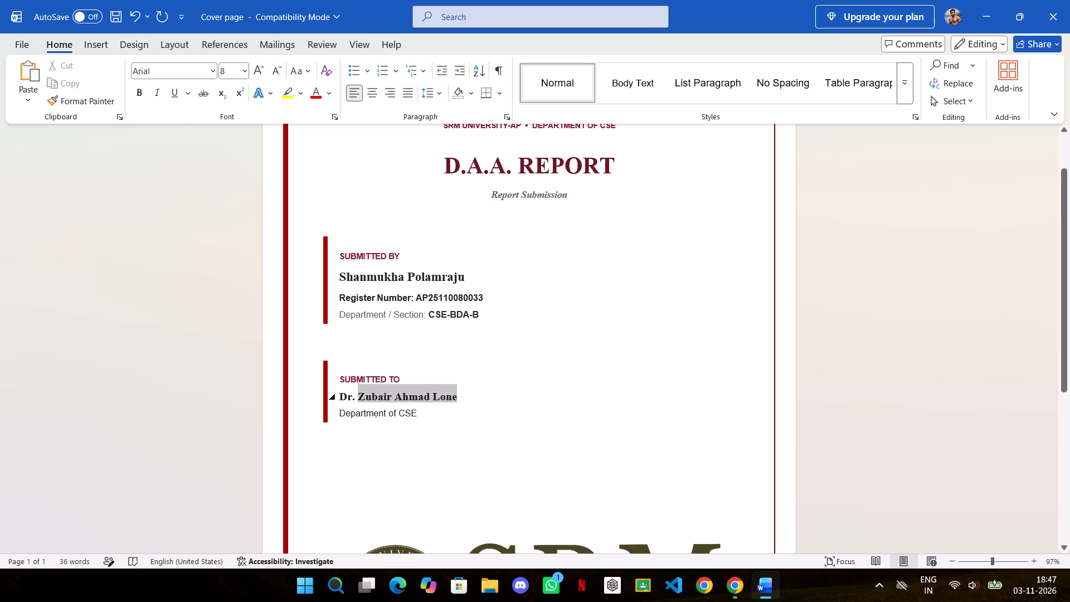
left_click_drag(357, 399, 358, 399)
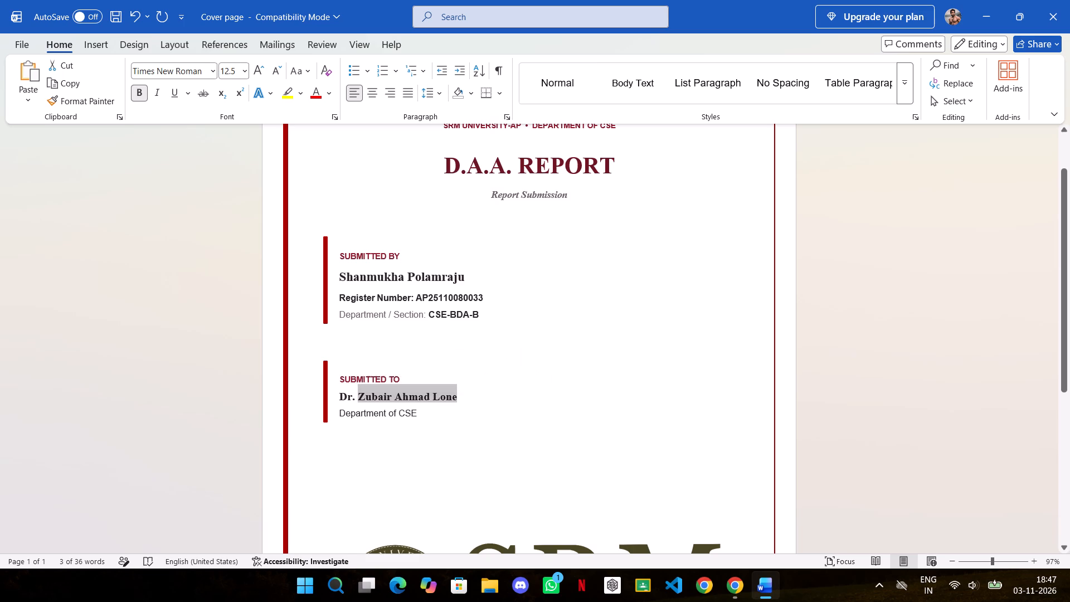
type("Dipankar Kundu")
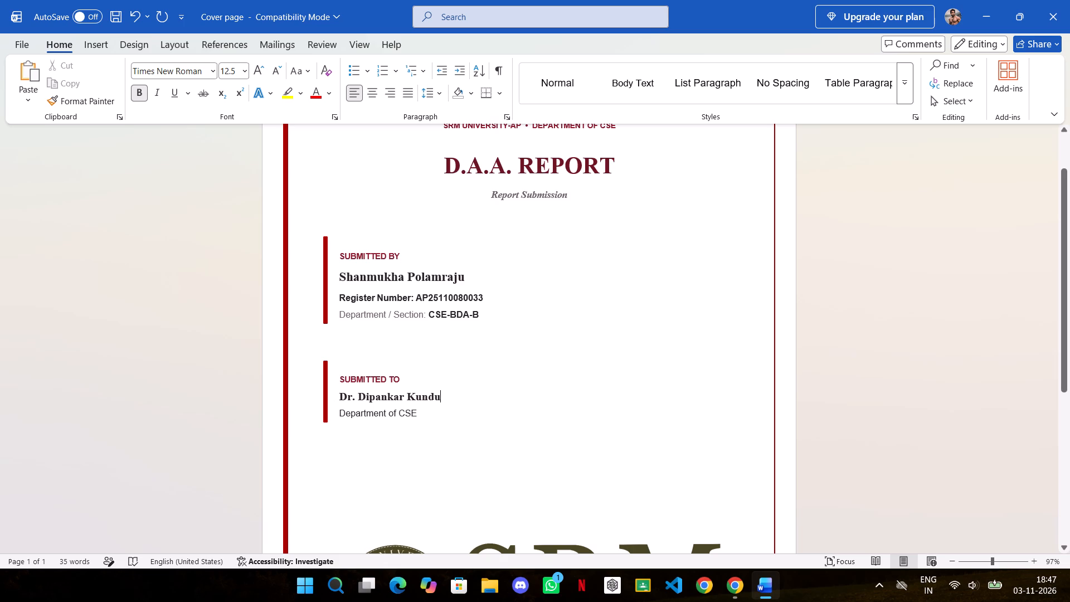
left_click(420, 416)
Change the cover title from the D.A.A. wording to "OOPS WITH C++ REPORT".
left_click(518, 162)
key("BackSpace")
key("BackSpace")
key("BackSpace")
key("BackSpace")
key("BackSpace")
key("BackSpace")
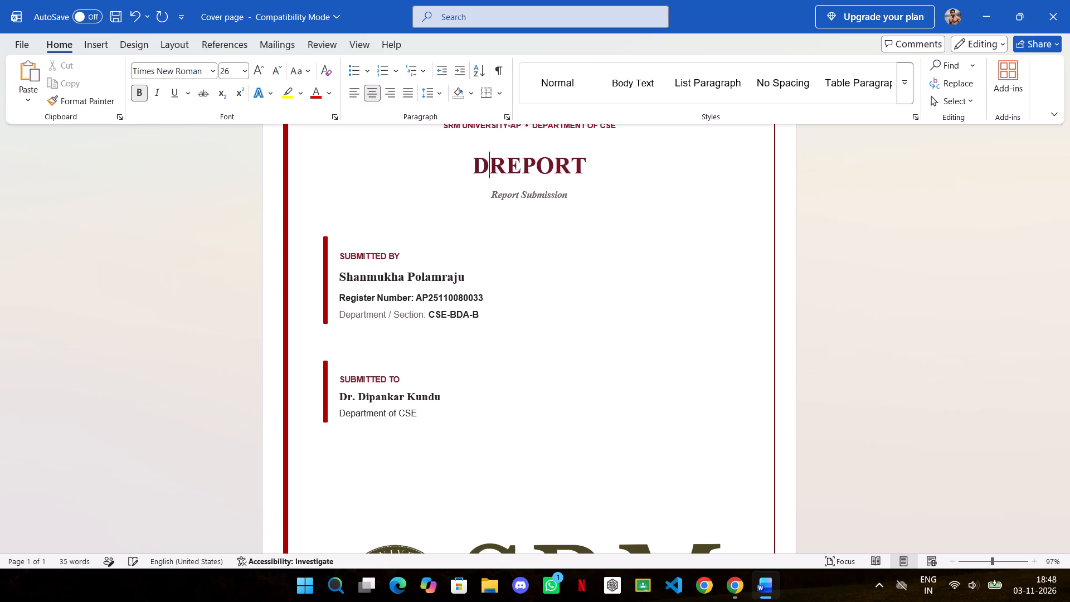
key("BackSpace")
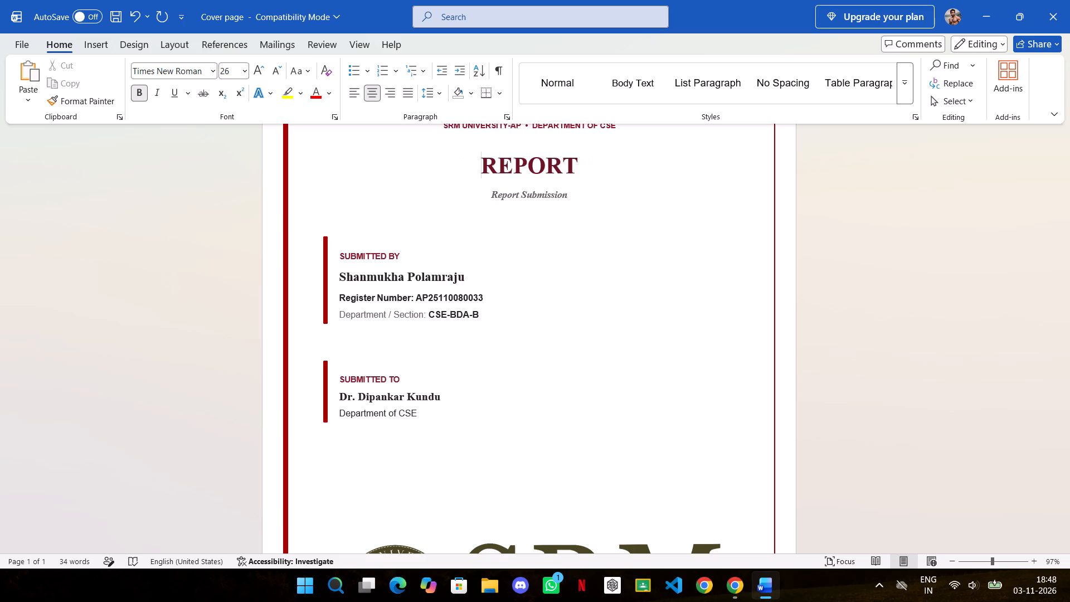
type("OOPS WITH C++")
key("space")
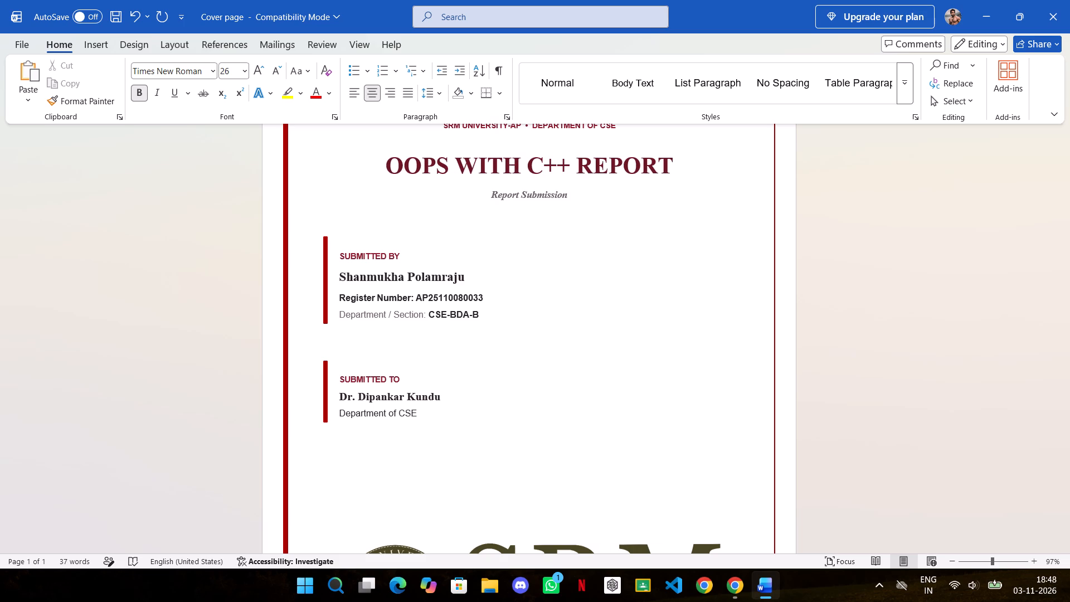
left_click(888, 276)
scroll(876, 313, "up", 4)
scroll(829, 327, "up", 4)
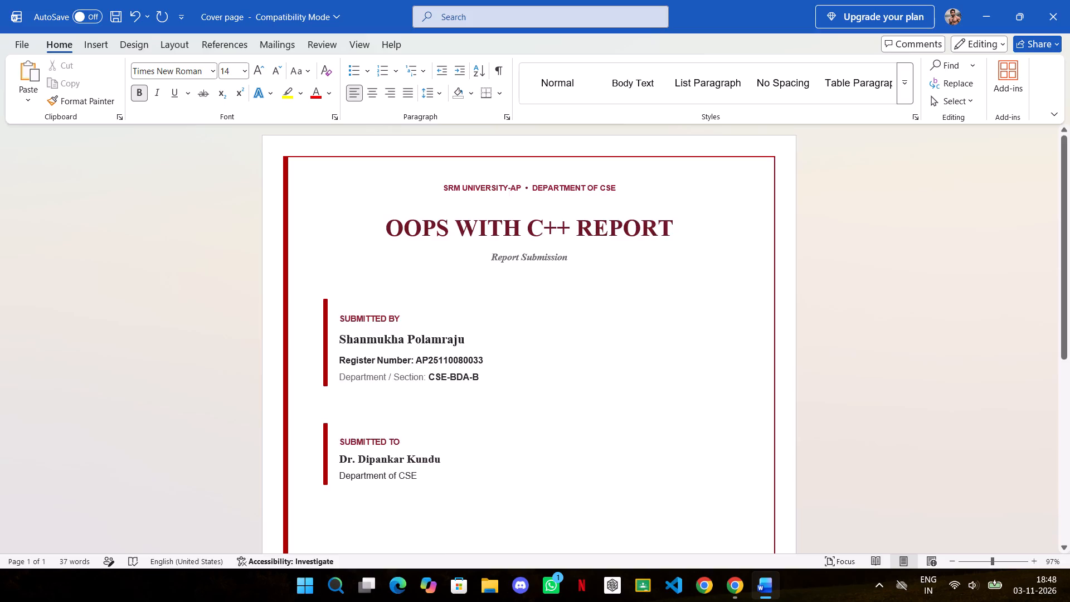
scroll(858, 302, "down", 7)
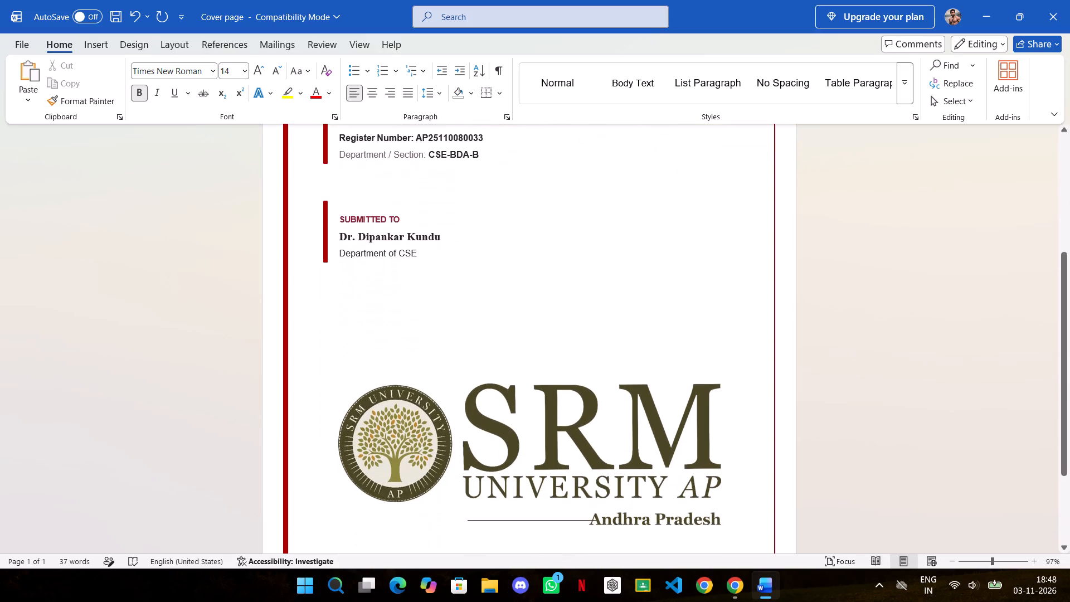
Delete the PAGE 1 label at the bottom of the cover page.
scroll(859, 302, "down", 14)
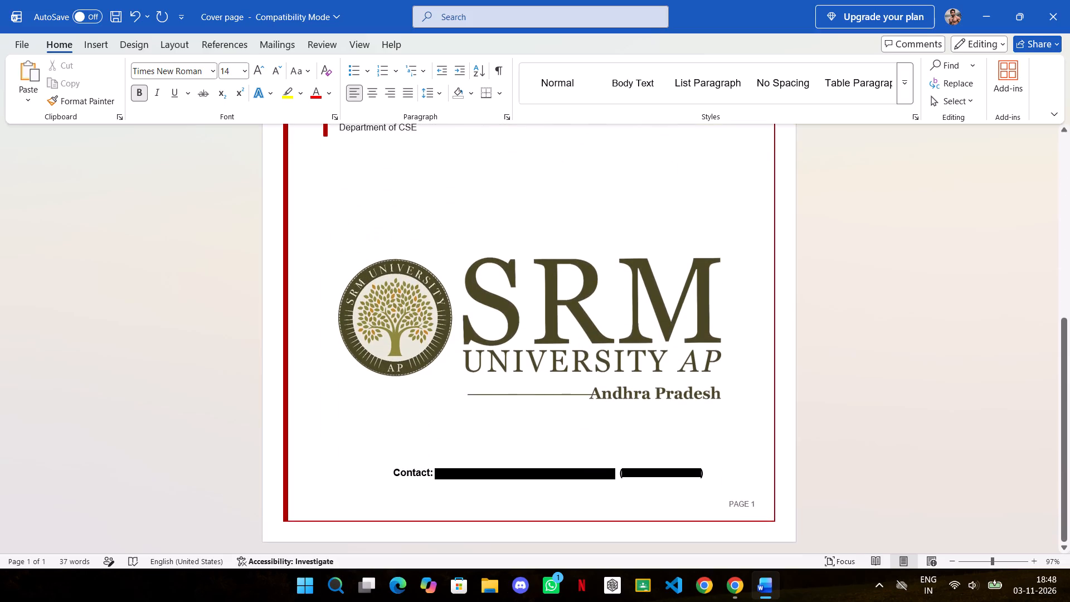
scroll(858, 303, "down", 4)
scroll(870, 404, "down", 11)
scroll(870, 404, "up", 5)
scroll(870, 404, "down", 5)
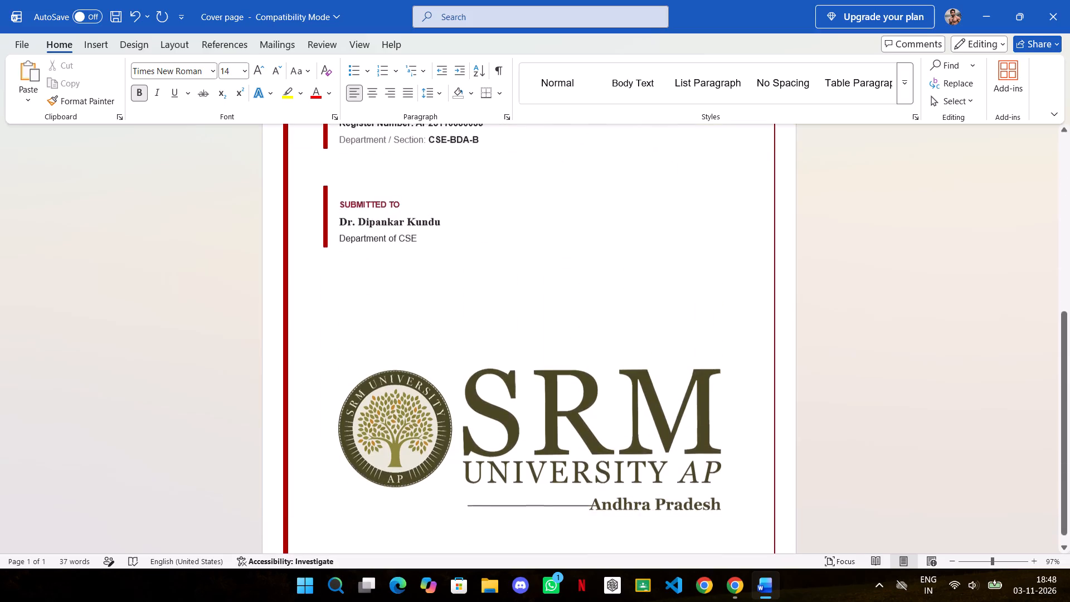
scroll(870, 404, "down", 6)
left_click_drag(729, 505, 742, 505)
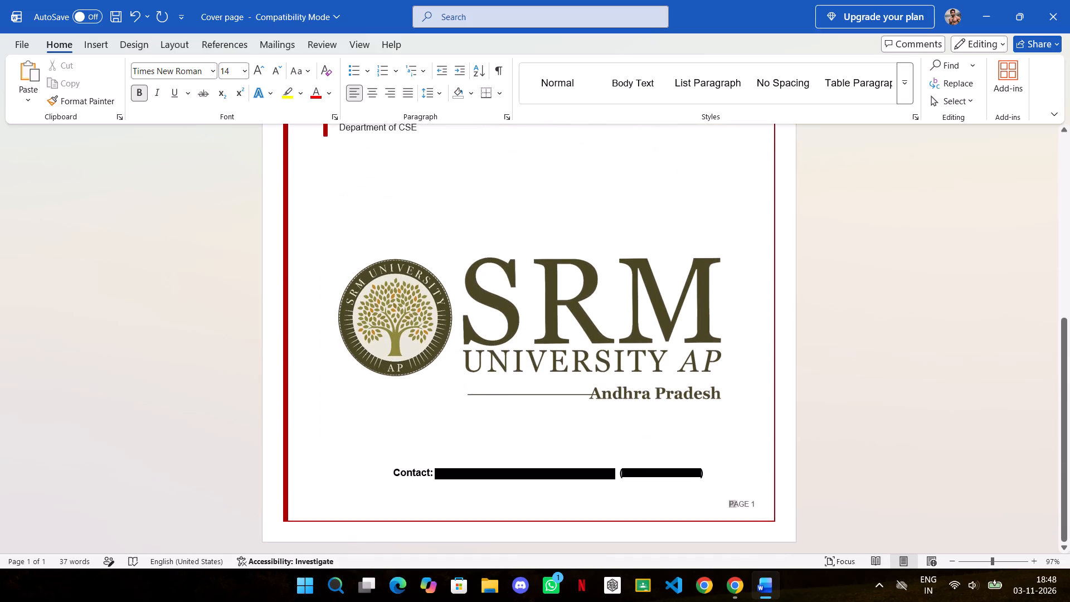
left_click_drag(742, 505, 756, 505)
key("BackSpace")
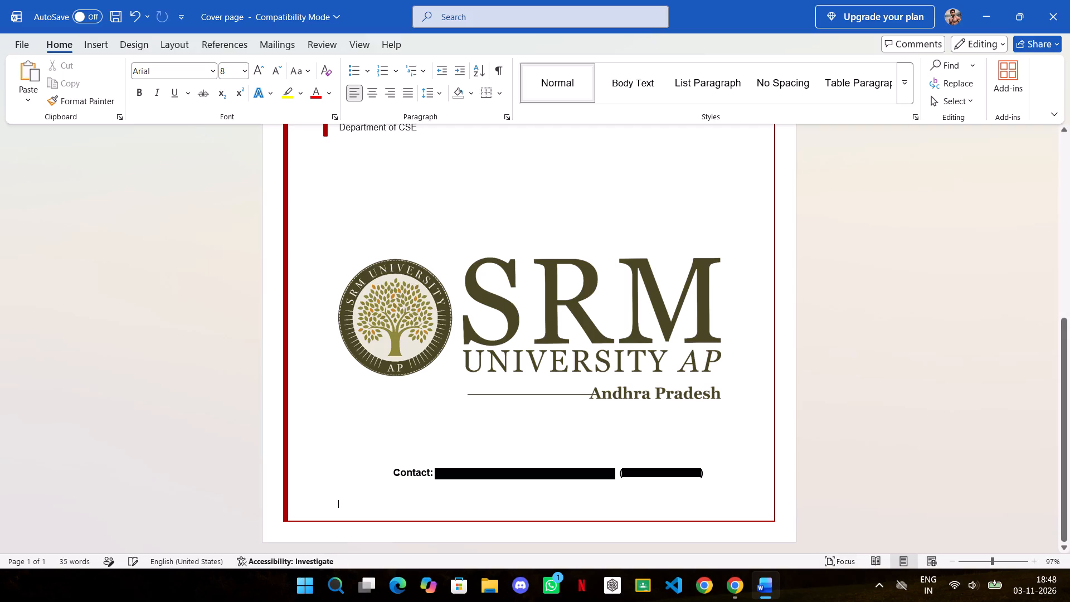
Select the whole Contact line at the bottom of the cover page.
left_click(843, 405)
left_click(864, 448)
left_click_drag(393, 473, 688, 477)
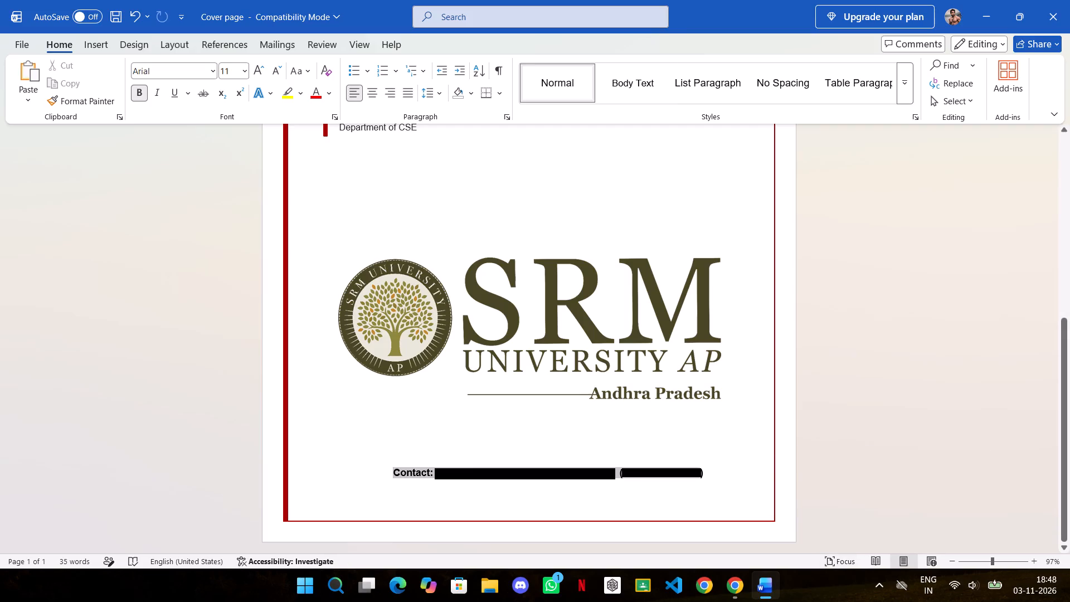
left_click_drag(688, 477, 700, 477)
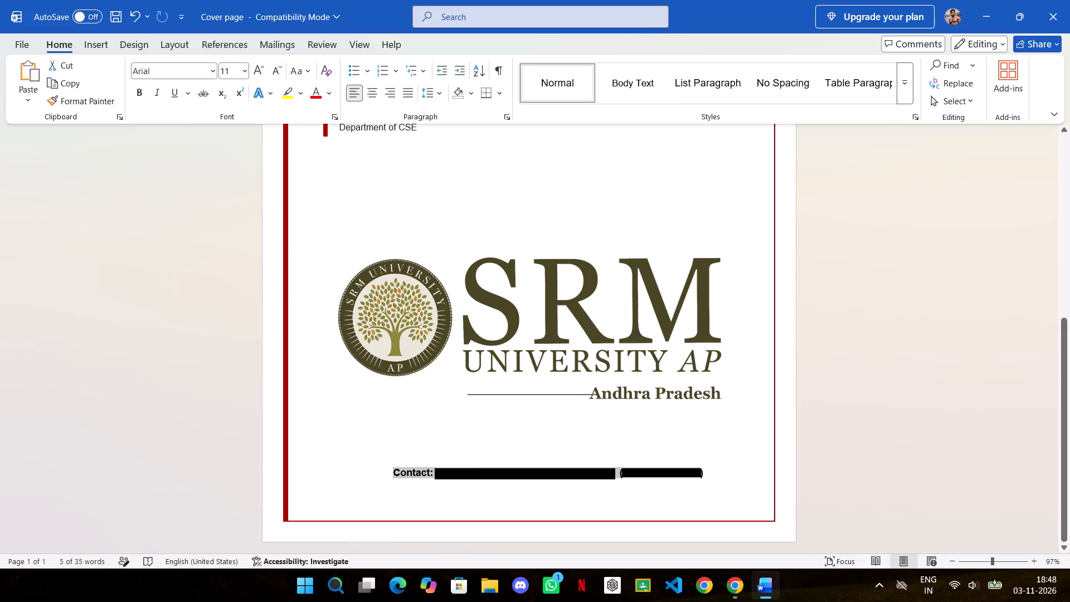
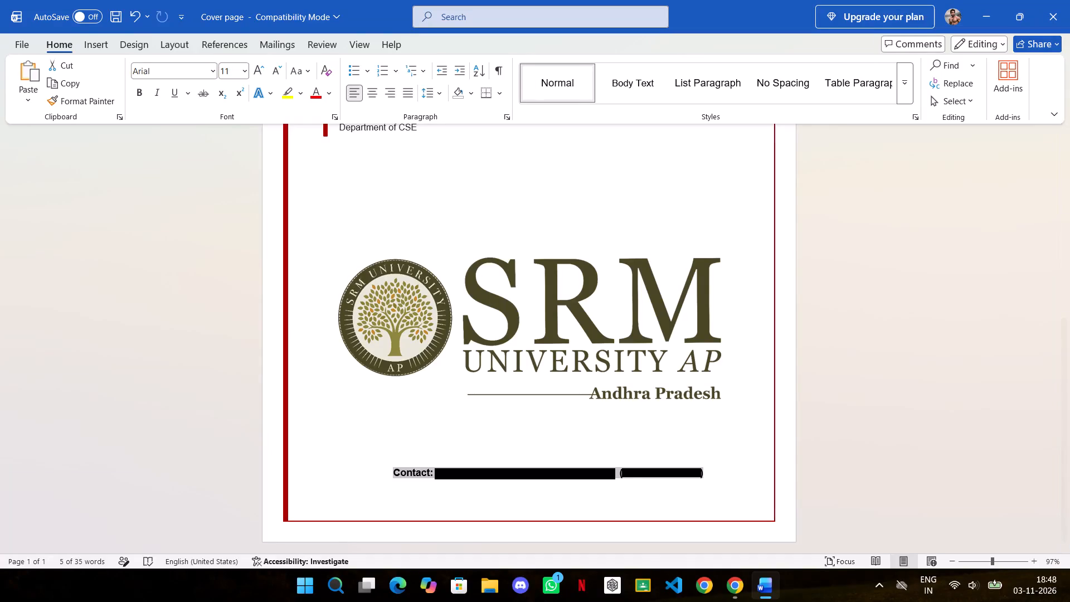
Centre the selected Contact line at the bottom of the cover page and check the whole page.
left_click(368, 98)
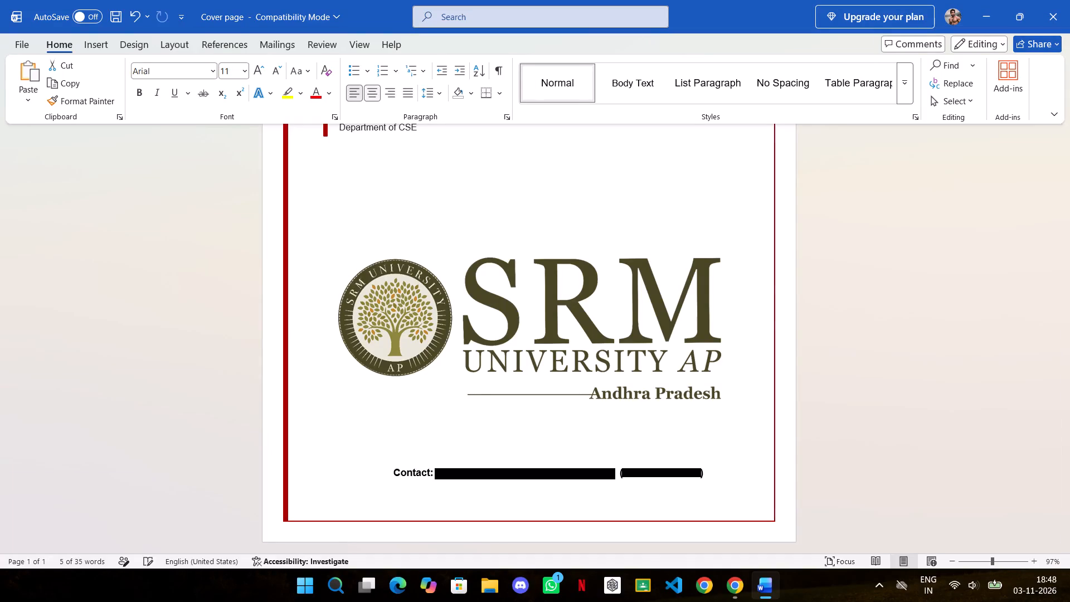
left_click(929, 372)
scroll(928, 460, "up", 2)
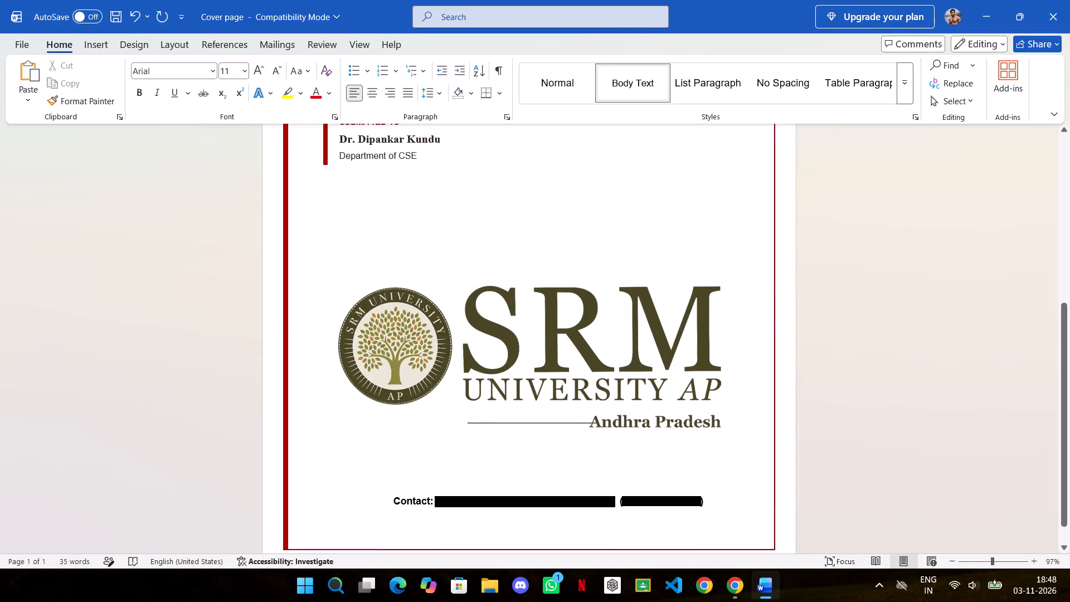
scroll(928, 460, "up", 3)
scroll(928, 460, "down", 6)
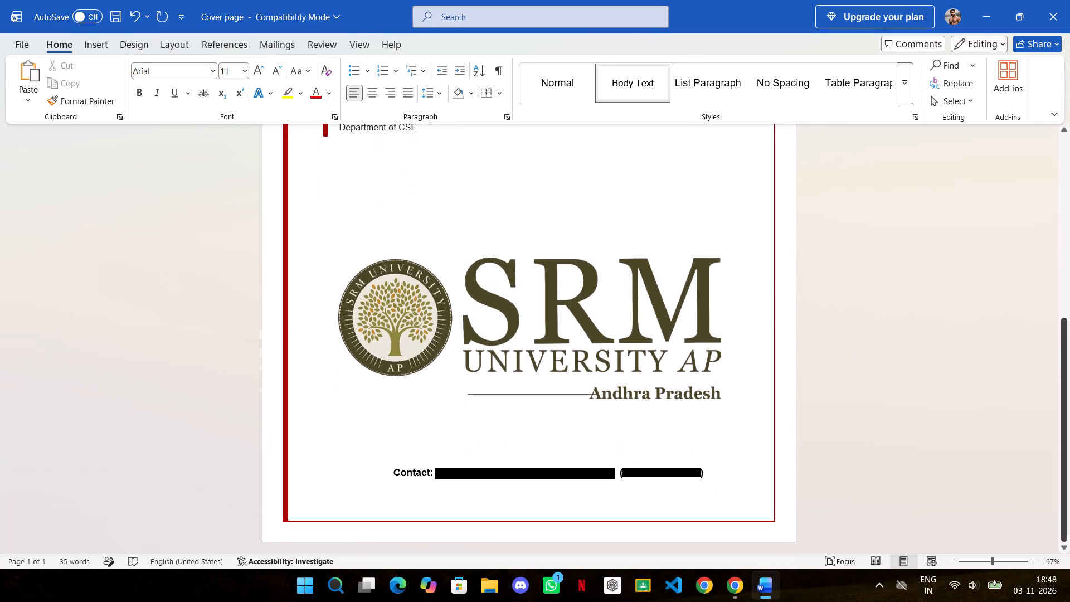
left_click_drag(1069, 470, 1069, 321)
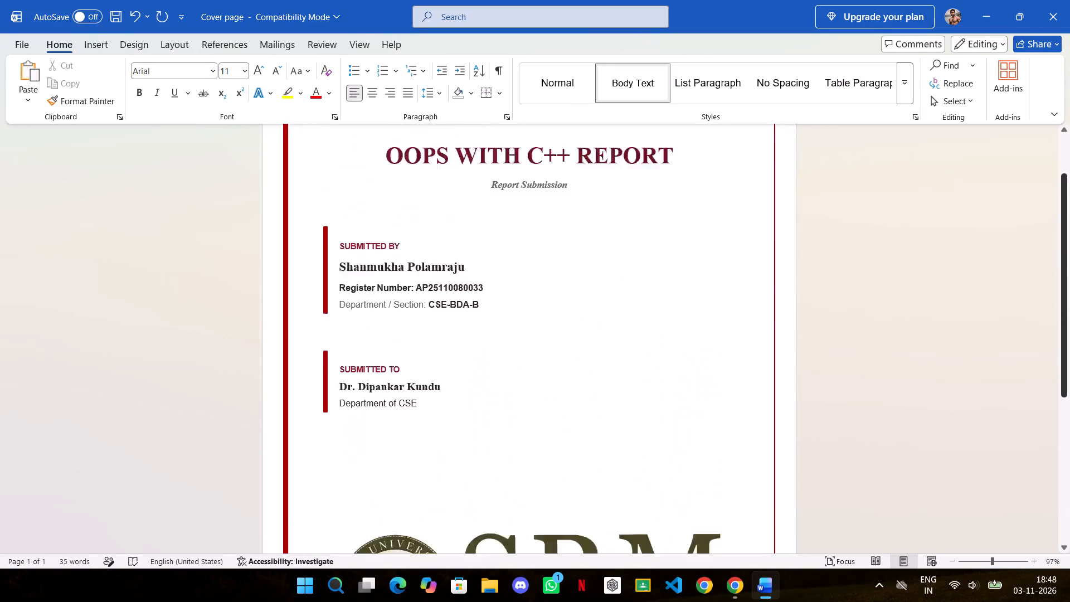
left_click_drag(1069, 321, 1069, 555)
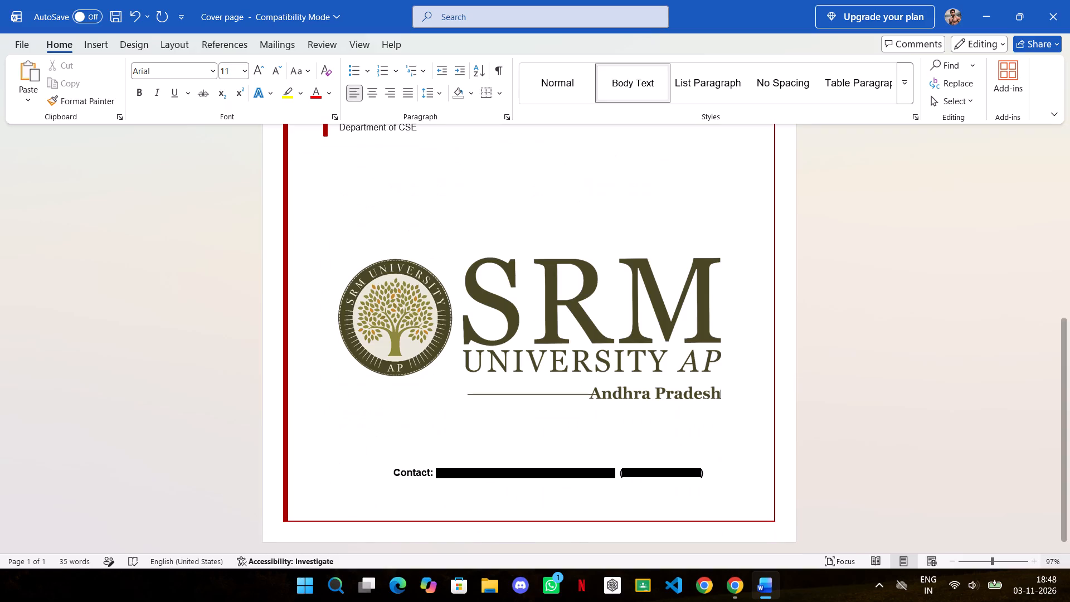
Save the single-page Cover page document and close it.
key("ctrl+s")
key("ctrl+s")
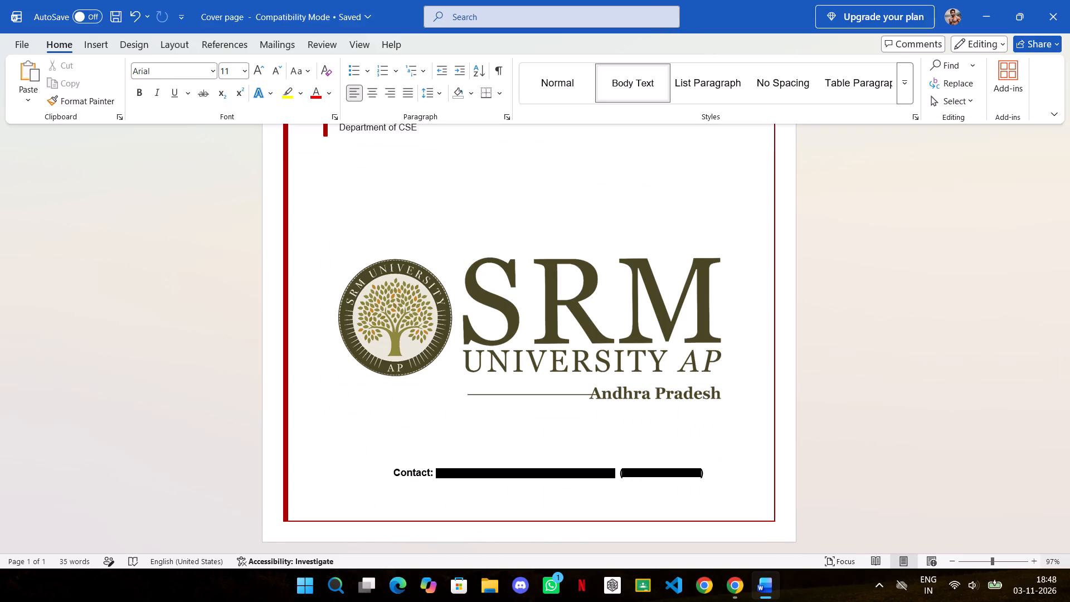
key("ctrl+s")
key("ctrl+s")
key("ctrl+s")
left_click(1069, 0)
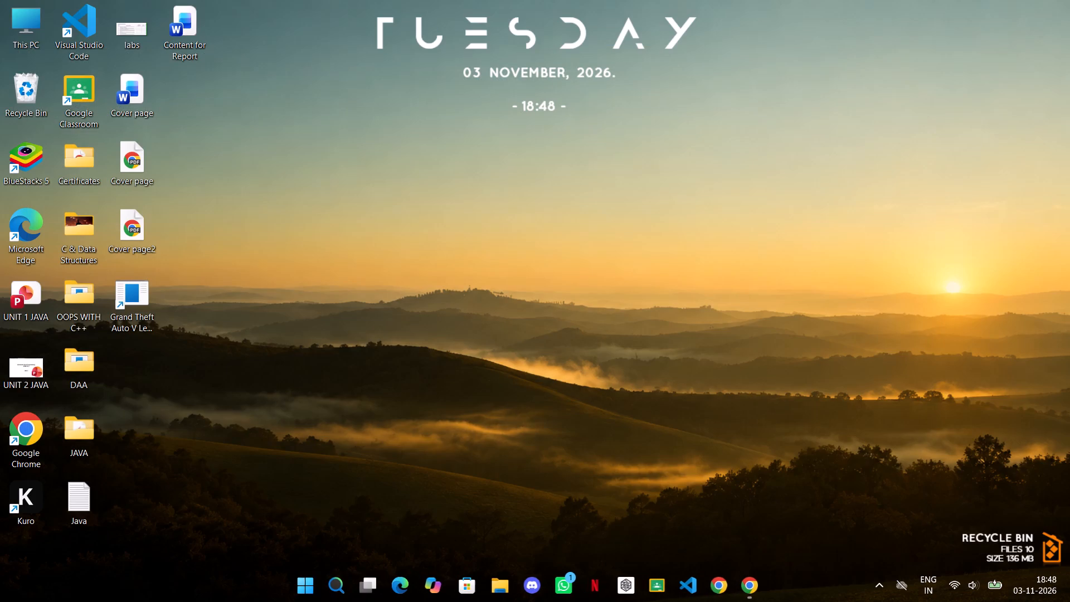
Open the Content for Report Word document from the desktop and enable editing.
double_click(189, 35)
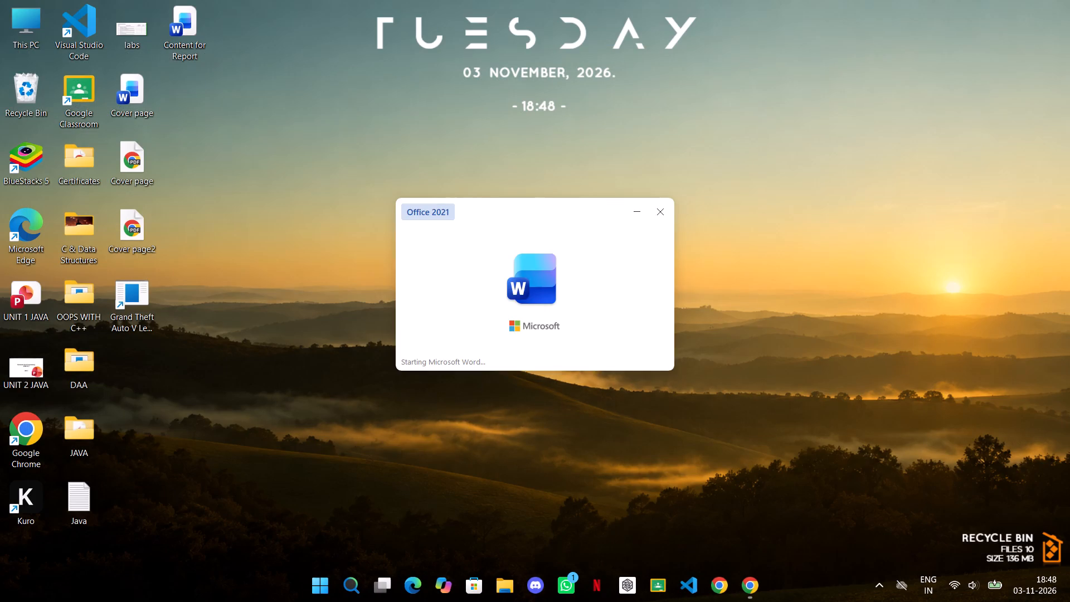
left_click(743, 530)
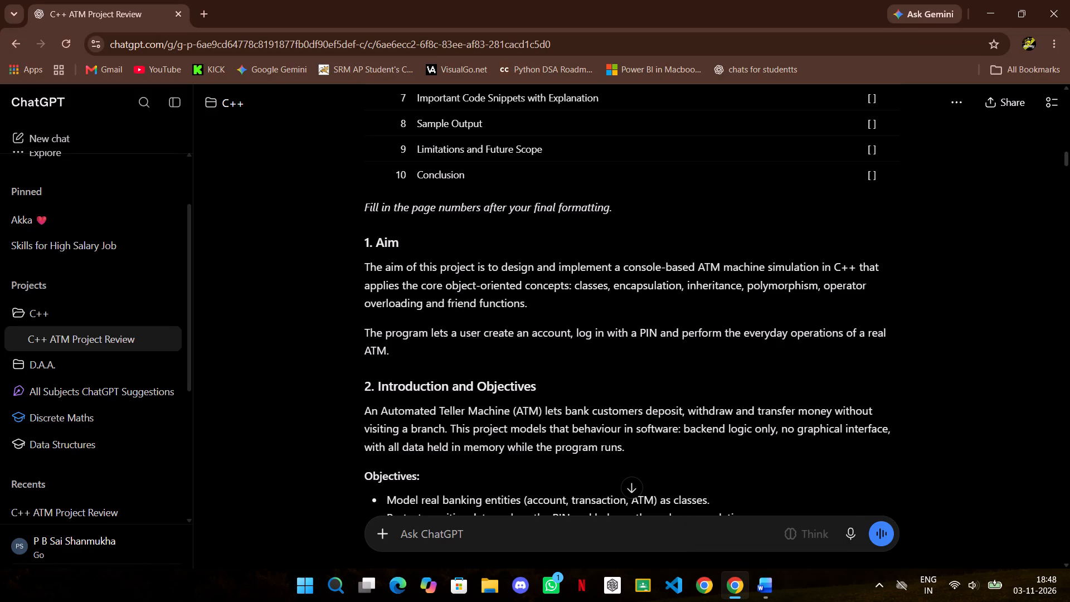
left_click(773, 584)
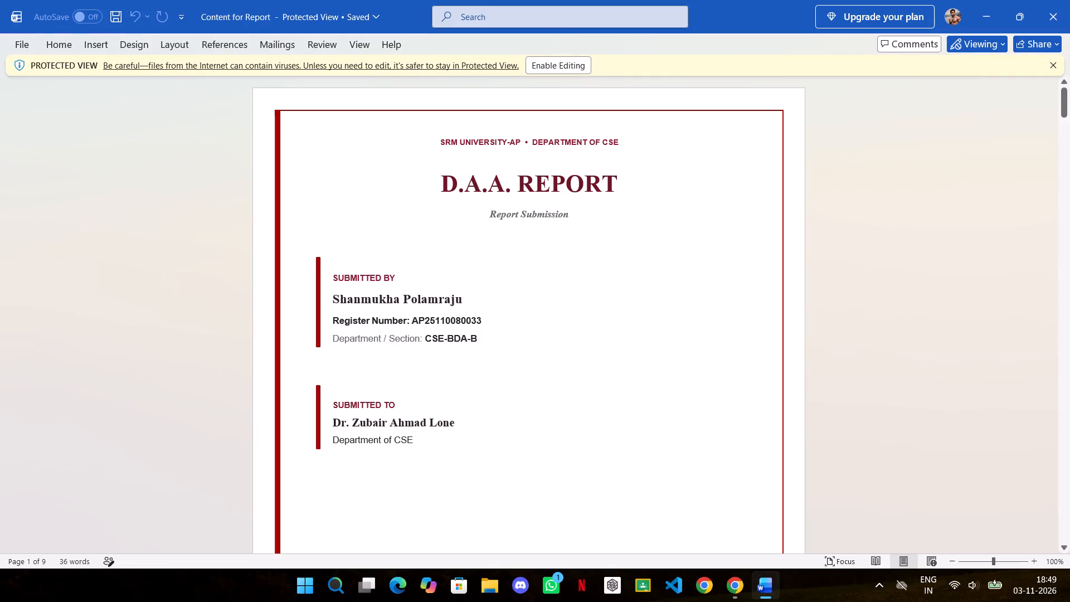
scroll(881, 365, "down", 7, "ctrl")
scroll(847, 355, "up", 3, "ctrl")
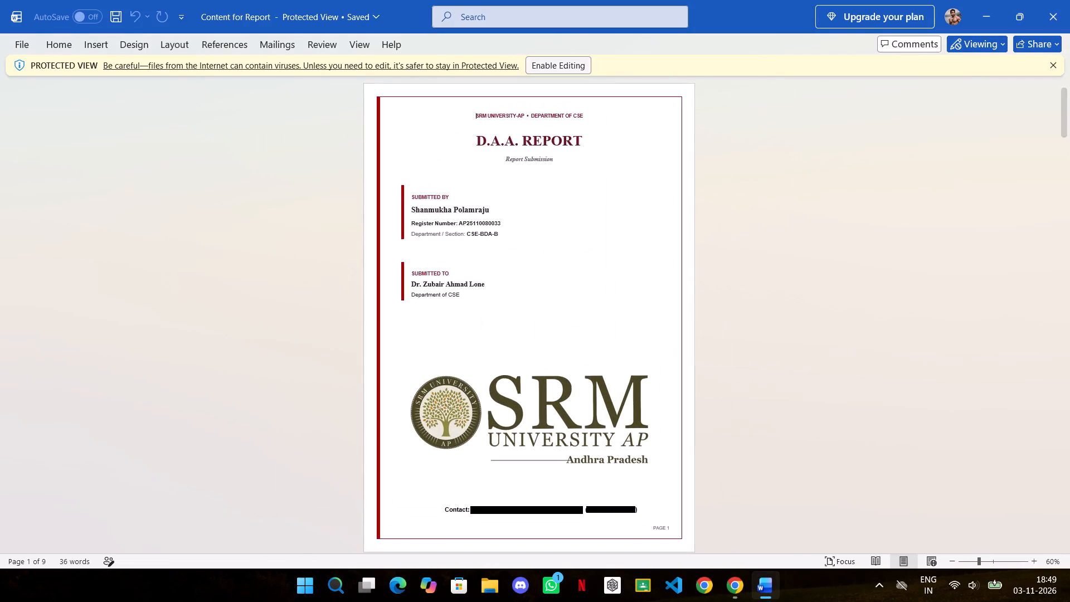
left_click(575, 63)
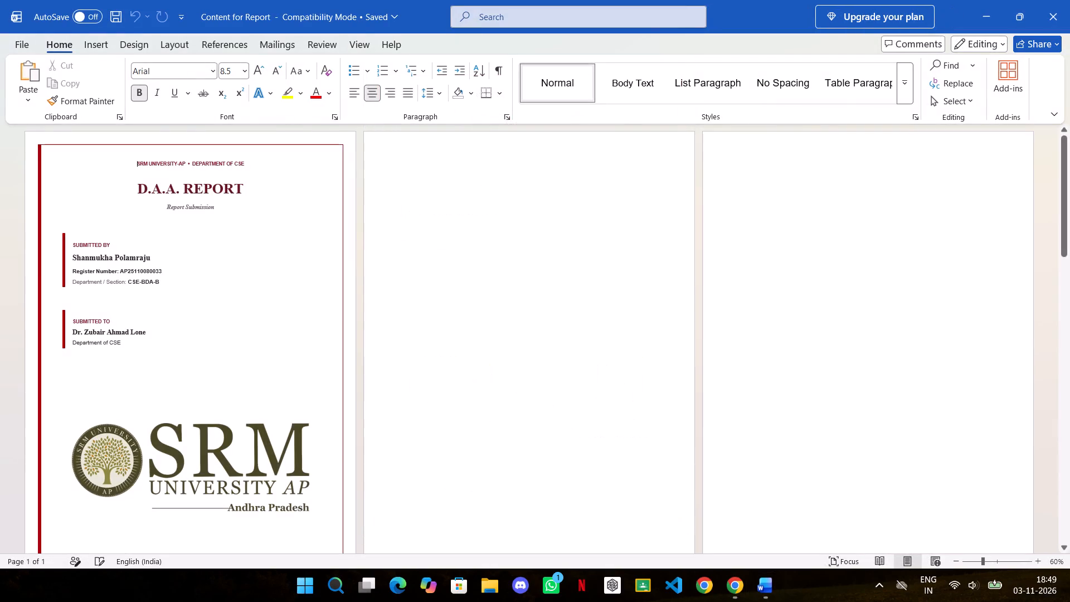
Capture a screenshot of the D.A.A. REPORT cover page, from its heading down to the Contact line, and dismiss the capture notification.
scroll(508, 389, "up", 10)
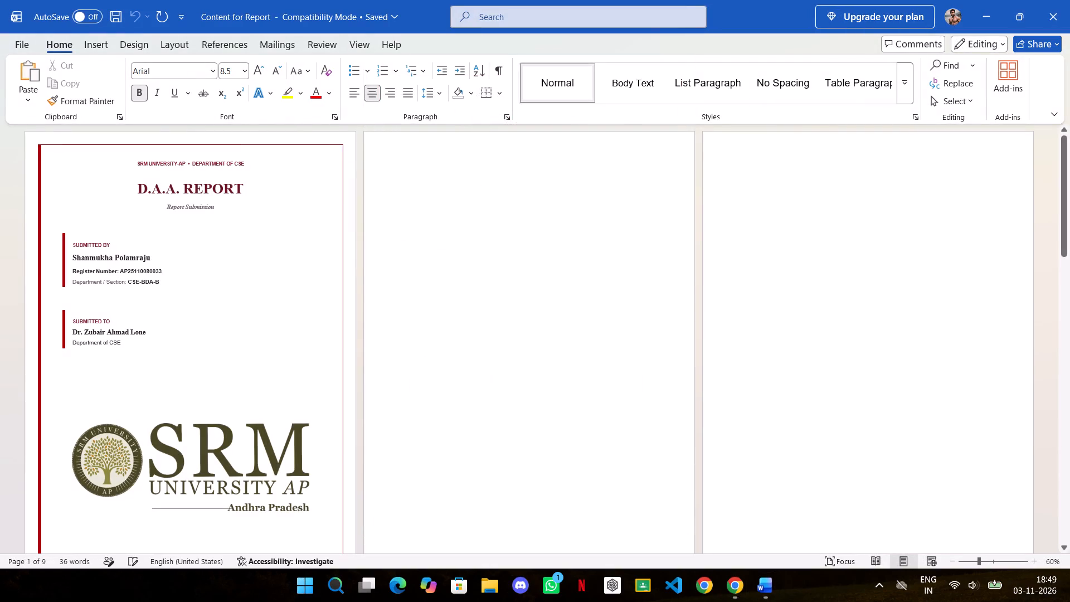
left_click(985, 563)
left_click(994, 563)
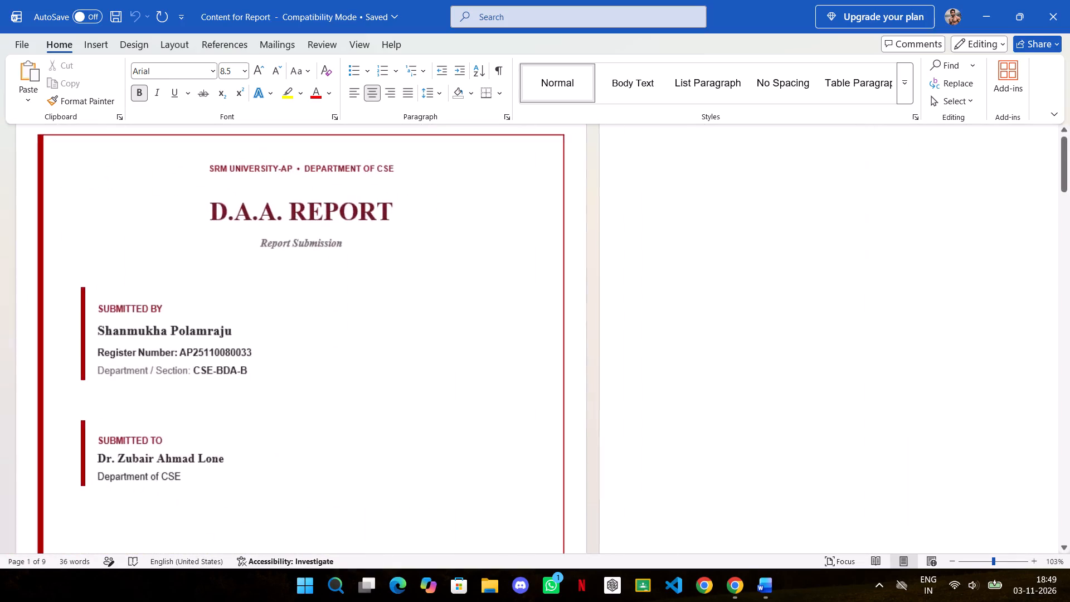
left_click(994, 563)
scroll(850, 424, "down", 4)
scroll(862, 428, "up", 4)
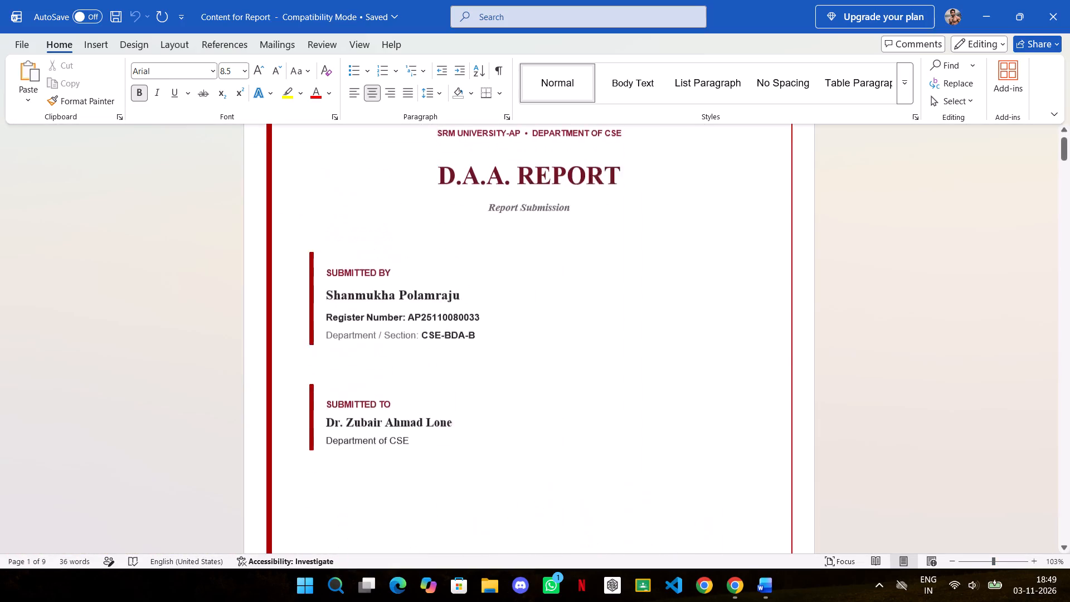
scroll(862, 428, "down", 6, "ctrl")
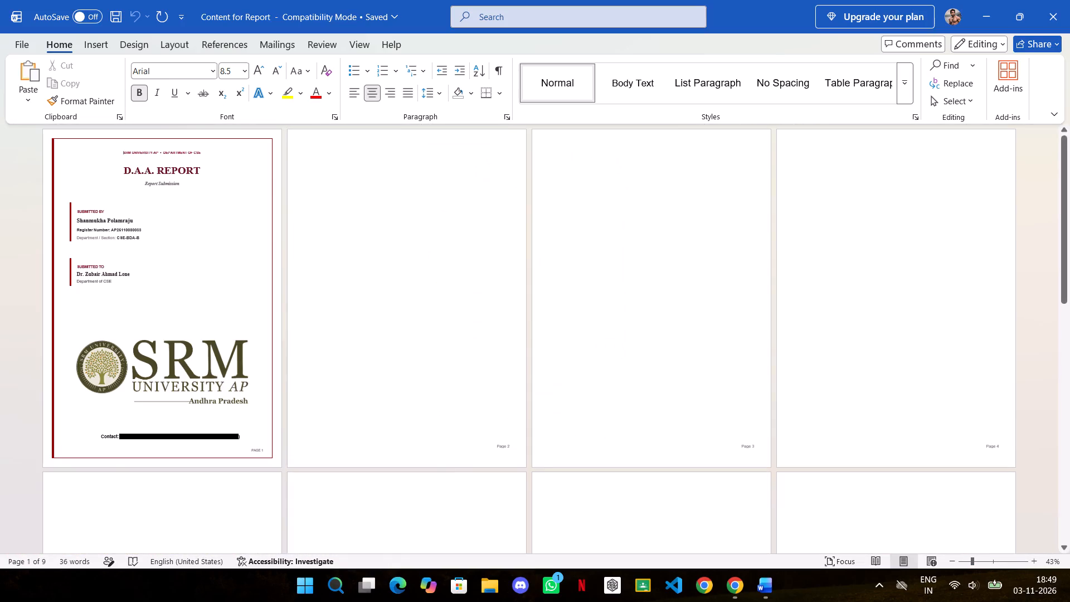
scroll(139, 313, "up", 2, "ctrl")
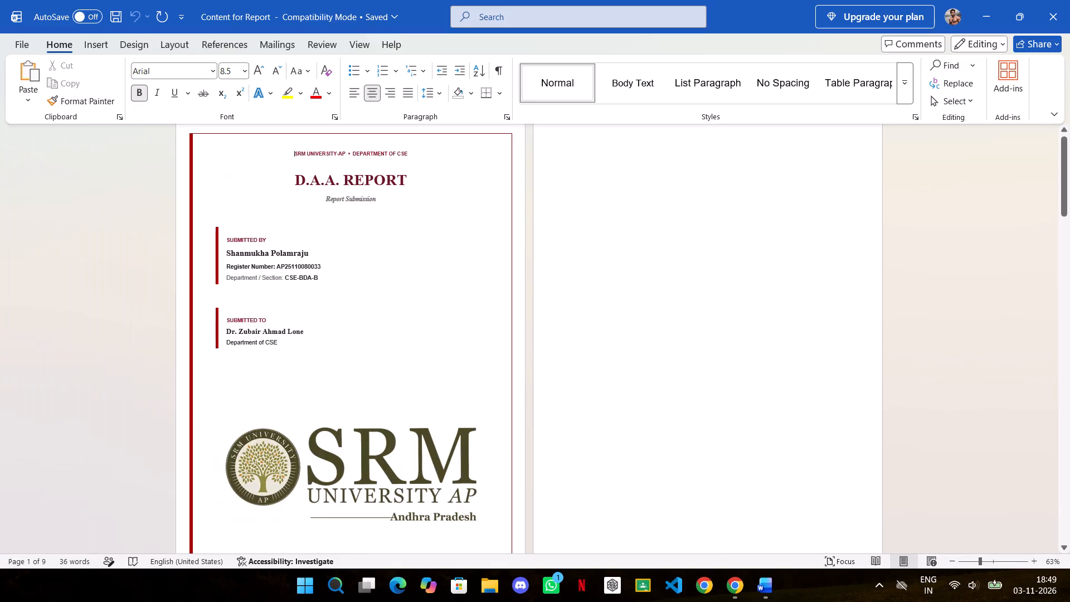
scroll(276, 346, "down", 1)
scroll(276, 346, "up", 1)
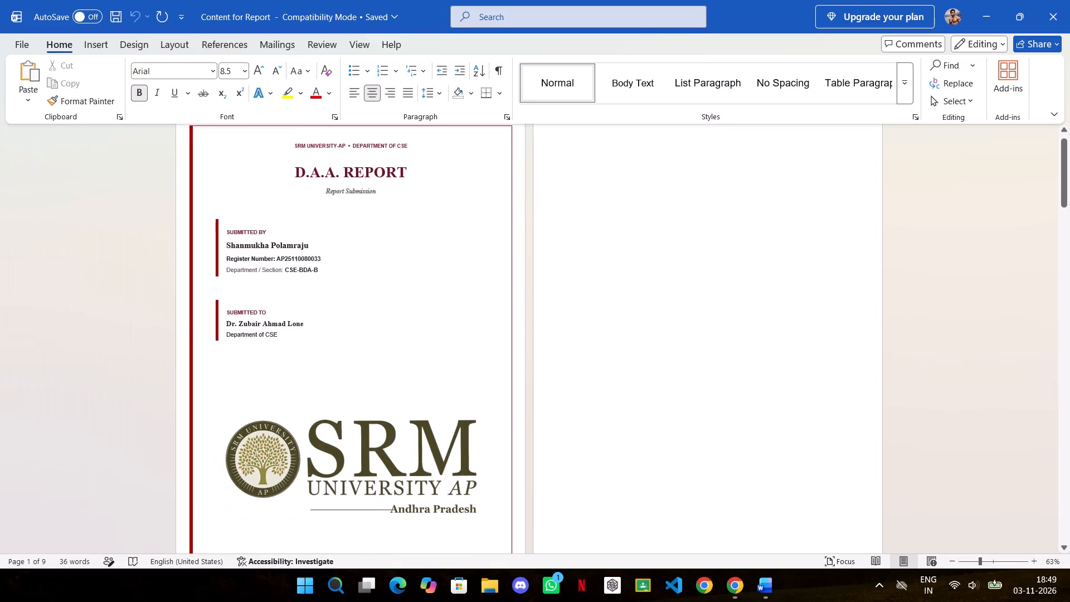
scroll(276, 346, "down", 1)
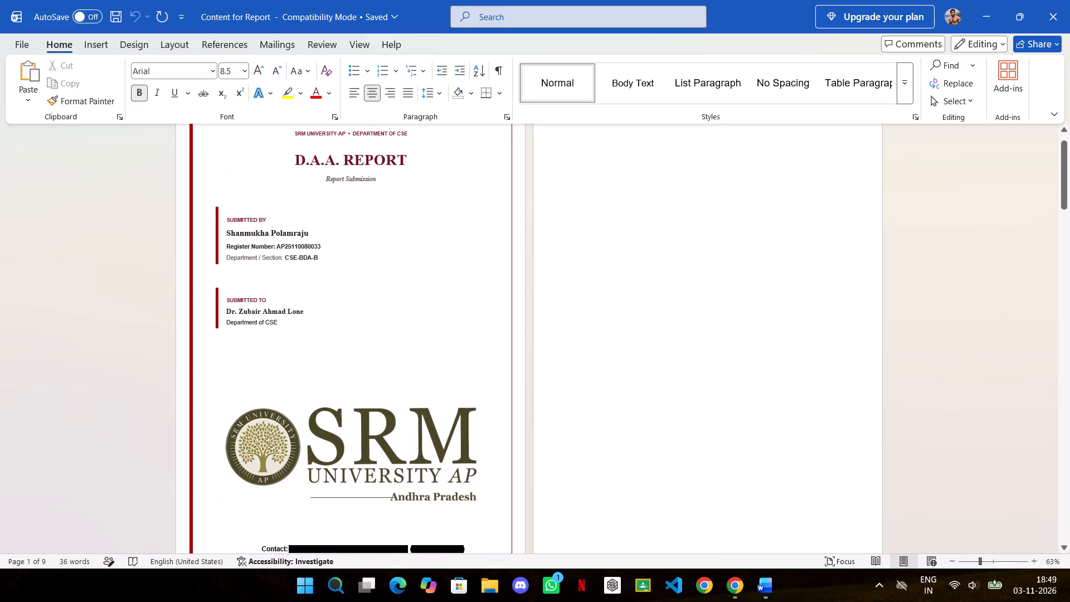
key("shift+super+s")
left_click_drag(177, 116, 534, 338)
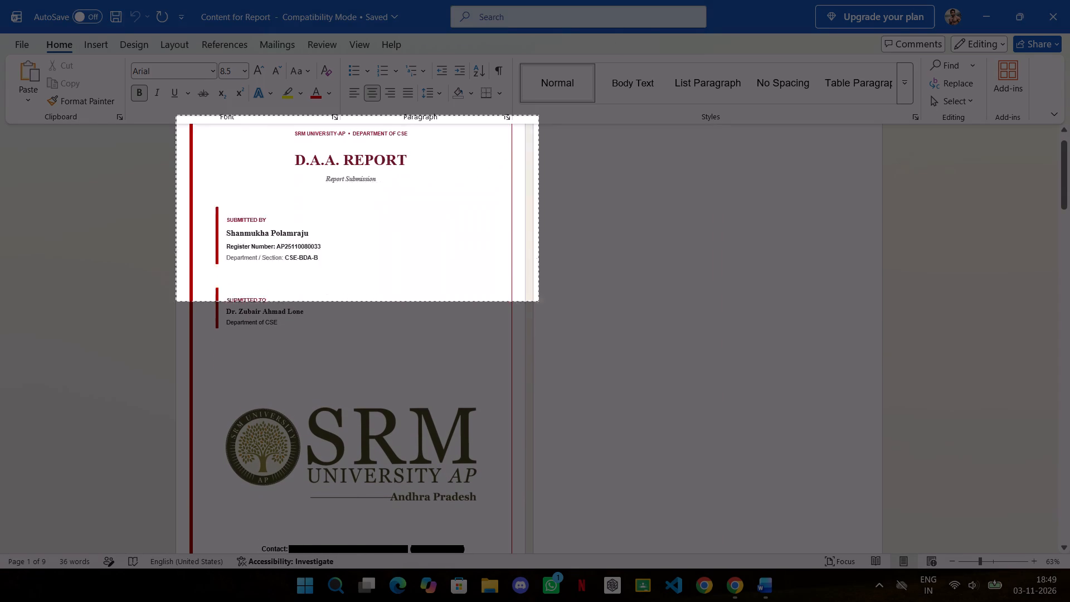
left_click_drag(534, 338, 529, 554)
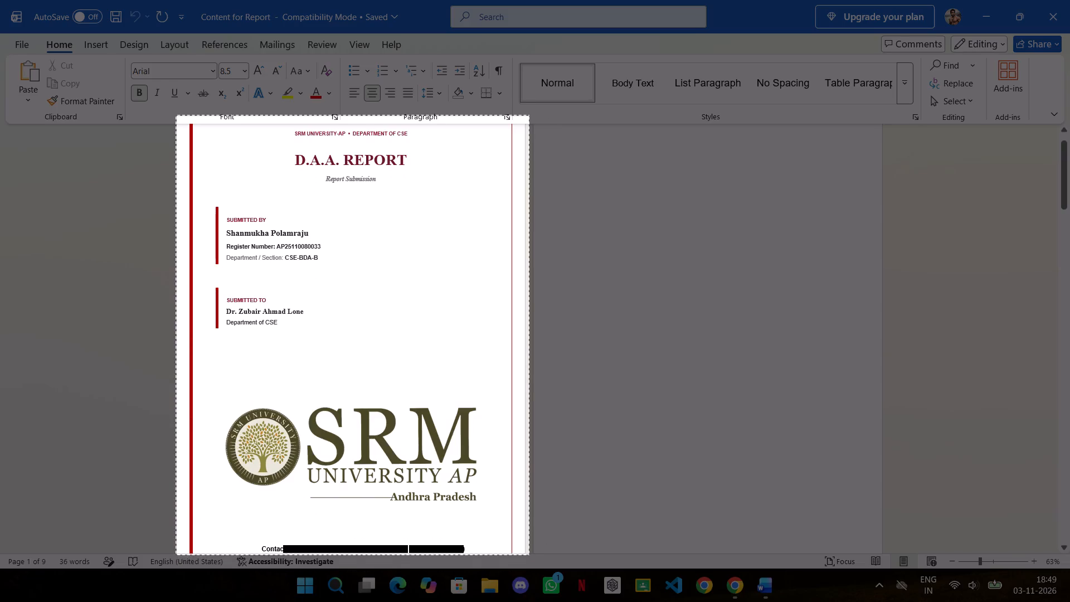
left_click_drag(529, 554, 527, 560)
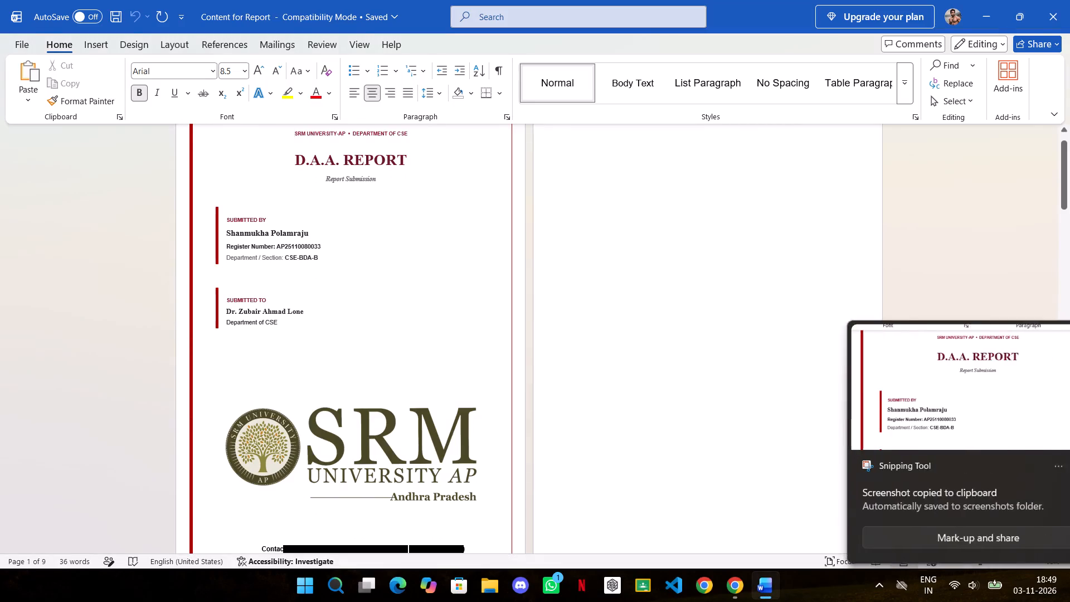
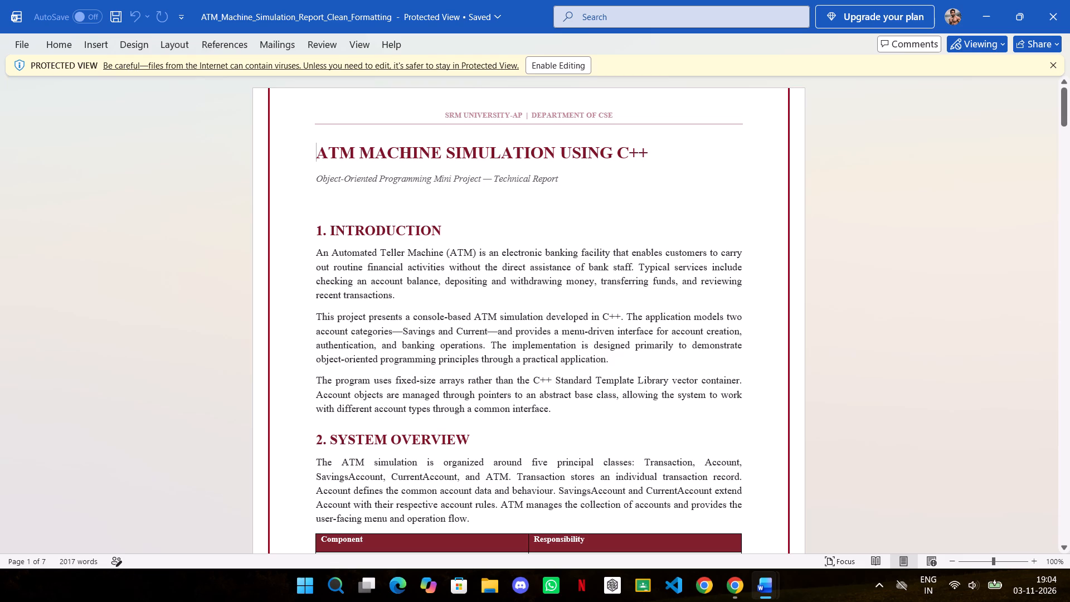
left_click(925, 203)
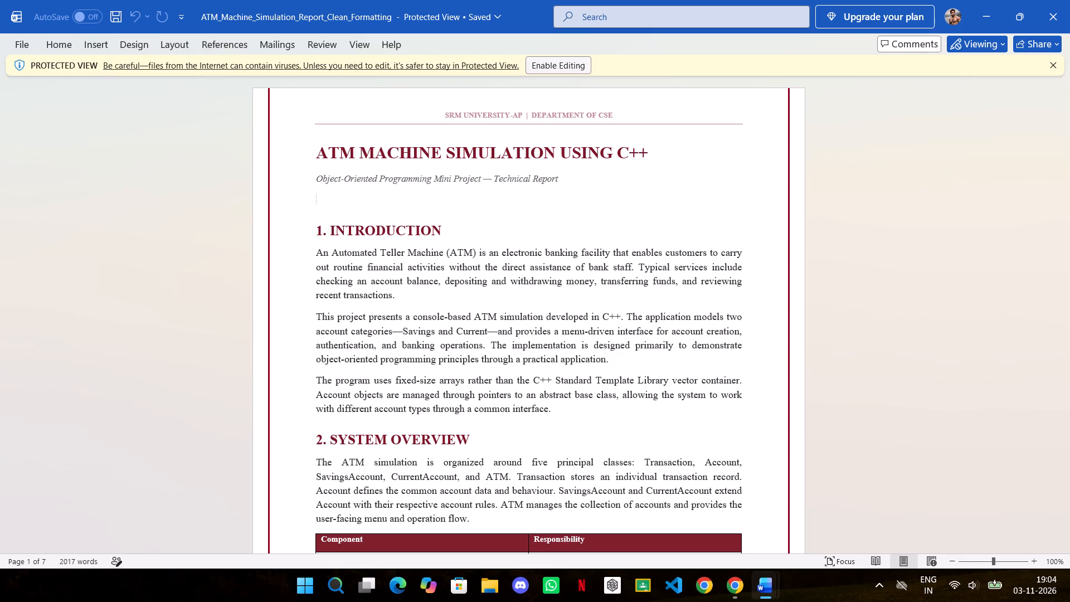
left_click(552, 59)
Enlarge the report title ATM MACHINE SIMULATION USING C++ and its italic subtitle by one font size increment.
scroll(895, 303, "up", 7)
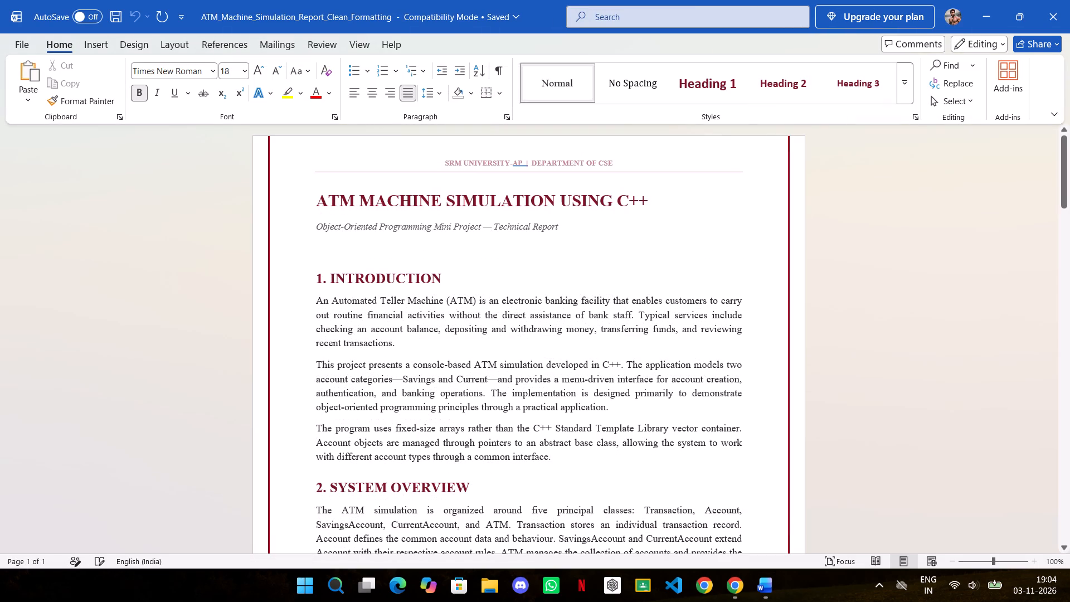
left_click_drag(318, 202, 325, 202)
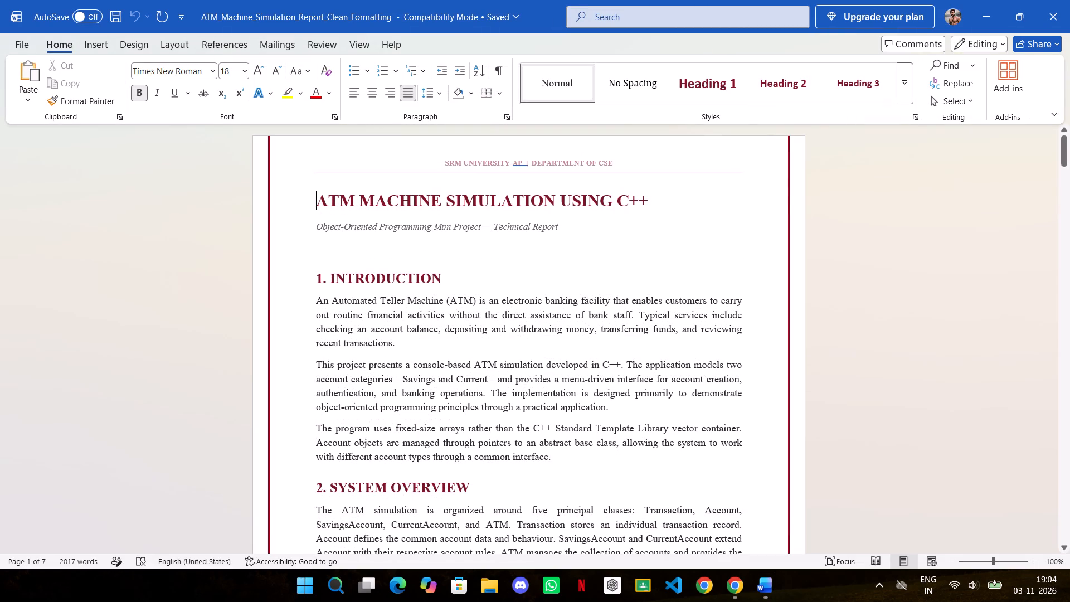
left_click_drag(325, 202, 623, 244)
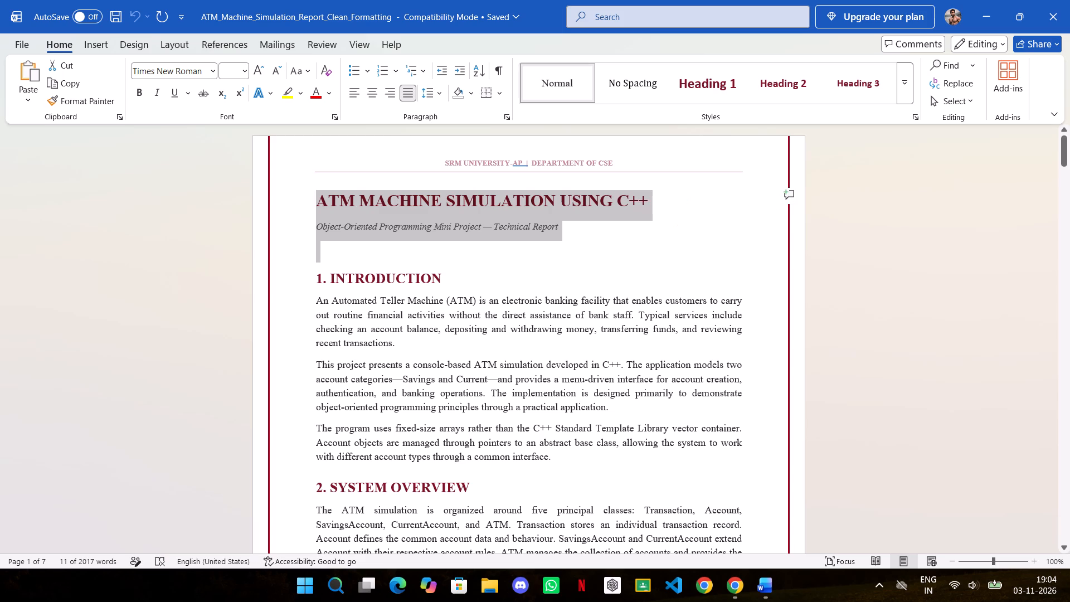
left_click(255, 69)
left_click(588, 232)
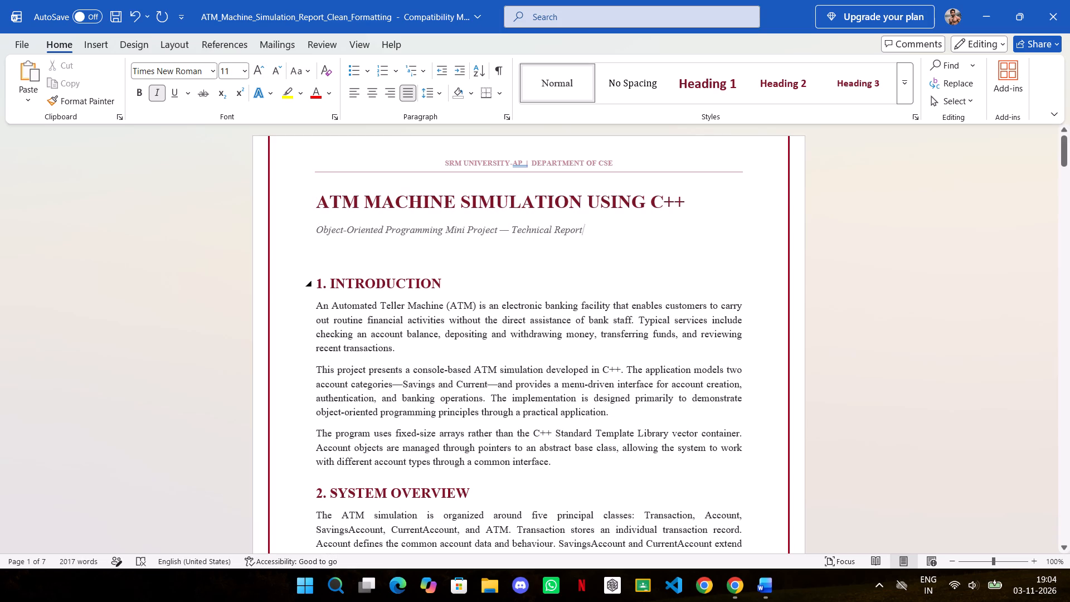
Delete the empty line between the subtitle and the 1. INTRODUCTION heading.
left_click(324, 268)
left_click(321, 261)
key("BackSpace")
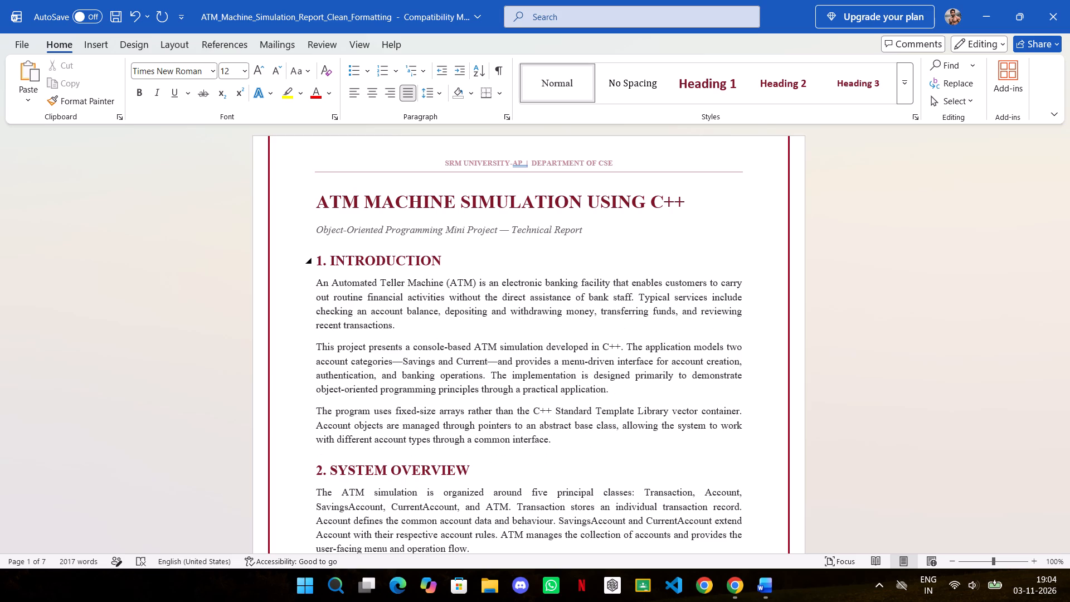
Increase the 1. INTRODUCTION and 2. SYSTEM OVERVIEW headings to font size 16.
left_click(449, 259)
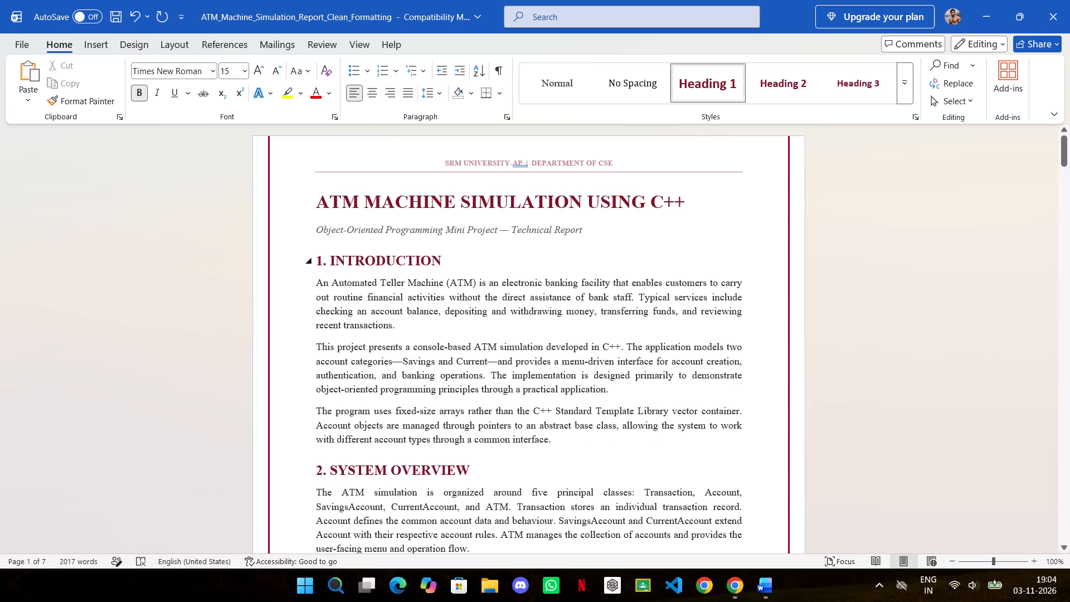
scroll(422, 288, "down", 2)
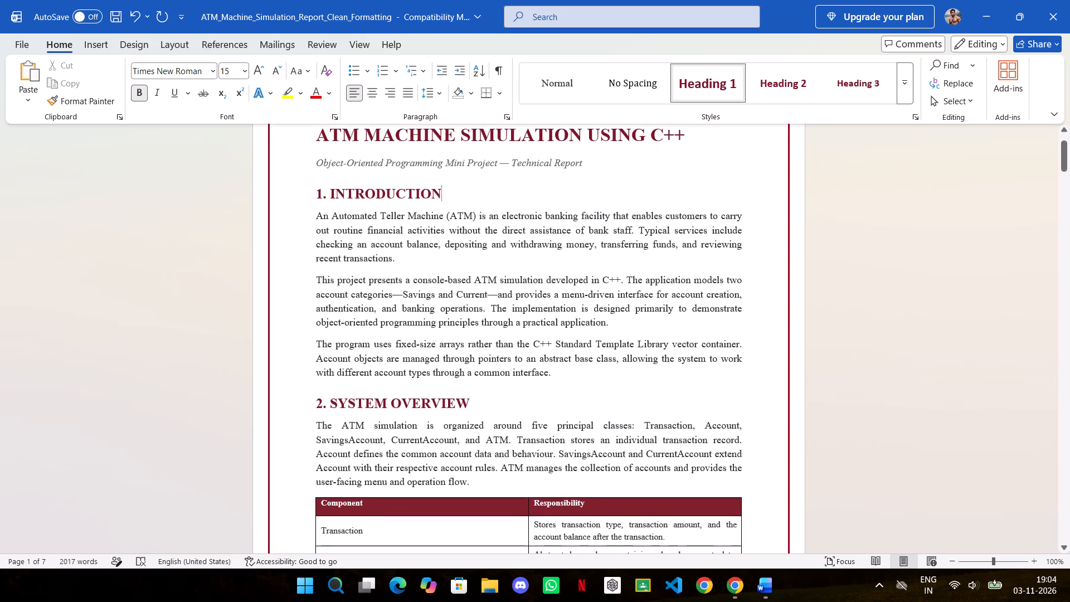
scroll(398, 284, "up", 1)
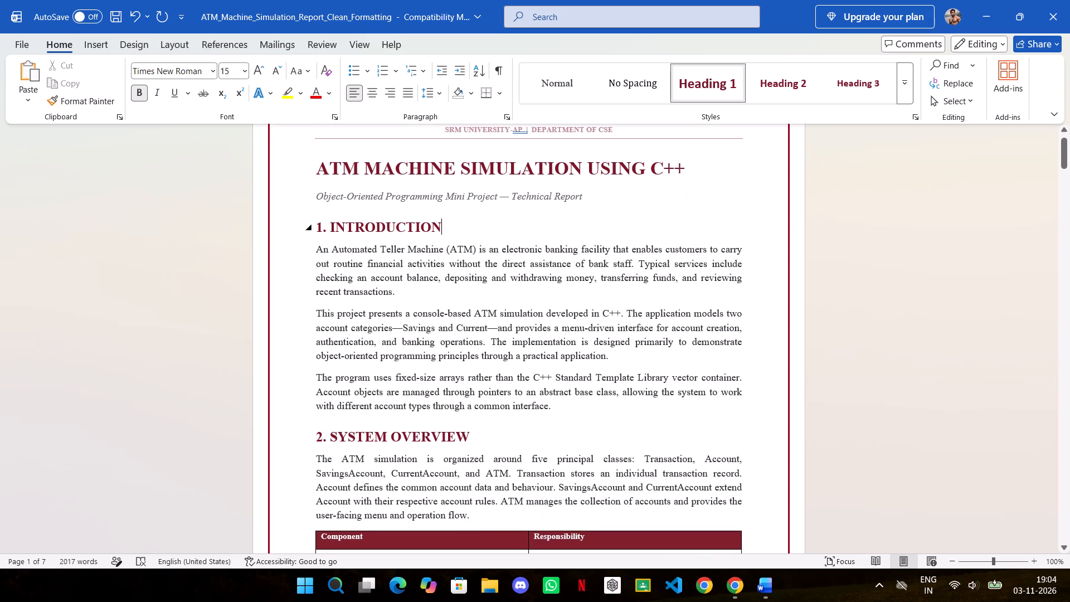
left_click_drag(317, 230, 411, 226)
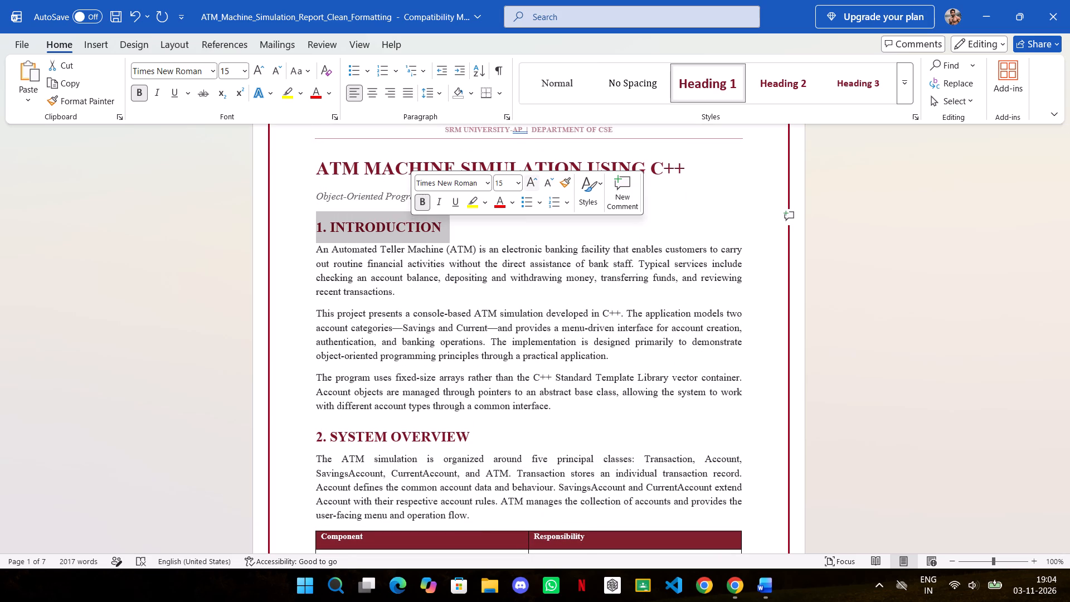
left_click(533, 180)
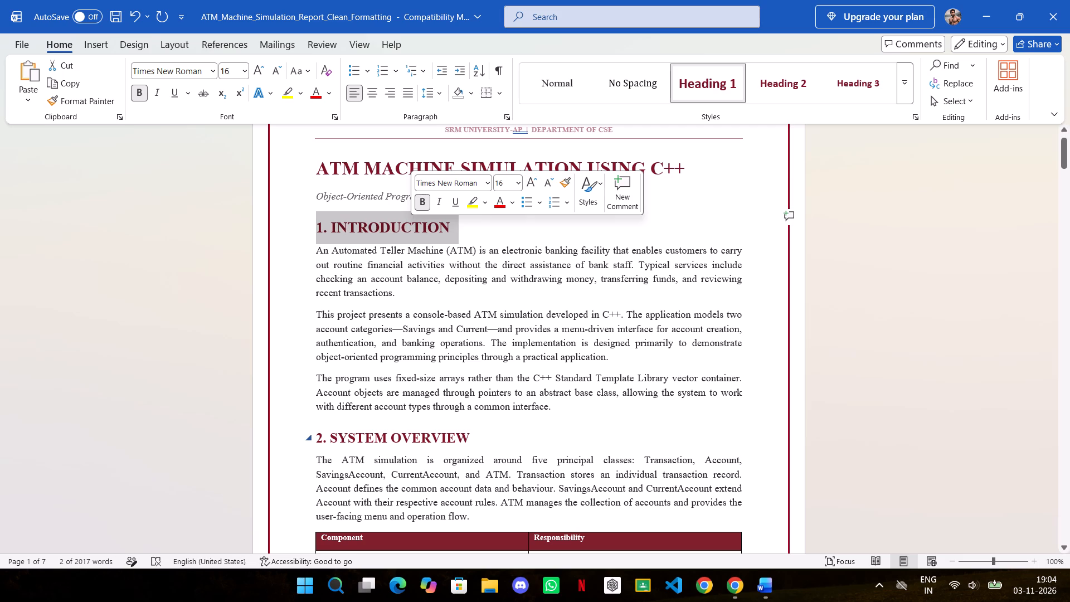
left_click_drag(316, 440, 479, 438)
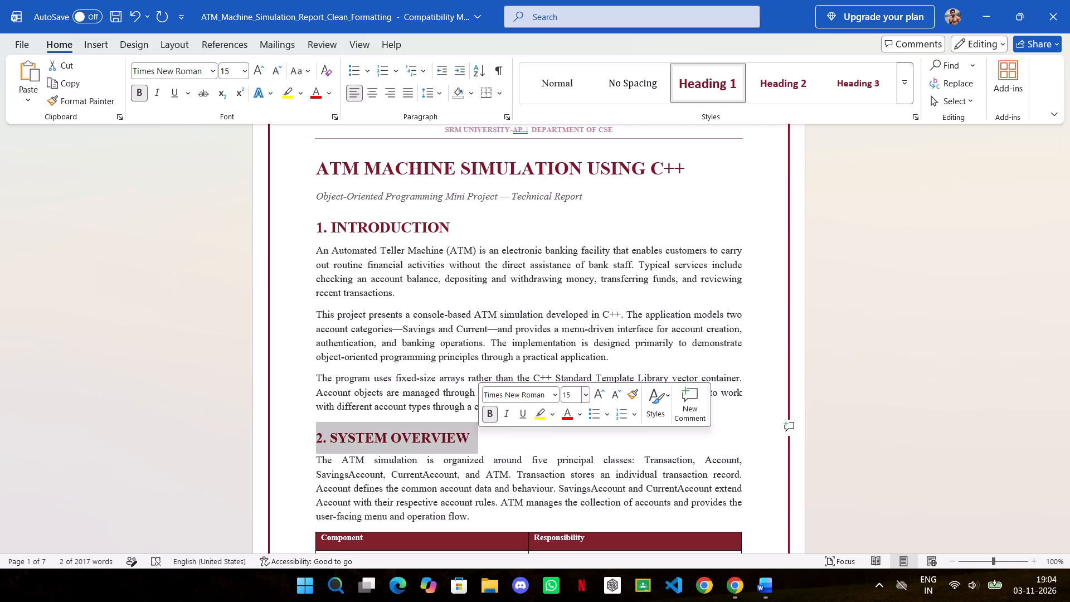
left_click(595, 395)
Increase the three body paragraphs under 1. INTRODUCTION to font size 12.
left_click_drag(318, 249, 573, 420)
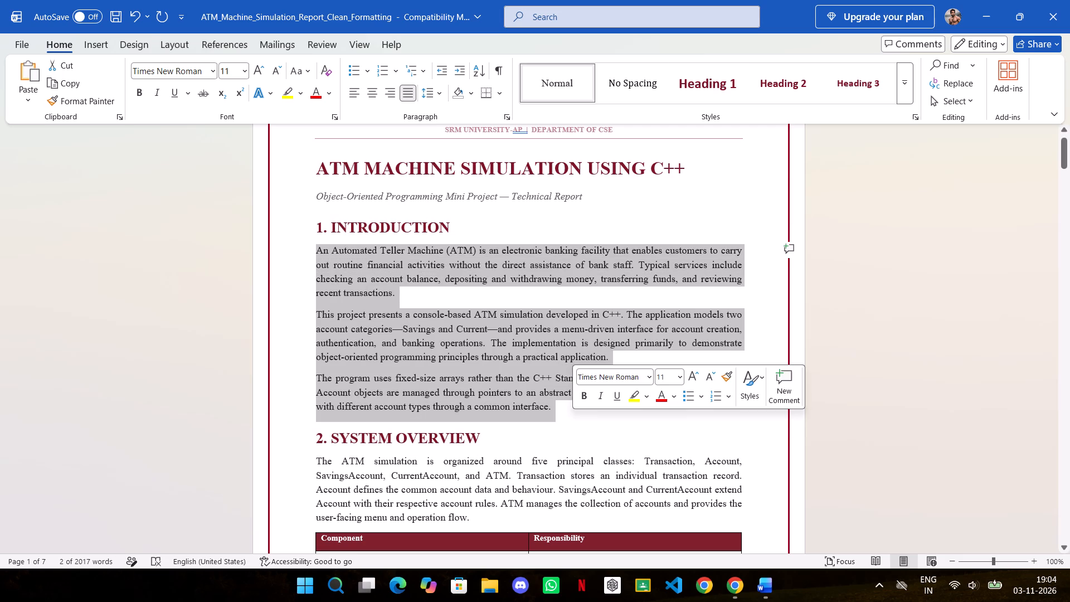
left_click(691, 376)
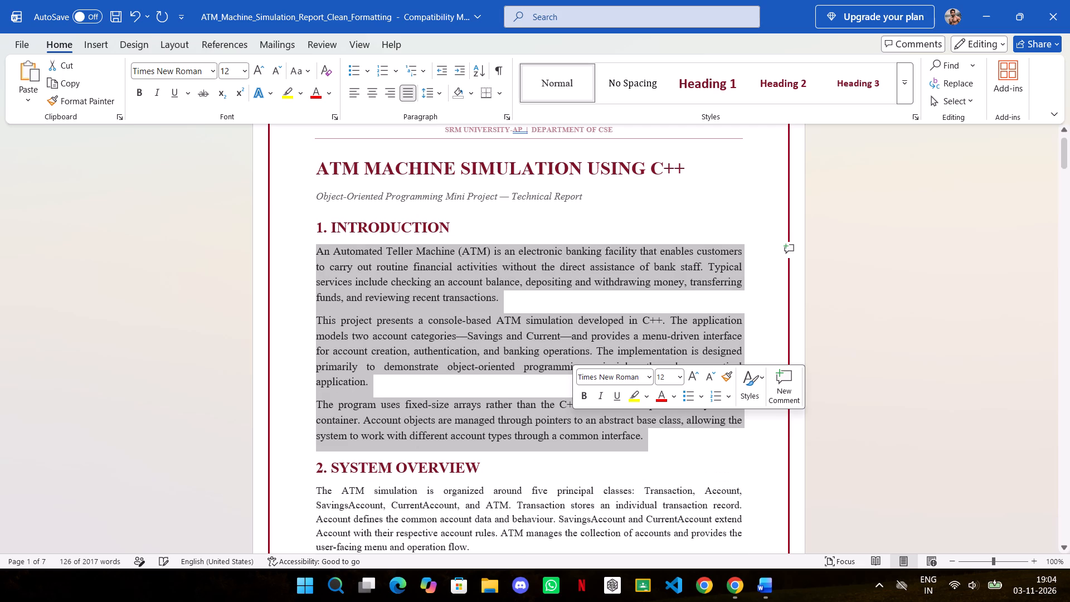
left_click(430, 347)
Enlarge the 2. SYSTEM OVERVIEW paragraph and the Component and Responsibility table below it by one font size increment.
scroll(435, 346, "down", 4)
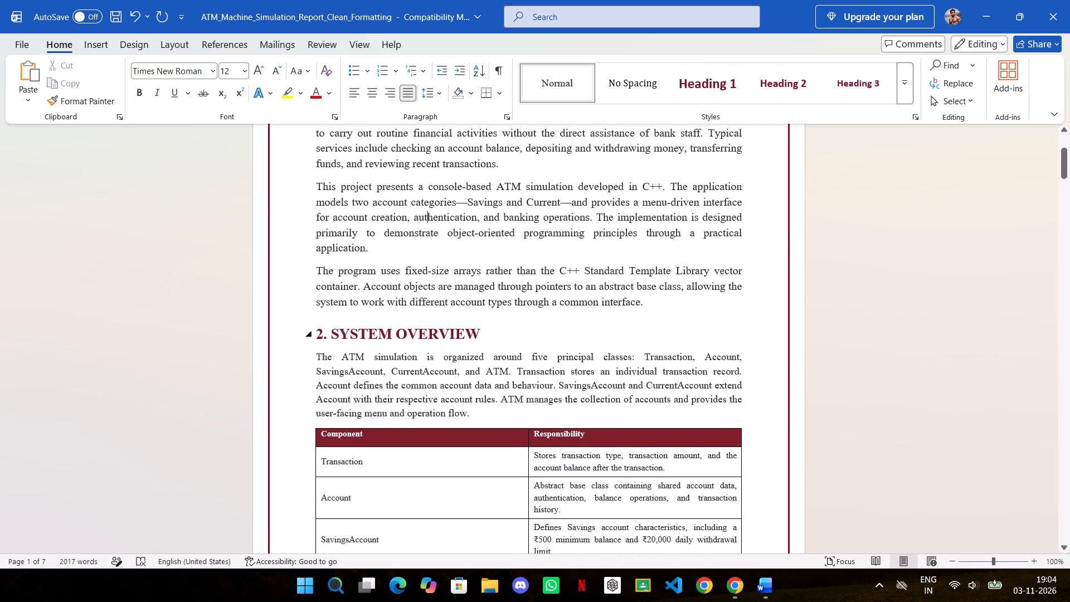
left_click_drag(314, 353, 484, 385)
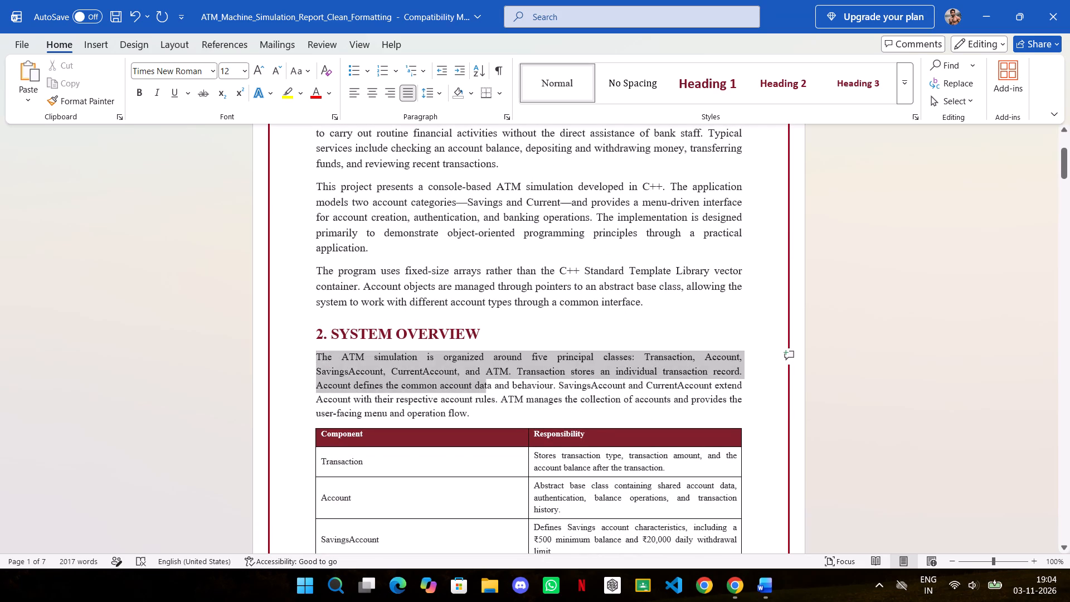
left_click_drag(484, 385, 620, 369)
scroll(497, 383, "down", 4)
scroll(618, 370, "down", 5)
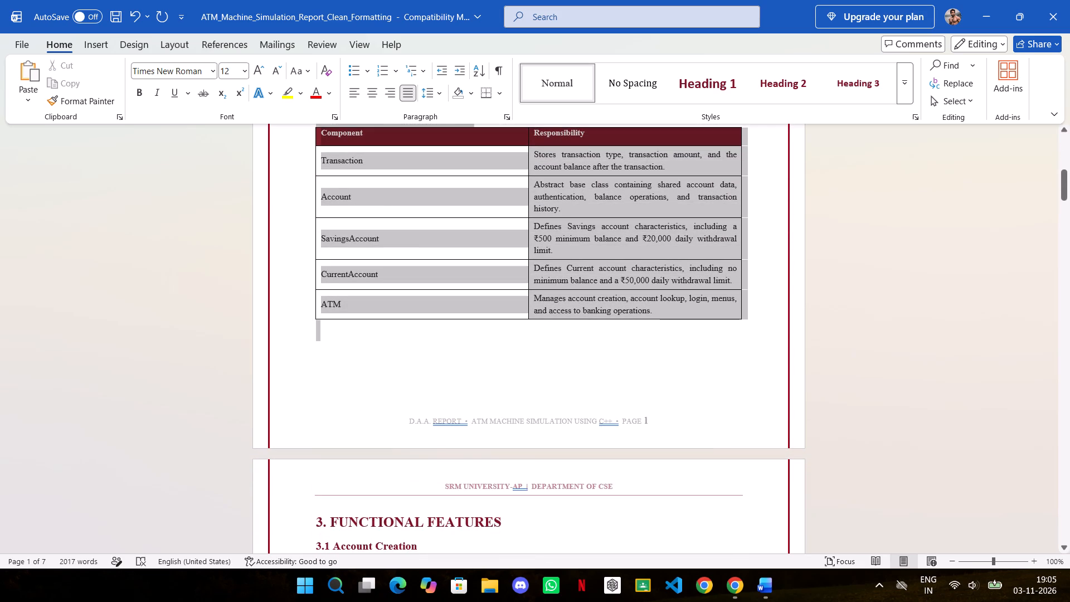
left_click_drag(620, 369, 739, 347)
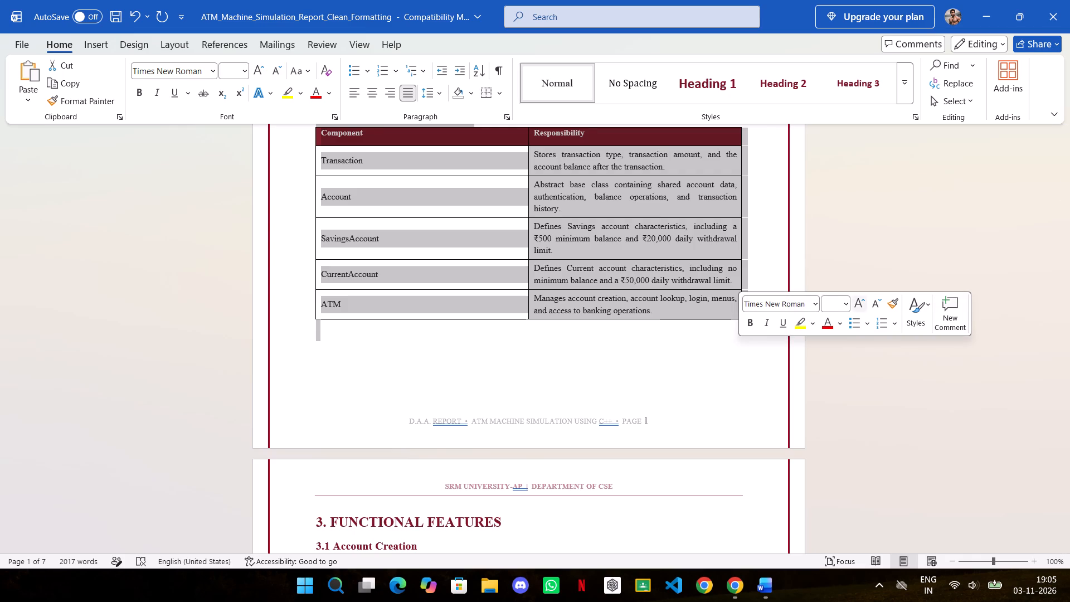
left_click(859, 303)
left_click(490, 378)
Check the resized text on page 1 from the title to the component table, and continue to 3. FUNCTIONAL FEATURES.
scroll(517, 379, "up", 4)
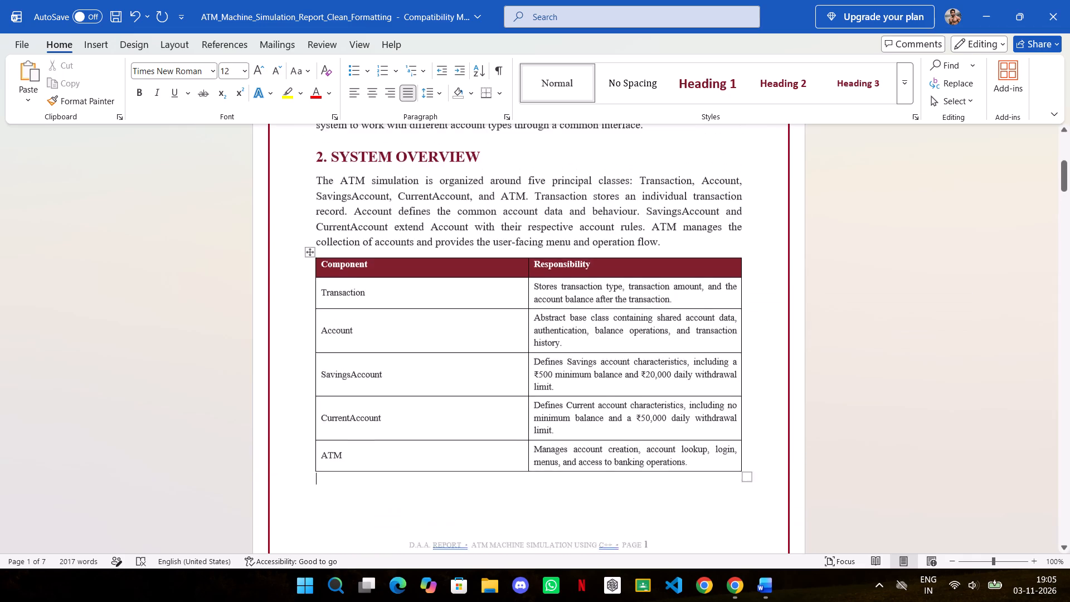
scroll(517, 379, "up", 10)
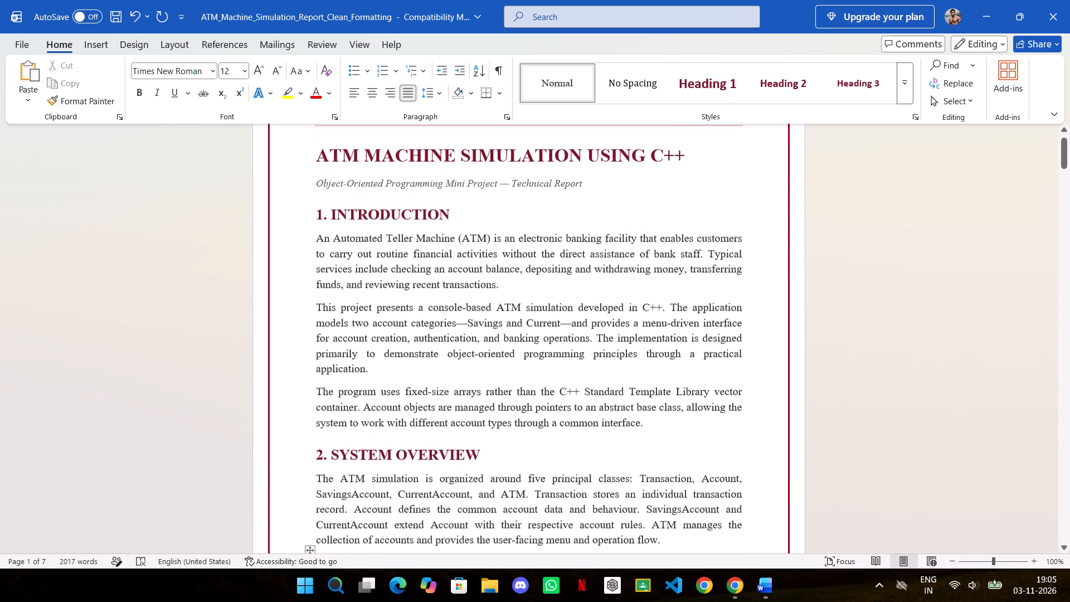
scroll(517, 379, "up", 2)
scroll(517, 379, "down", 20)
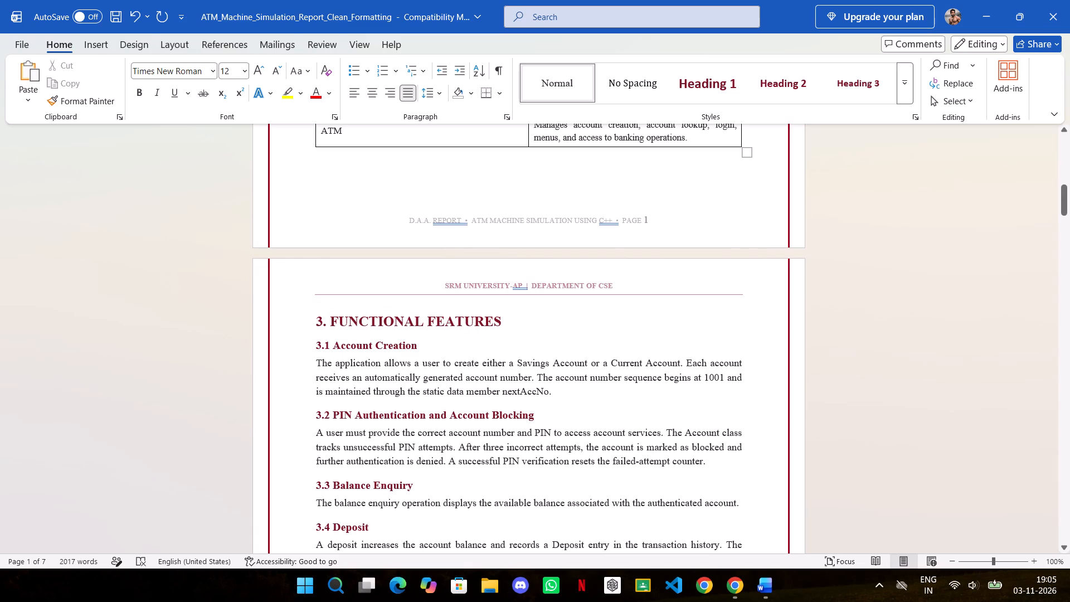
Replace D.A.A. with C++ before REPORT in the page footer, and return to the document body.
left_click(645, 215)
left_click_drag(645, 219, 522, 220)
double_click(522, 220)
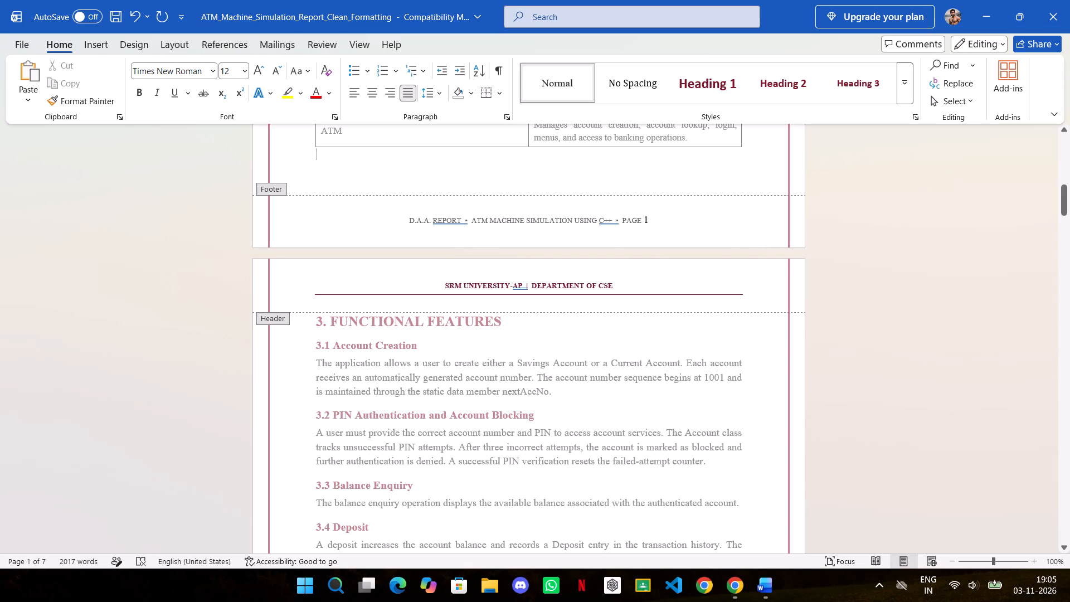
left_click_drag(650, 221, 493, 225)
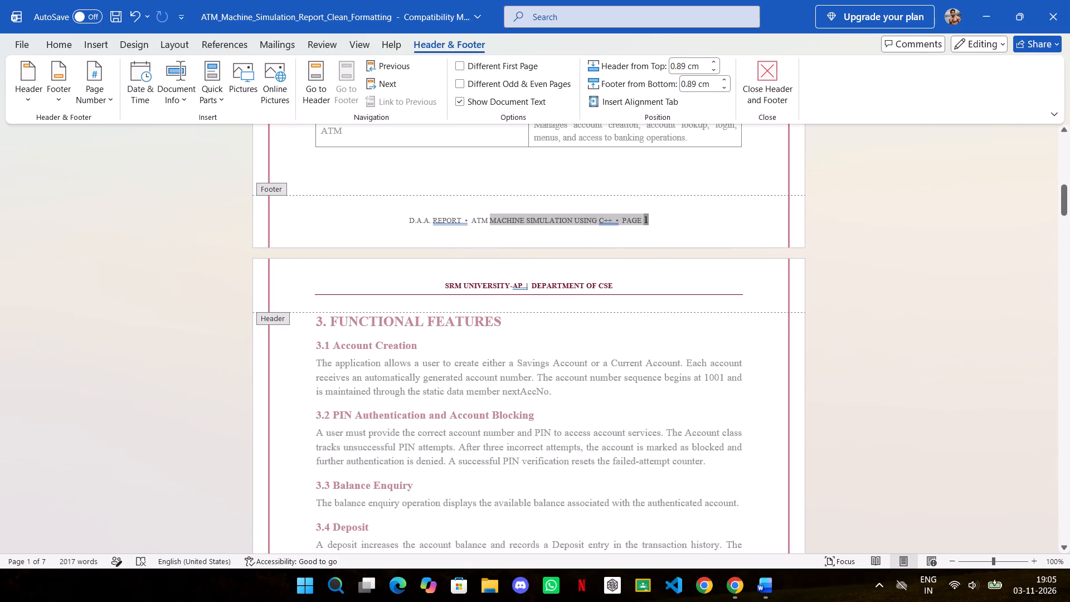
left_click_drag(493, 225, 660, 221)
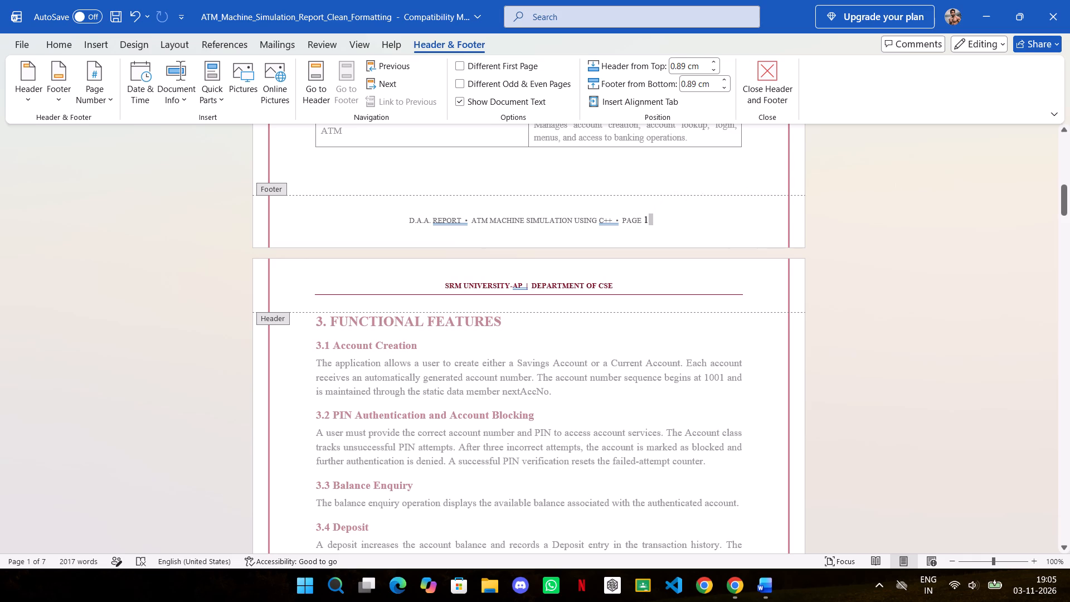
left_click(435, 222)
key("BackSpace")
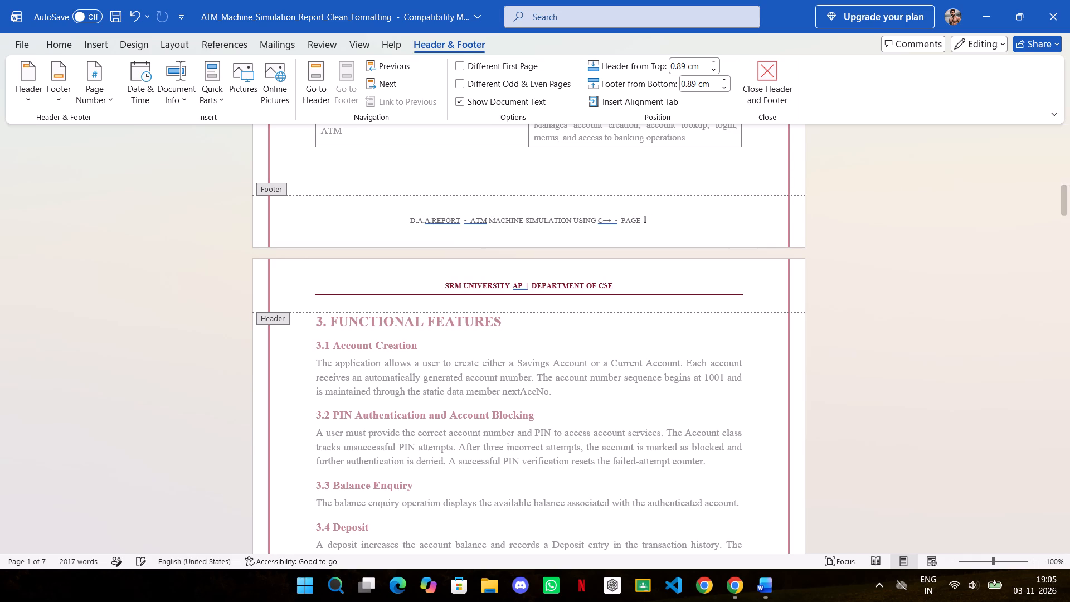
key("BackSpace")
key("BackSpace")
key("BackSpace")
key("BackSpace")
key("BackSpace")
key("BackSpace")
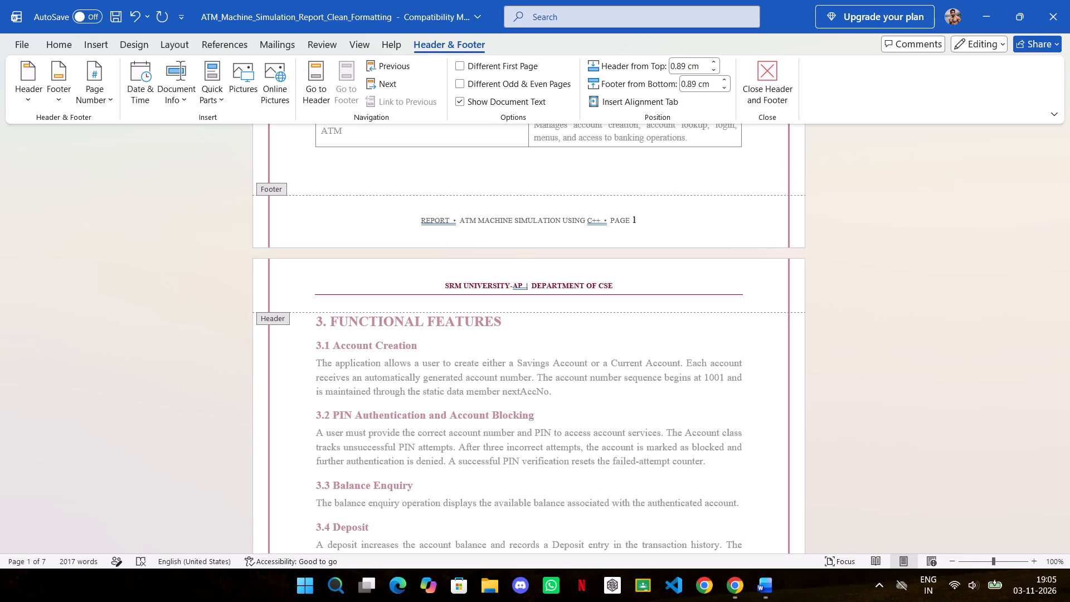
key("shift+c")
type("++")
key("space")
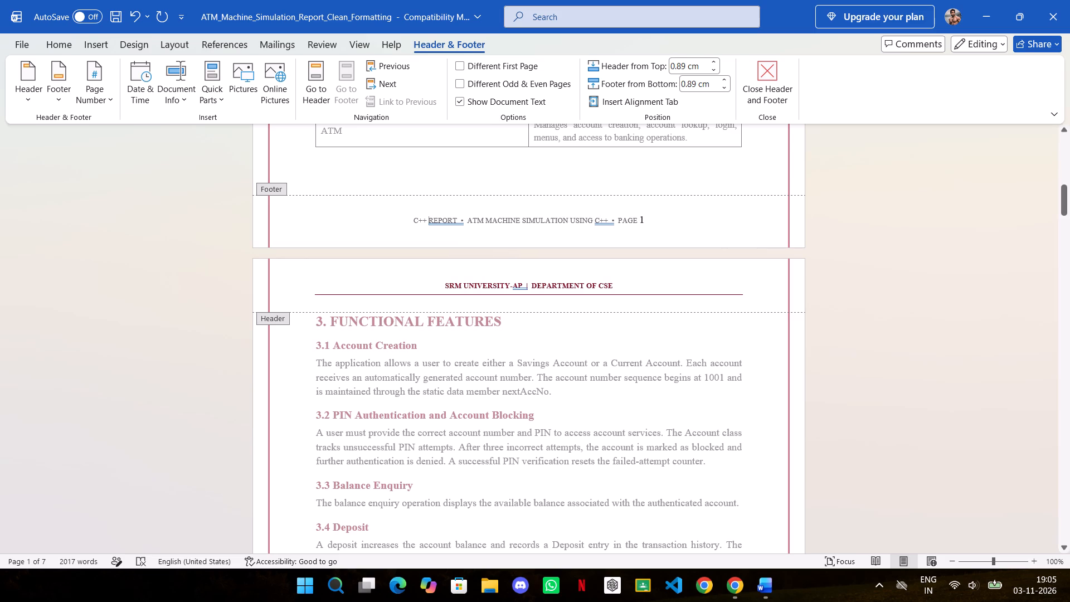
left_click(869, 225)
left_click(875, 441)
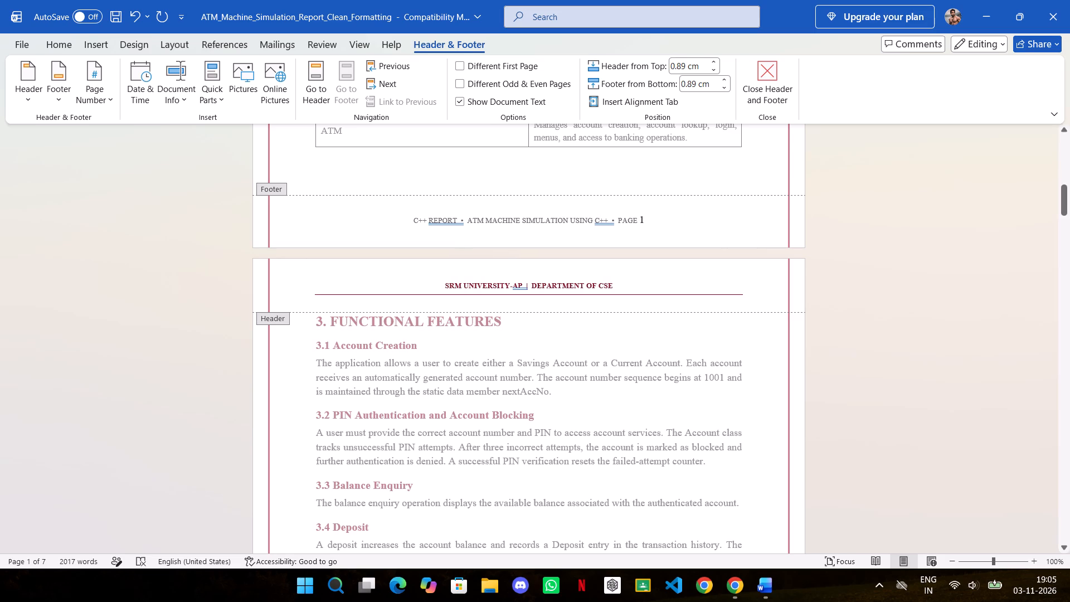
left_click(850, 173)
double_click(835, 157)
Look through the report from 3. FUNCTIONAL FEATURES to 5. OBJECT-ORIENTED PROGRAMMING CONCEPTS, and back up to the title on page 1.
scroll(728, 295, "down", 6)
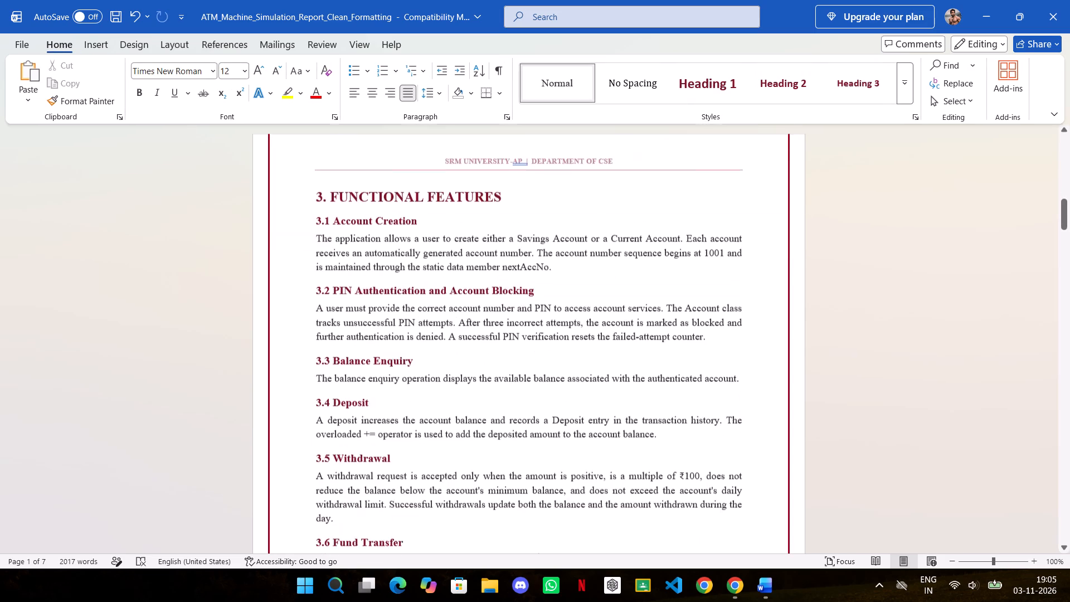
scroll(726, 311, "down", 17)
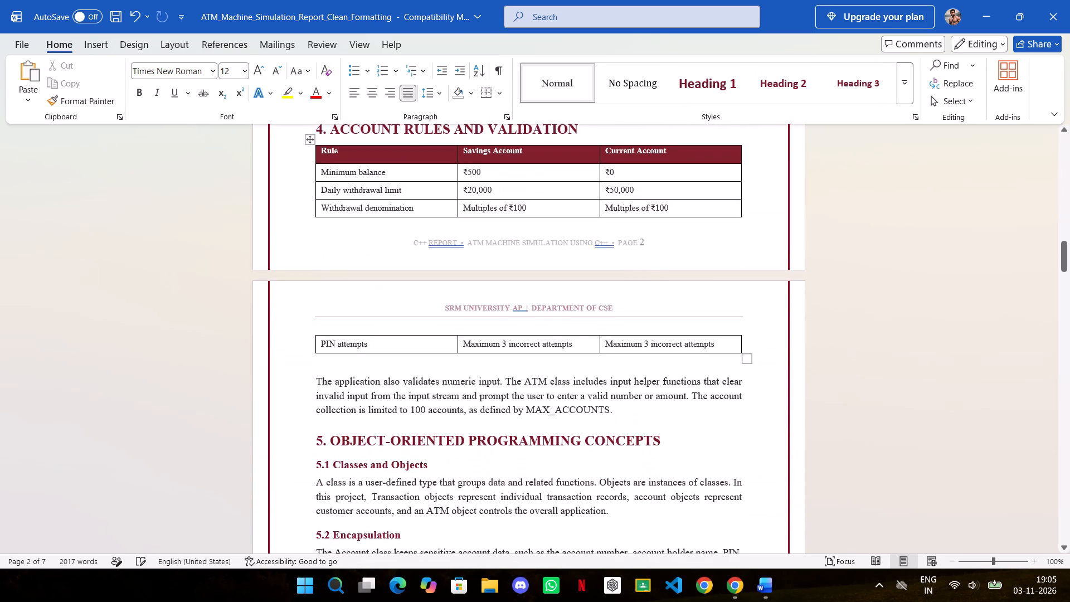
scroll(491, 290, "up", 13)
scroll(485, 304, "up", 20)
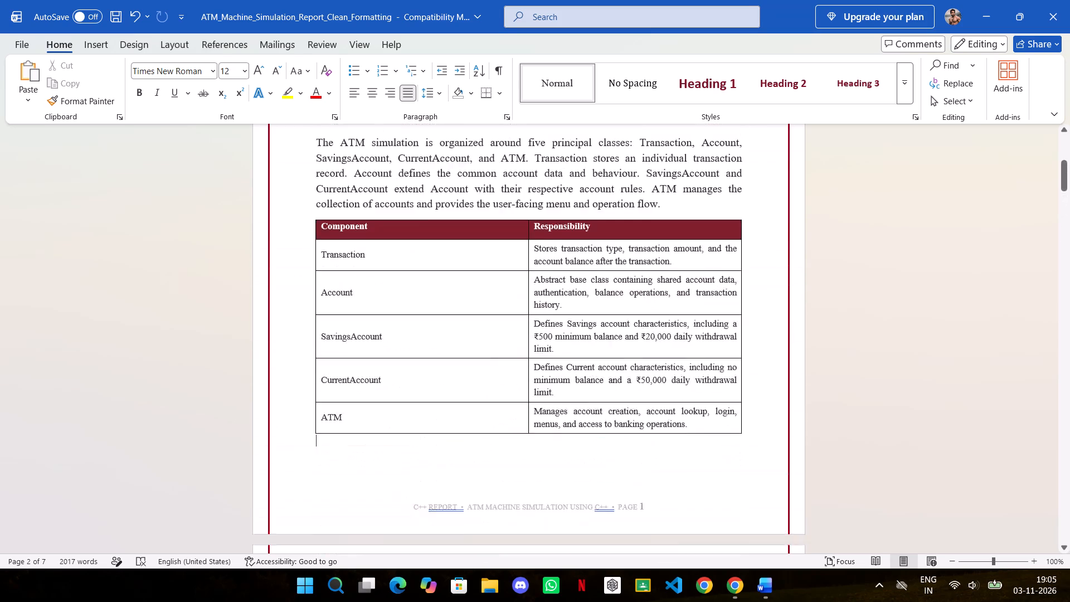
scroll(485, 307, "up", 13)
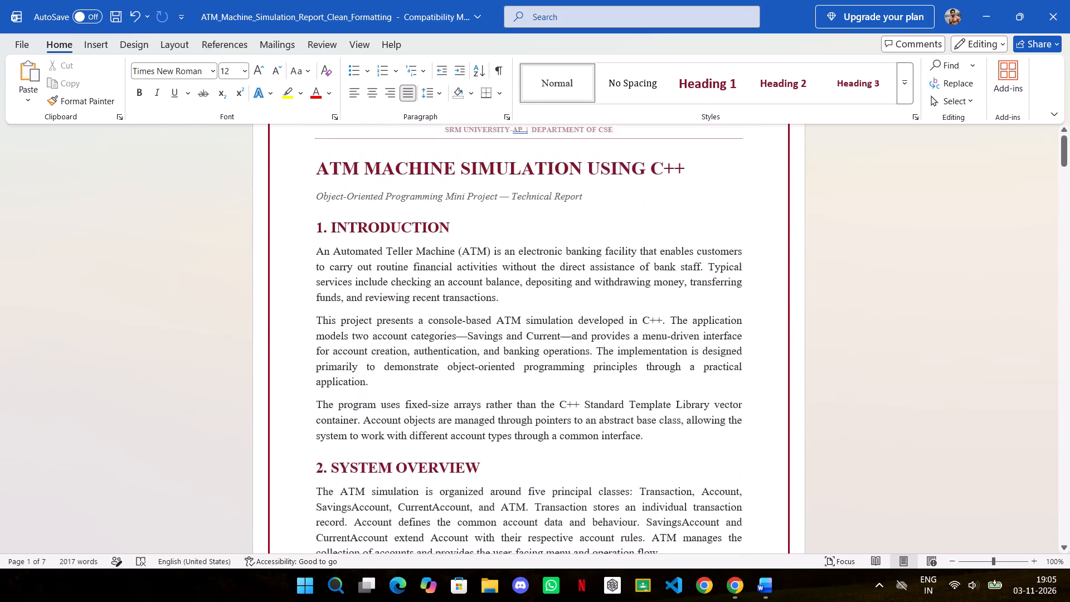
scroll(485, 307, "up", 1)
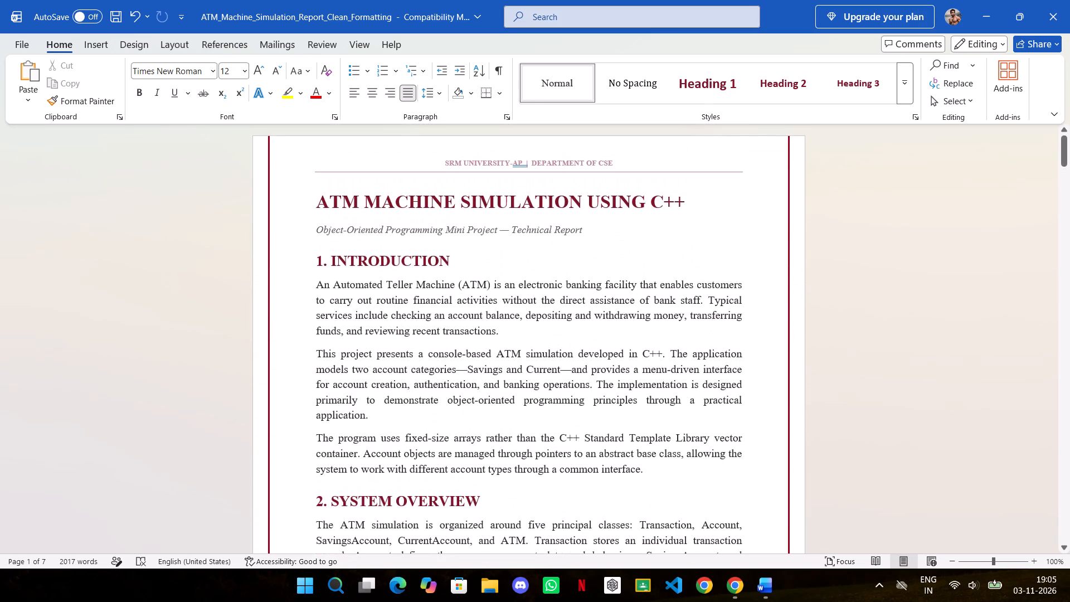
scroll(485, 307, "up", 4)
scroll(485, 307, "down", 1)
scroll(485, 307, "up", 9)
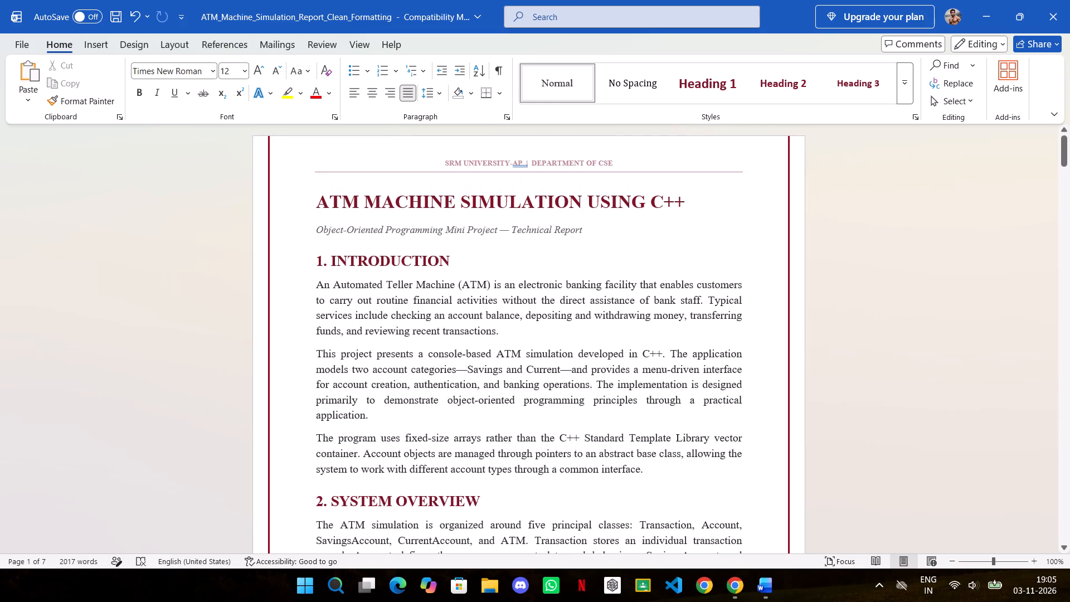
Apply the suggested spacing corrections in the page footer, leaving single spaces around both bullets between REPORT, ATM, C++ and PAGE.
scroll(402, 313, "down", 8)
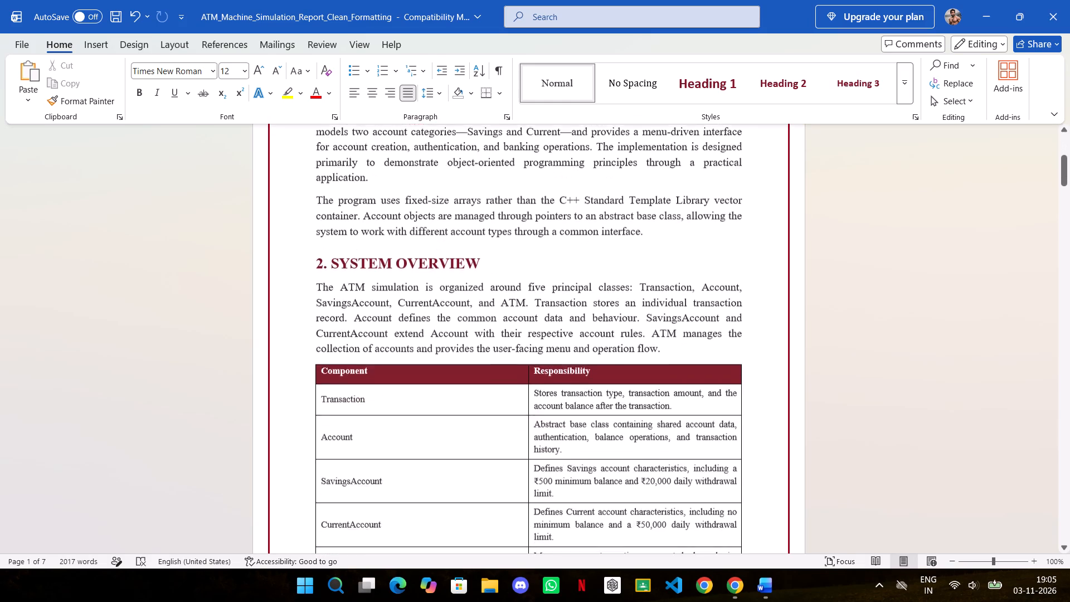
scroll(402, 313, "down", 9)
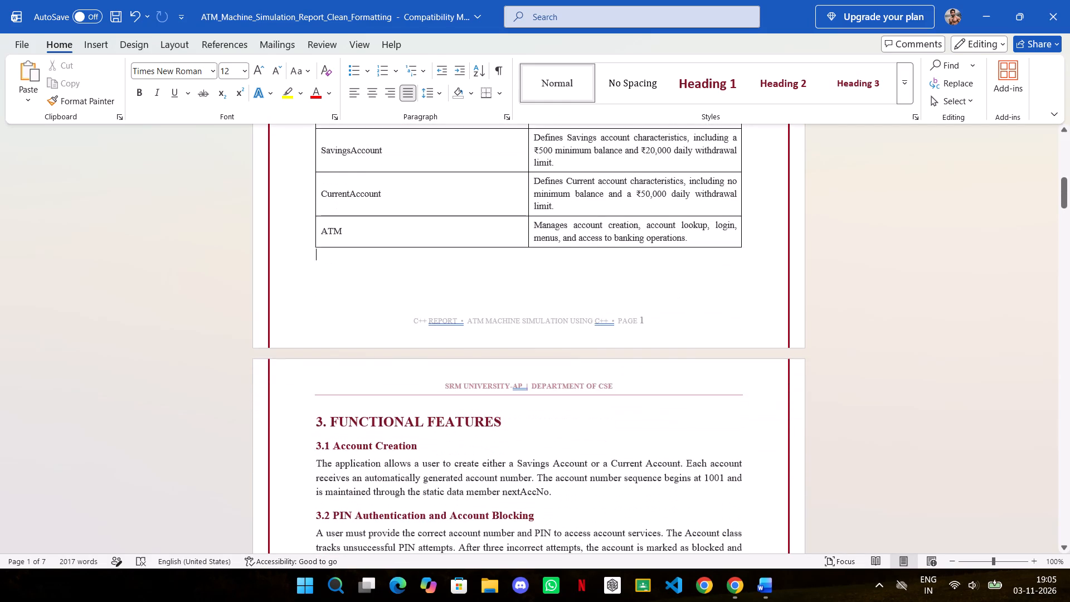
scroll(388, 317, "down", 1)
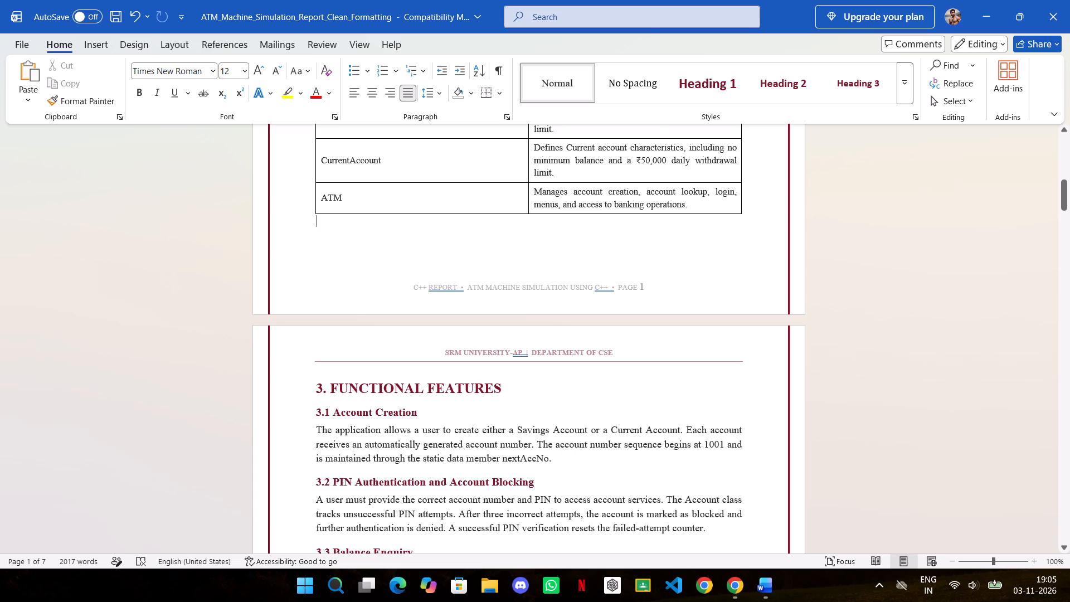
right_click(440, 290)
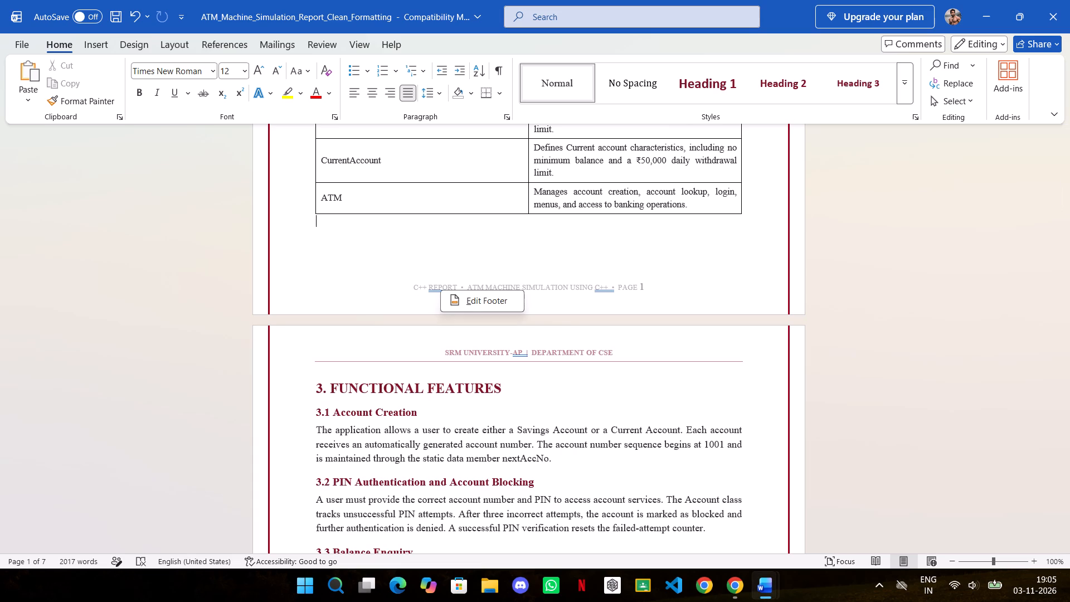
left_click(421, 294)
double_click(452, 287)
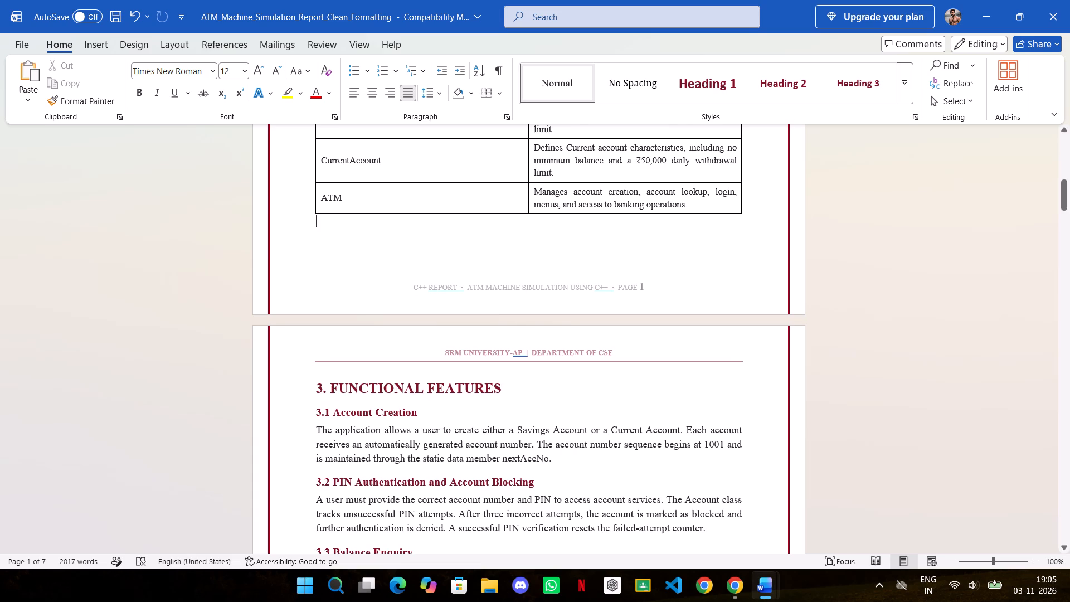
left_click(439, 288)
right_click(439, 288)
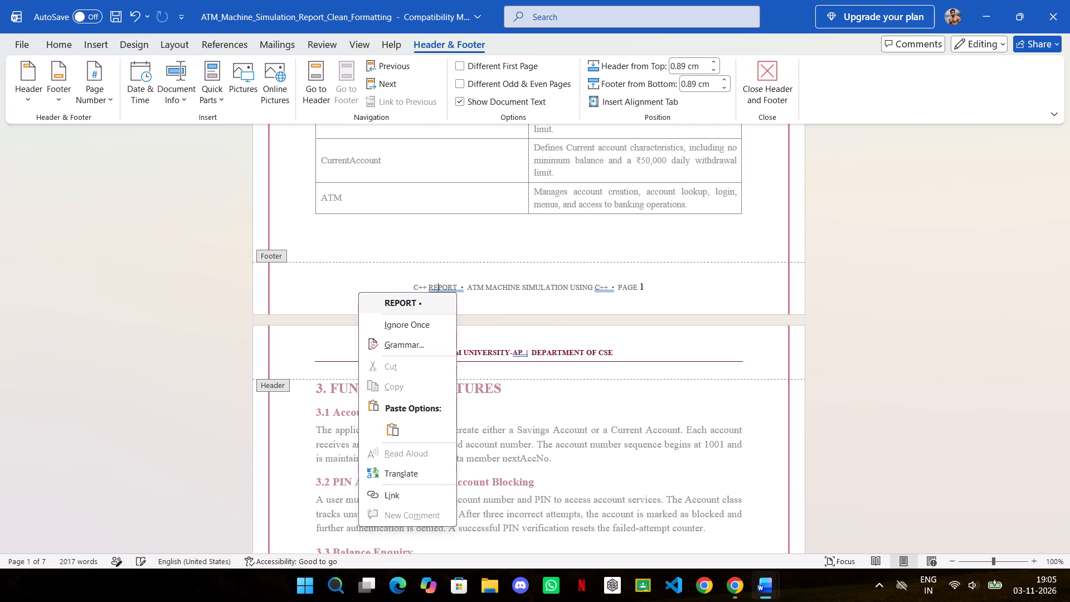
left_click(407, 300)
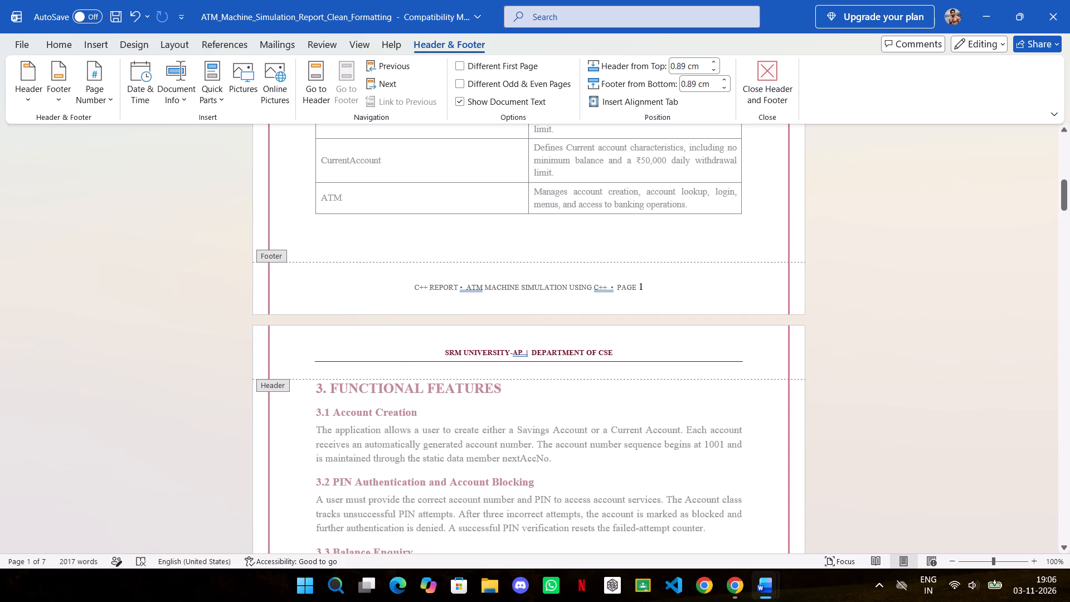
right_click(474, 288)
left_click(448, 300)
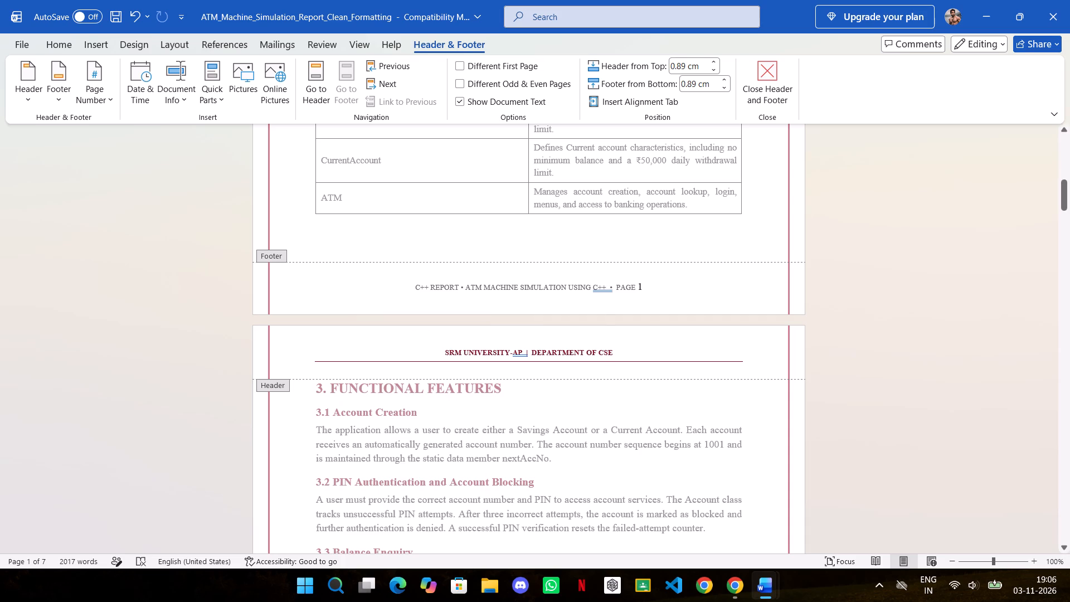
right_click(598, 290)
left_click(565, 304)
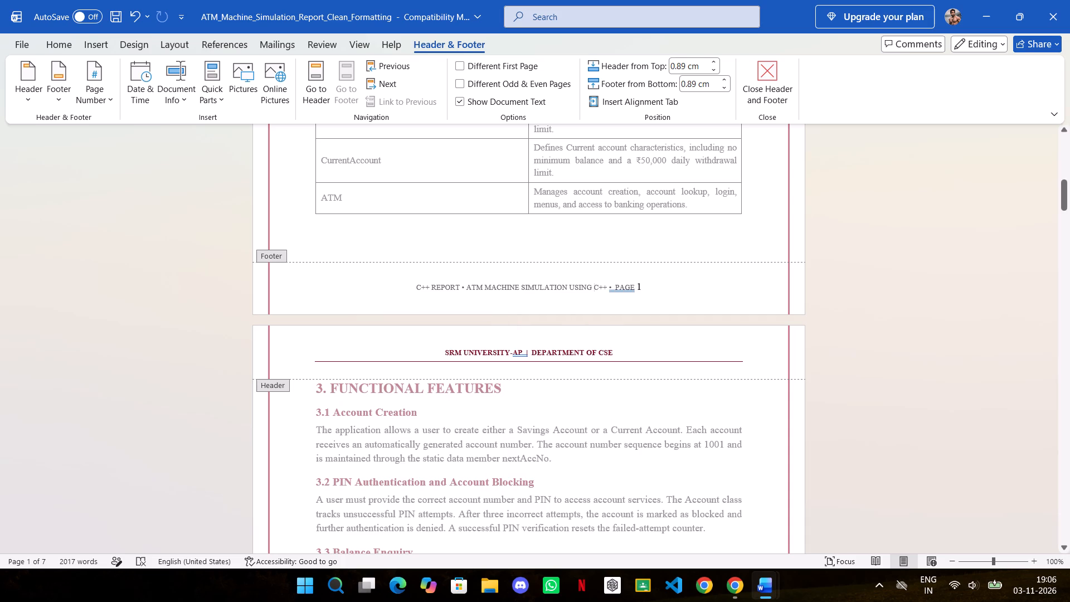
right_click(627, 290)
left_click(607, 302)
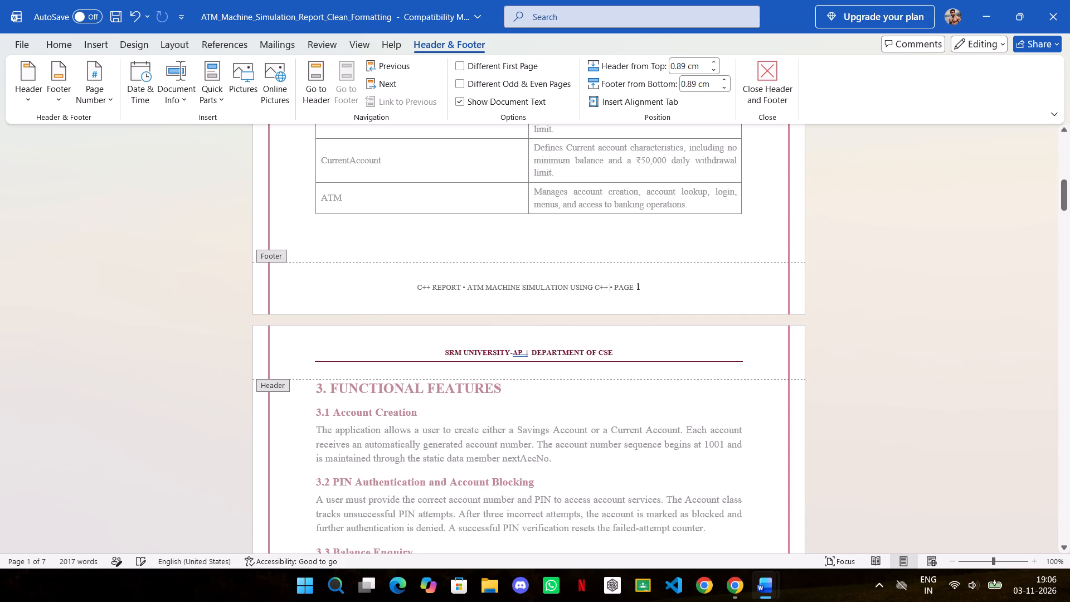
Replace the page number field after PAGE in the footer with the digit 1, and return to the document body.
left_click(657, 290)
key("BackSpace")
key("1")
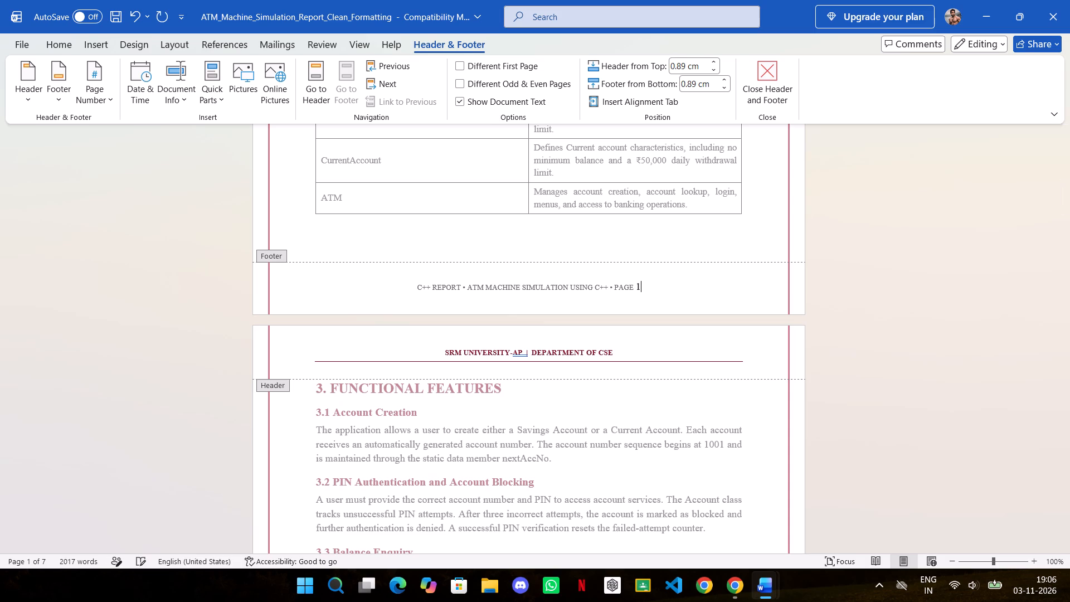
left_click(851, 194)
double_click(841, 201)
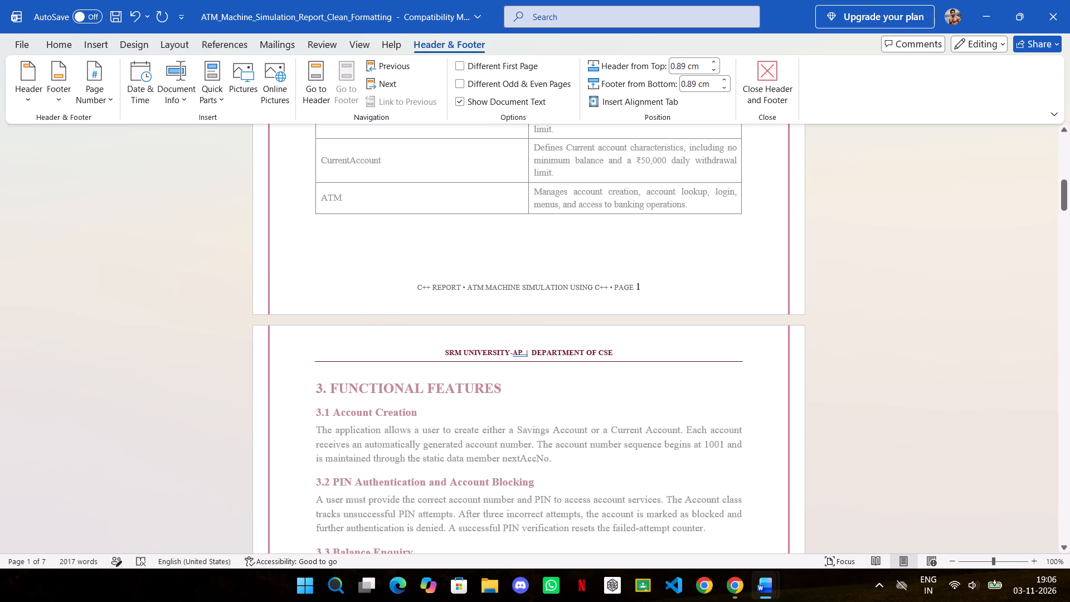
Apply the suggested spacing corrections around the vertical bar in the header, giving SRM UNIVERSITY-AP | DEPARTMENT OF CSE, and return to the body.
scroll(603, 328, "up", 13)
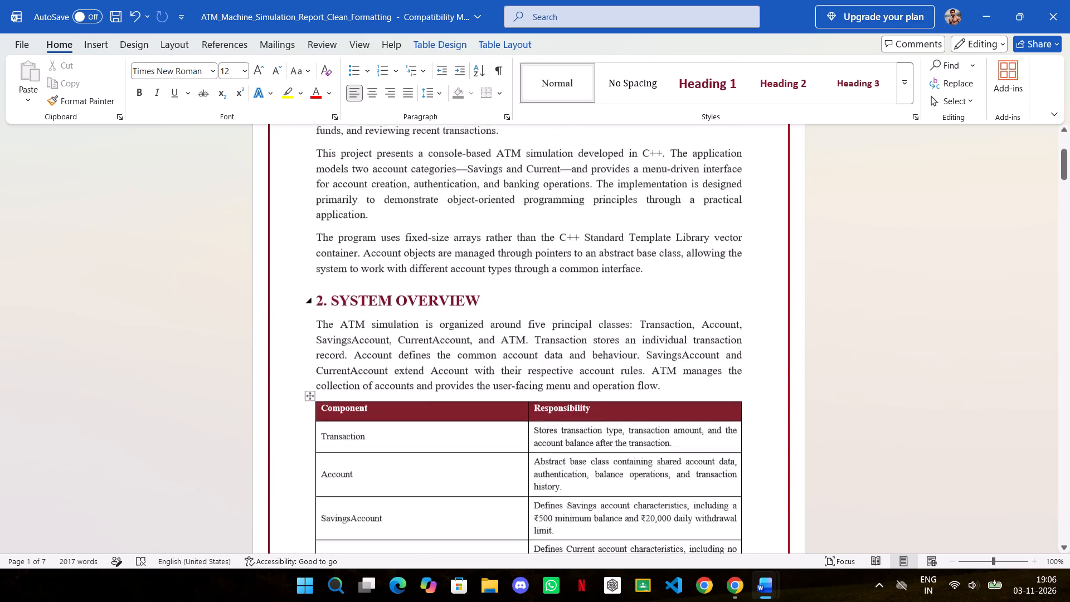
scroll(604, 329, "up", 6)
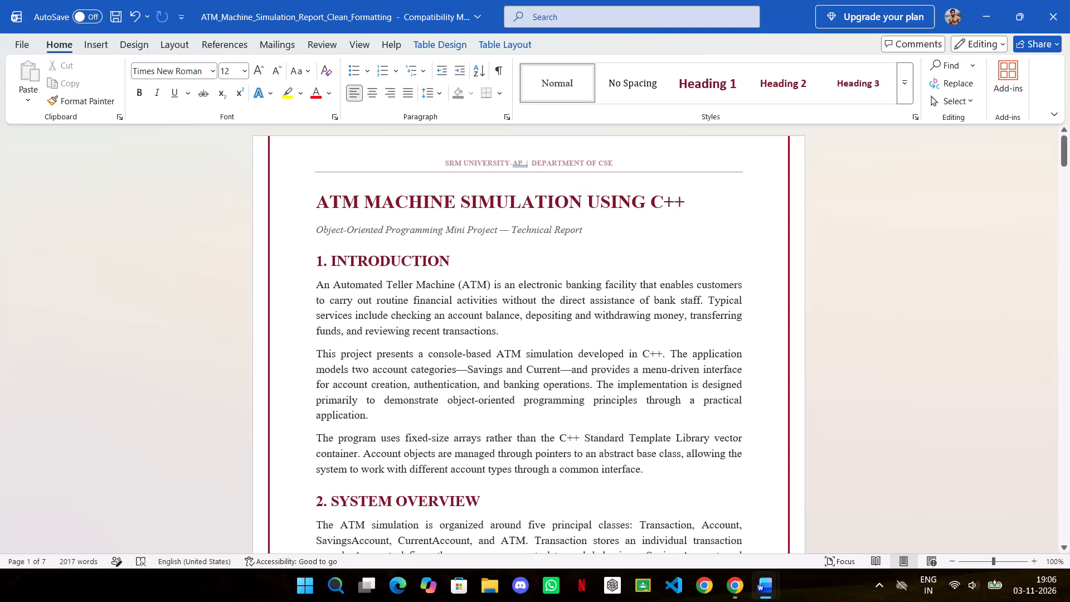
scroll(604, 330, "up", 2)
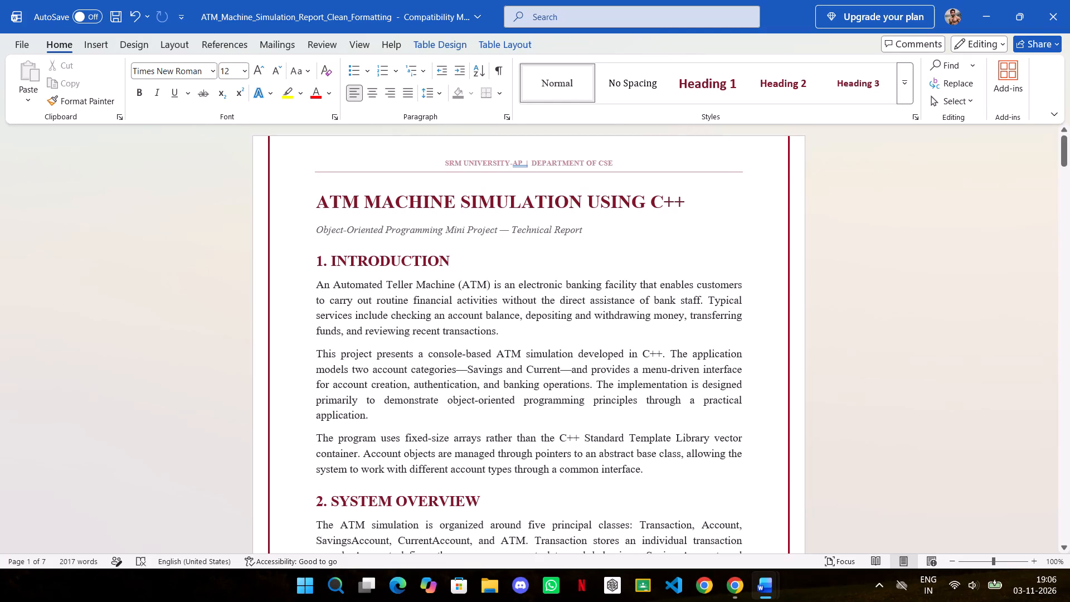
double_click(516, 161)
right_click(516, 162)
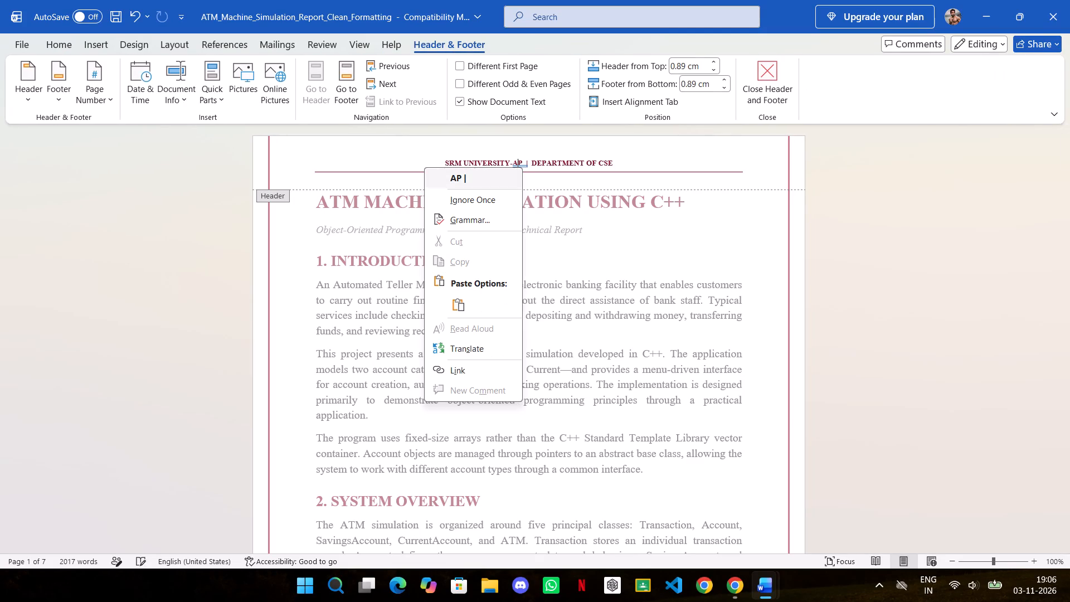
left_click(487, 173)
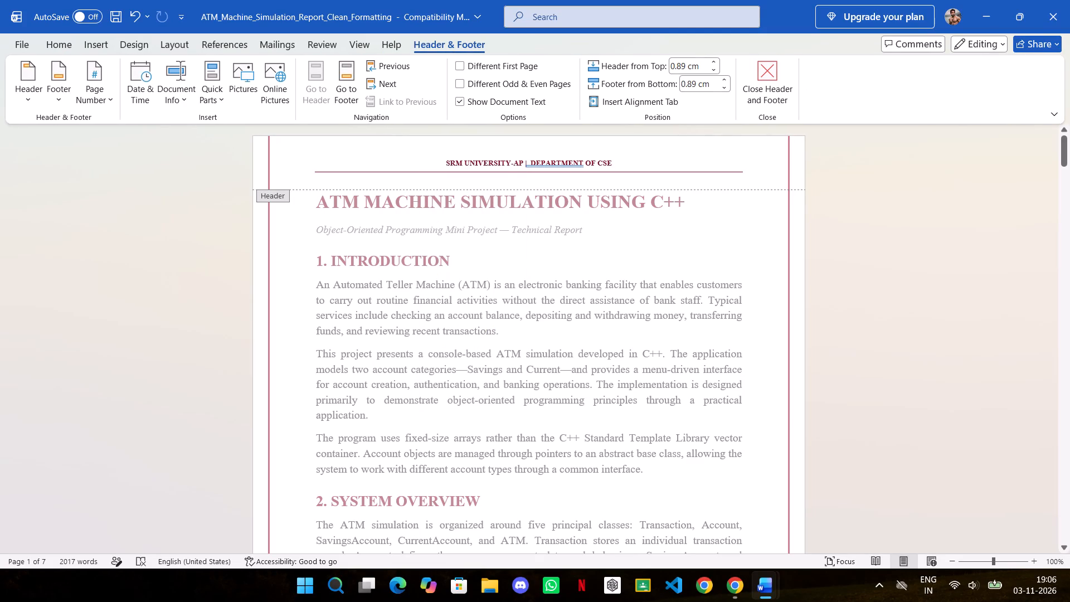
right_click(565, 164)
left_click(541, 175)
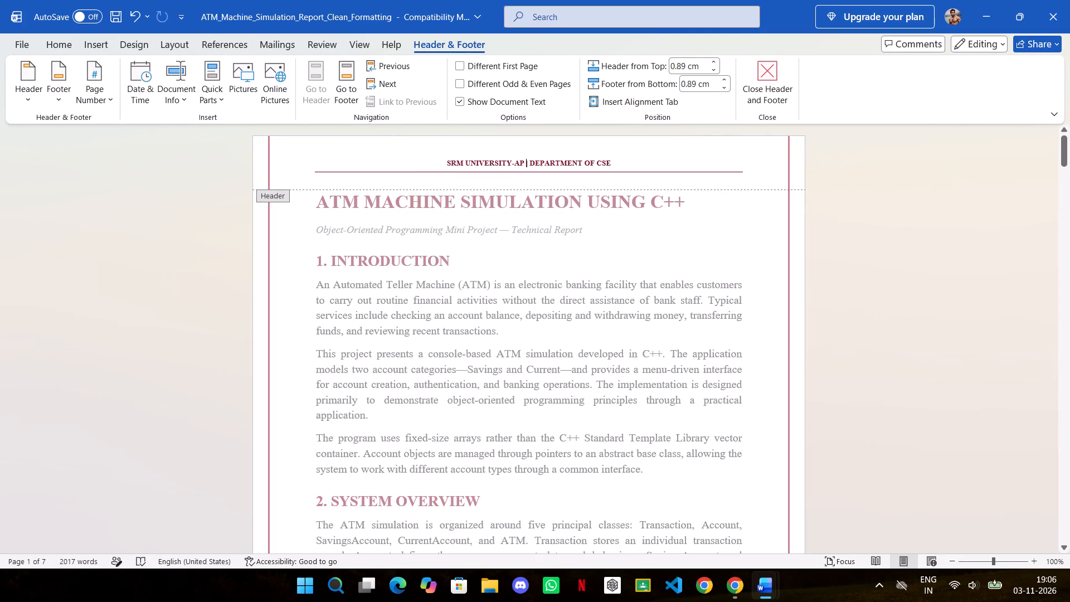
left_click(845, 207)
double_click(831, 291)
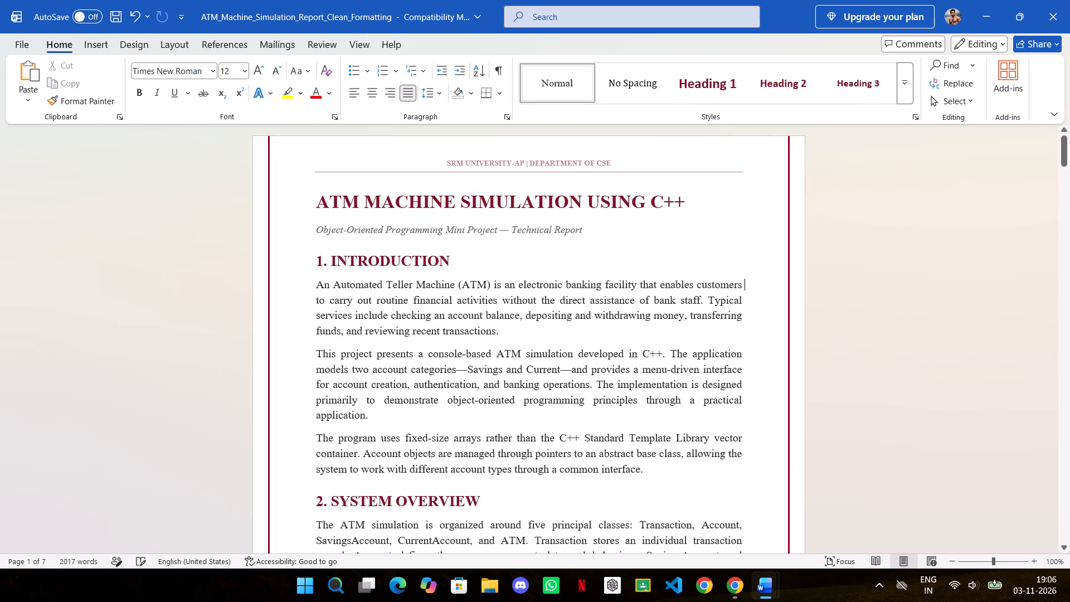
Enlarge the heading 3. FUNCTIONAL FEATURES on page 2 to 16 pt.
scroll(836, 319, "down", 5)
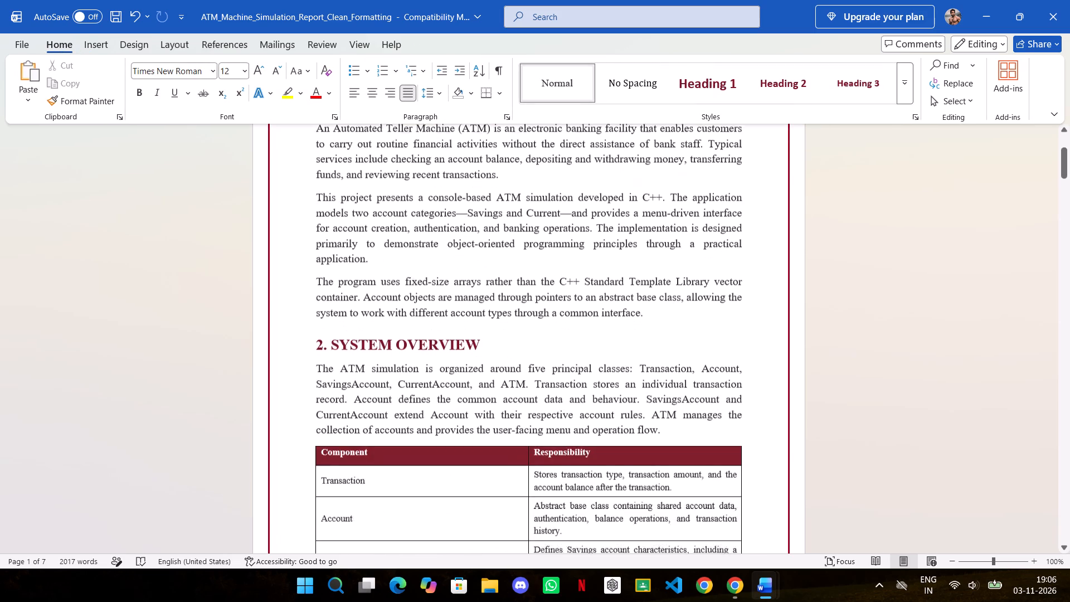
scroll(836, 319, "down", 16)
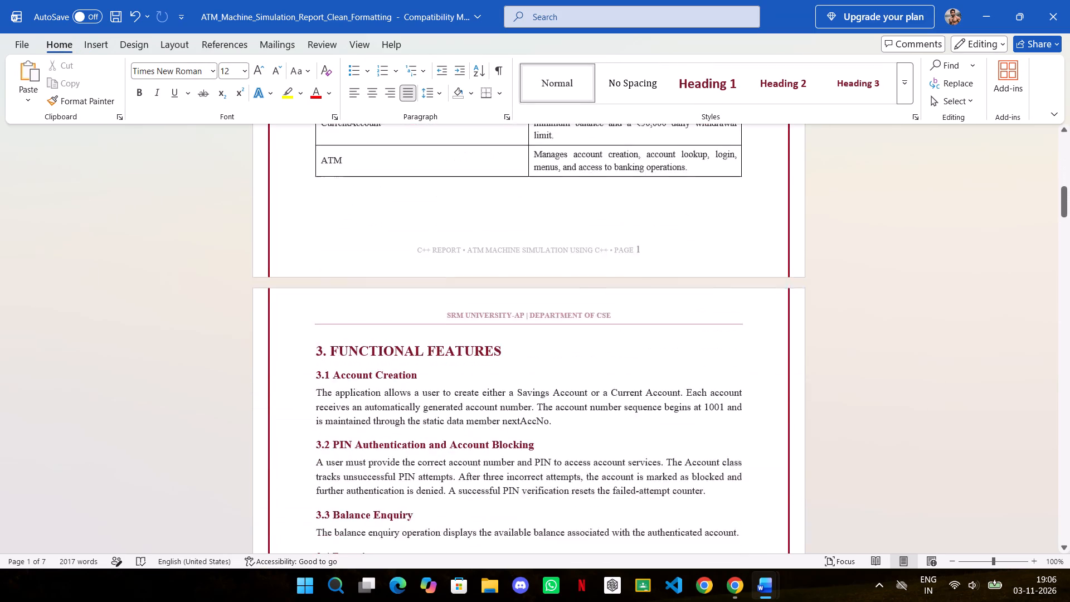
scroll(836, 319, "down", 3)
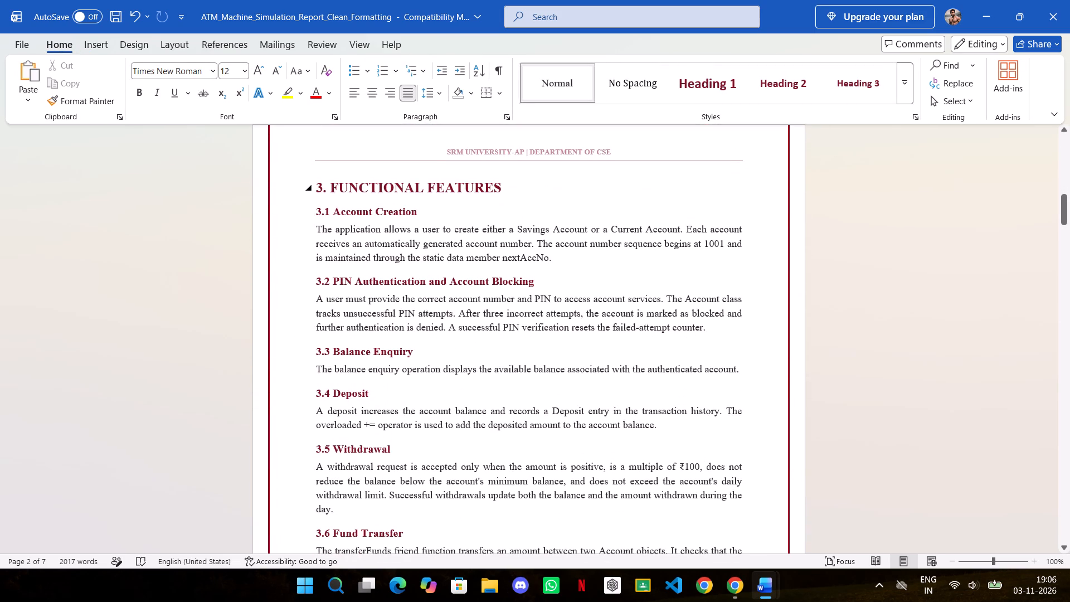
left_click_drag(317, 186, 497, 190)
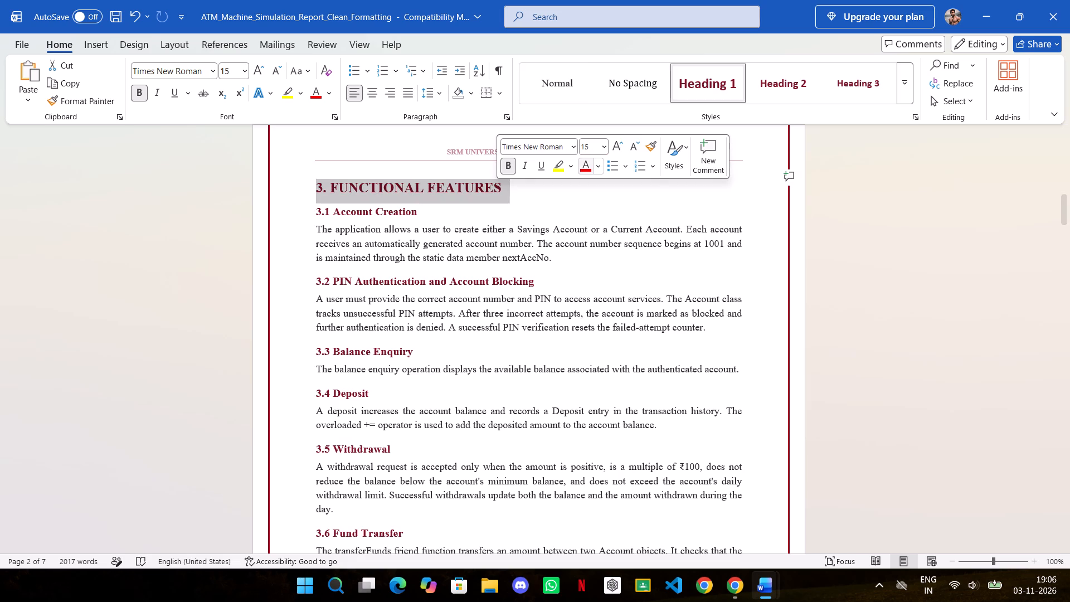
left_click(616, 141)
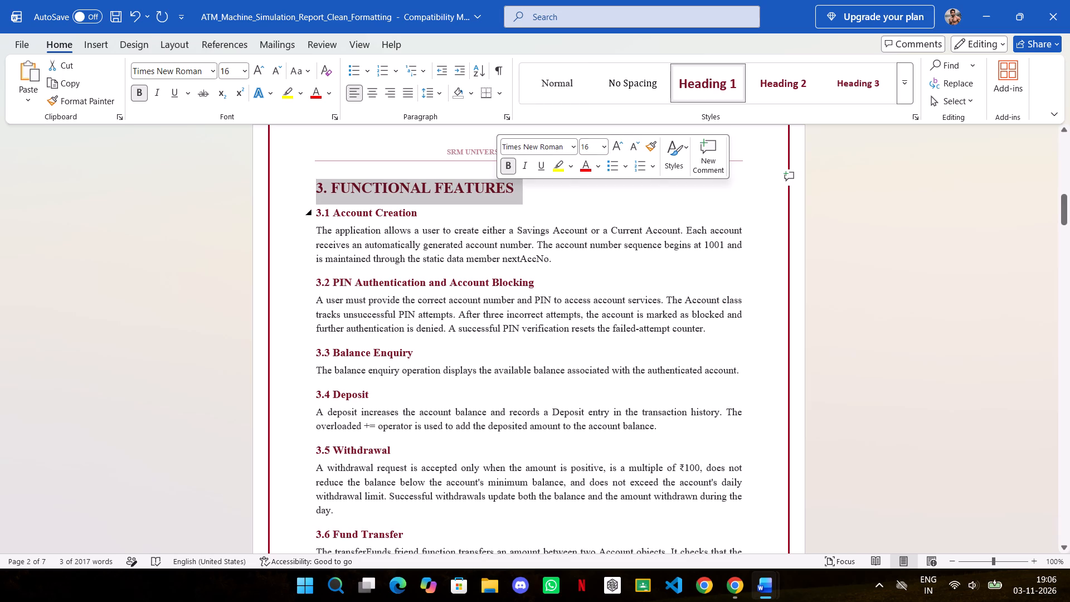
Increase the font size of the 3.1 Account Creation heading together with its paragraph by one increment.
left_click_drag(316, 214, 422, 213)
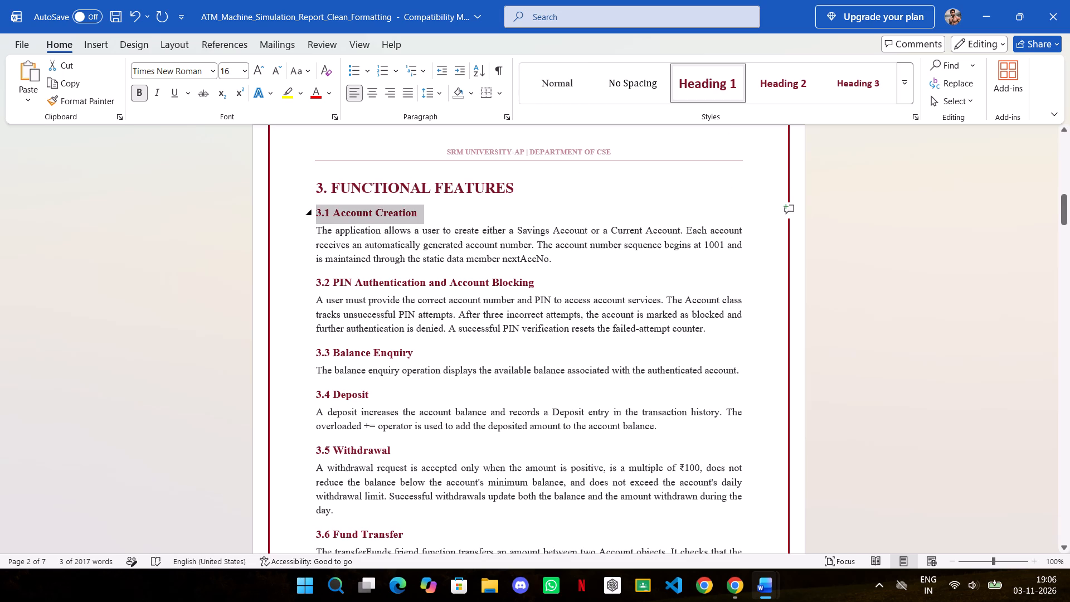
left_click_drag(422, 213, 565, 260)
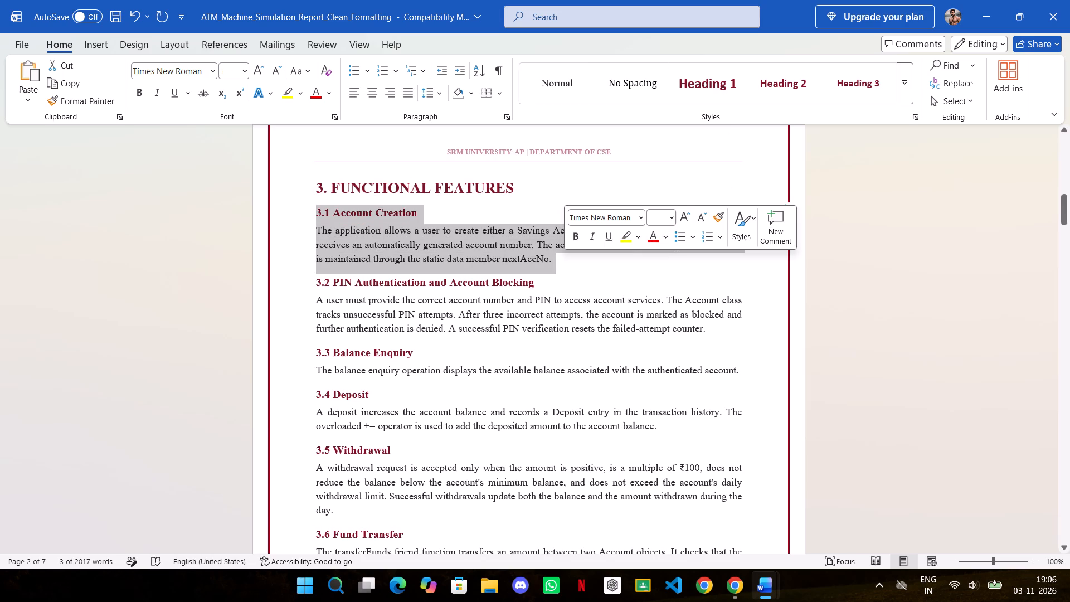
left_click(684, 219)
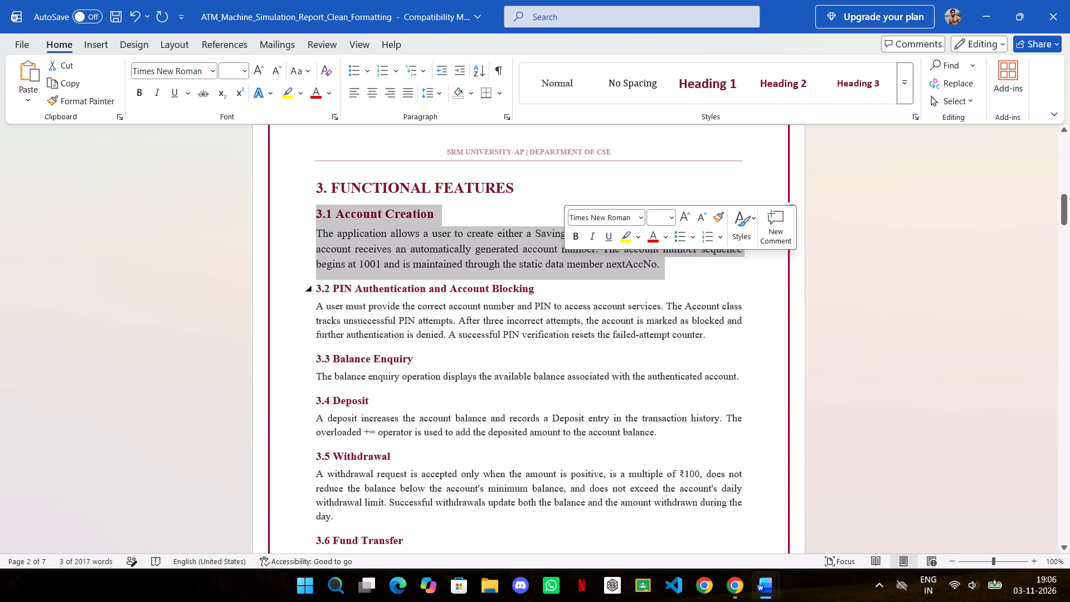
Enlarge the 3.2 PIN Authentication and Account Blocking heading to 14 pt and its paragraph to 12 pt.
left_click_drag(323, 288, 362, 288)
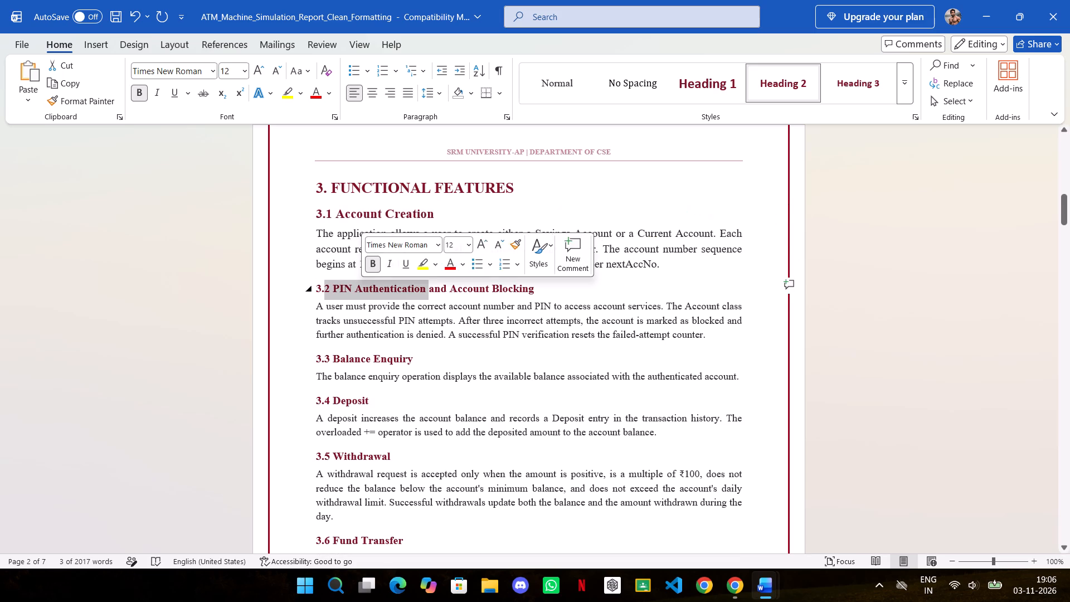
left_click(314, 288)
left_click_drag(315, 288, 342, 288)
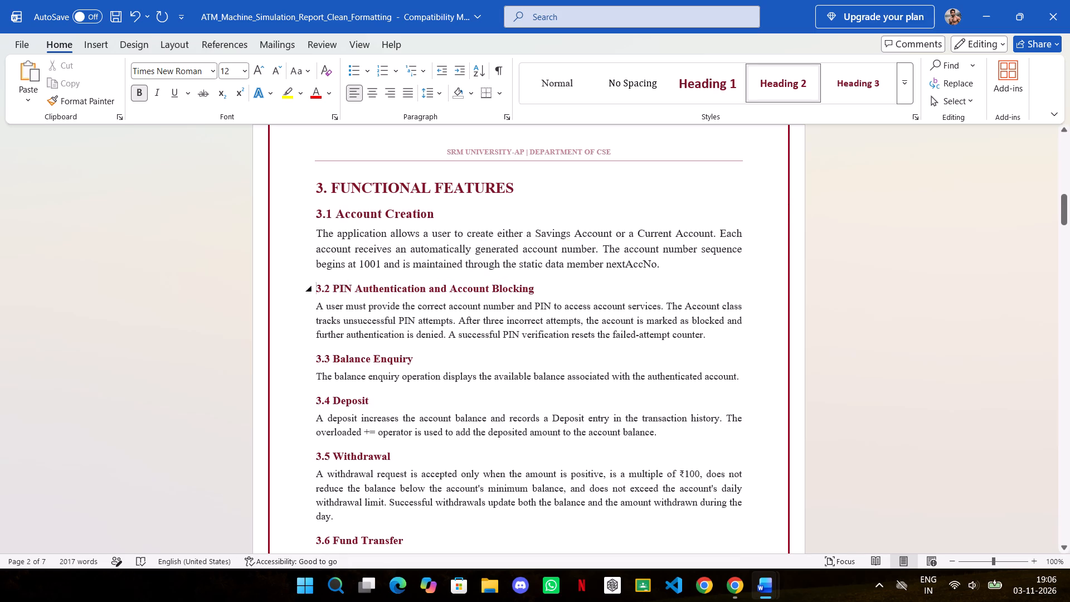
left_click_drag(342, 288, 537, 288)
left_click(651, 239)
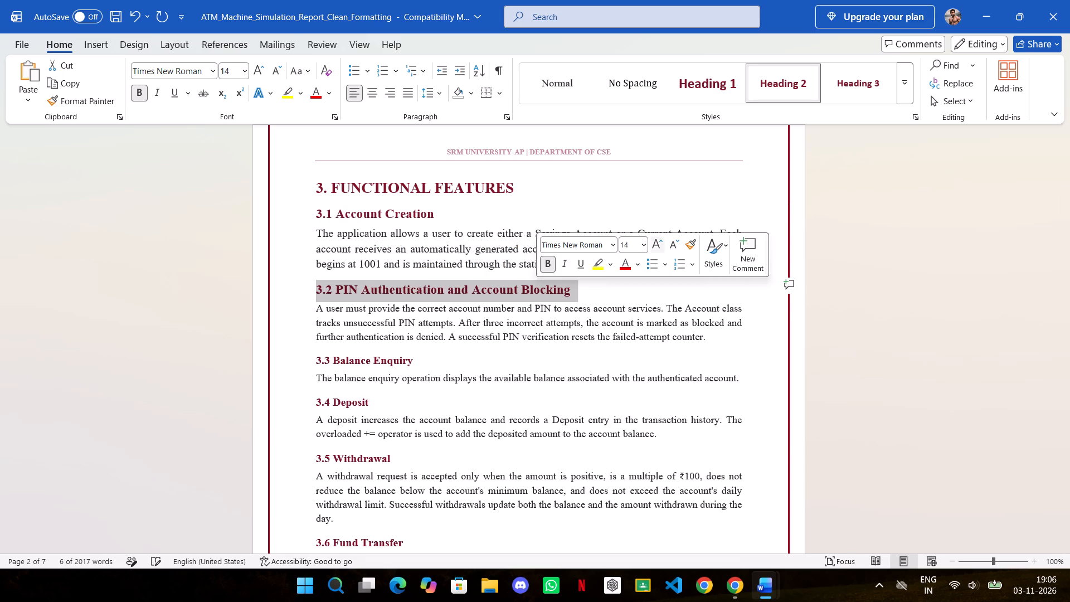
left_click(313, 311)
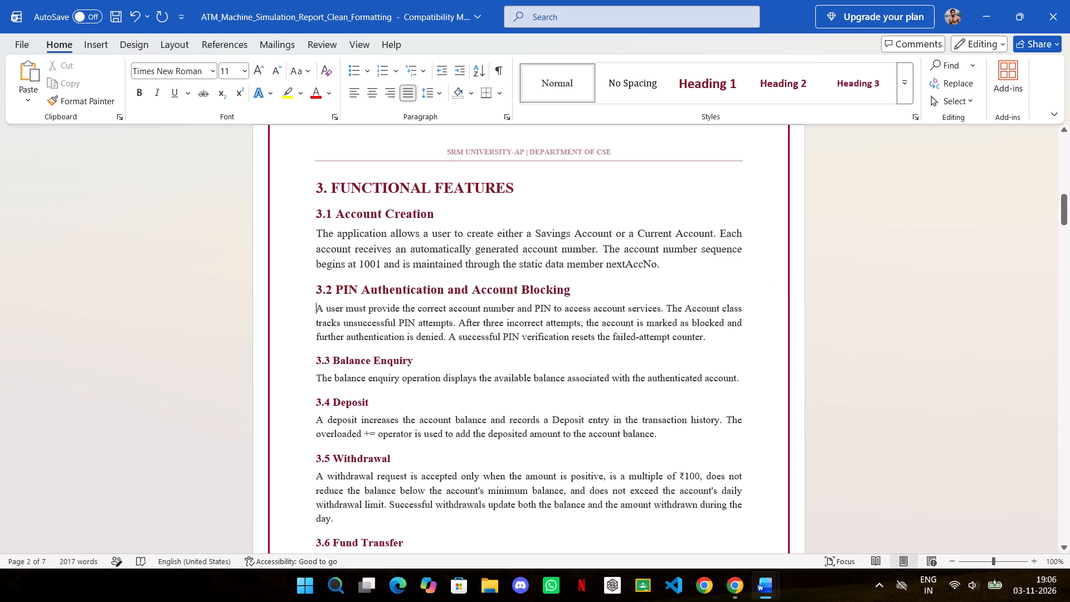
left_click_drag(314, 310, 646, 357)
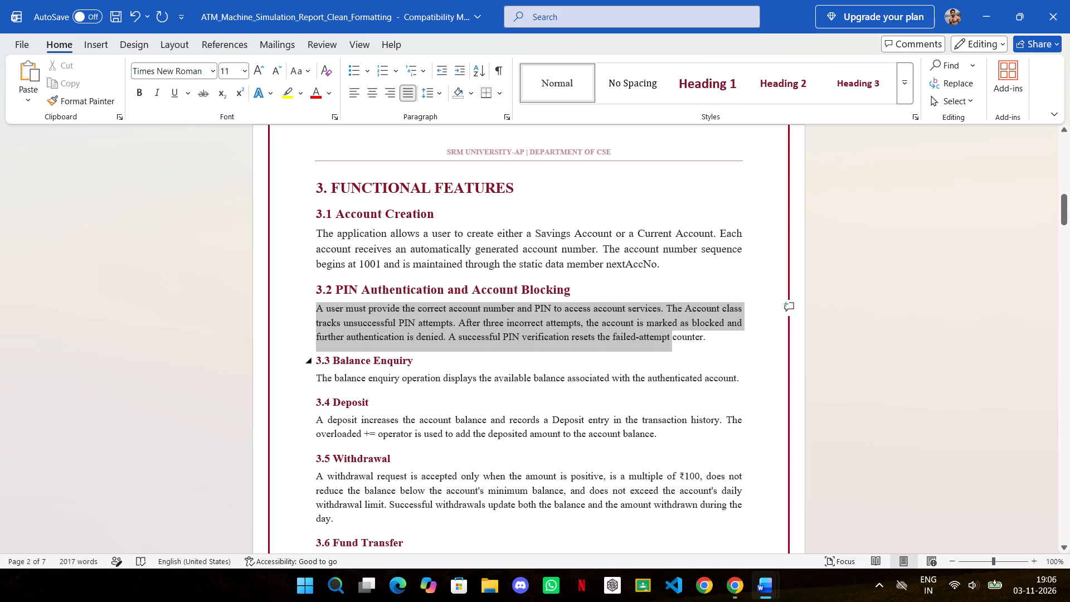
left_click_drag(646, 357, 728, 336)
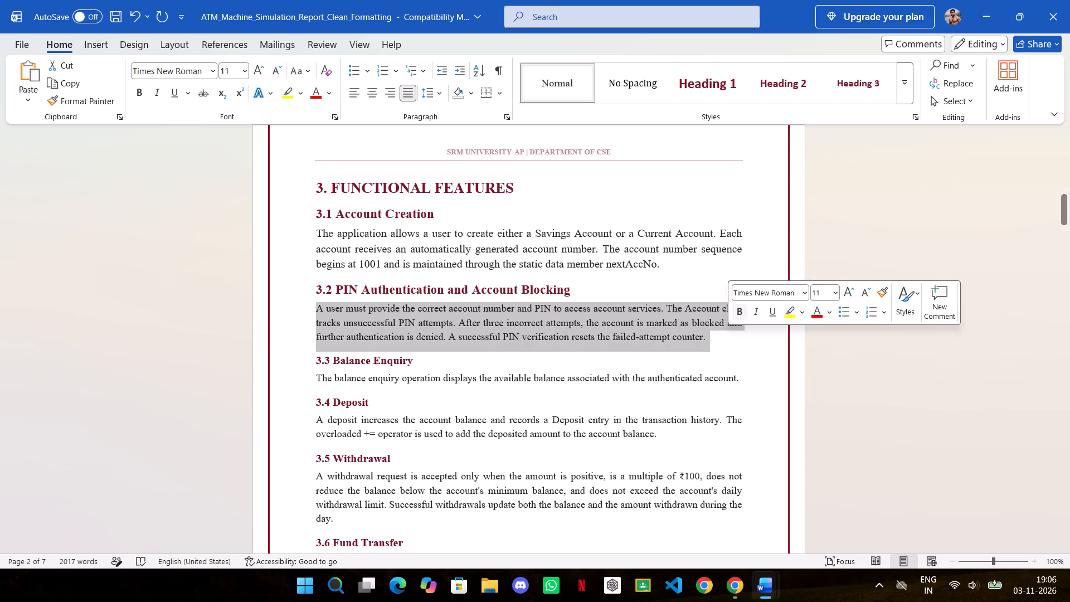
left_click(848, 292)
left_click(431, 363)
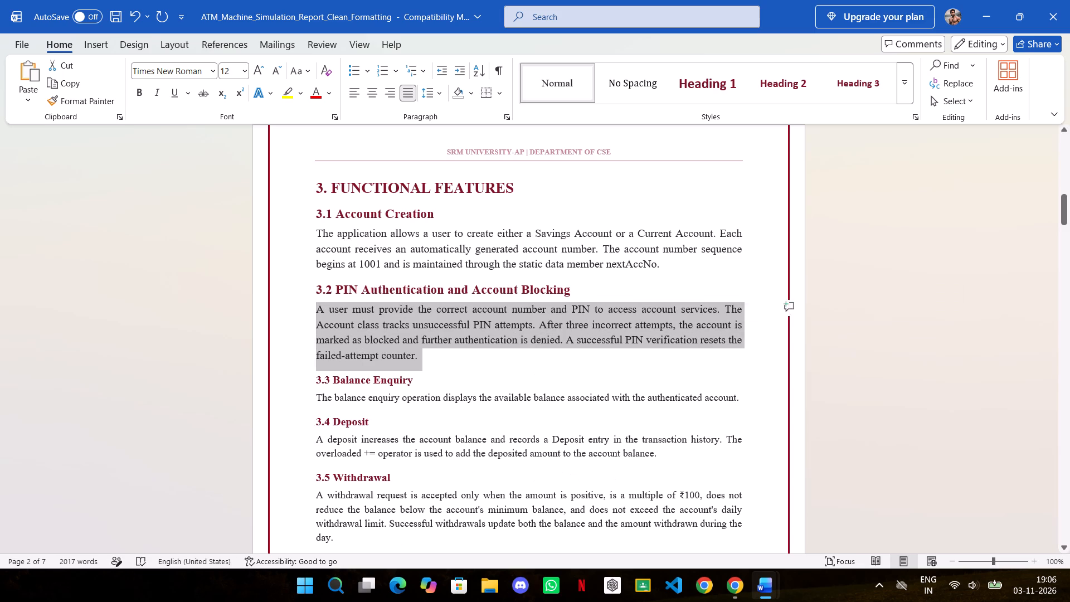
Enlarge the 3.3 Balance Enquiry heading to 14 pt and its paragraph to 12 pt.
scroll(396, 348, "down", 4)
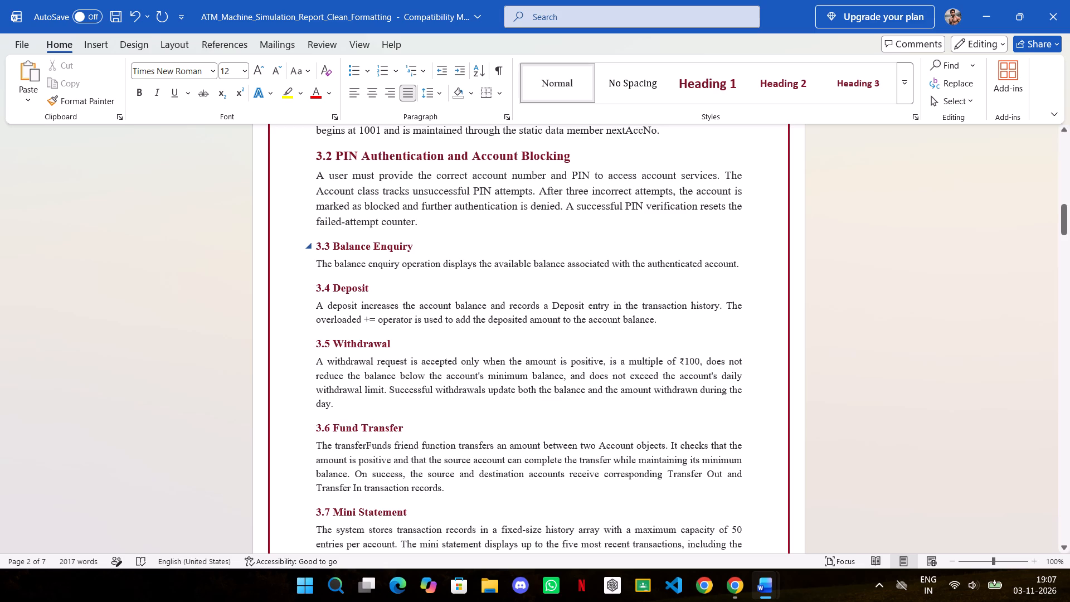
left_click_drag(317, 246, 422, 238)
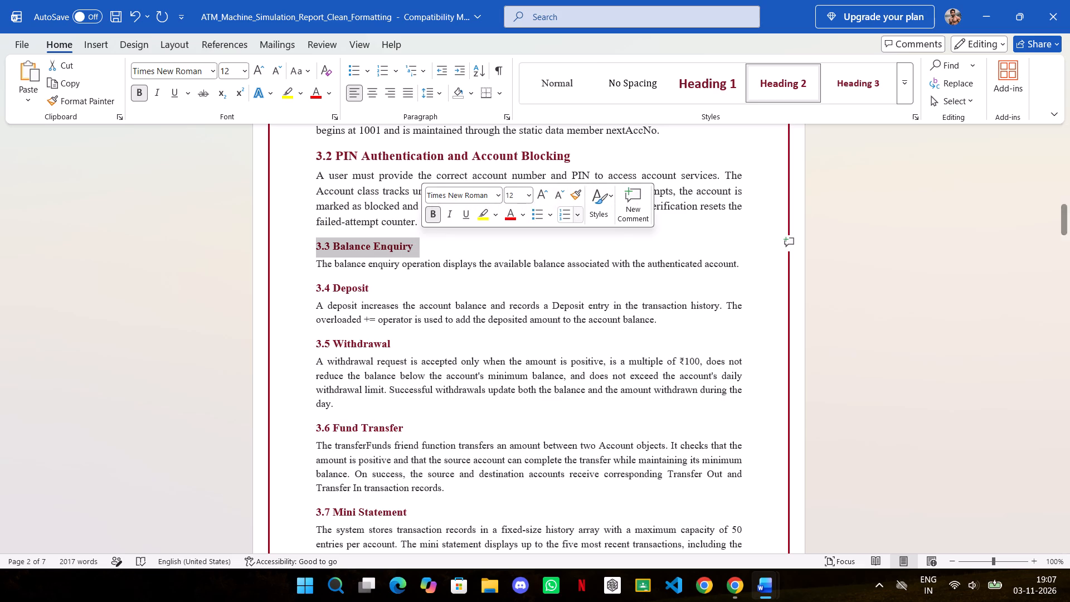
left_click(538, 196)
left_click(324, 269)
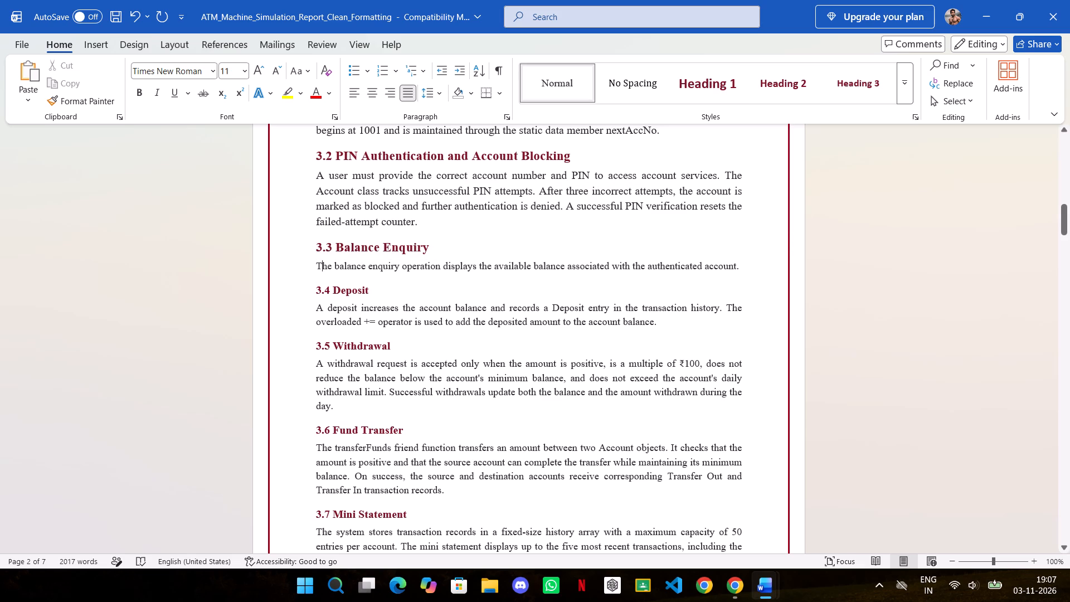
left_click_drag(315, 269, 770, 264)
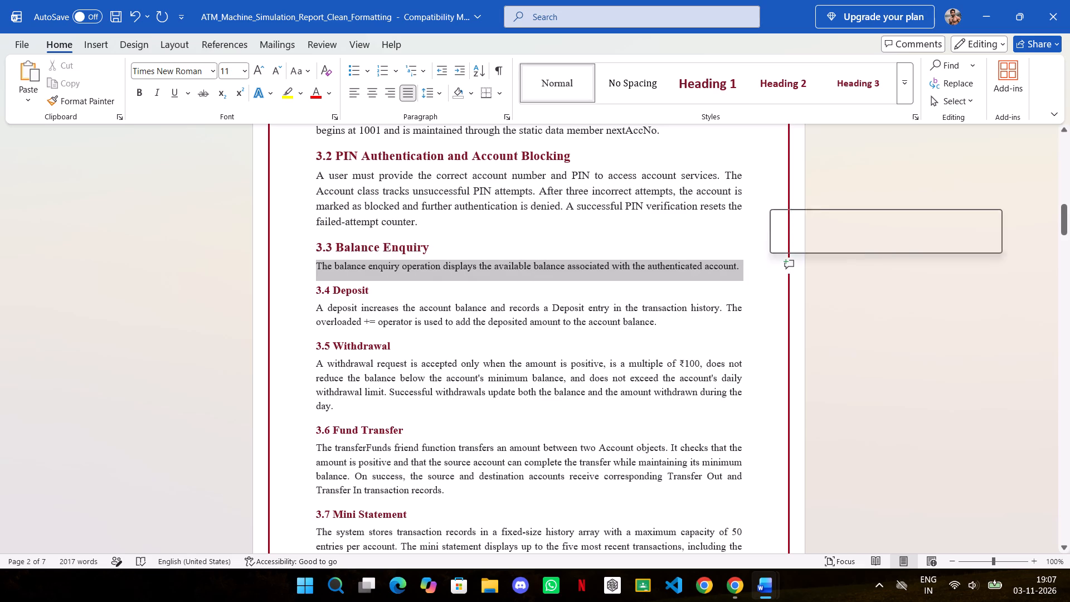
left_click(885, 219)
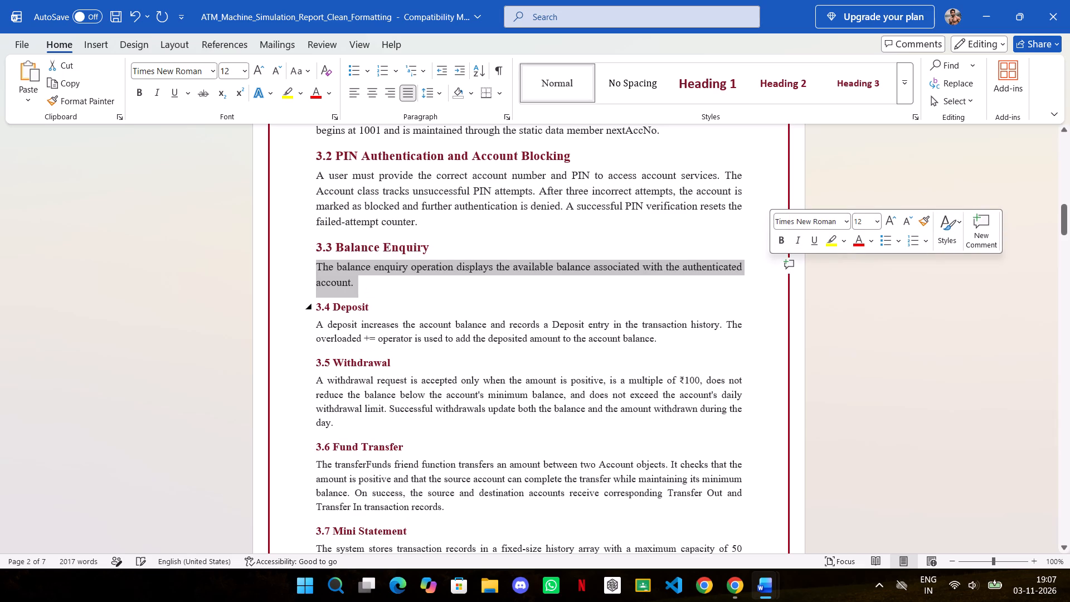
Enlarge the 3.4 Deposit heading to 14 pt and its paragraph to 12 pt.
left_click_drag(316, 304, 364, 307)
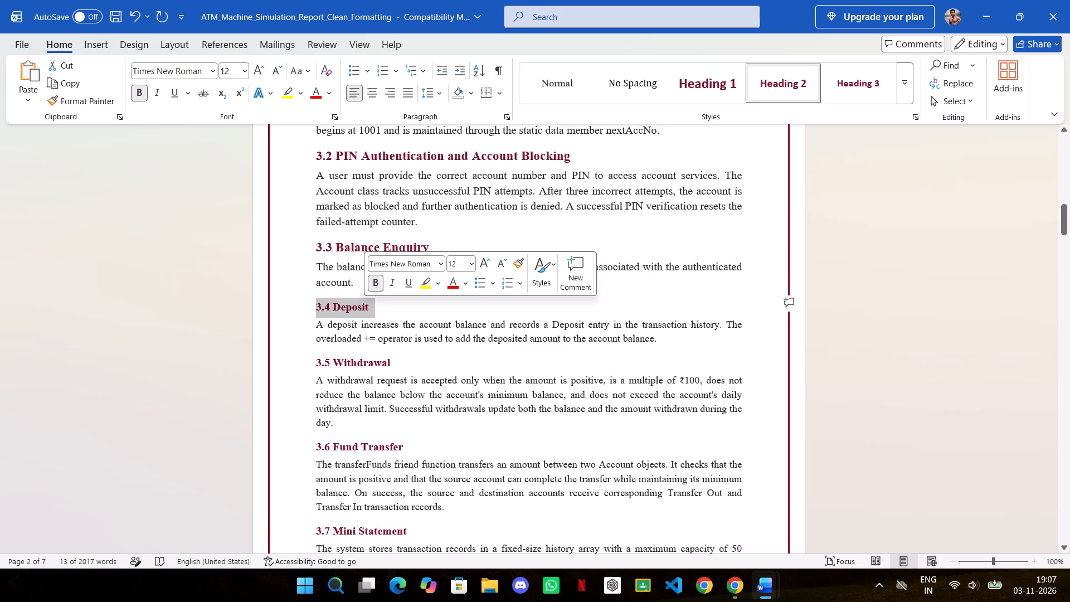
left_click(485, 267)
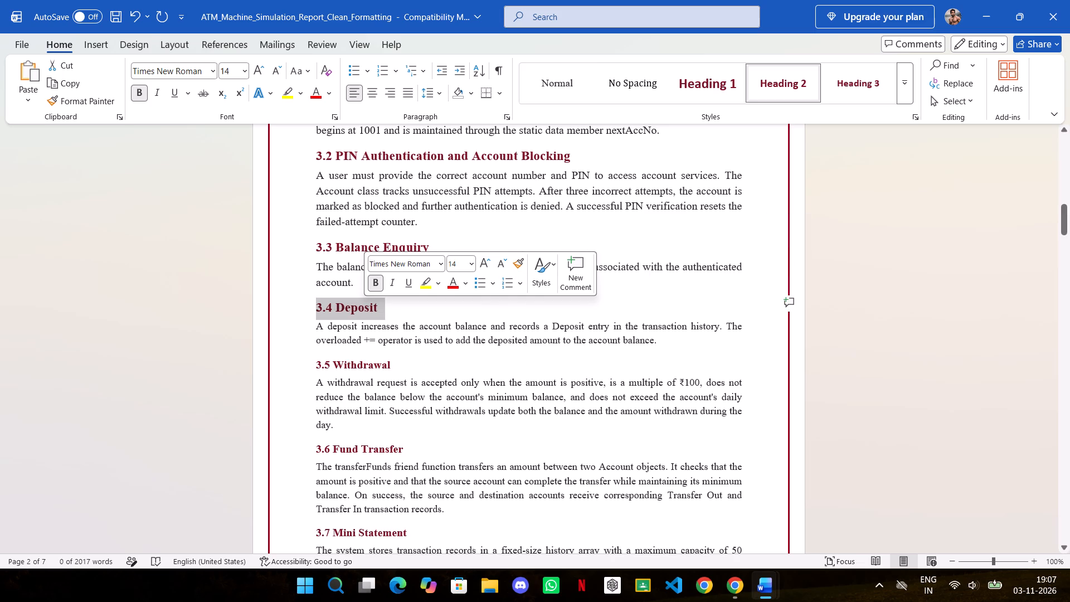
left_click_drag(317, 327, 665, 341)
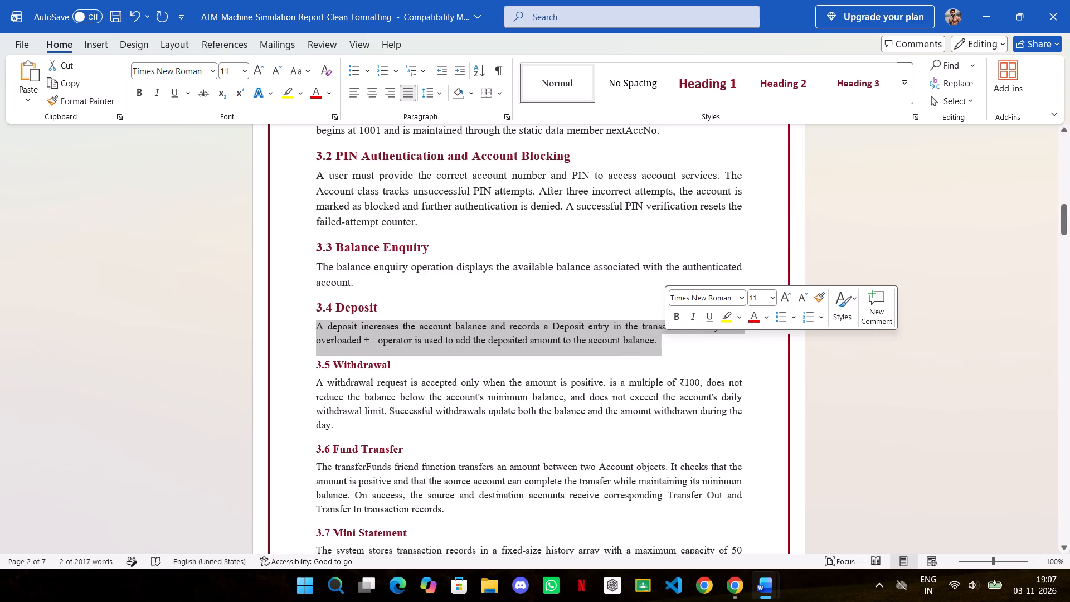
left_click(785, 298)
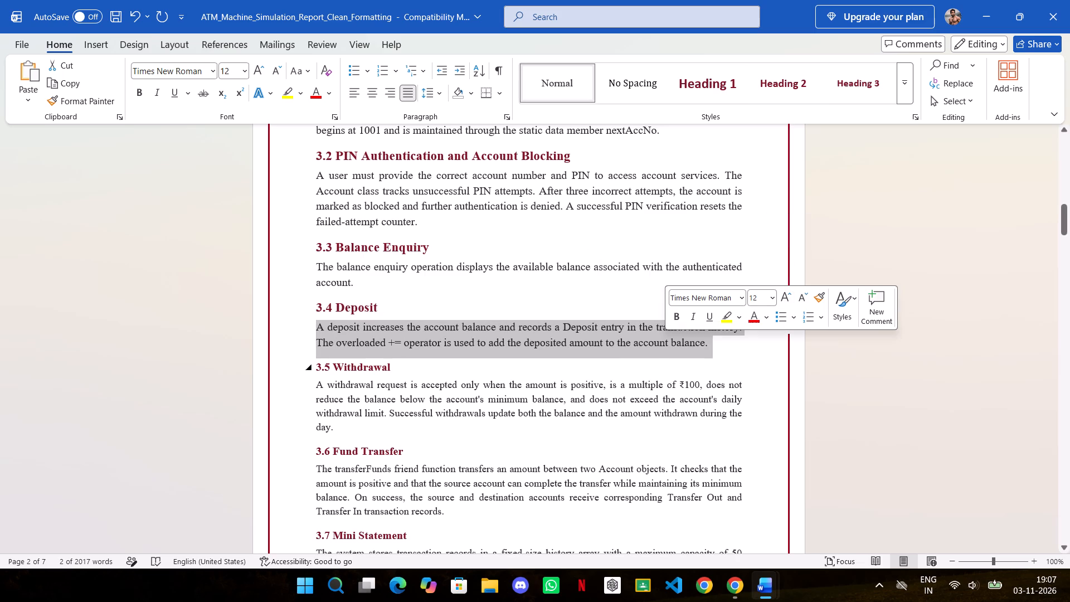
Enlarge the 3.5 Withdrawal heading to 14 pt and its paragraph to 12 pt.
left_click_drag(314, 368, 407, 361)
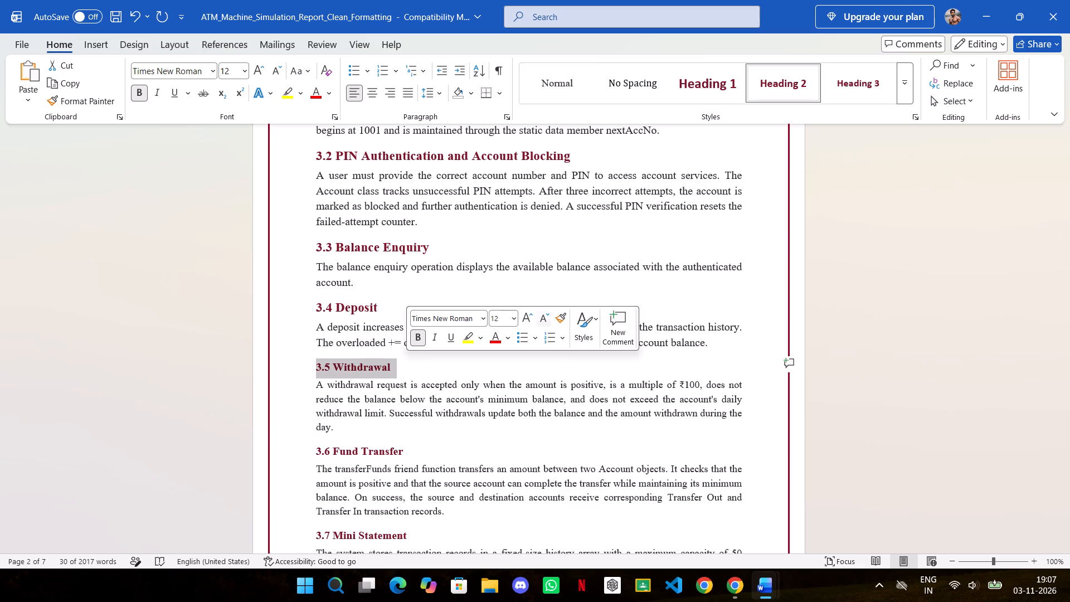
left_click(529, 317)
left_click(416, 365)
scroll(367, 391, "down", 2)
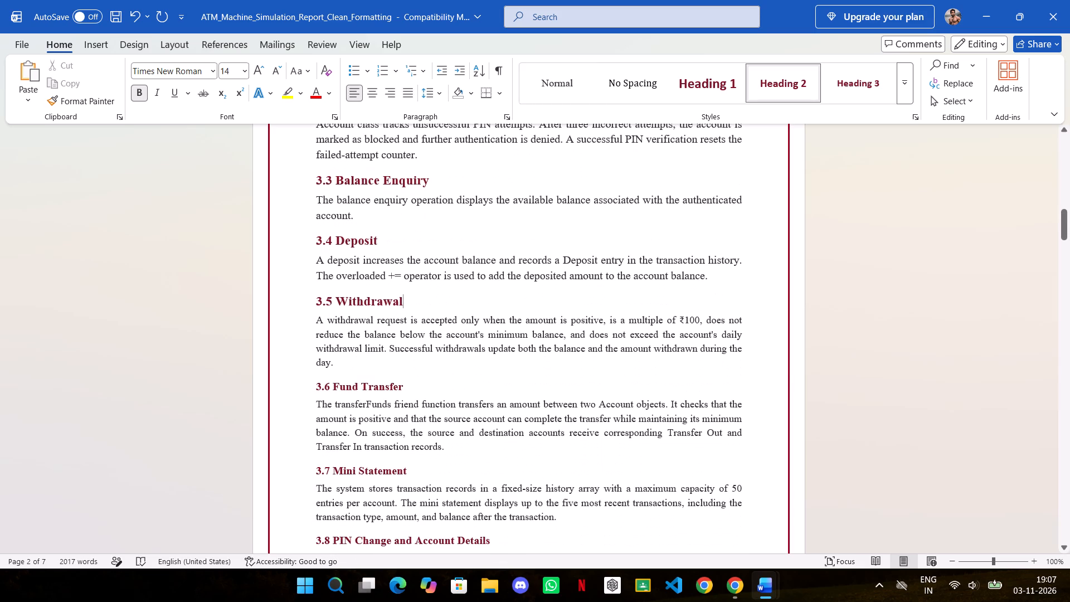
left_click_drag(337, 365, 317, 318)
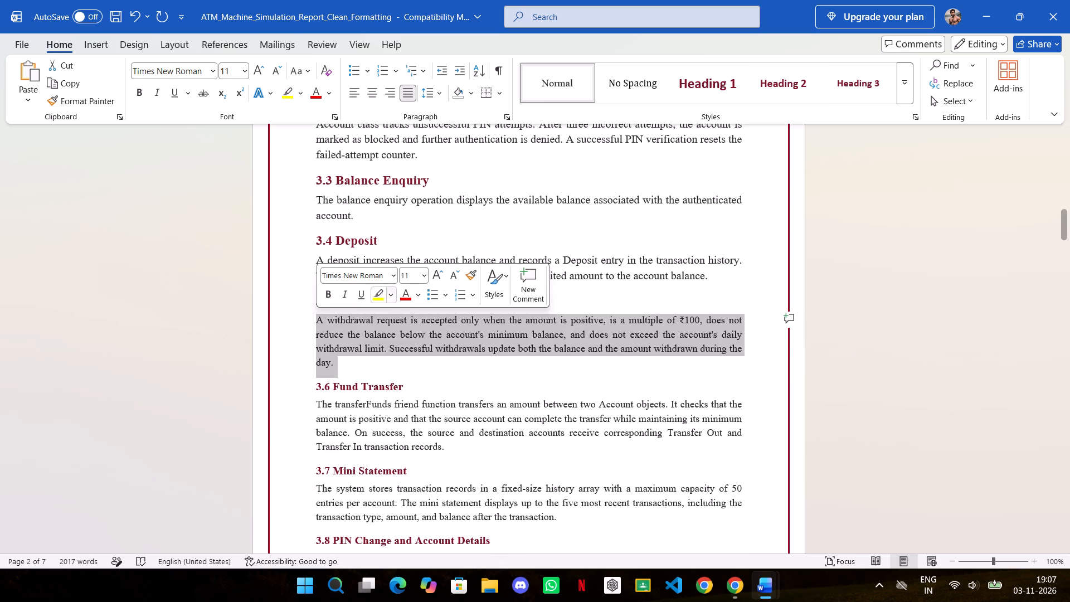
left_click(437, 273)
left_click(480, 371)
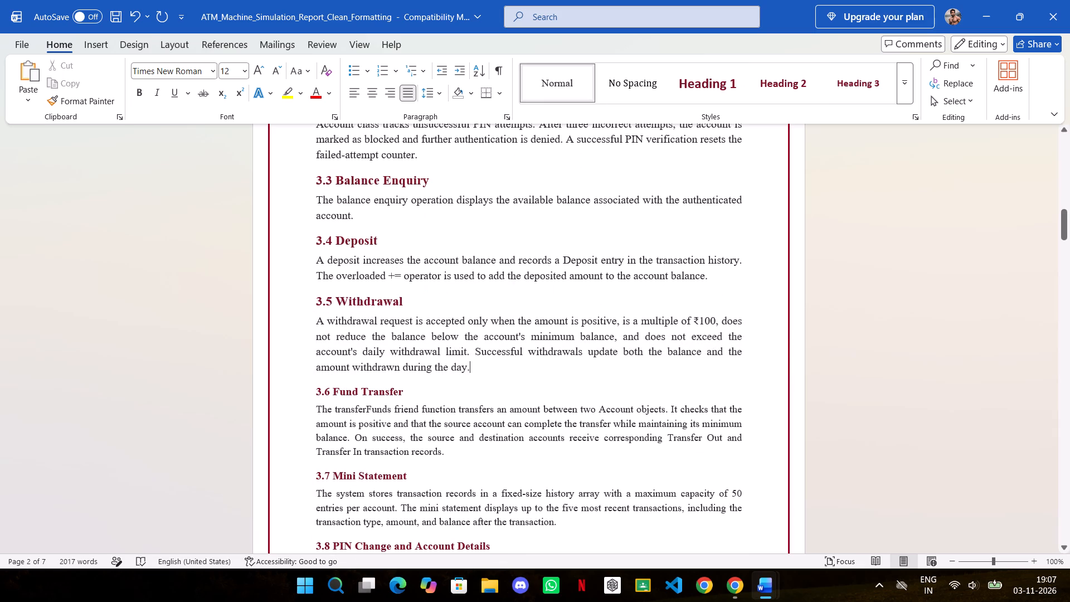
Enlarge the 3.6 Fund Transfer heading to 14 pt and its paragraph to 12 pt.
scroll(460, 378, "down", 1)
left_click_drag(407, 357, 313, 358)
left_click(425, 313)
left_click(429, 367)
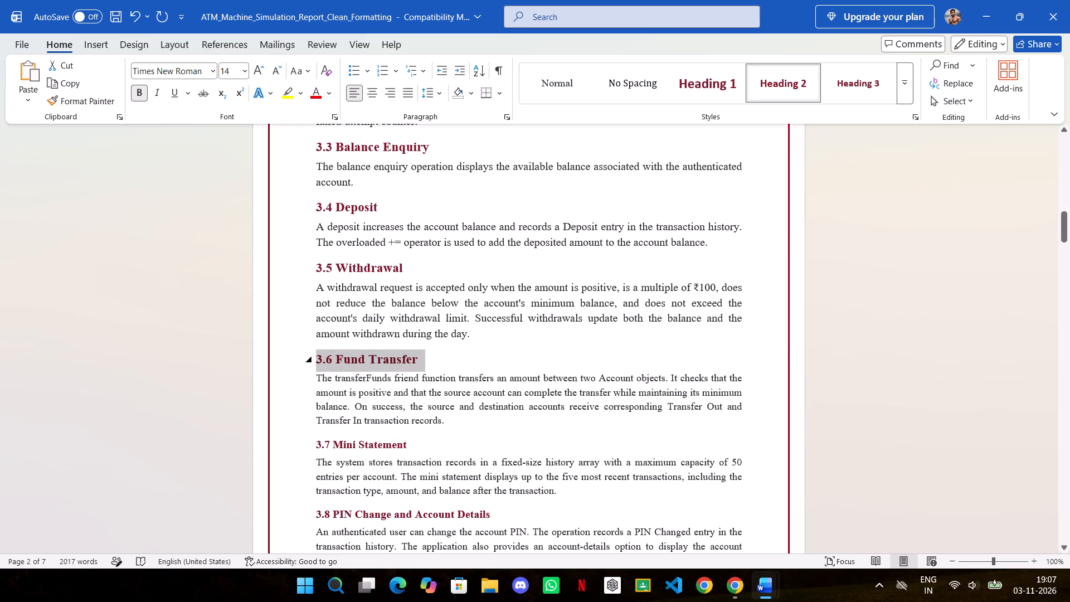
left_click_drag(317, 378, 455, 414)
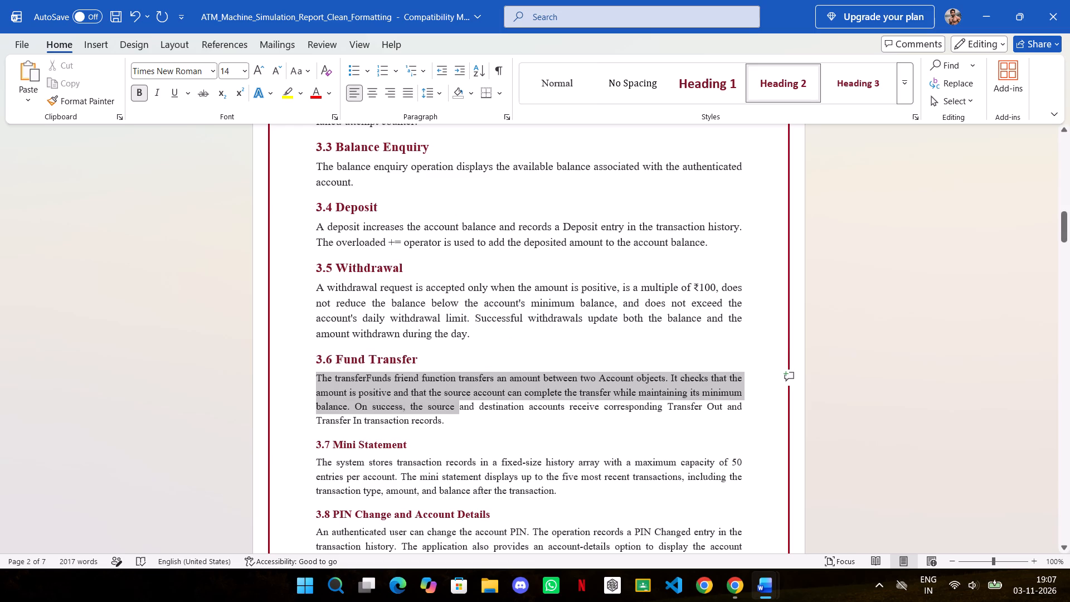
left_click_drag(455, 414, 455, 425)
left_click(575, 385)
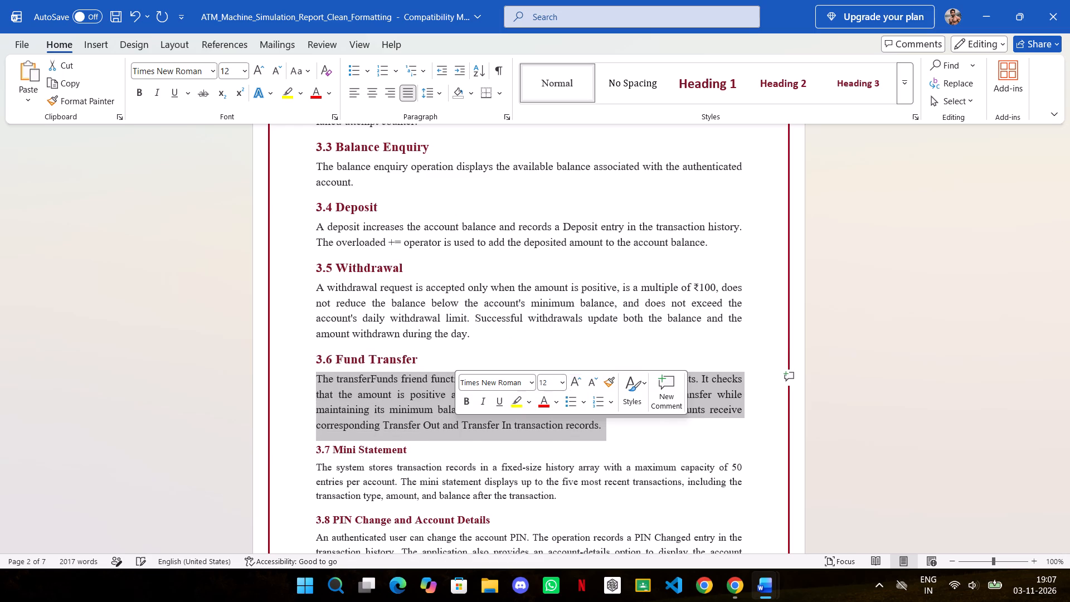
left_click(621, 429)
Enlarge the 3.7 Mini Statement heading to 14 pt and its paragraph to 12 pt.
scroll(530, 386, "down", 4)
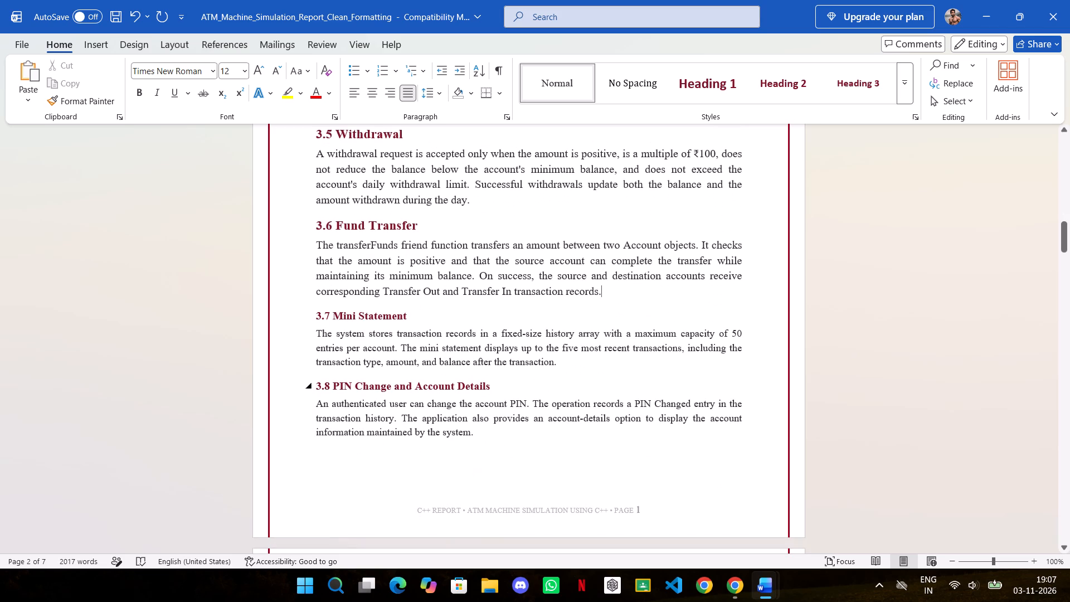
left_click_drag(415, 317, 314, 317)
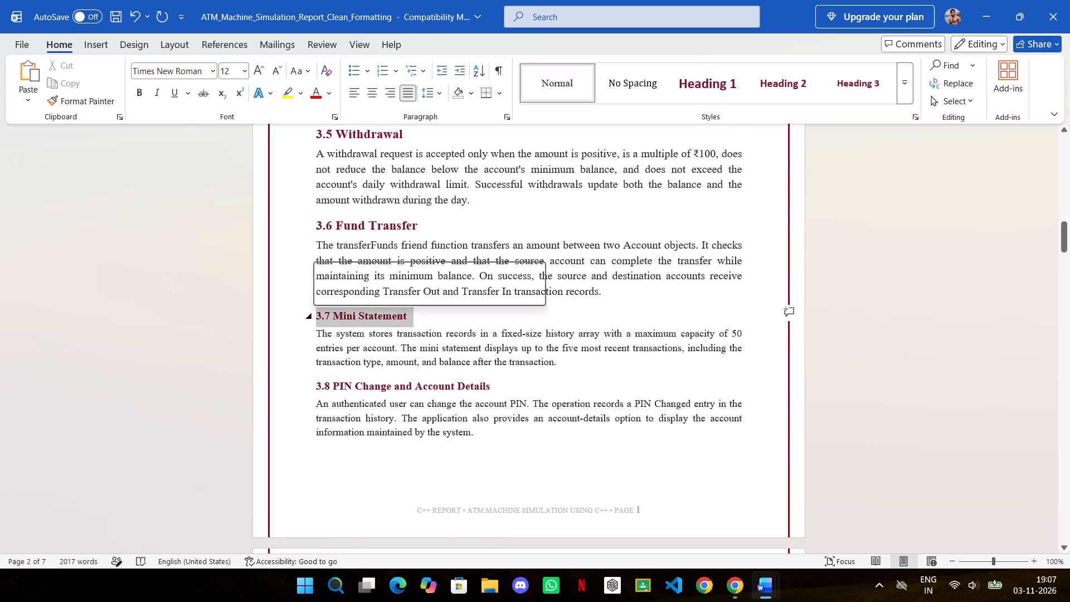
left_click(437, 269)
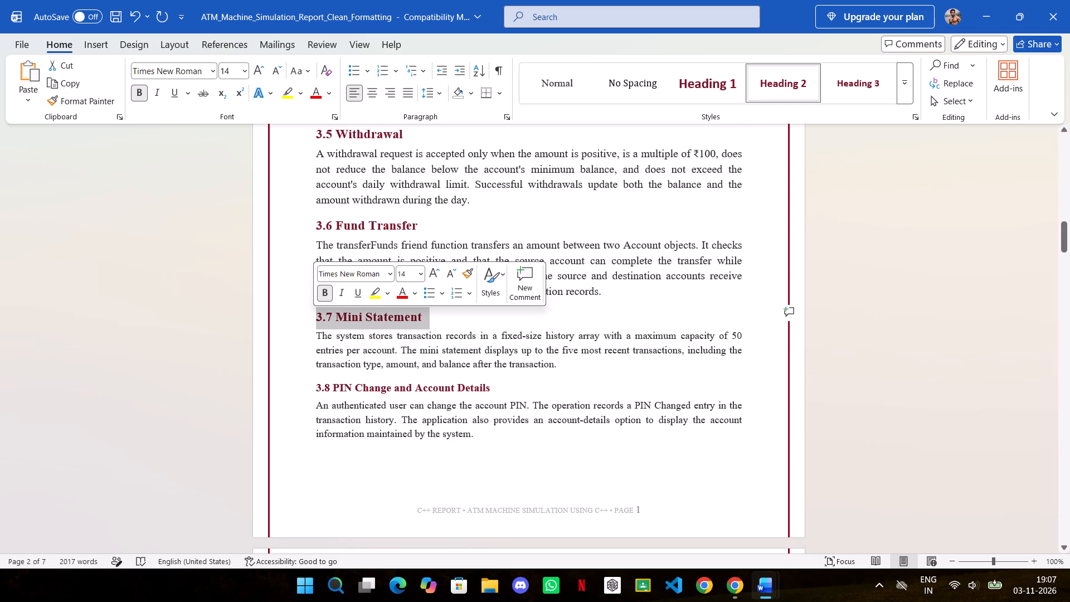
left_click_drag(598, 366, 304, 335)
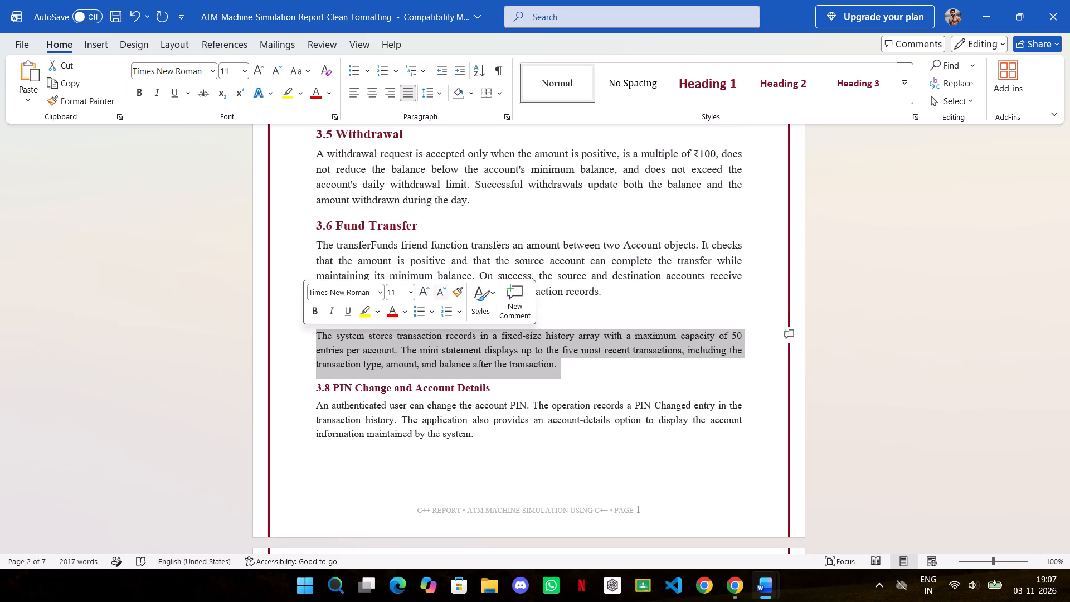
left_click(425, 288)
Enlarge the 3.8 PIN Change and Account Details heading to 14 pt and its paragraph to 12 pt.
left_click_drag(494, 393, 381, 392)
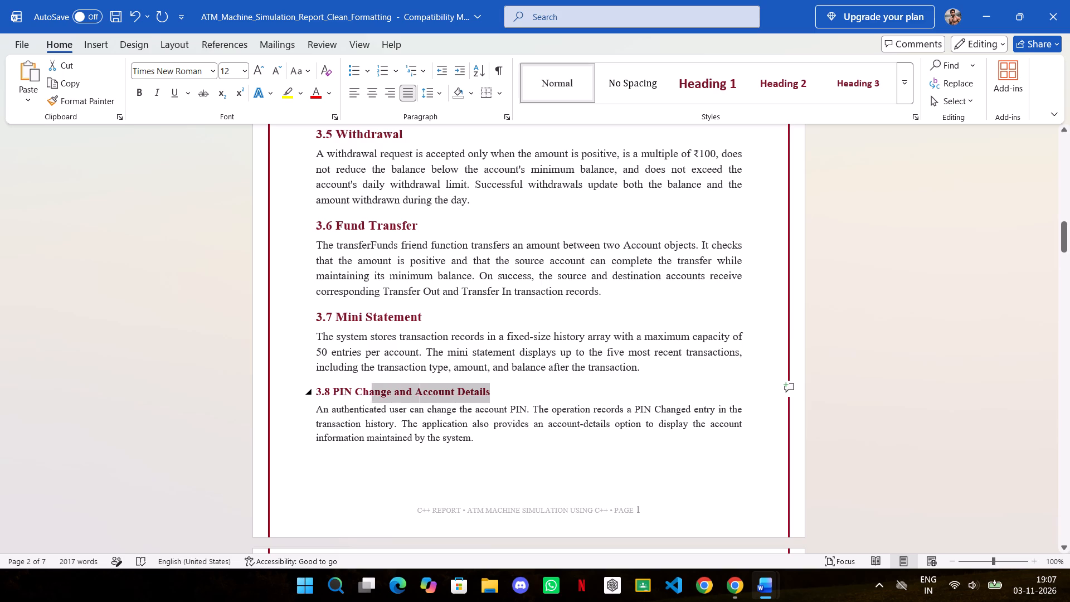
left_click_drag(381, 392, 315, 392)
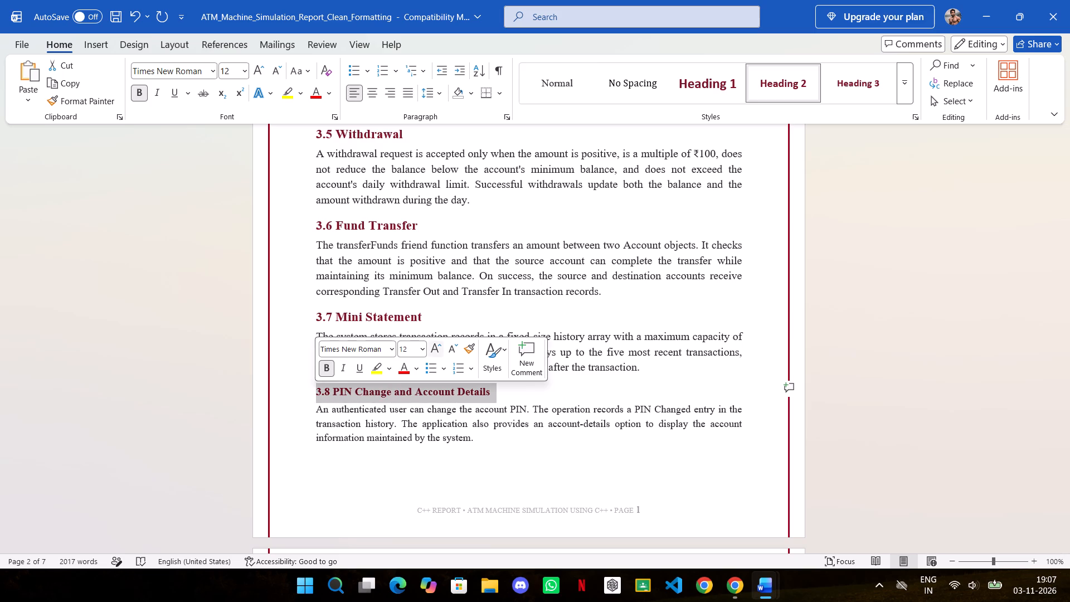
left_click(434, 345)
left_click_drag(483, 446, 346, 423)
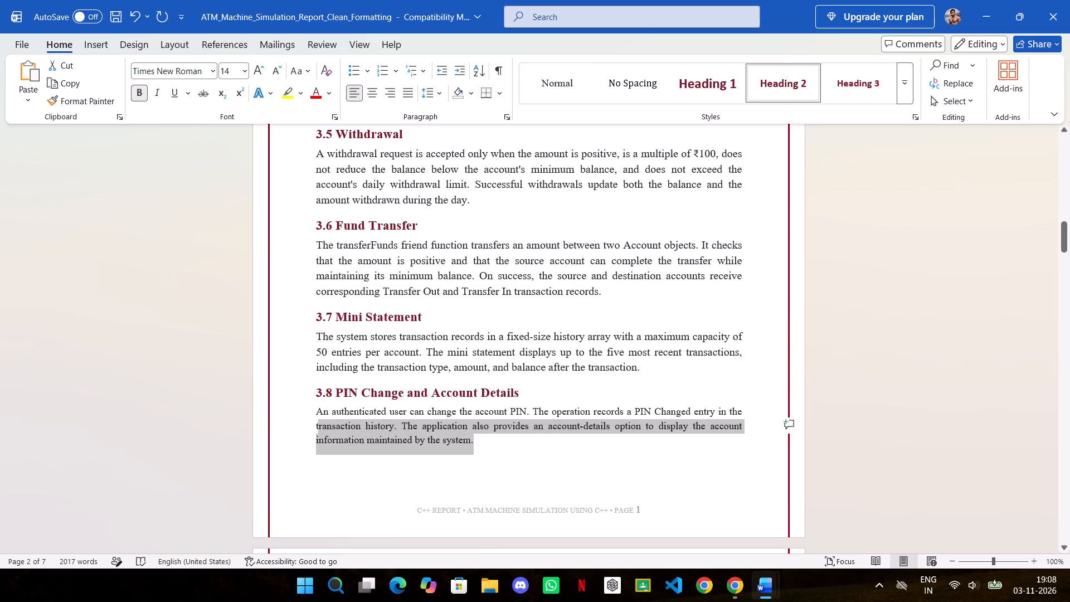
left_click_drag(346, 423, 315, 410)
left_click(436, 363)
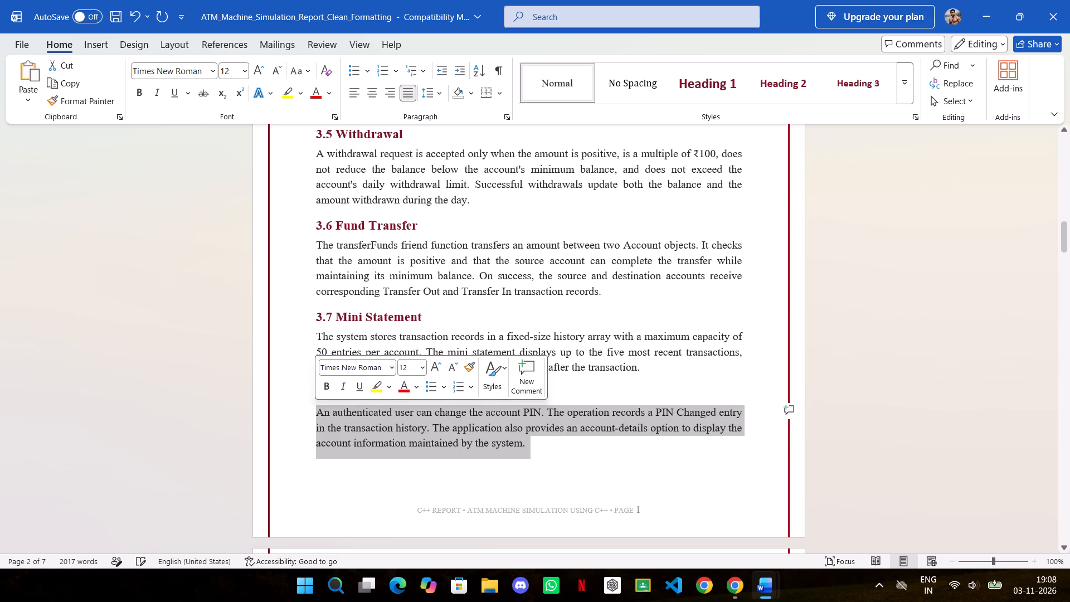
left_click(548, 443)
Replace the larger page number after PAGE in the page 1 footer with a typed 1, and return to the body text.
scroll(566, 449, "up", 5)
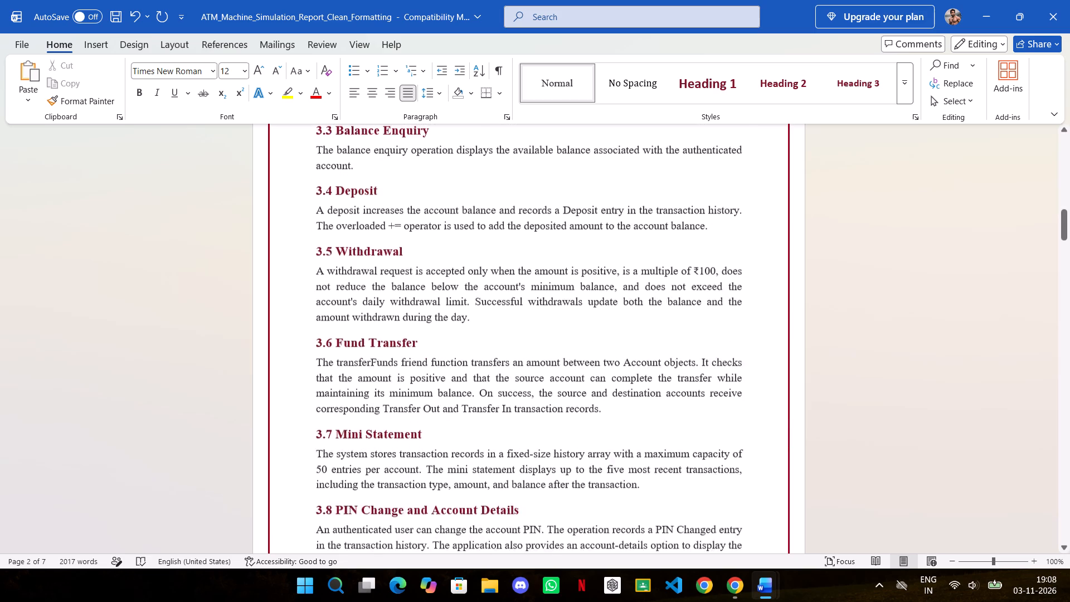
scroll(566, 449, "up", 19)
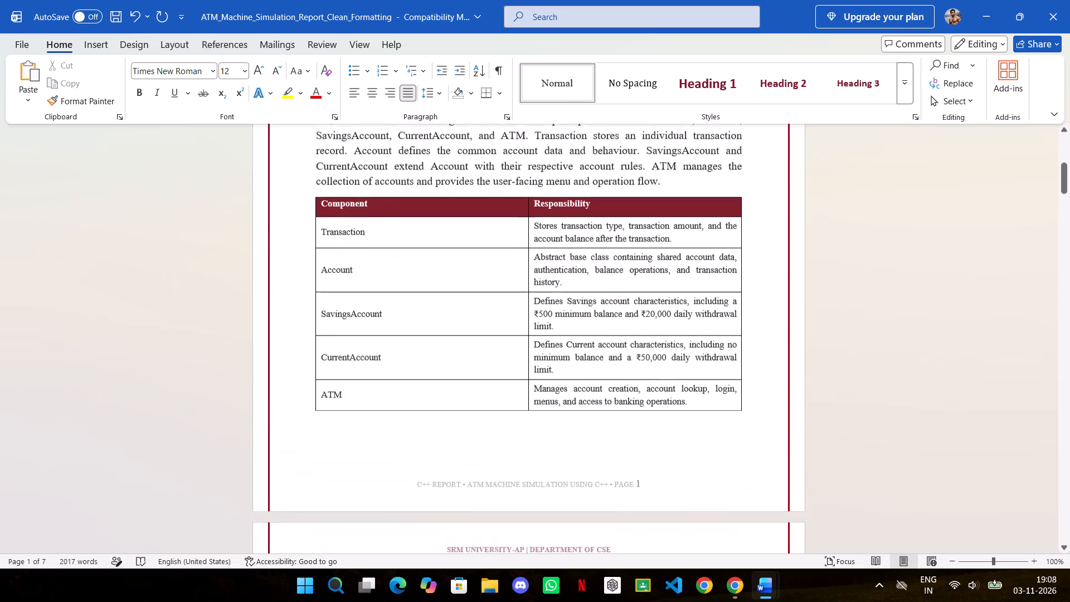
double_click(639, 520)
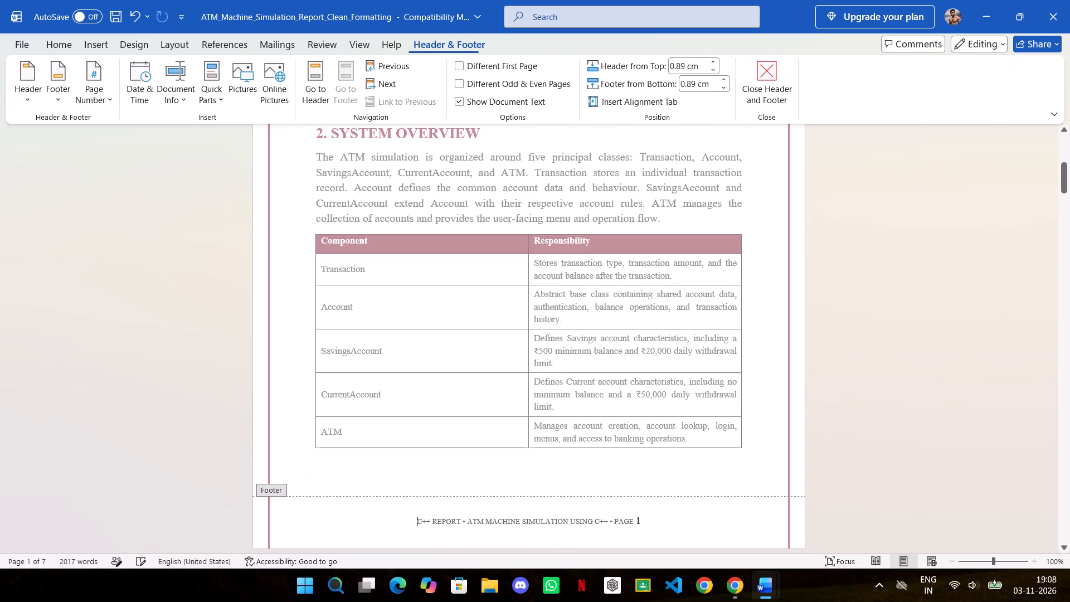
left_click(642, 525)
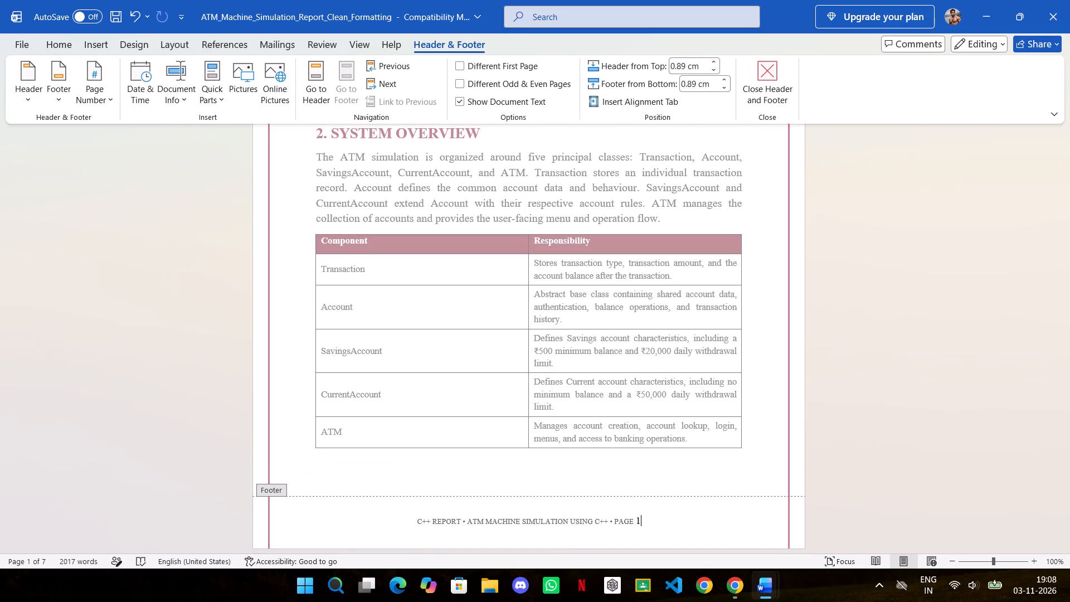
key("BackSpace")
key("BackSpace")
key("space")
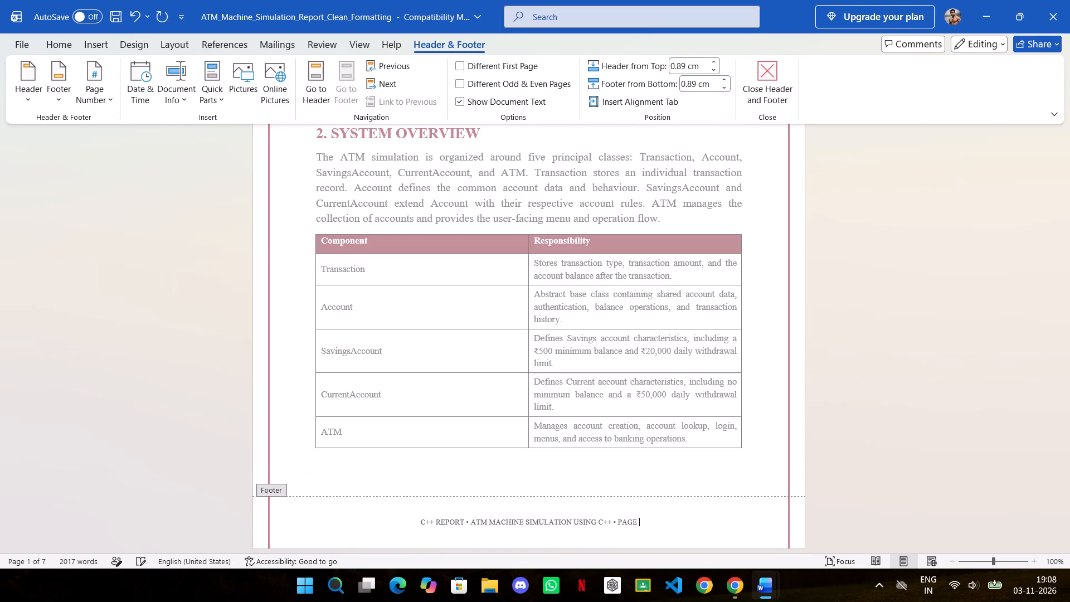
key("1")
left_click(864, 407)
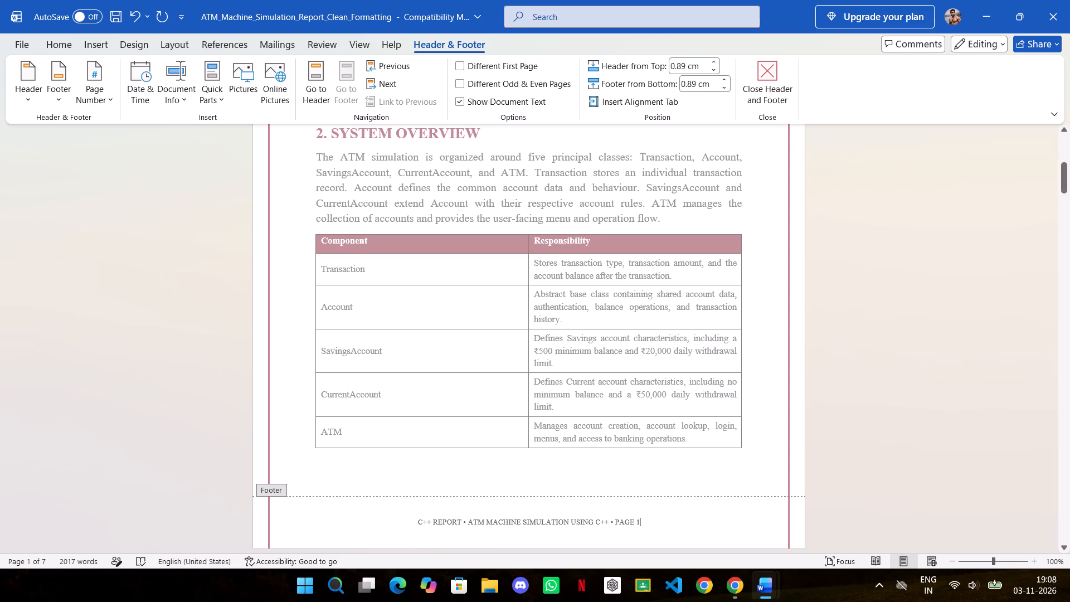
double_click(846, 355)
Look through the pages to examine the footer page number and the layout of sections 3 to 5.
scroll(847, 420, "down", 6)
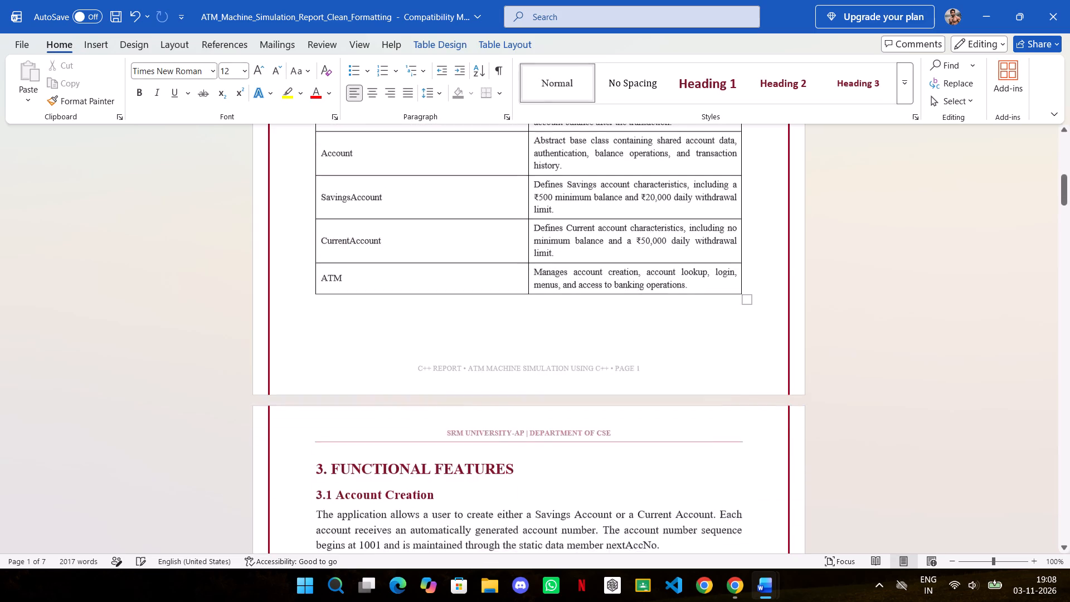
scroll(847, 420, "down", 20)
scroll(847, 420, "down", 4)
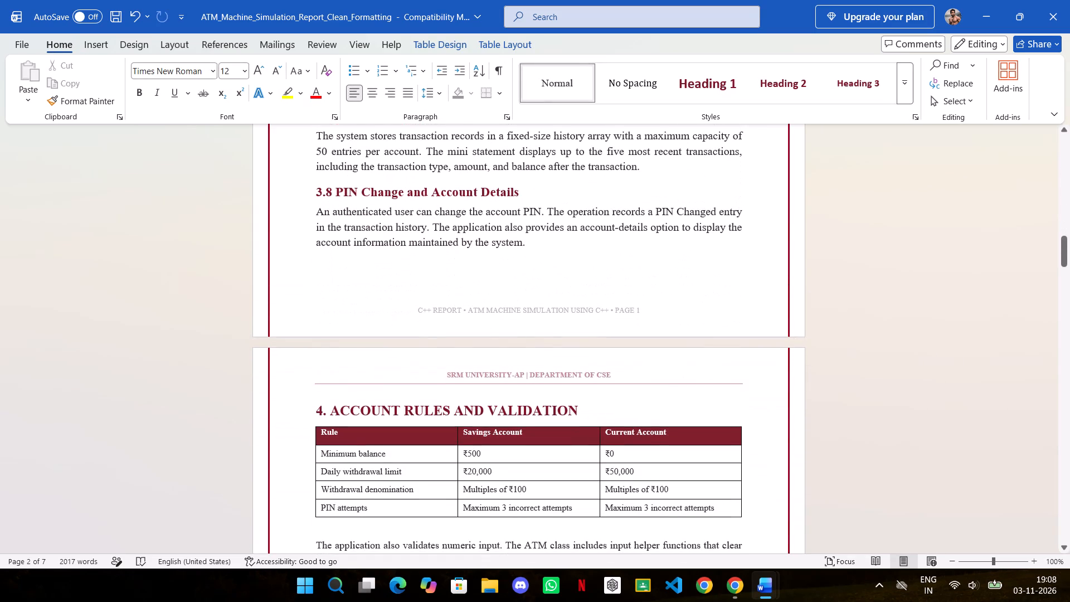
scroll(685, 334, "down", 18)
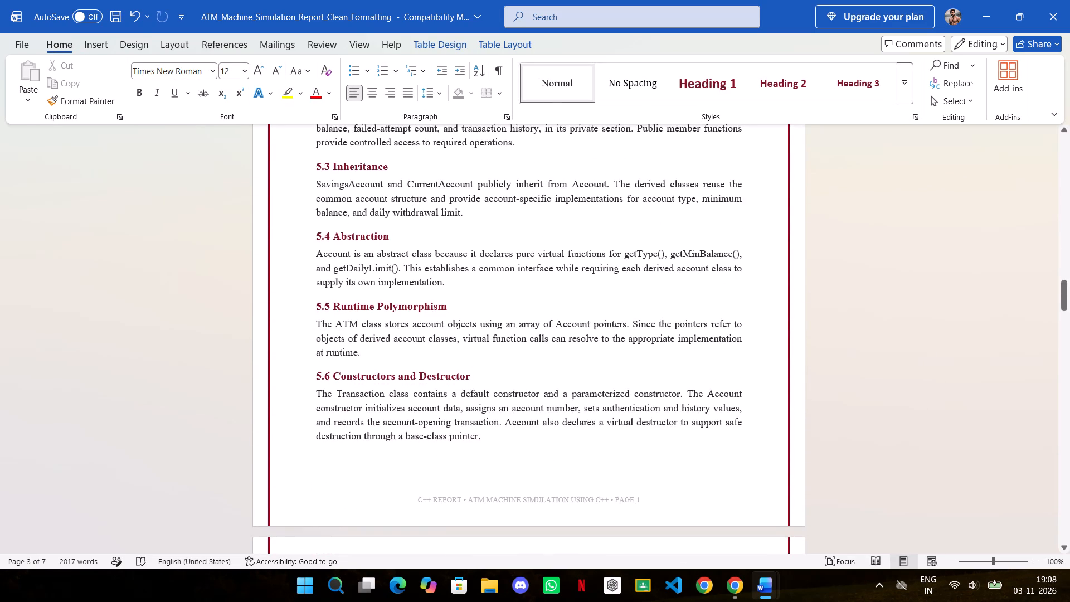
scroll(684, 352, "down", 1)
scroll(684, 352, "up", 12)
scroll(684, 352, "up", 10)
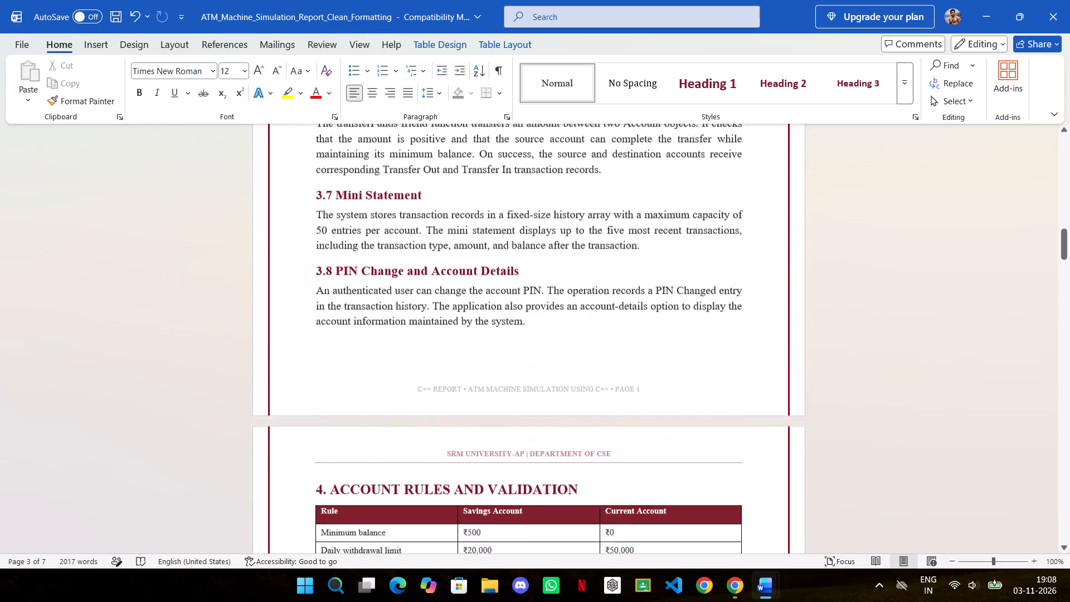
scroll(684, 353, "up", 5)
scroll(684, 353, "up", 16)
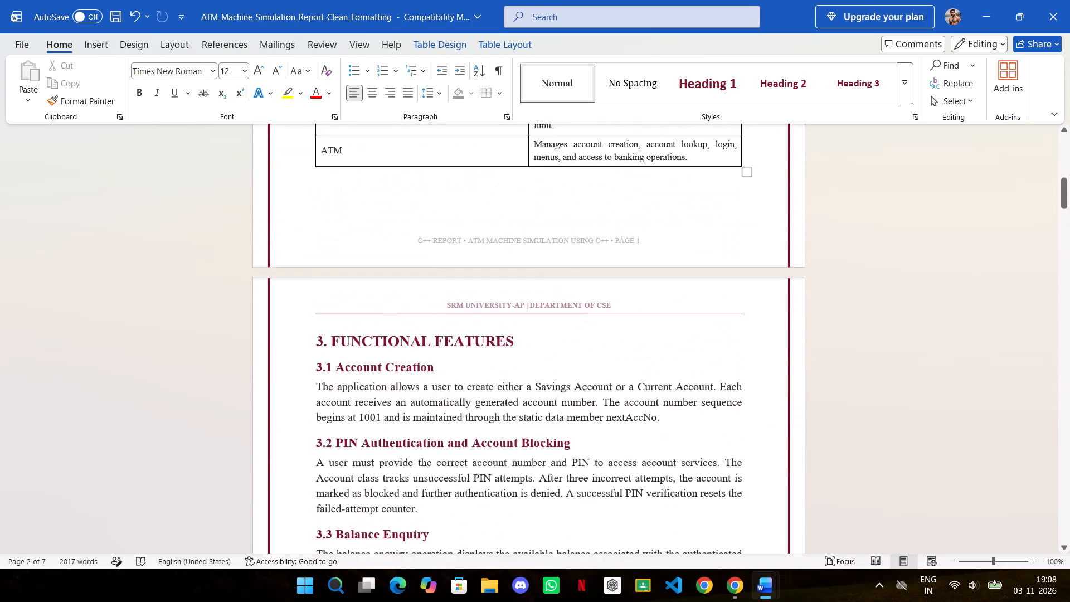
scroll(684, 353, "up", 6)
scroll(684, 353, "down", 10)
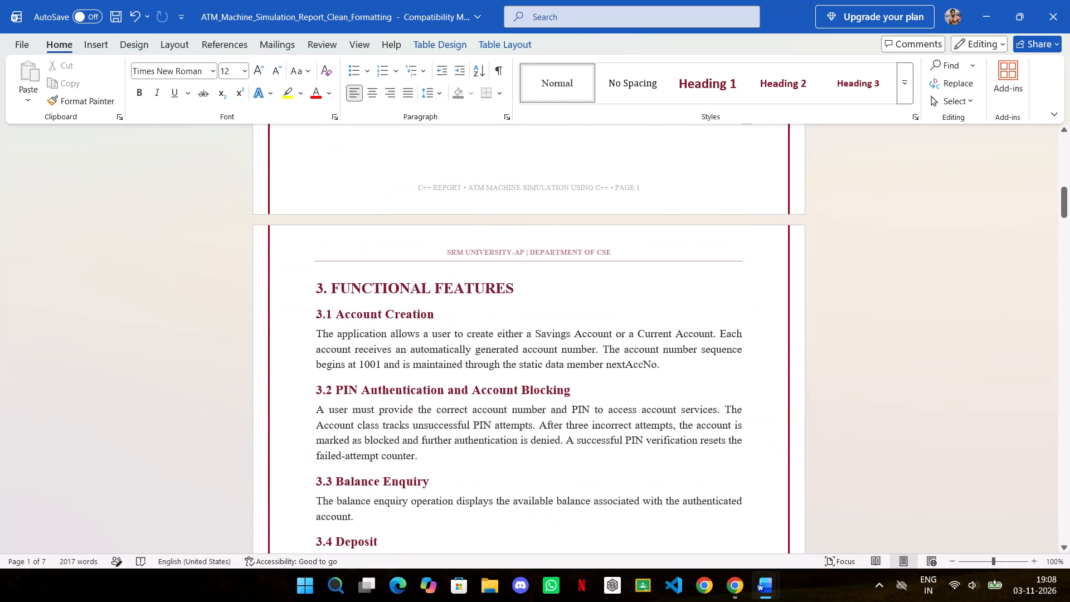
left_click(634, 260)
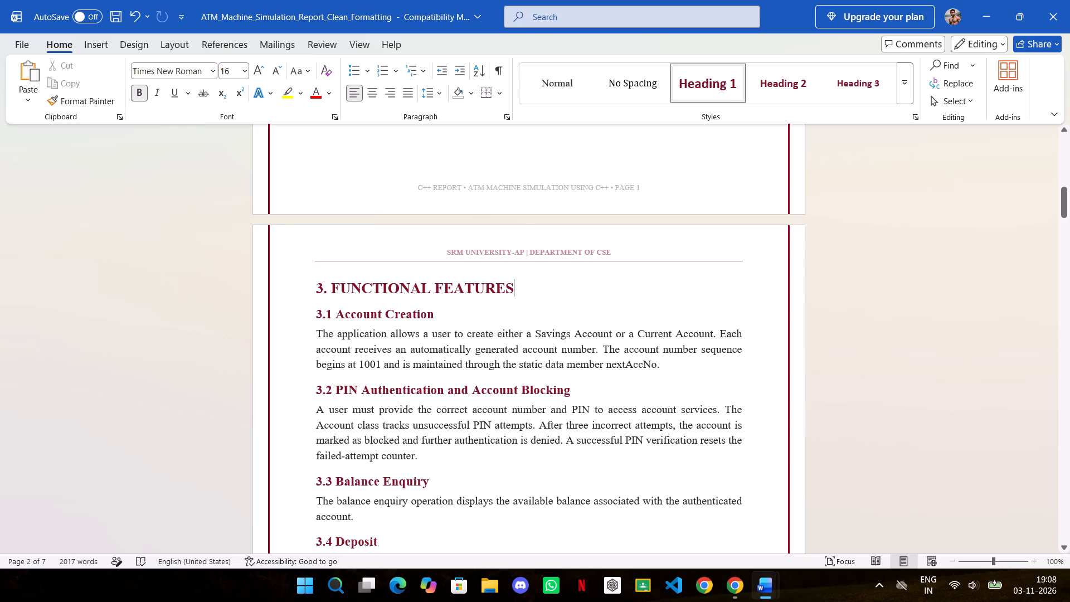
left_click(864, 273)
scroll(563, 372, "up", 5)
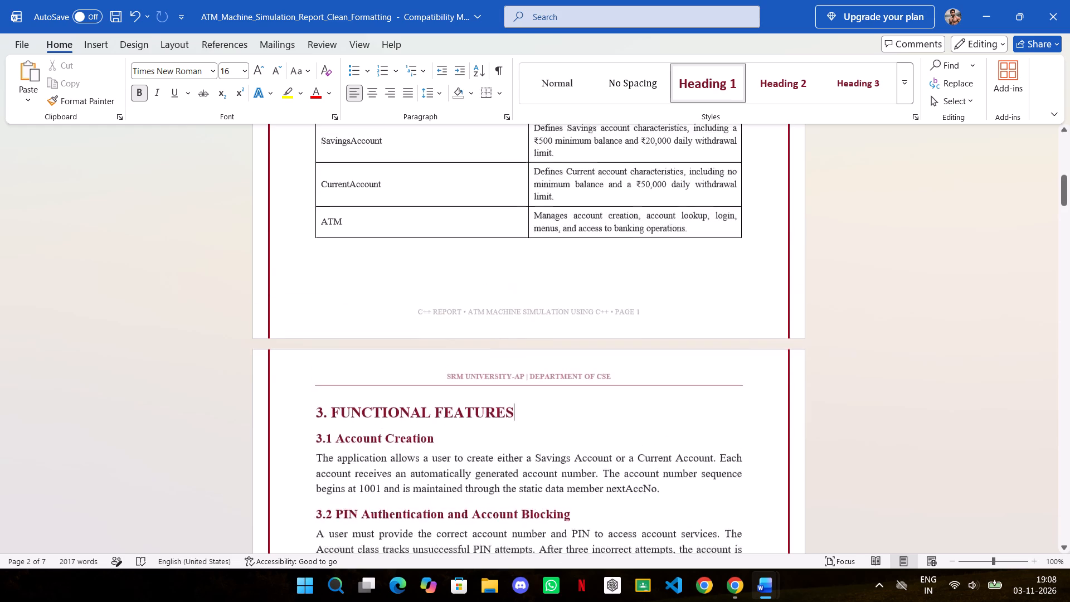
scroll(563, 372, "down", 11)
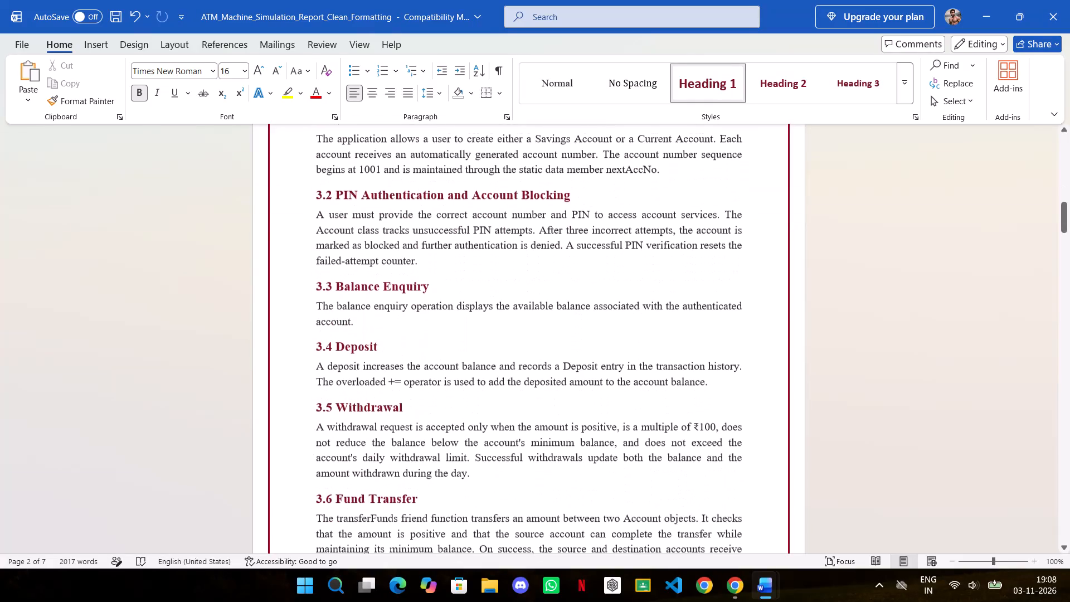
scroll(561, 372, "up", 6)
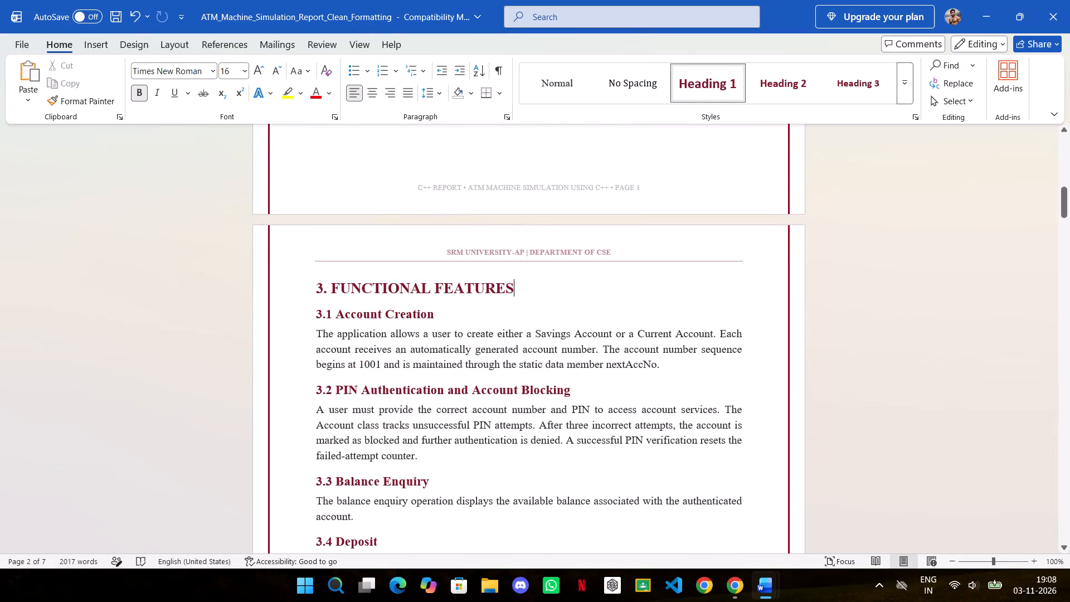
Enlarge the 4. Account Rules and Validation heading to 16 pt.
scroll(561, 372, "down", 16)
scroll(561, 372, "down", 5)
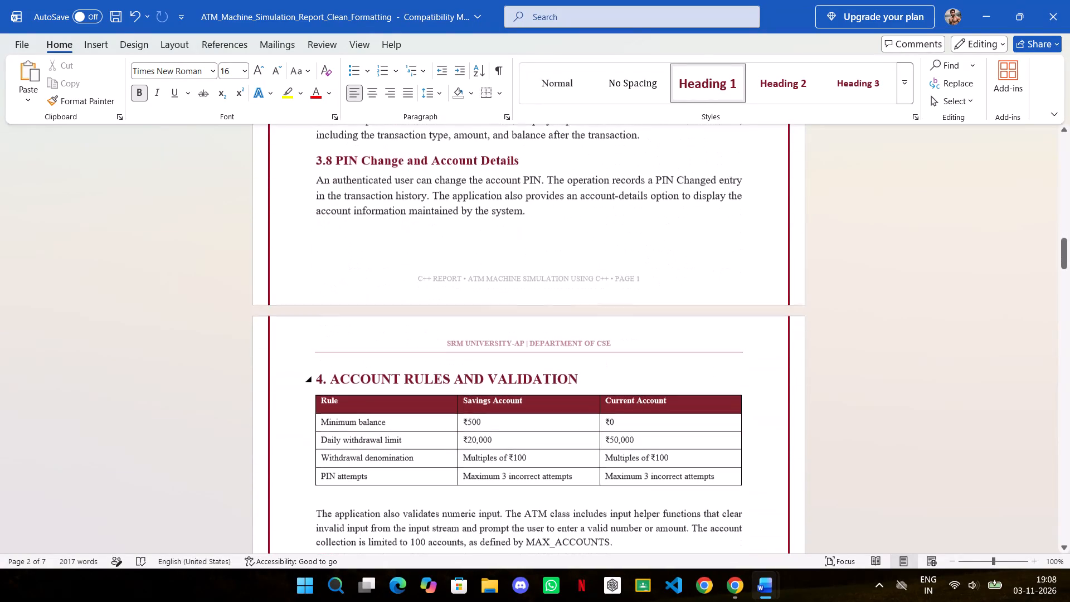
scroll(552, 373, "down", 3)
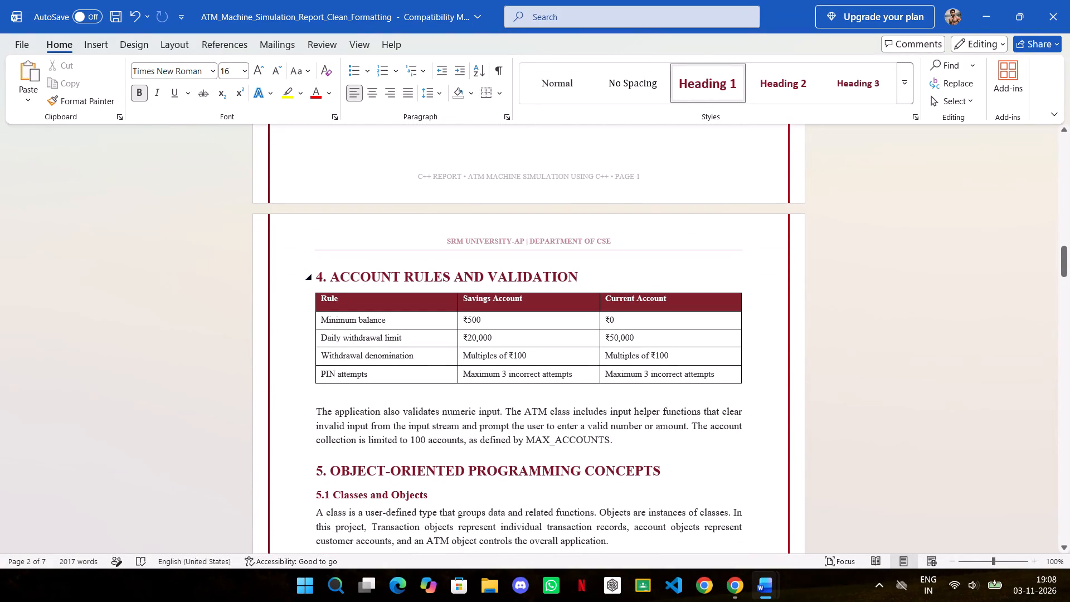
left_click_drag(319, 277, 594, 273)
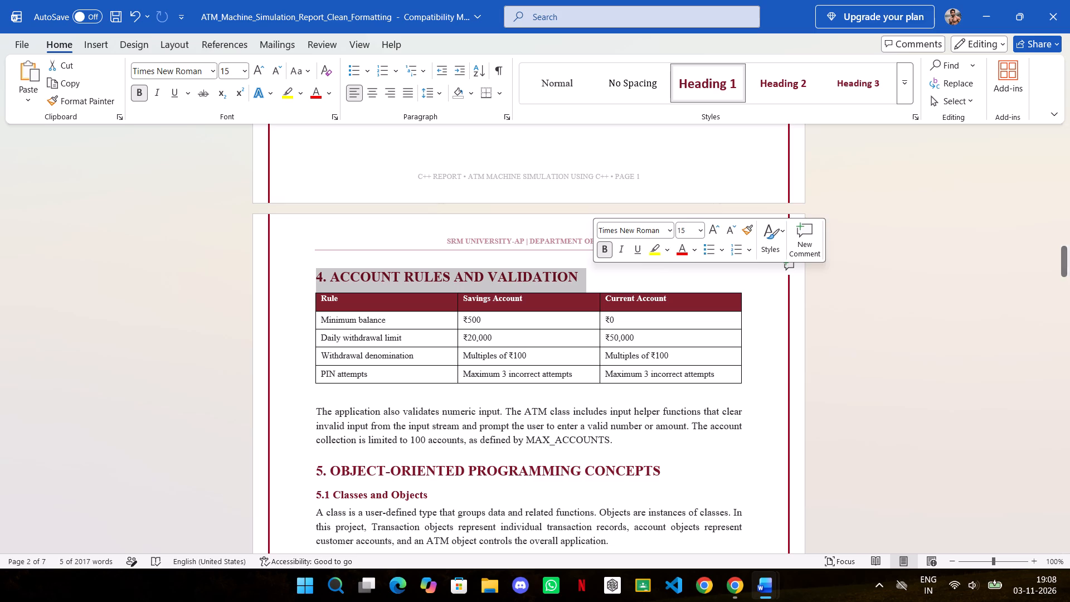
left_click(714, 227)
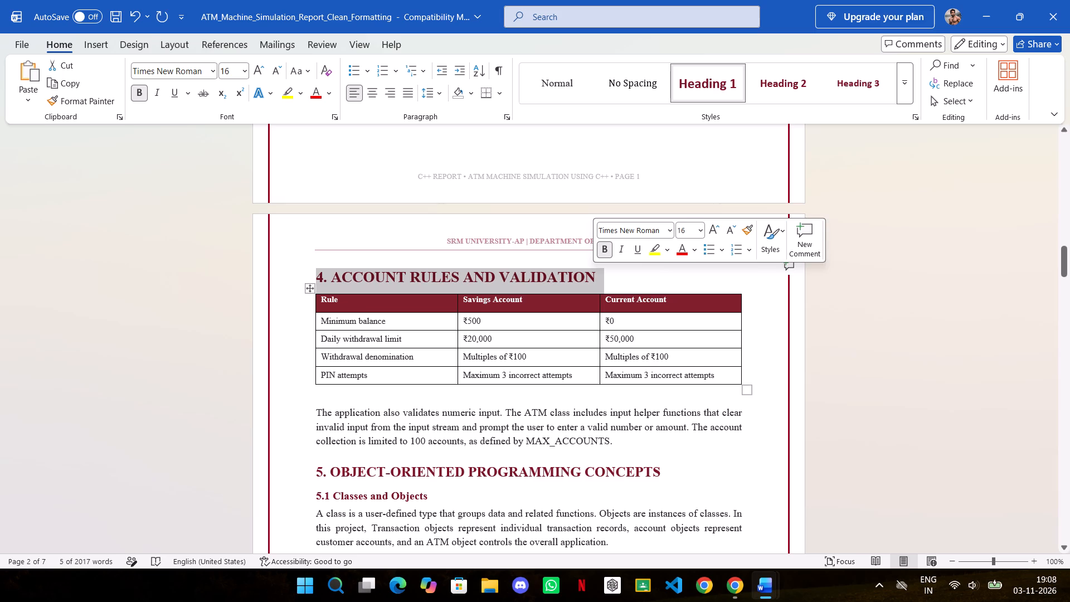
Enlarge all text in the section 4 account rules table to 10 pt.
left_click(327, 302)
left_click_drag(321, 300, 542, 316)
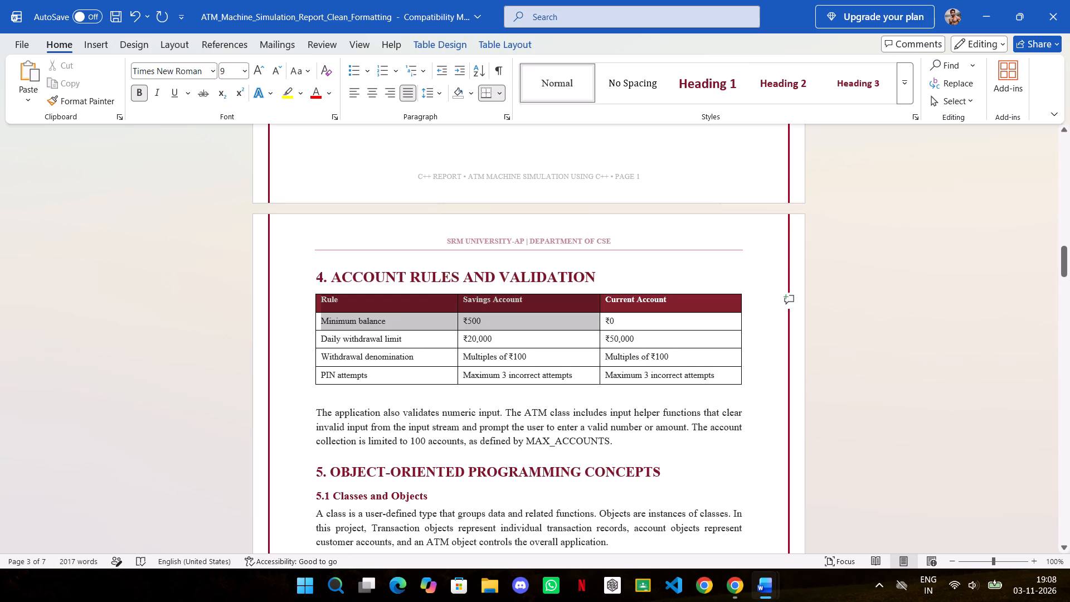
left_click_drag(542, 316, 697, 385)
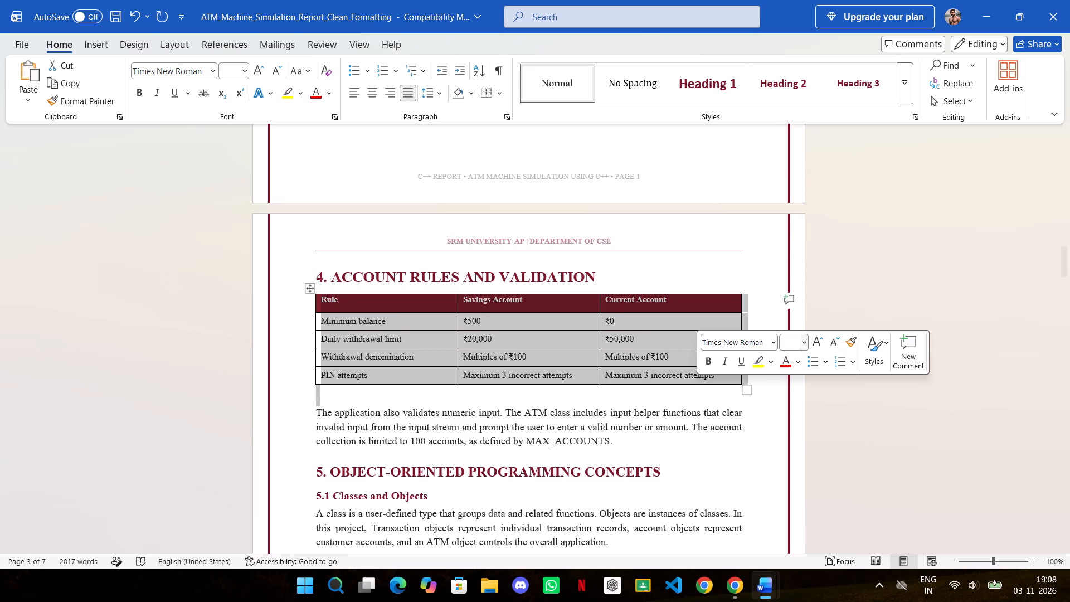
left_click(818, 339)
left_click(760, 389)
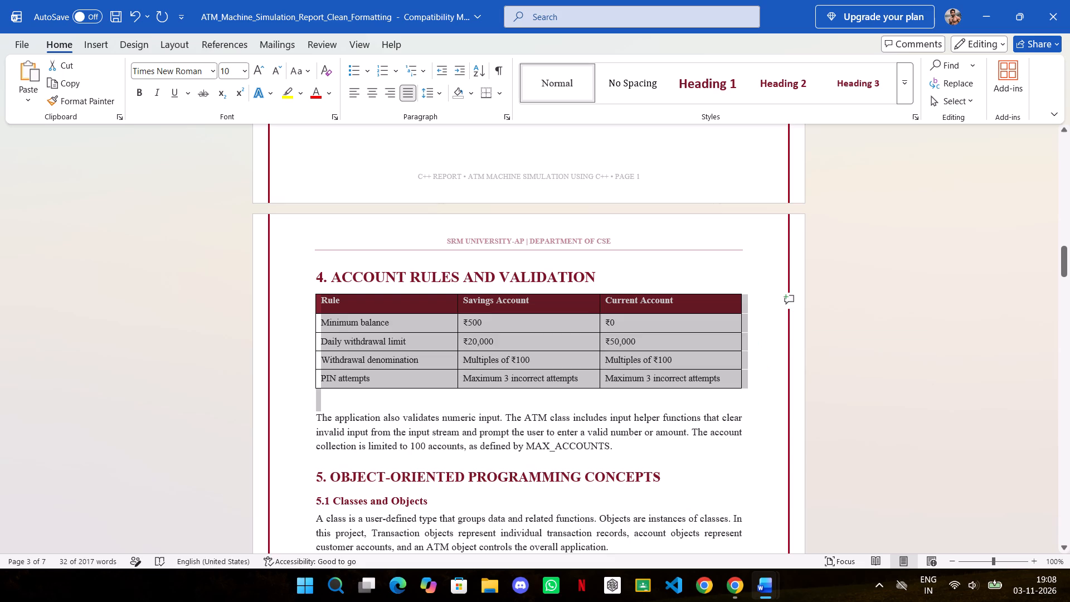
Enlarge the numeric input validation paragraph below the account rules table to 12 pt.
left_click_drag(315, 417, 529, 446)
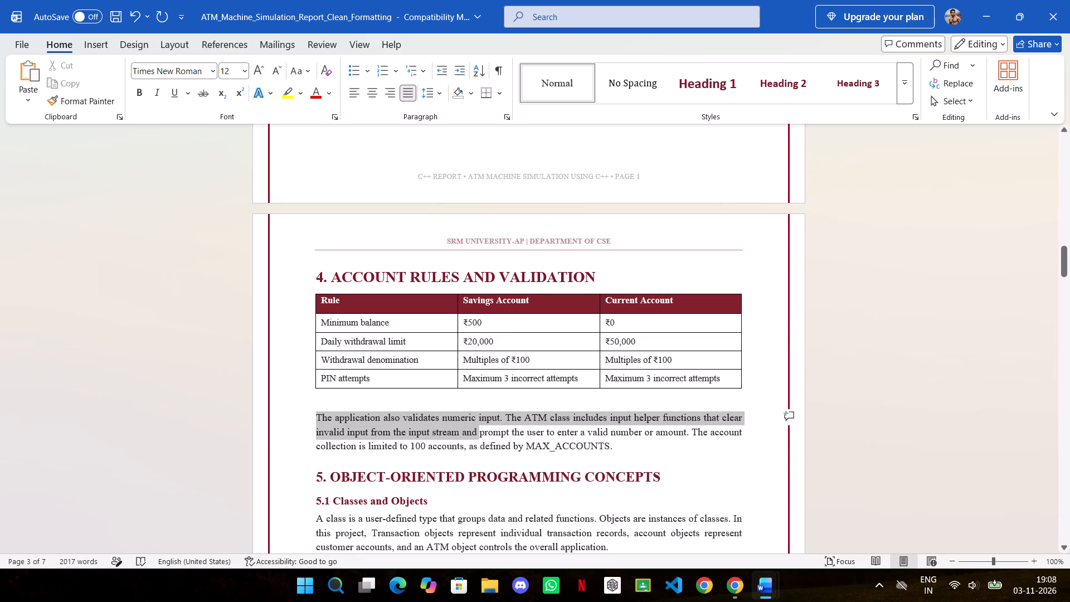
left_click_drag(529, 446, 681, 458)
left_click(802, 413)
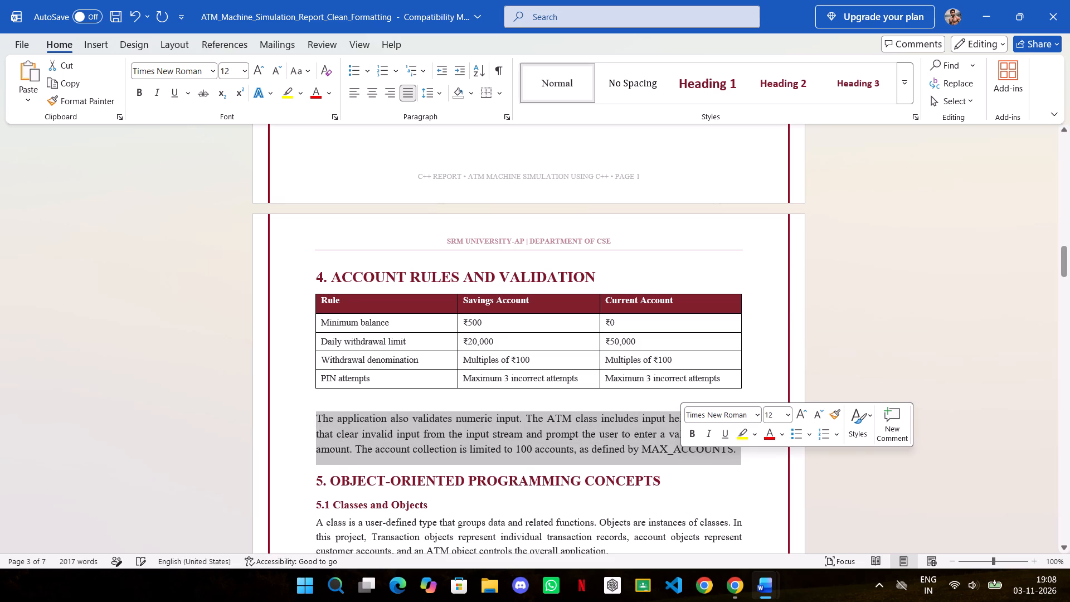
left_click(453, 416)
Enlarge the 5. Object-Oriented Programming Concepts heading to 16 pt.
scroll(515, 428, "down", 5)
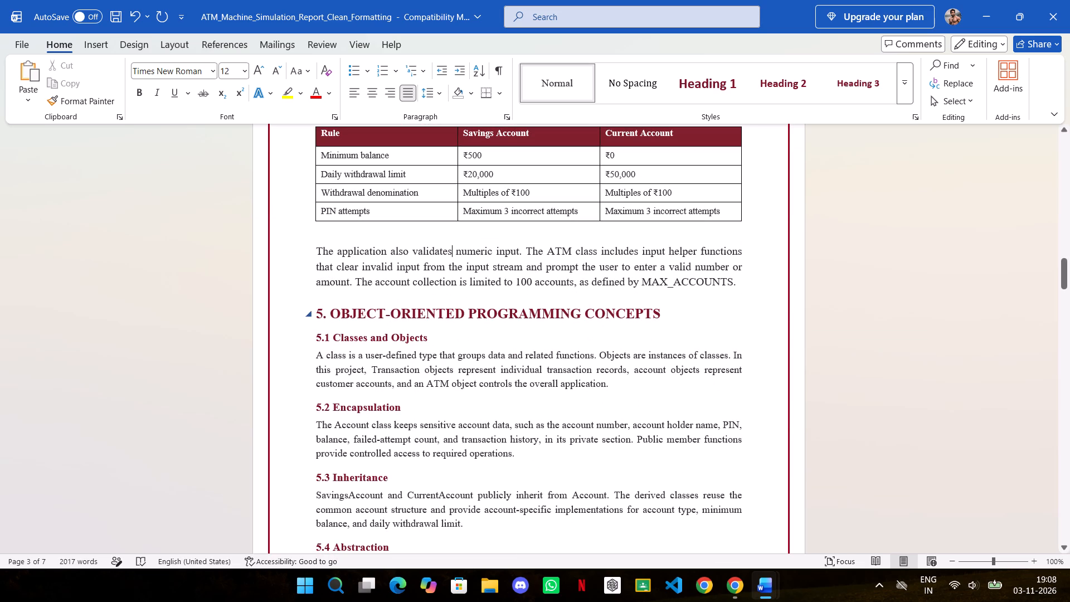
left_click_drag(317, 313, 616, 316)
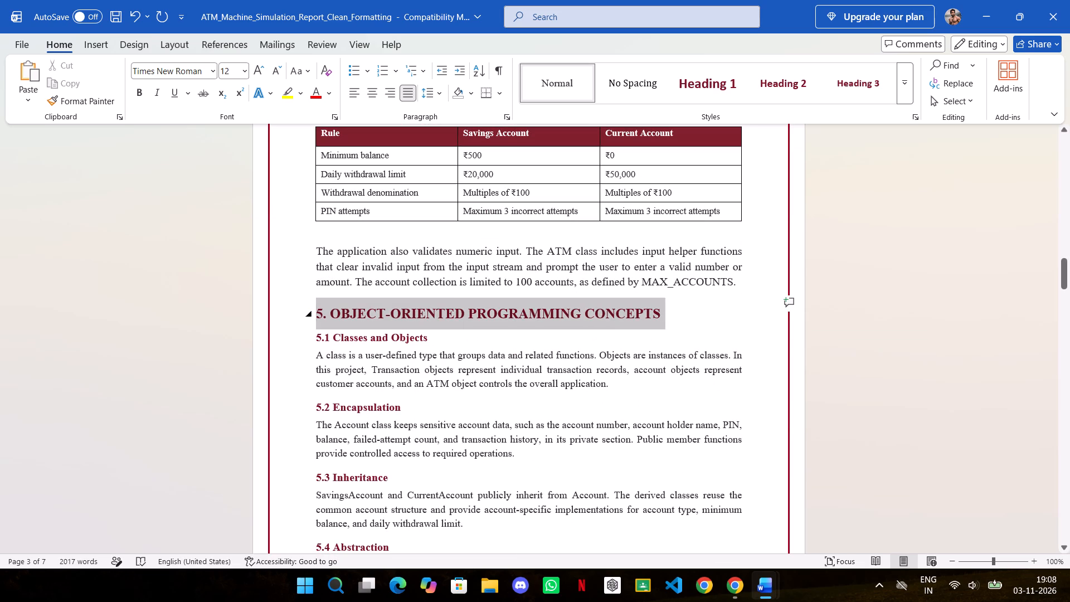
left_click_drag(616, 316, 632, 316)
left_click(755, 268)
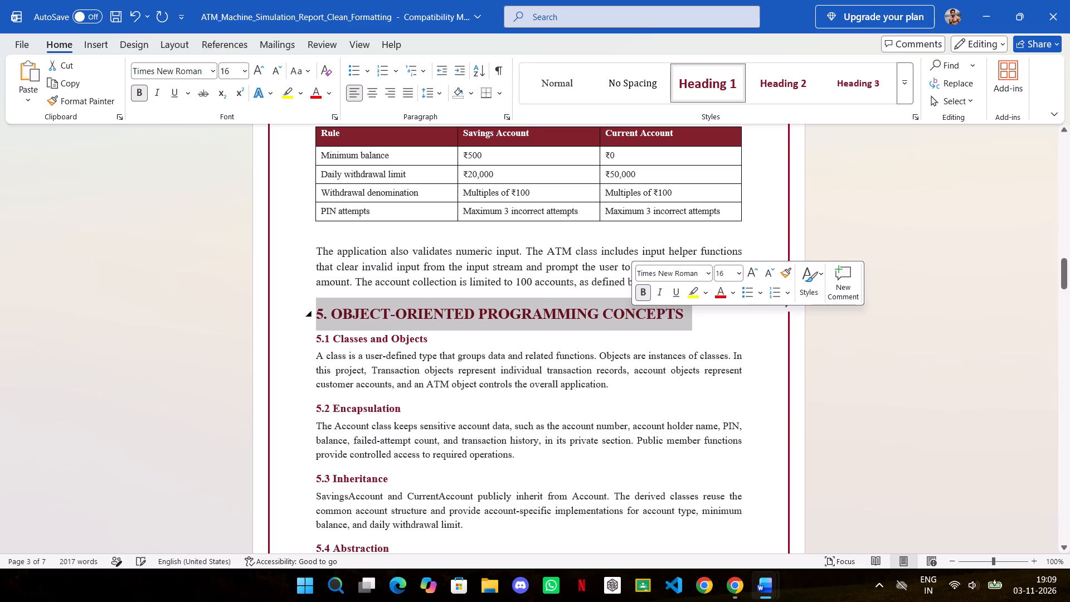
left_click(706, 317)
Enlarge the 5.1 Classes and Objects heading to 14 pt and its paragraph to 12 pt.
left_click_drag(432, 338, 354, 340)
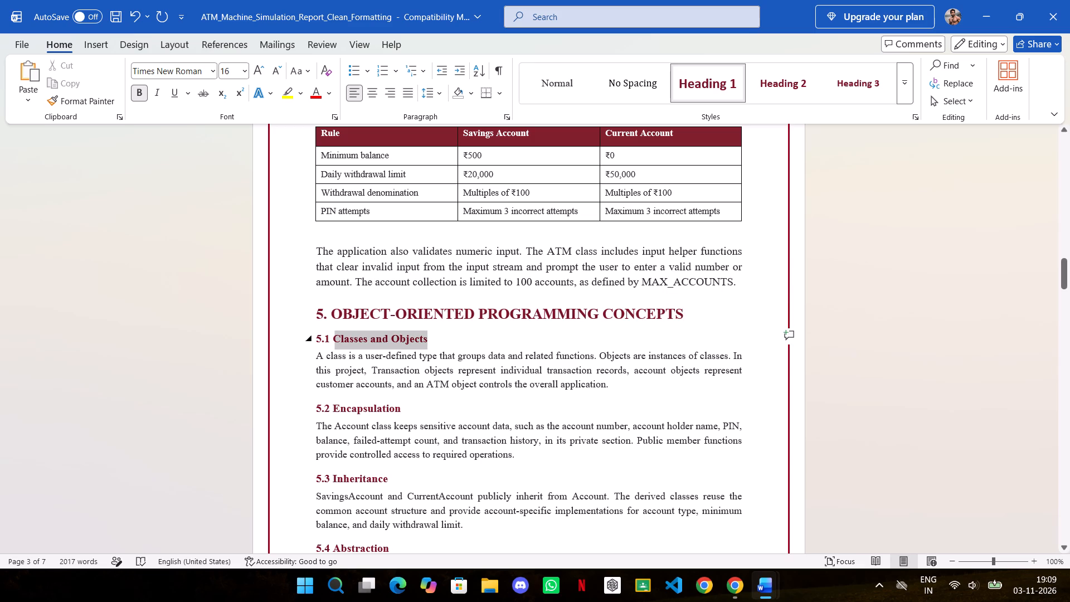
left_click_drag(354, 340, 312, 340)
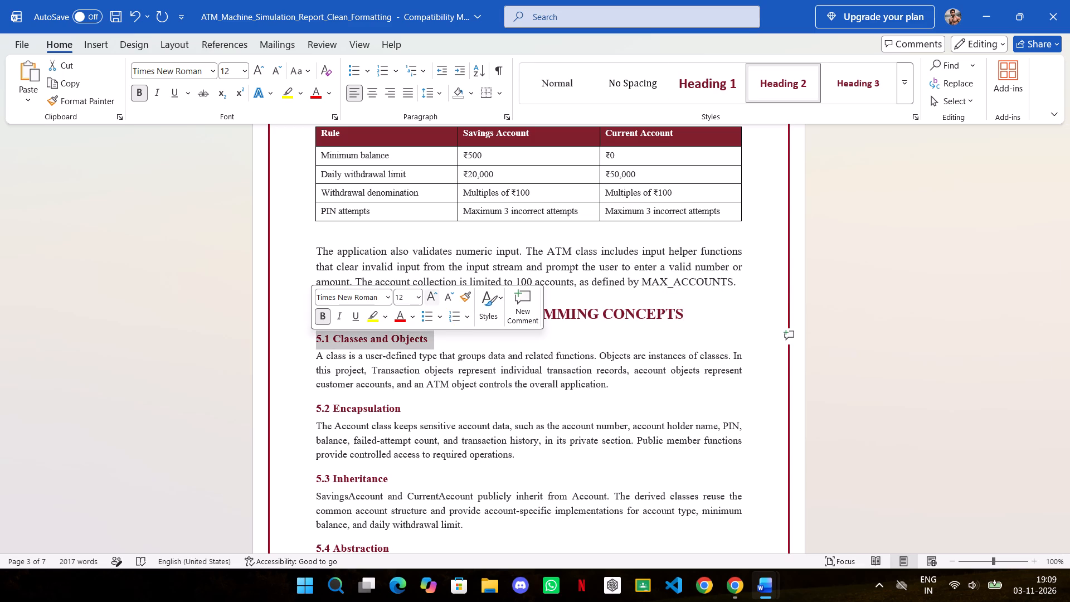
left_click(431, 293)
left_click_drag(622, 391, 337, 358)
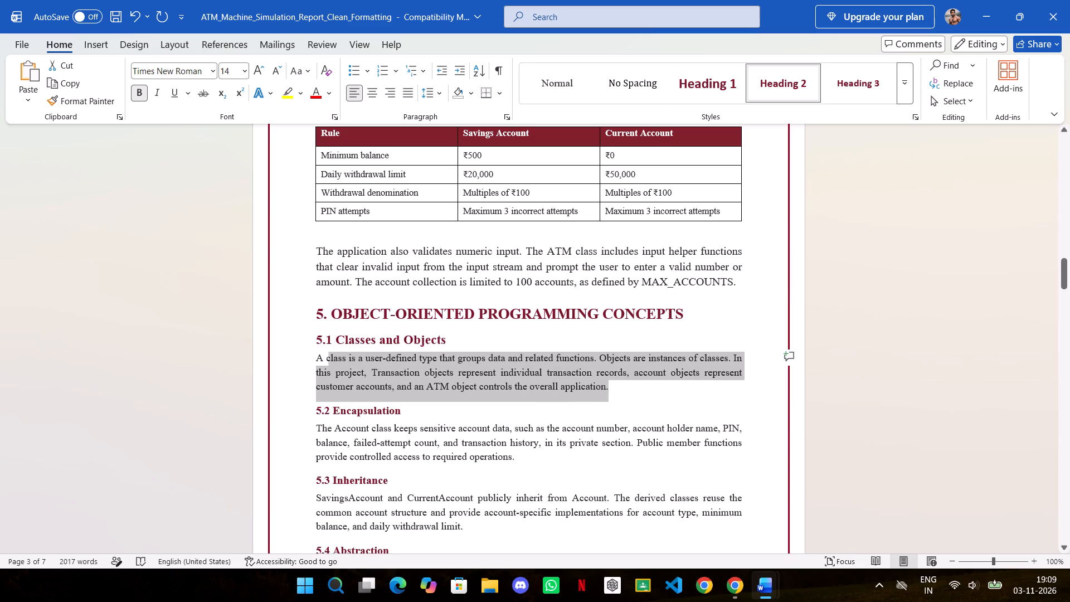
left_click_drag(337, 358, 310, 355)
left_click(430, 312)
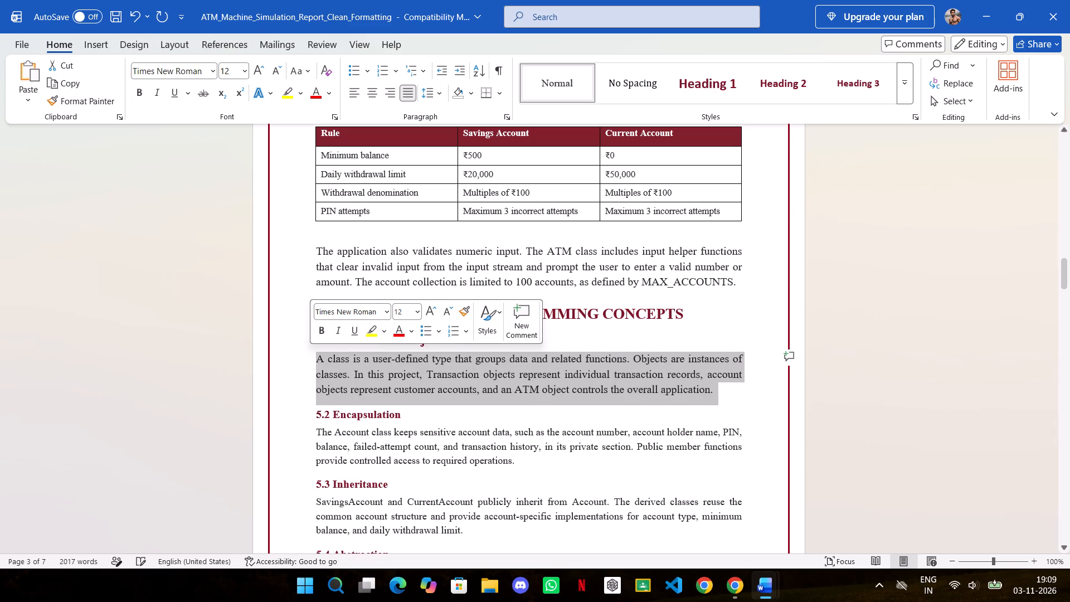
left_click(463, 418)
Enlarge the 5.2 Encapsulation heading to 14 pt and its paragraph to 12 pt.
left_click_drag(409, 414, 315, 418)
left_click(434, 371)
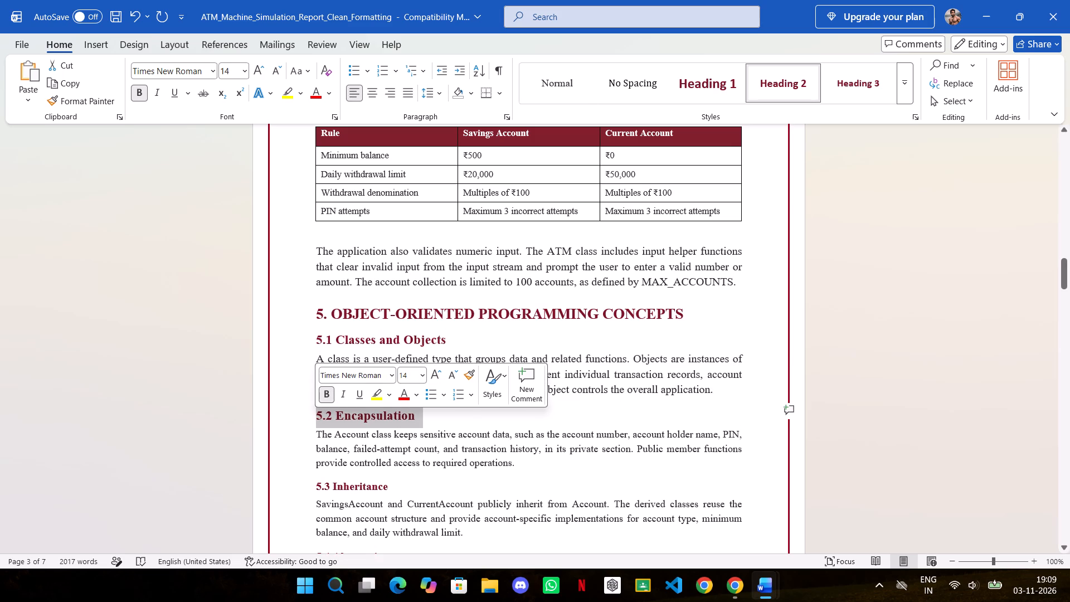
left_click_drag(551, 467, 311, 436)
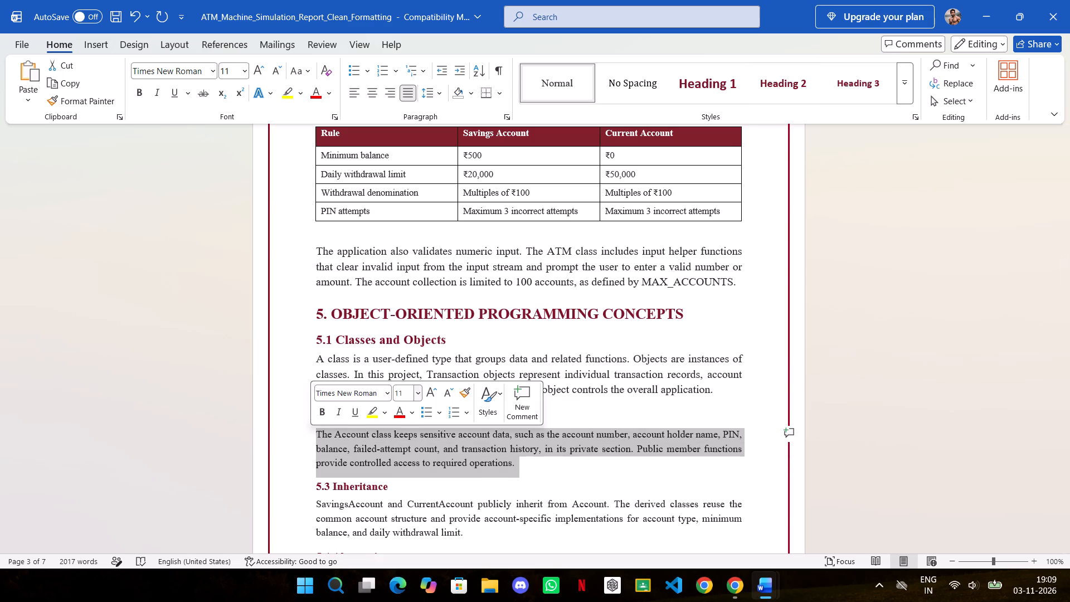
left_click(425, 389)
left_click(611, 469)
Enlarge the 5.3 Inheritance heading to 14 pt and its paragraph to 12 pt.
scroll(611, 469, "down", 4)
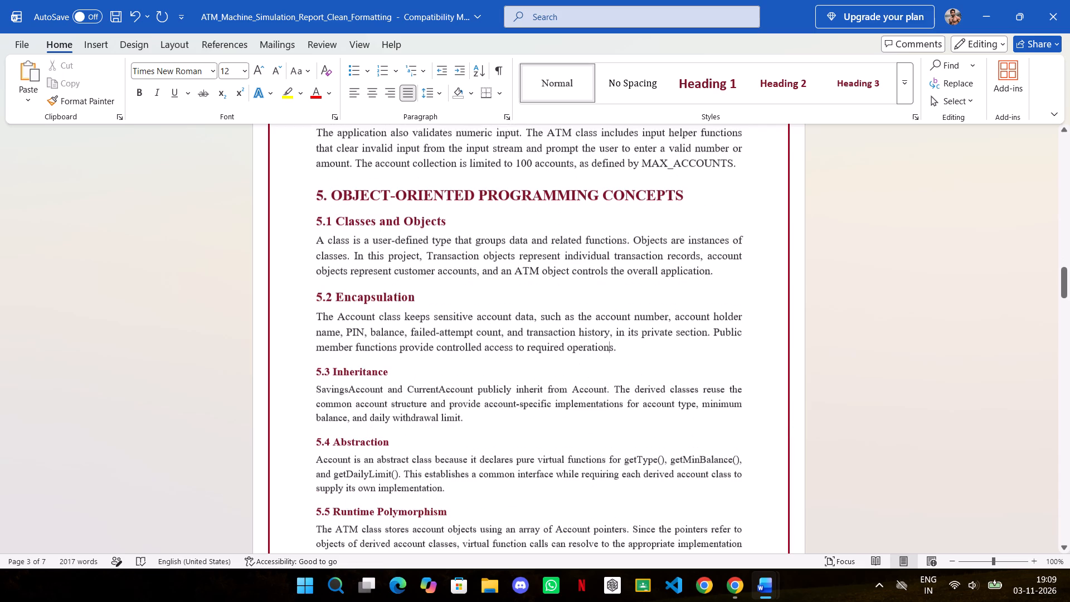
left_click_drag(402, 355, 312, 356)
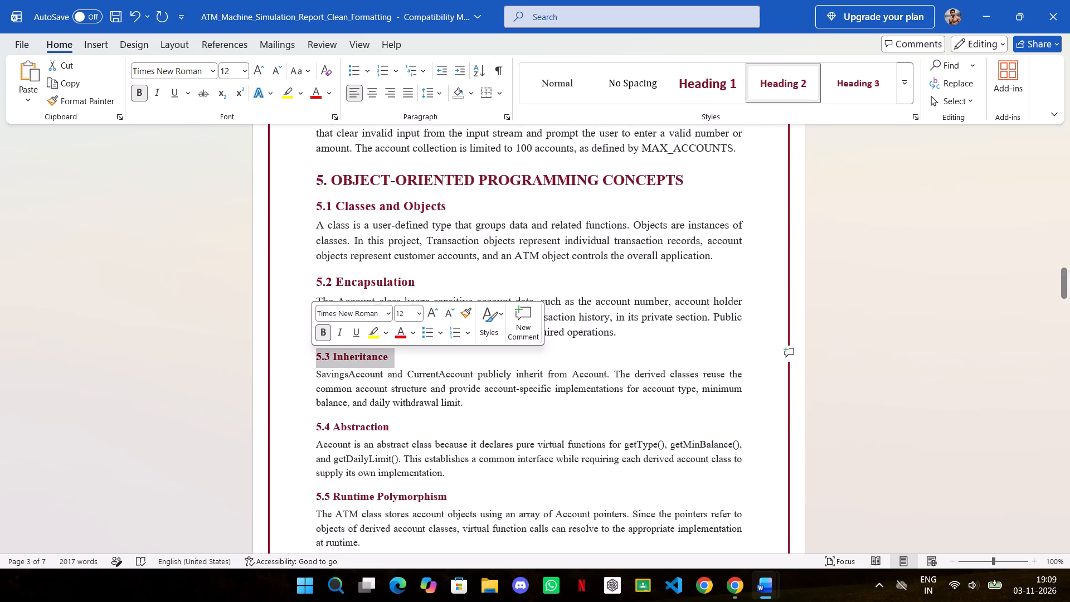
left_click(432, 312)
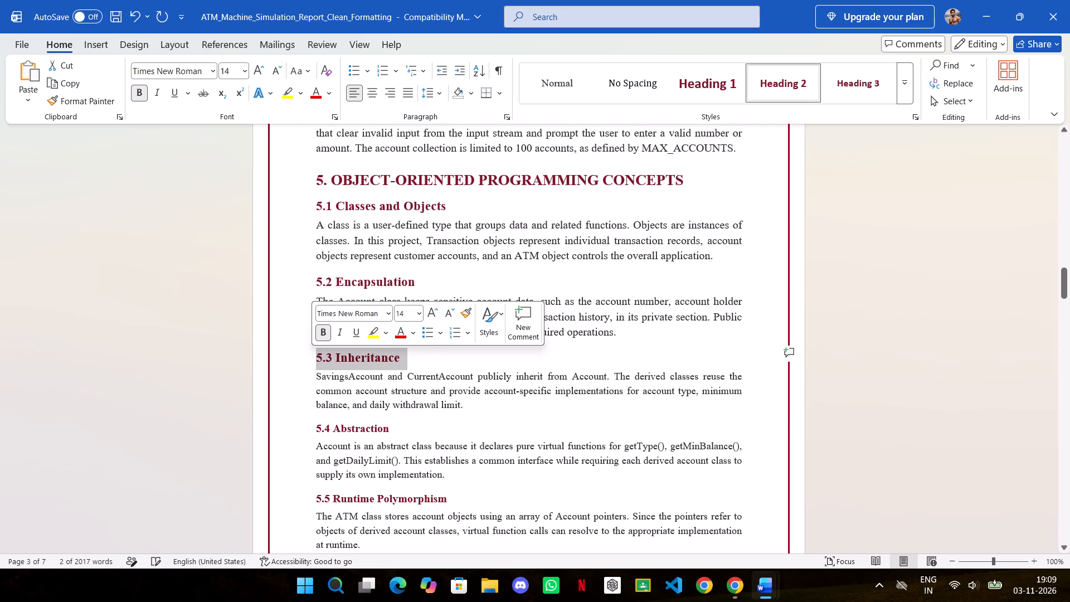
left_click_drag(464, 410, 336, 376)
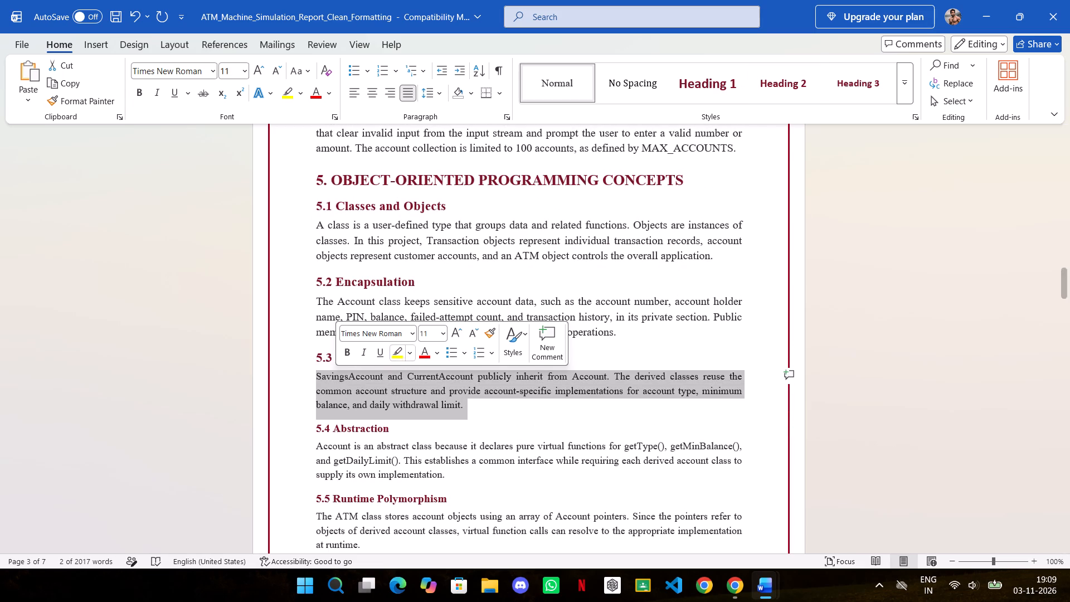
left_click(458, 332)
Enlarge the 5.4 Abstraction heading to 14 pt and its paragraph to 12 pt.
left_click_drag(421, 438, 317, 435)
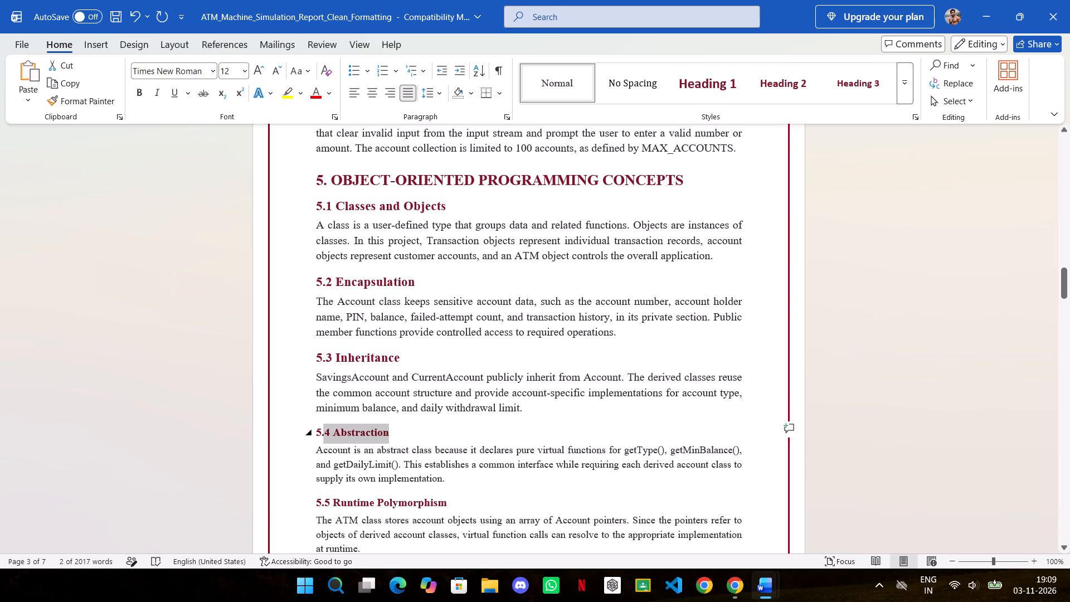
left_click_drag(317, 435, 310, 434)
left_click(427, 386)
left_click_drag(458, 483, 455, 484)
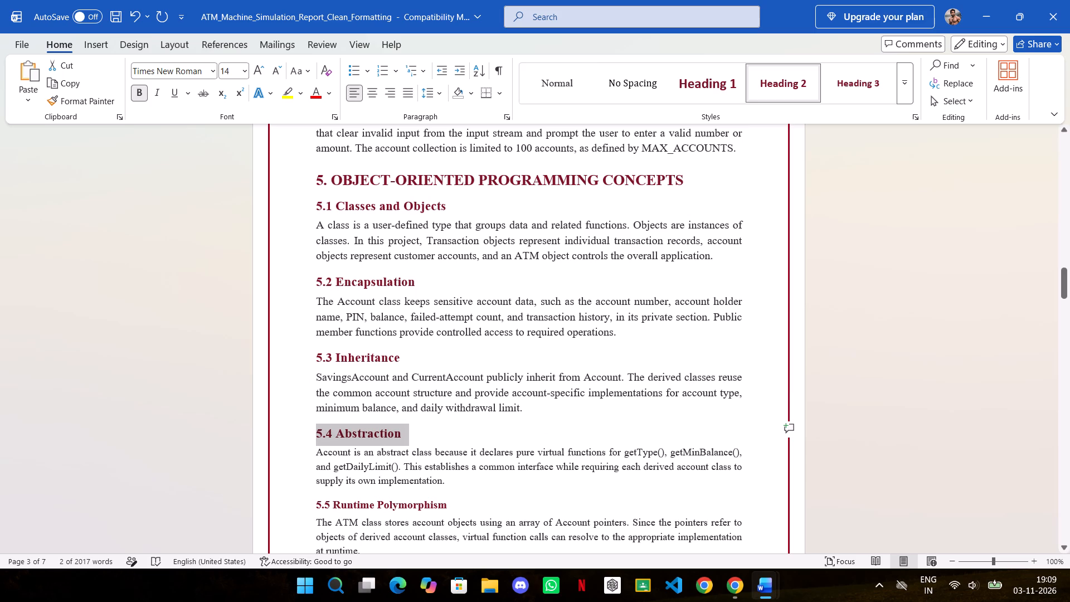
left_click_drag(455, 484, 327, 453)
left_click(444, 411)
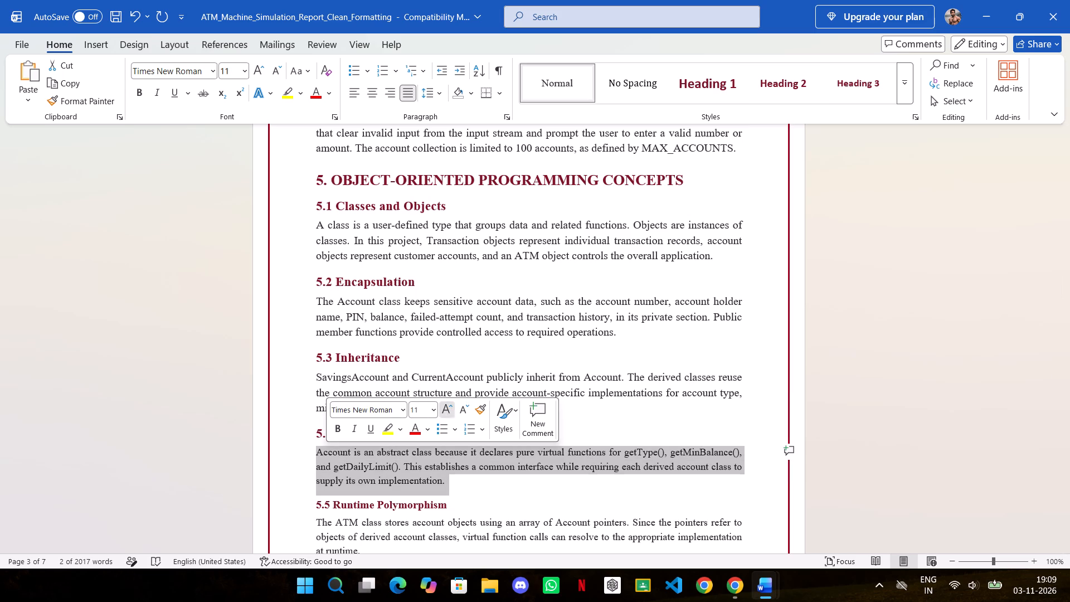
left_click(588, 482)
Enlarge the 5.5 Runtime Polymorphism and 5.6 Constructors and Destructor headings to 14 pt.
scroll(605, 465, "down", 4)
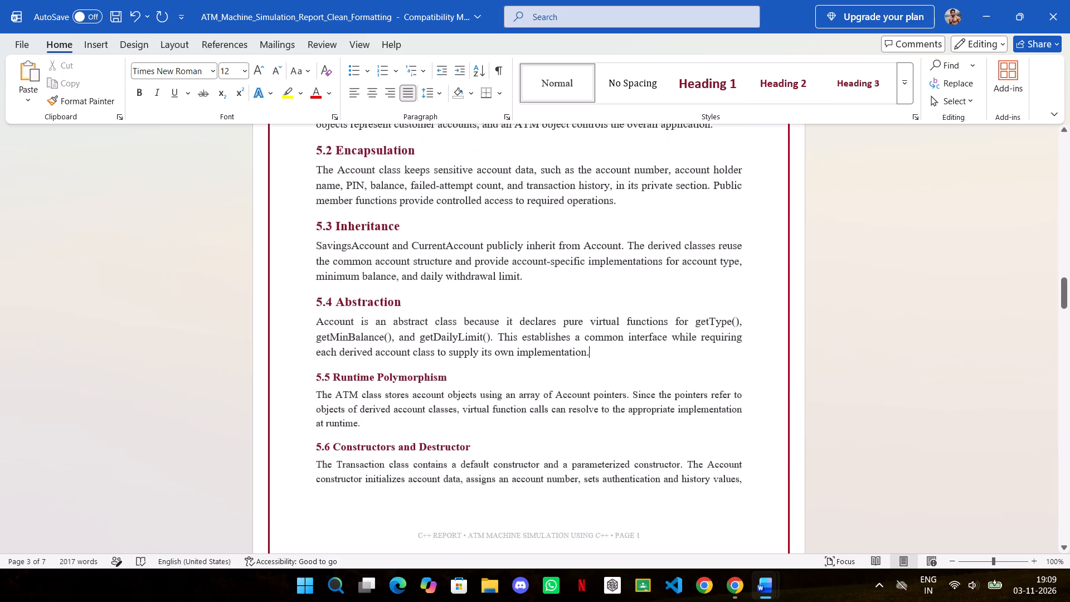
scroll(605, 465, "down", 4)
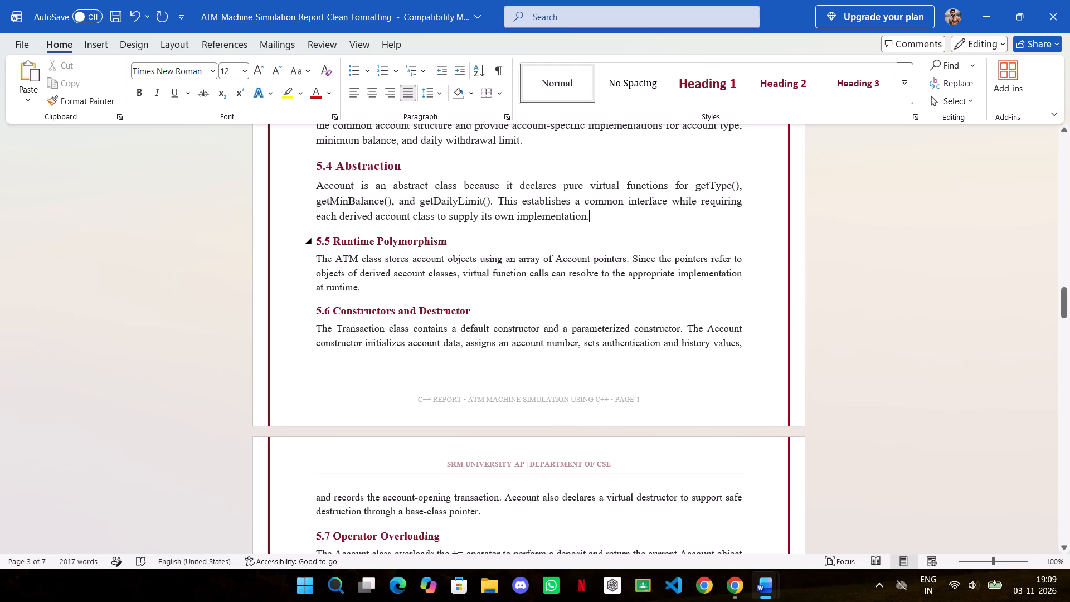
left_click_drag(455, 242, 303, 244)
left_click(424, 196)
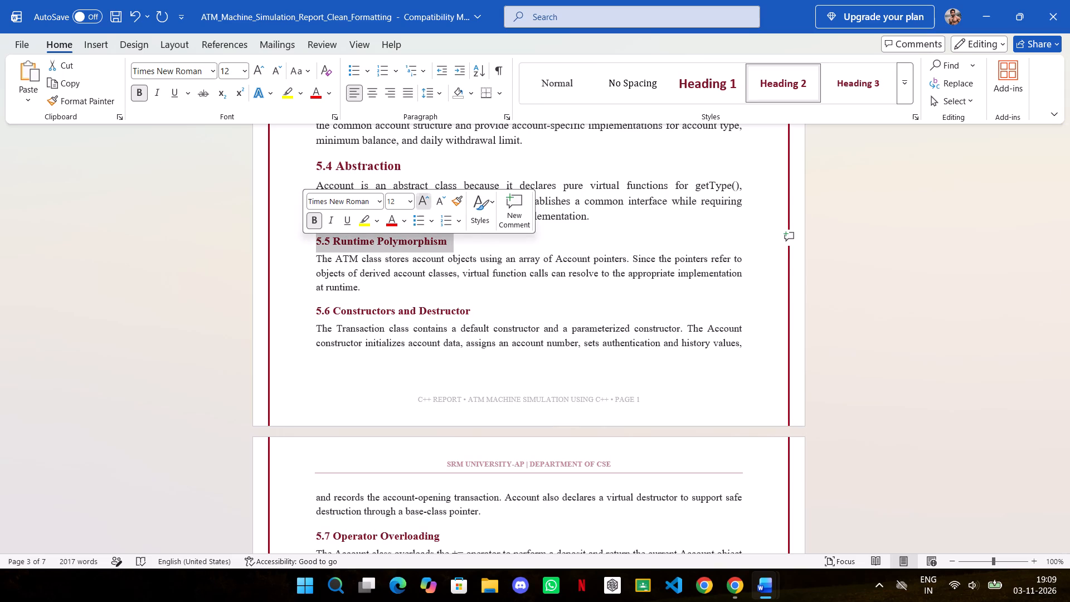
left_click_drag(476, 308, 334, 312)
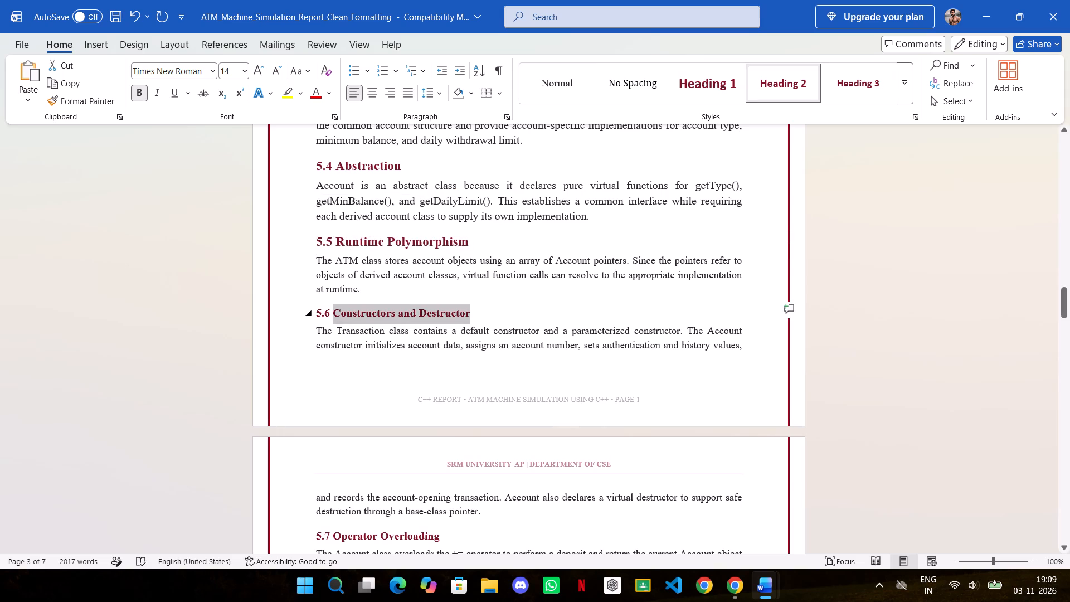
left_click_drag(334, 312, 321, 312)
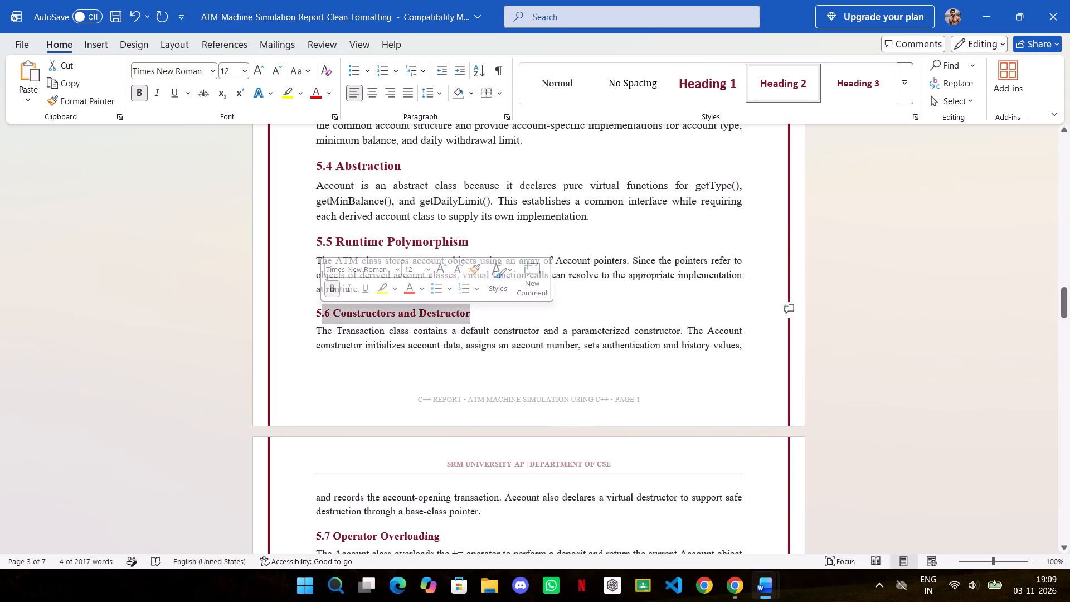
key("shift+Left")
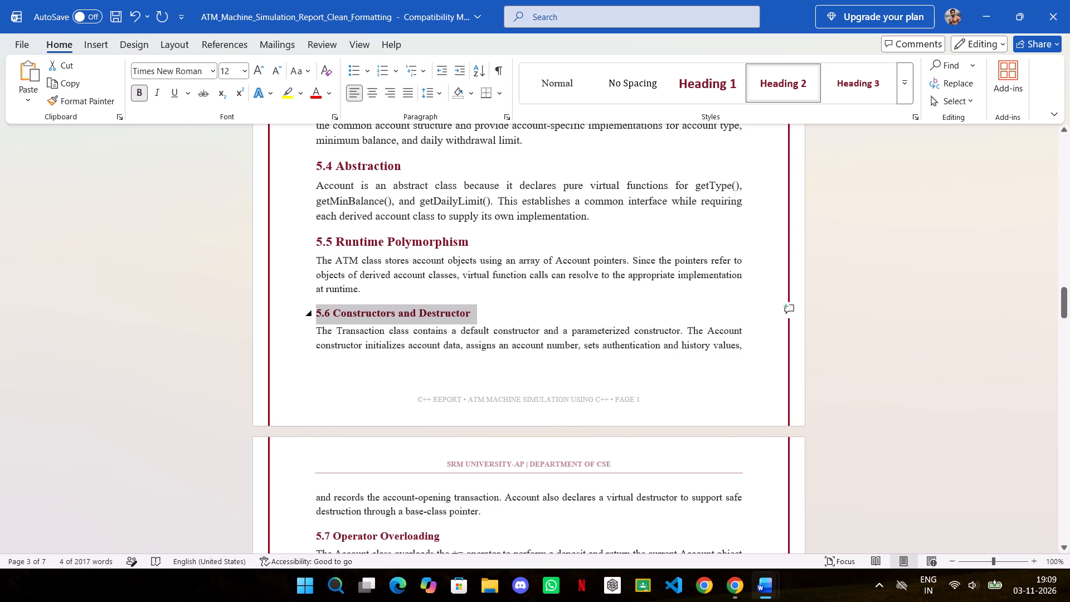
left_click(253, 67)
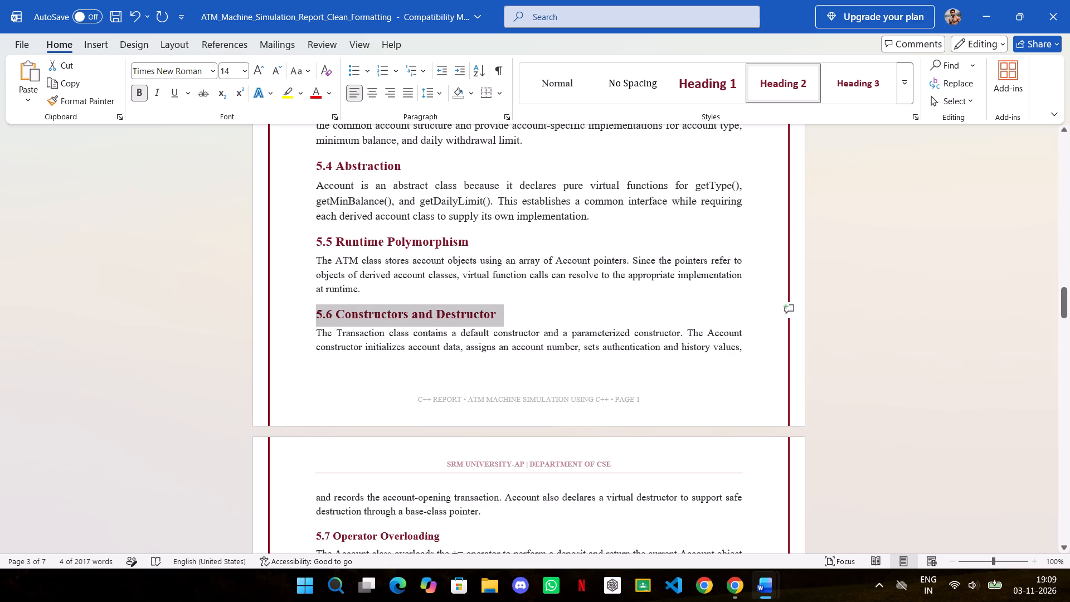
Enlarge the paragraph under 5.5 Runtime Polymorphism to 12 pt.
left_click_drag(465, 288, 319, 256)
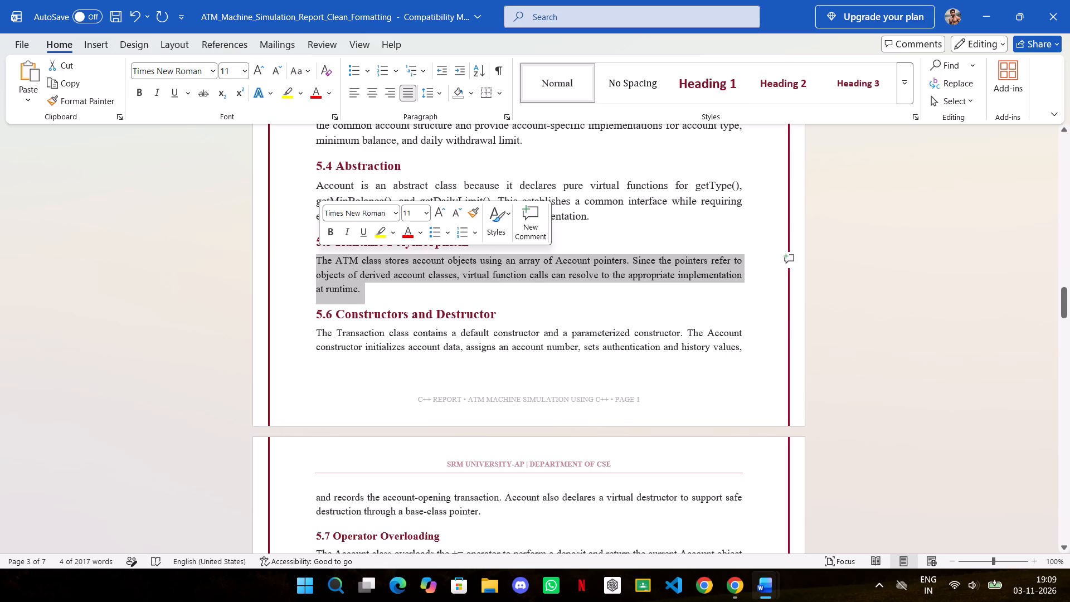
left_click(440, 210)
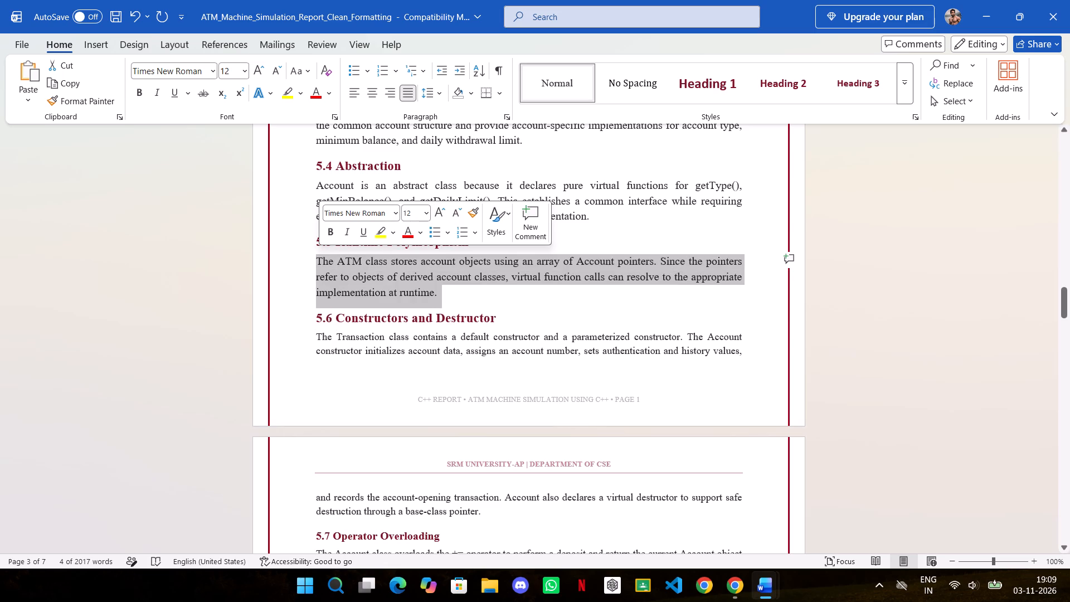
Enlarge both parts of the 5.6 Constructors and Destructor paragraph, split across the page break, to 12 pt.
left_click_drag(488, 520, 338, 493)
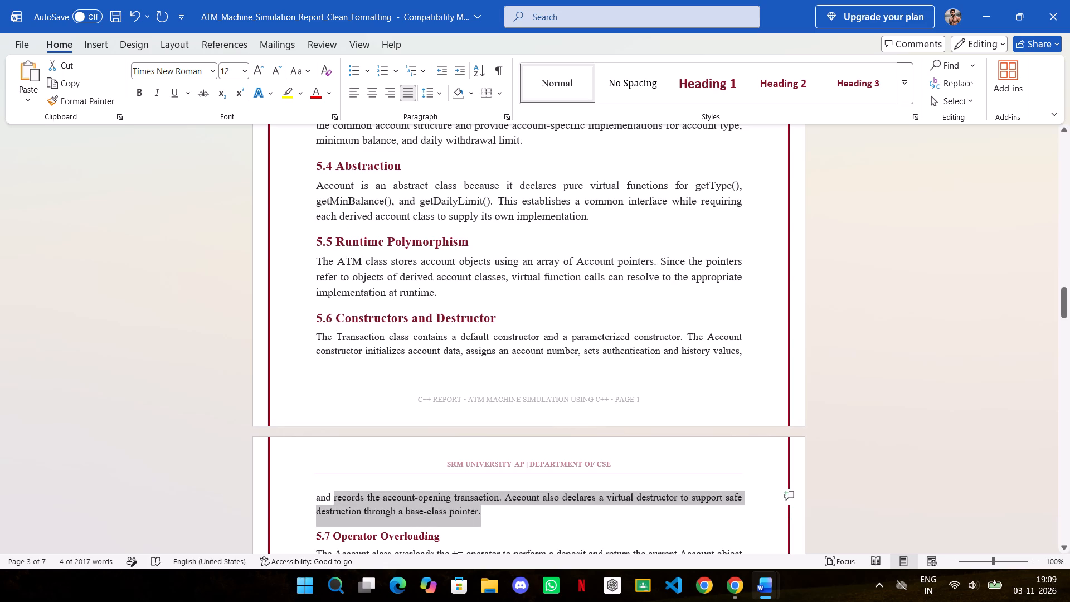
left_click_drag(338, 493, 305, 503)
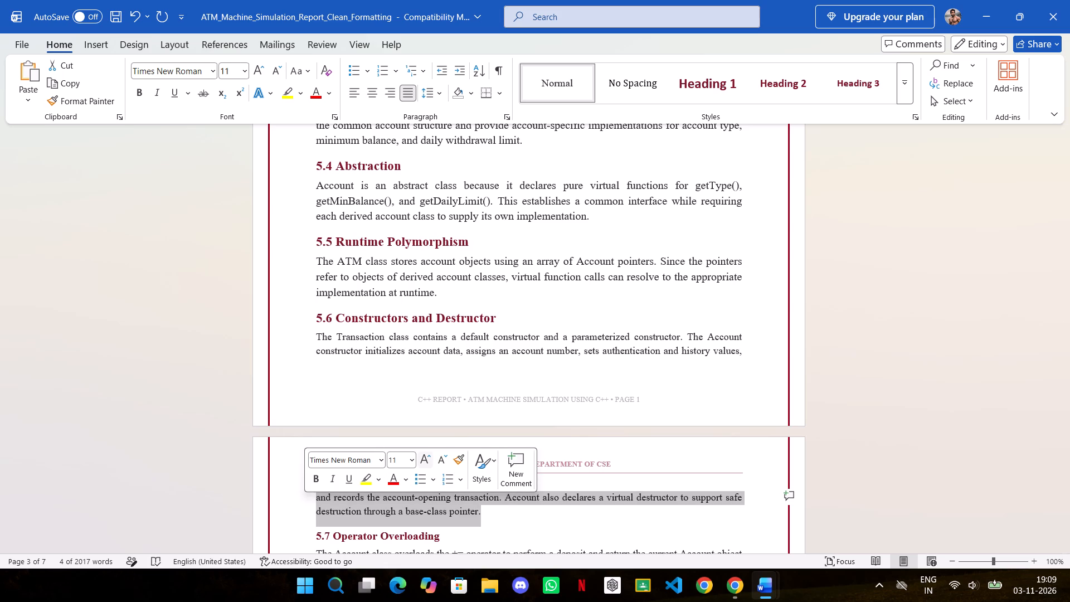
left_click(424, 452)
left_click(745, 351)
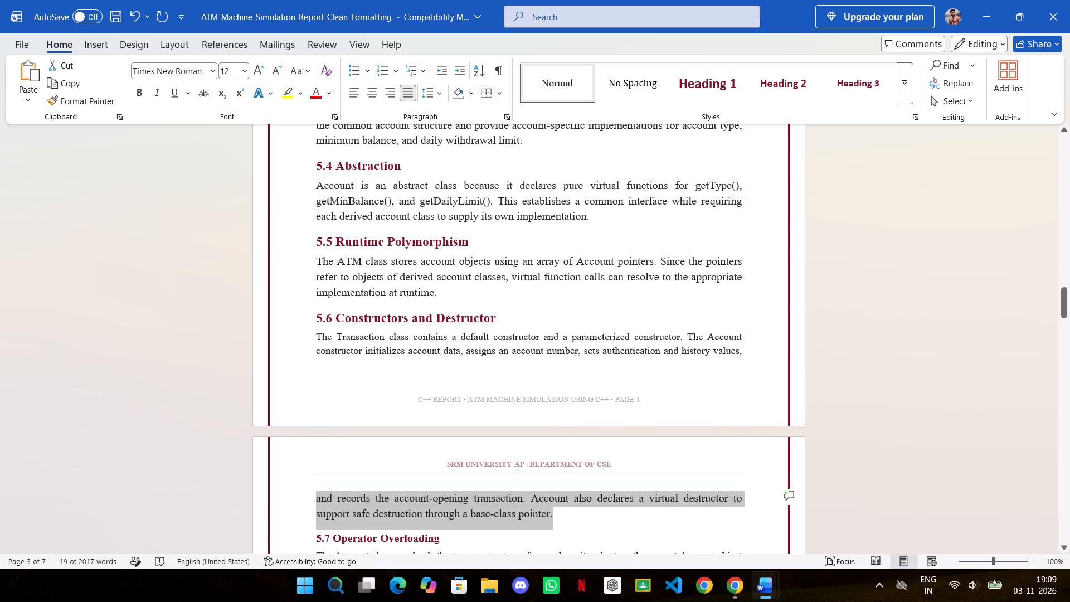
left_click_drag(746, 352, 420, 326)
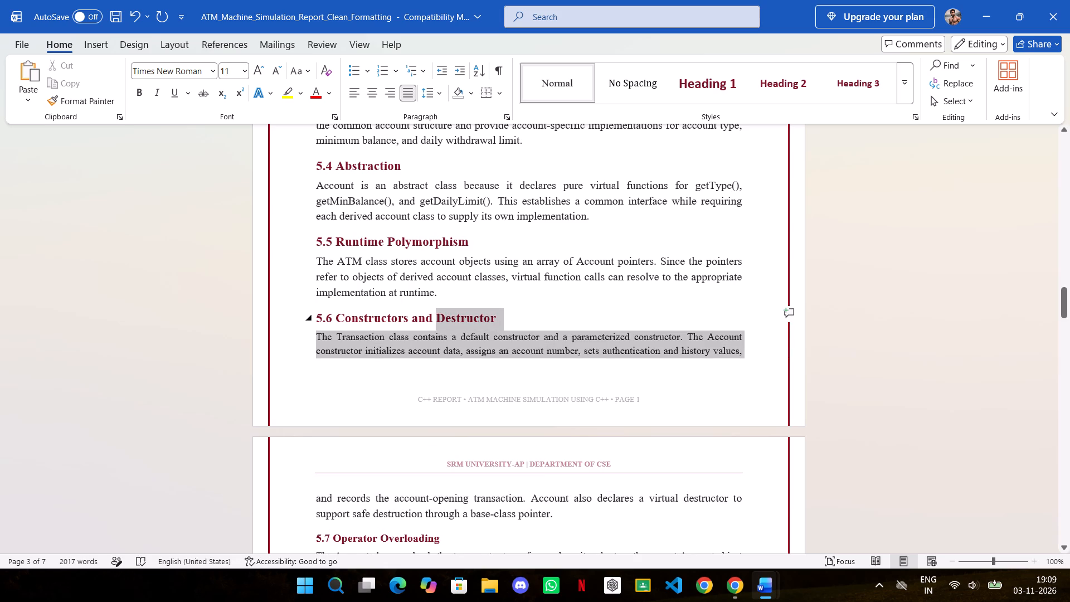
left_click_drag(420, 326, 312, 336)
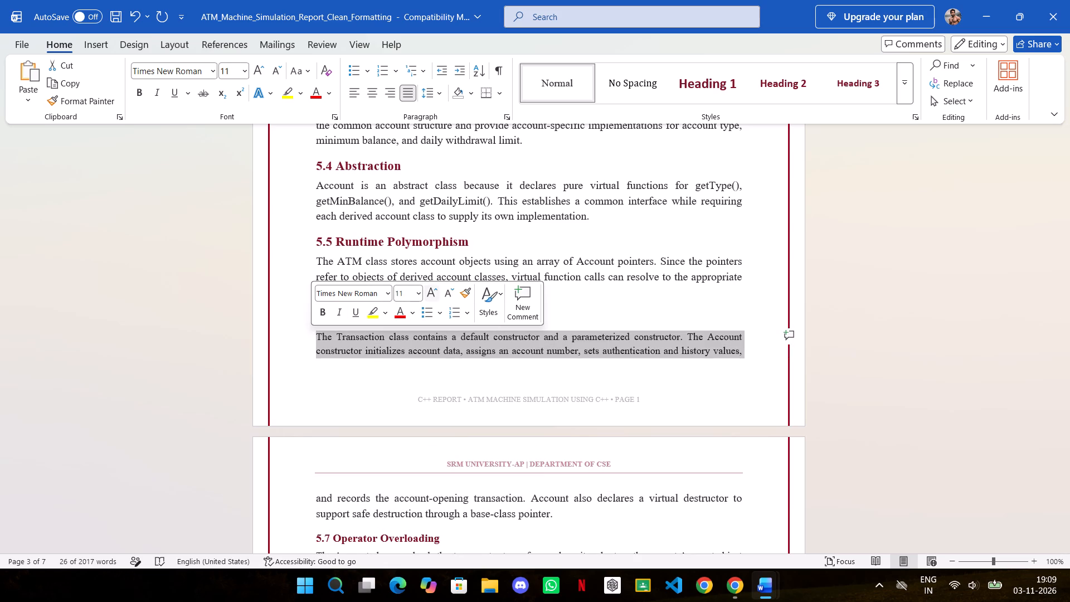
left_click(431, 290)
left_click(525, 372)
Enlarge the 5.7 Operator Overloading heading to 14 pt and its paragraph to 12 pt.
scroll(480, 389, "down", 5)
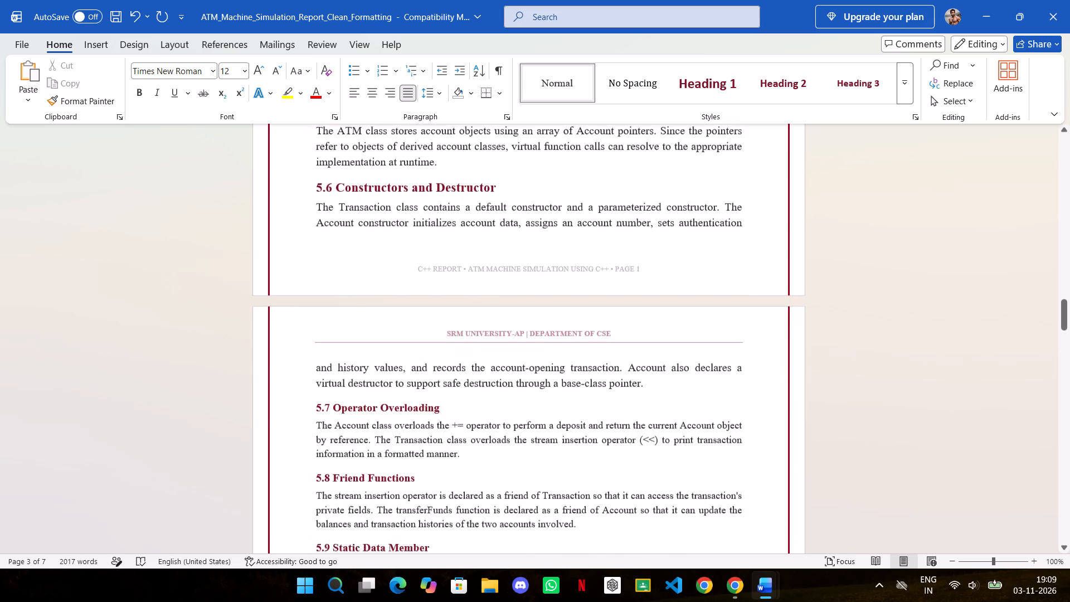
scroll(479, 389, "down", 3)
left_click_drag(445, 272, 405, 272)
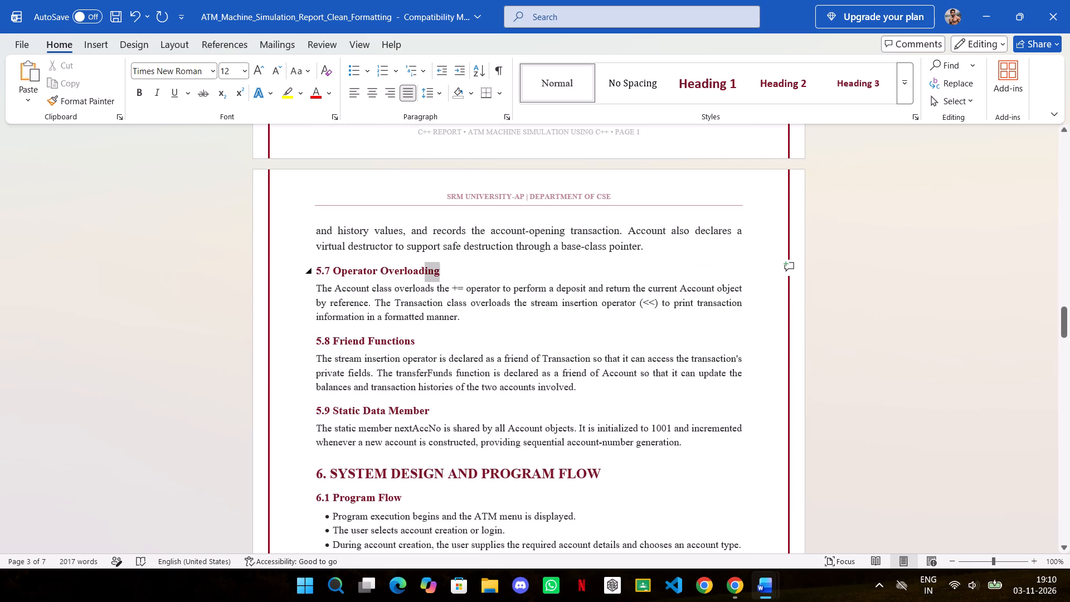
left_click_drag(405, 272, 308, 272)
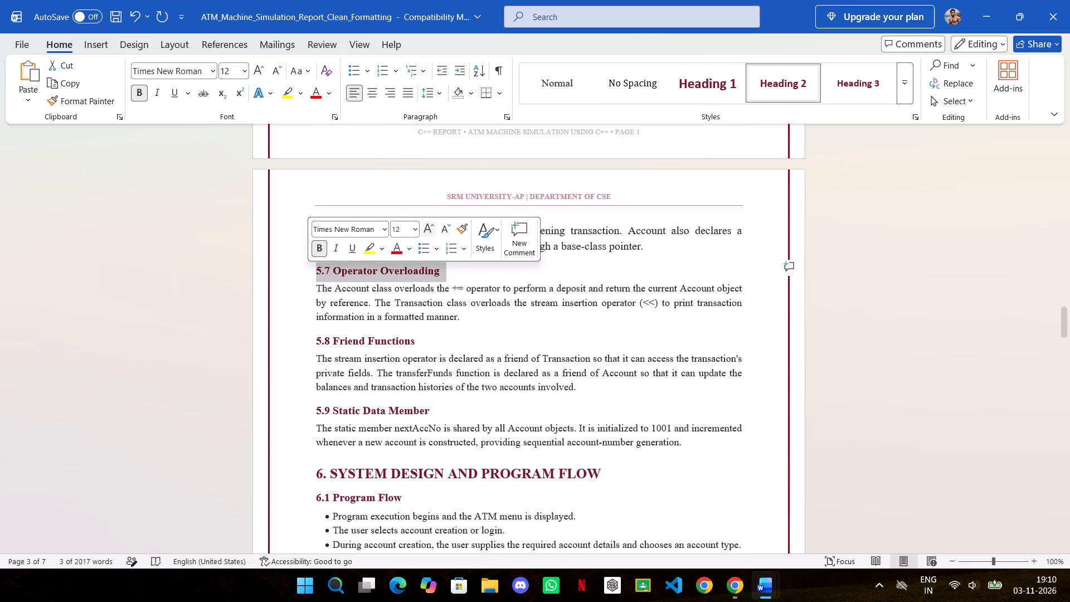
left_click(431, 224)
left_click_drag(466, 317, 327, 289)
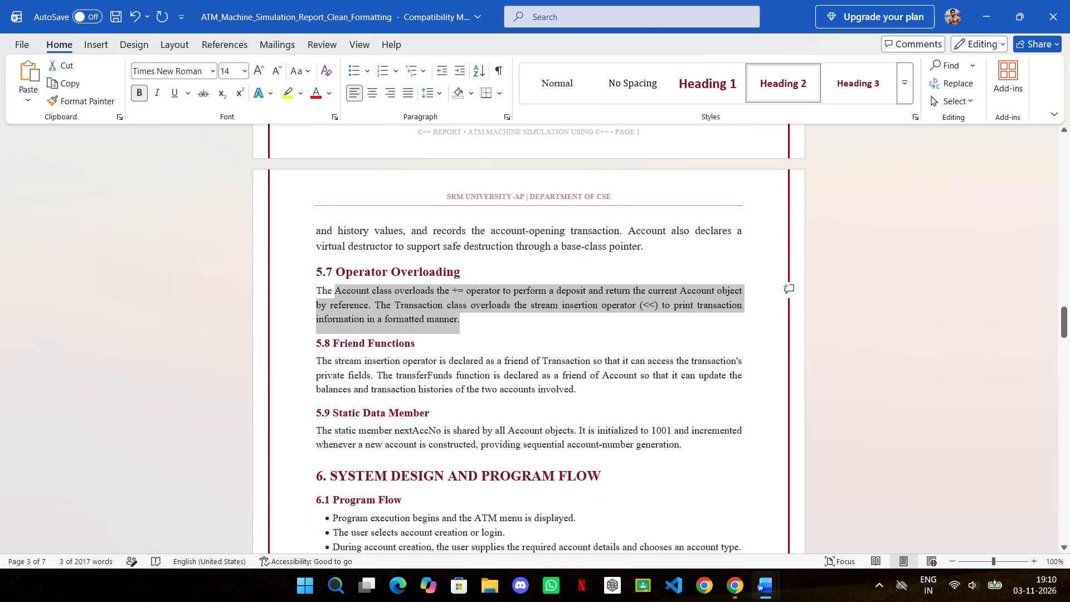
left_click_drag(327, 289, 310, 287)
left_click(427, 241)
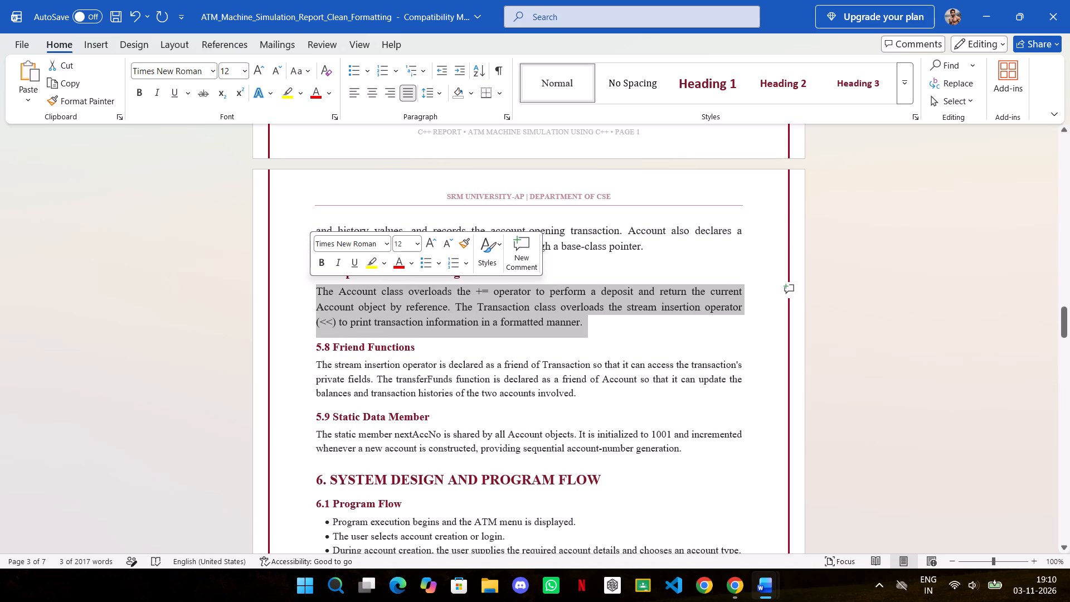
Enlarge the 5.8 Friend Functions paragraph to 12 pt and its heading to 14 pt.
left_click_drag(594, 394, 300, 367)
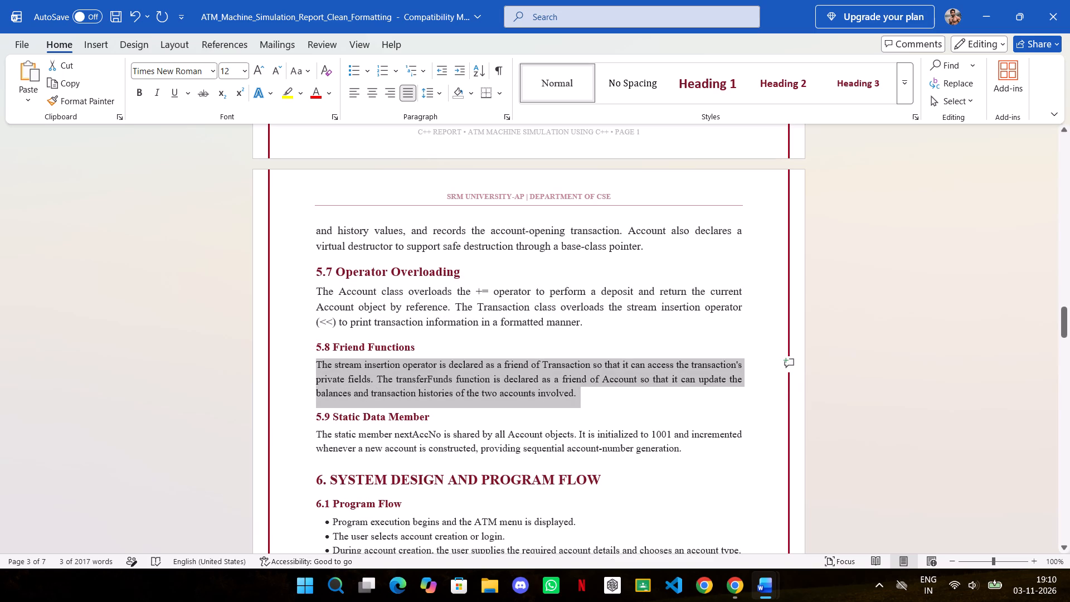
left_click_drag(300, 367, 300, 366)
left_click(415, 323)
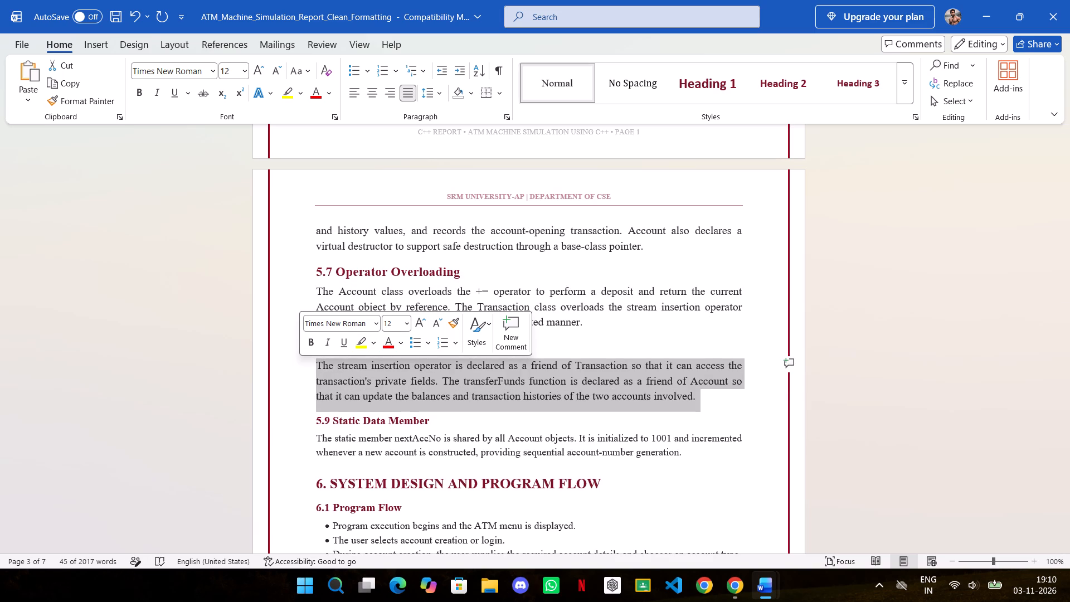
left_click(548, 336)
left_click_drag(440, 343, 313, 350)
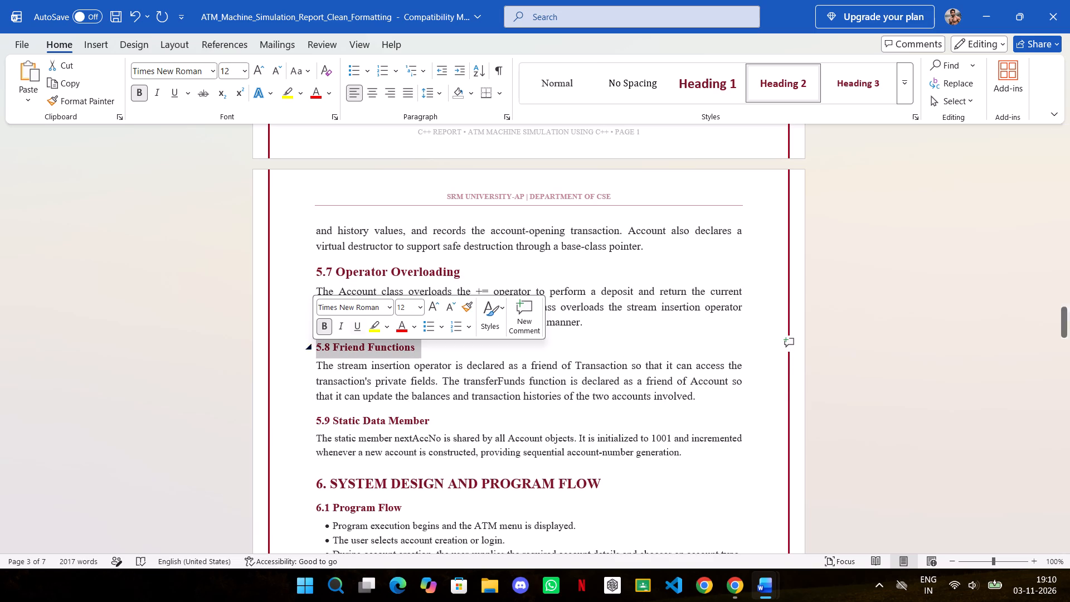
left_click(436, 308)
left_click(458, 404)
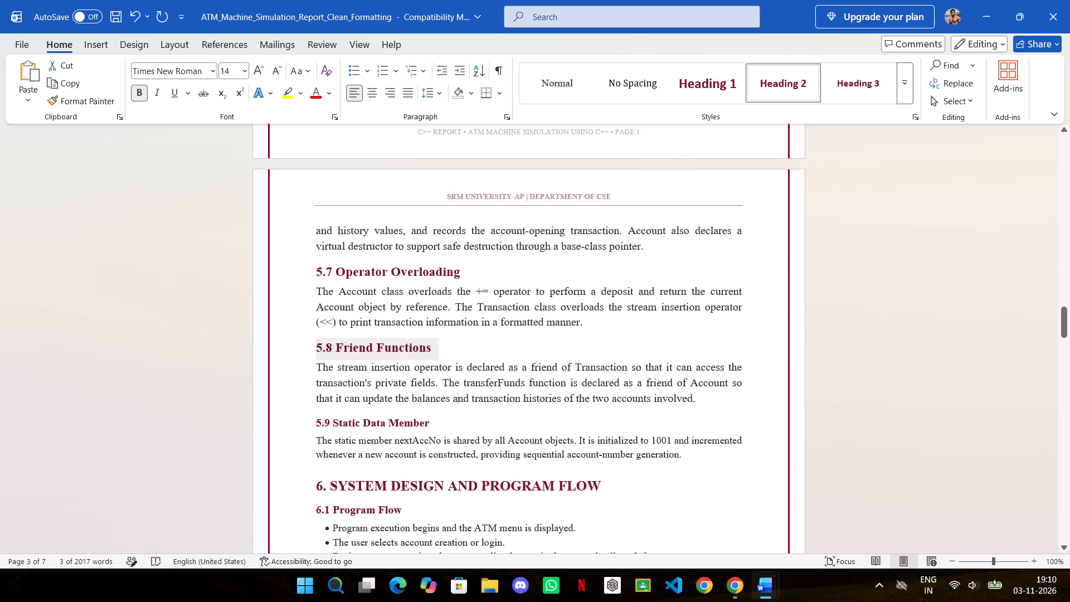
Enlarge the 5.9 Static Data Member heading to 14 pt and its paragraph to 12 pt.
scroll(457, 405, "down", 3)
left_click_drag(434, 324, 337, 324)
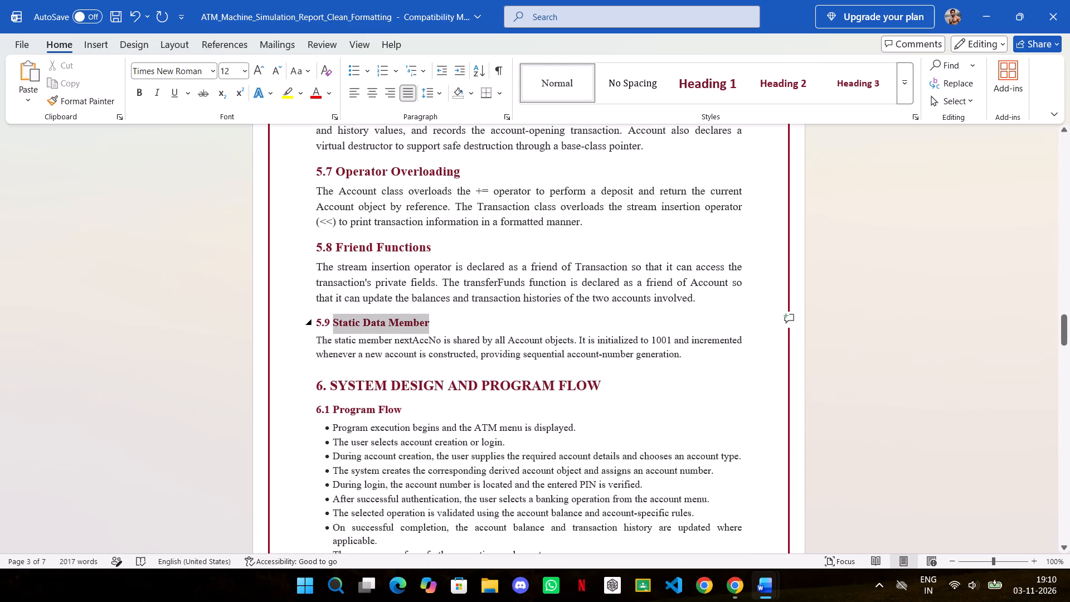
left_click_drag(337, 324, 316, 324)
left_click(434, 278)
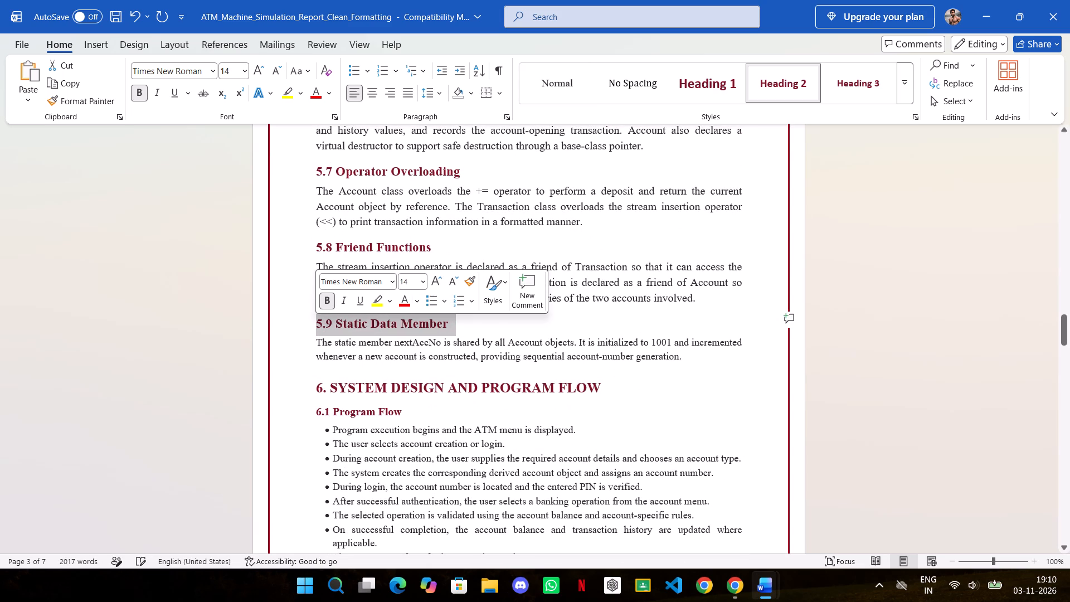
left_click_drag(685, 356, 306, 342)
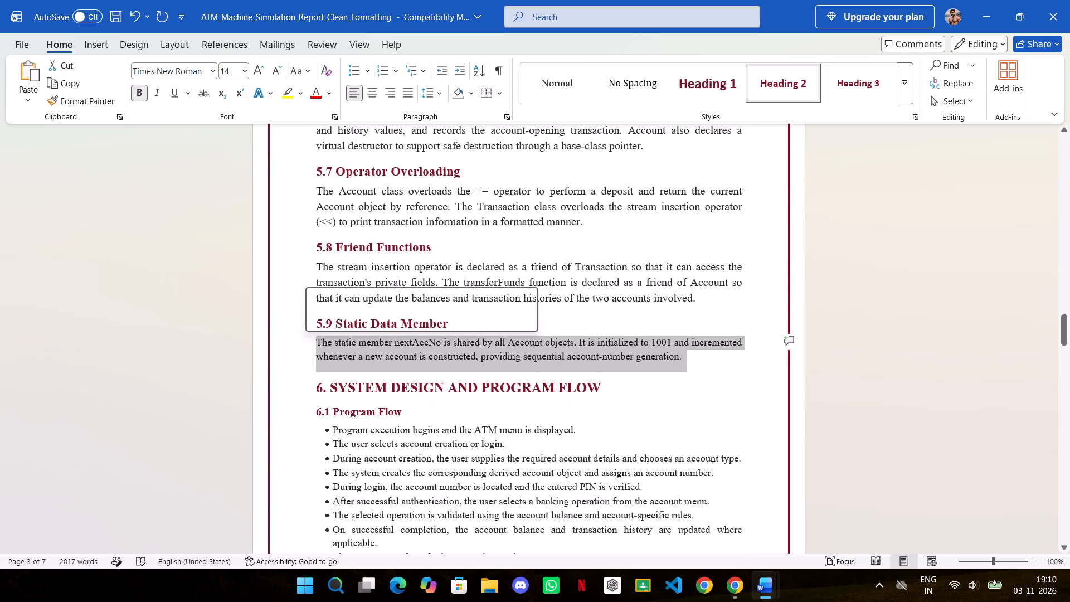
left_click(425, 294)
left_click(561, 378)
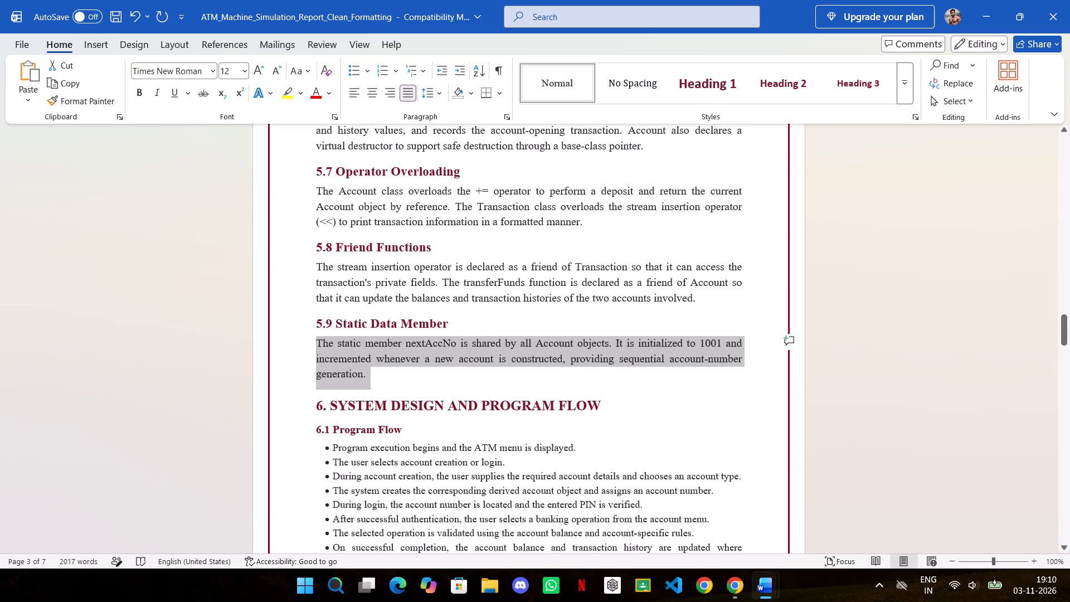
Enlarge the section 6 System Design and Program Flow heading by one font-size increment.
left_click_drag(606, 404, 324, 411)
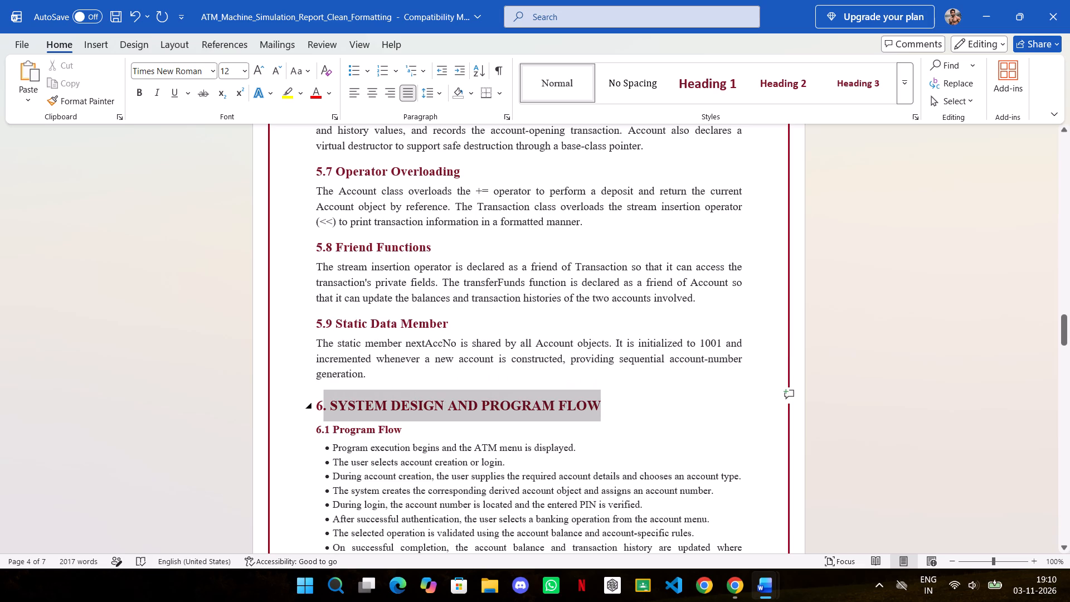
left_click_drag(324, 411, 313, 411)
left_click(429, 362)
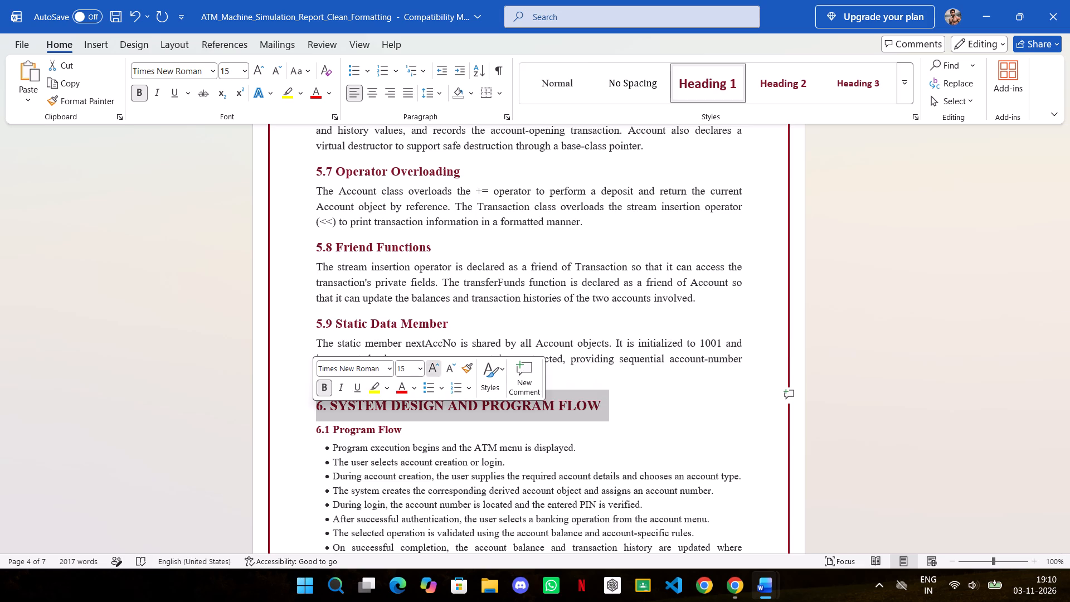
left_click(625, 430)
Enlarge the 6.1 Program Flow heading to 14 pt and its whole bulleted list to 12 pt.
scroll(504, 457, "down", 3)
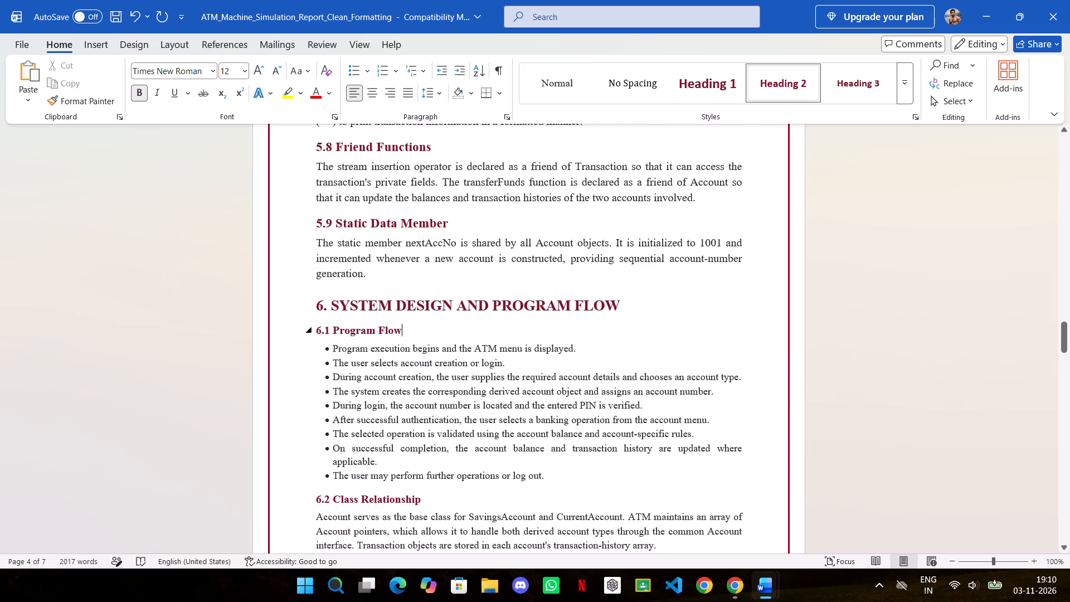
left_click(354, 285)
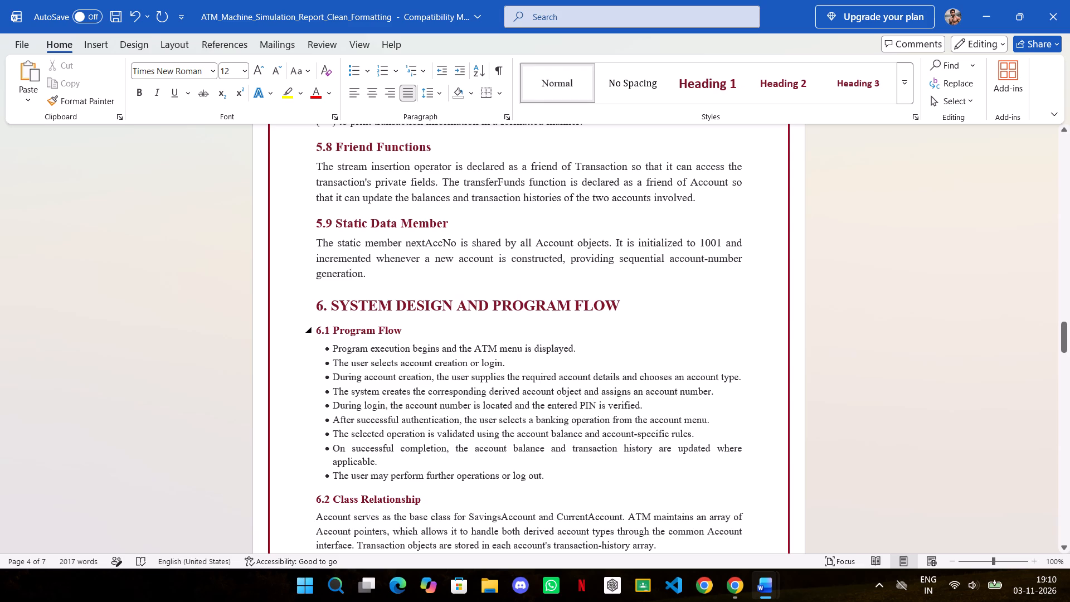
left_click_drag(408, 329, 310, 334)
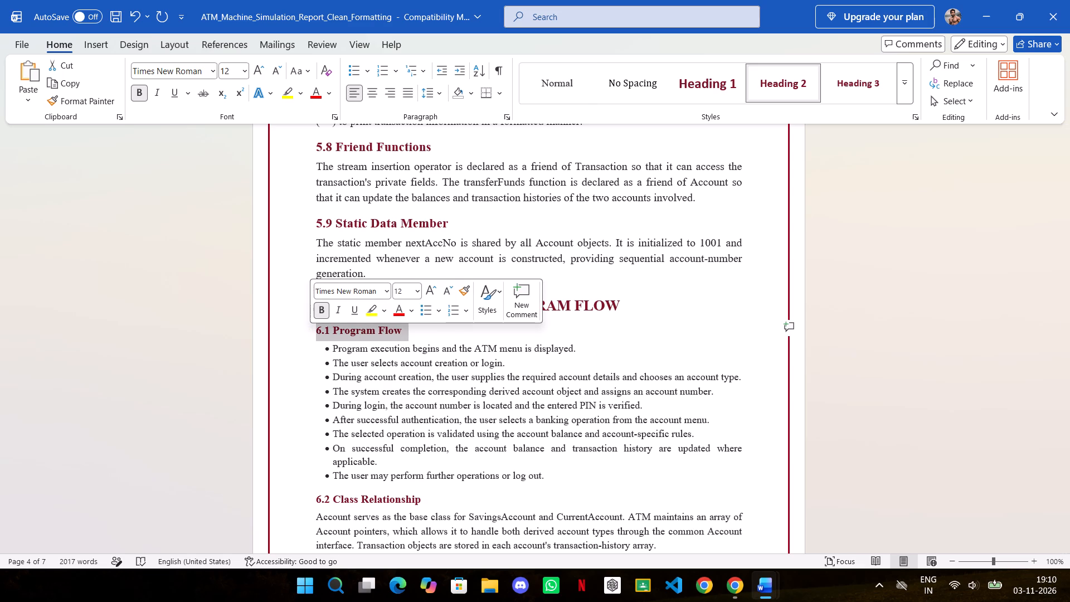
left_click(427, 288)
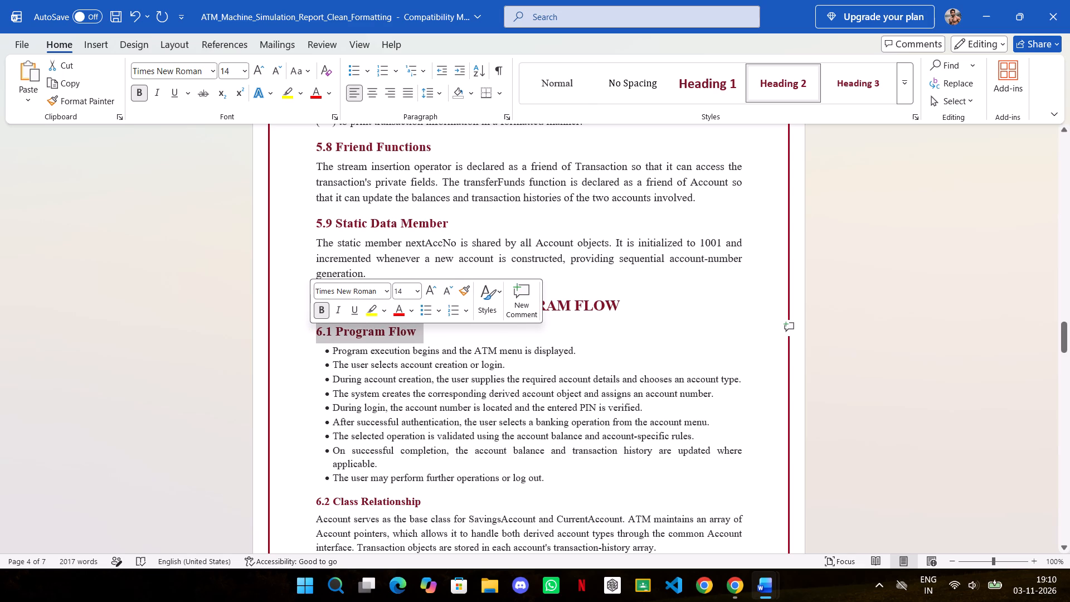
left_click_drag(580, 482, 313, 363)
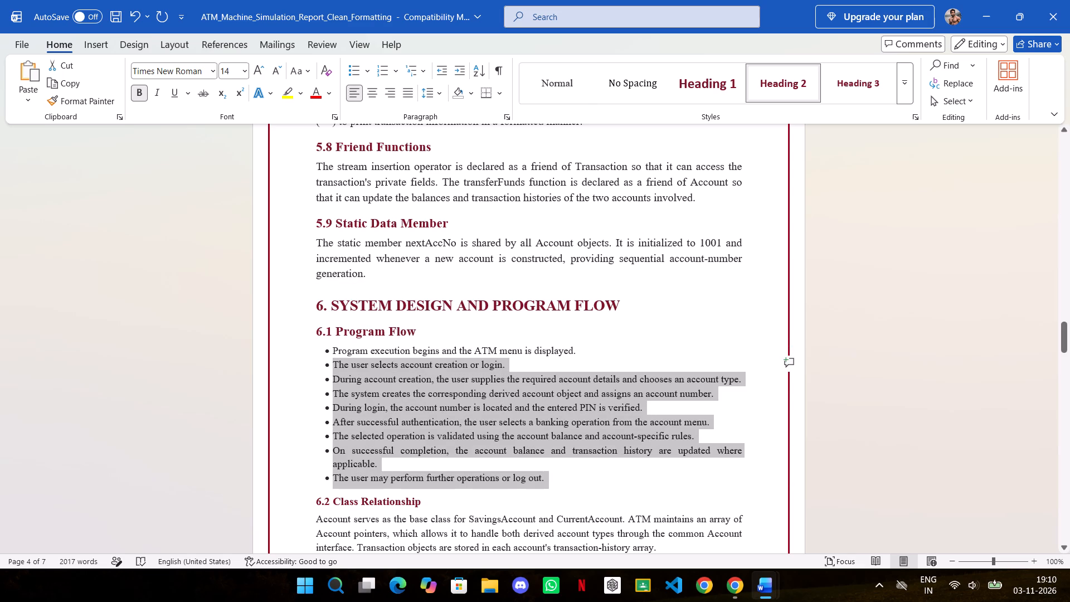
left_click_drag(313, 363, 314, 356)
left_click(433, 314)
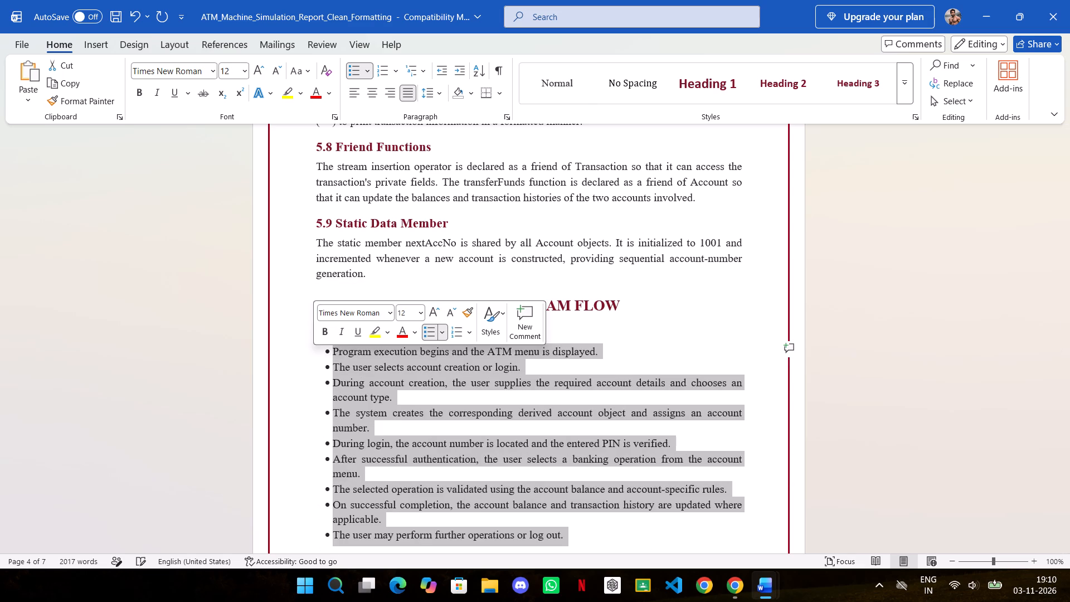
Enlarge the 6.2 Class Relationship heading to 14 pt and its paragraph to 12 pt.
scroll(539, 468, "down", 7)
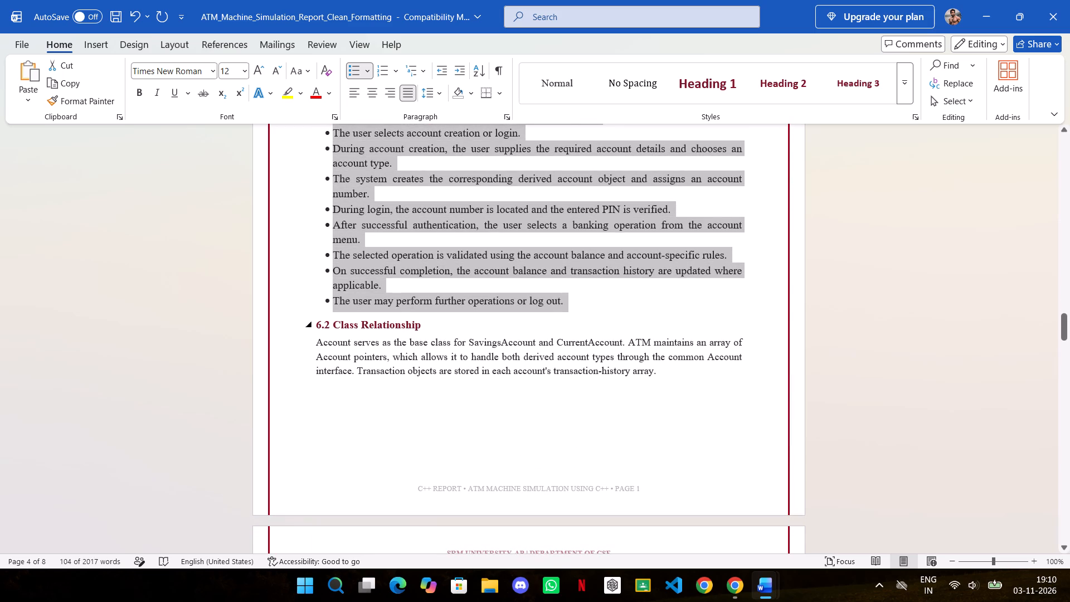
left_click_drag(435, 324, 304, 323)
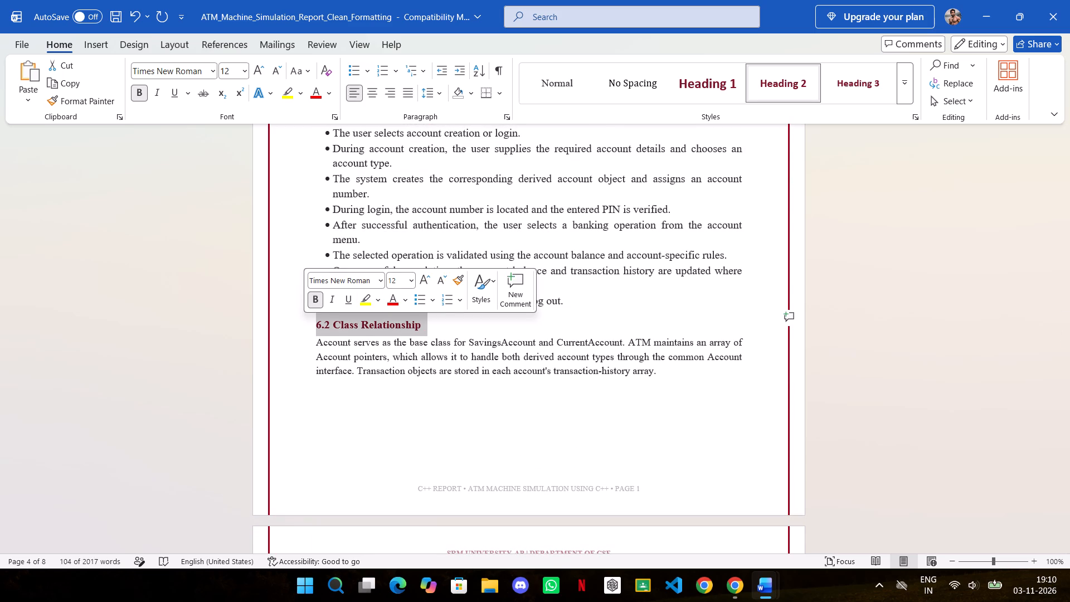
left_click(427, 278)
left_click_drag(673, 376, 377, 375)
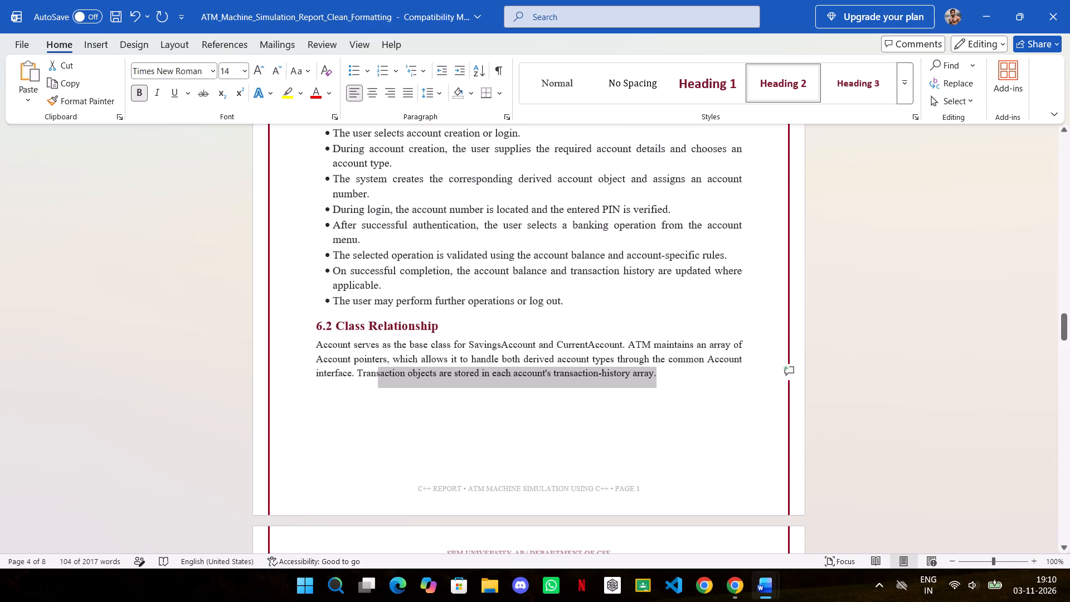
left_click_drag(377, 375, 306, 351)
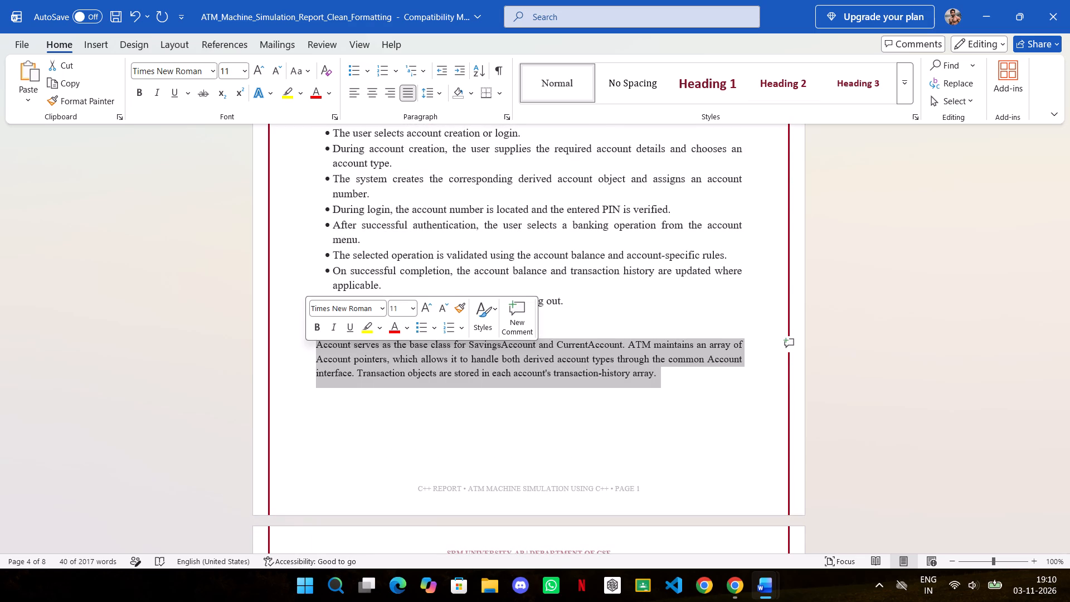
left_click(429, 307)
left_click(498, 400)
Enlarge the text of the shaded class-relationship diagram above 6.3 to 10 pt.
scroll(525, 411, "down", 4)
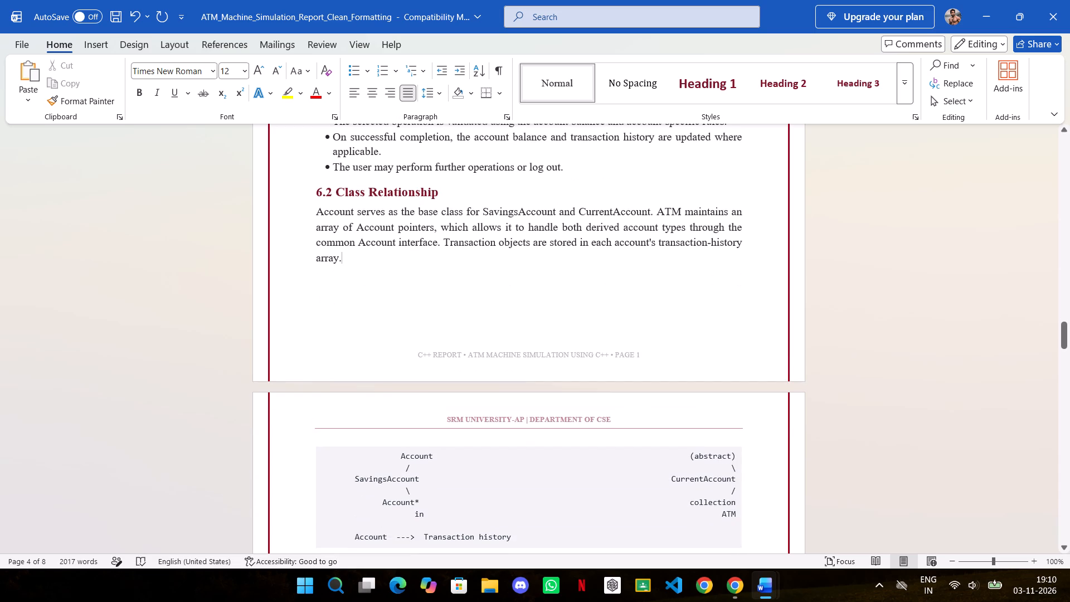
scroll(526, 415, "down", 2)
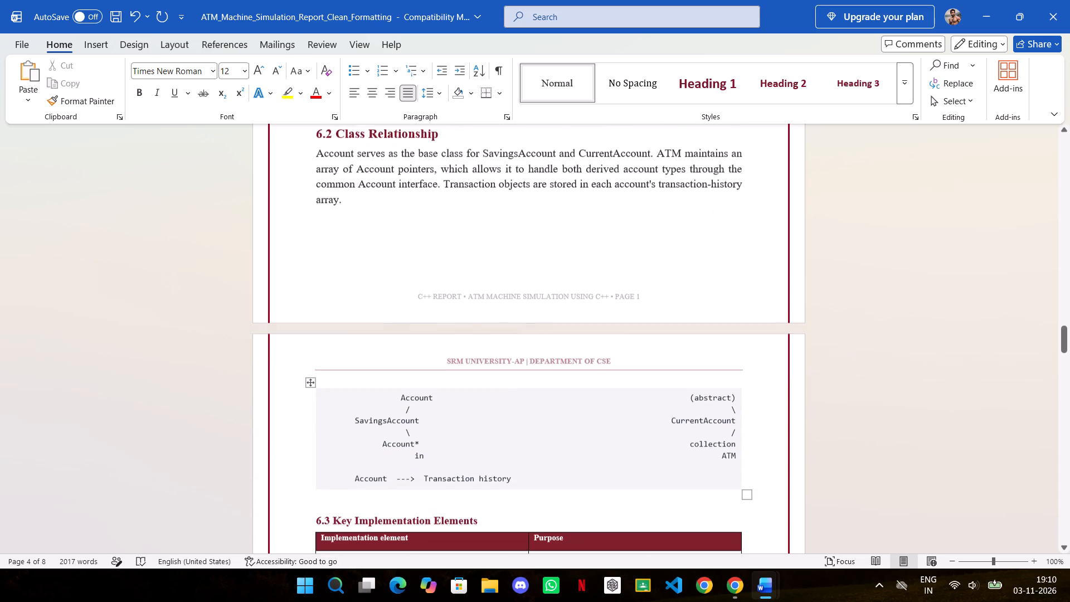
scroll(526, 415, "down", 3)
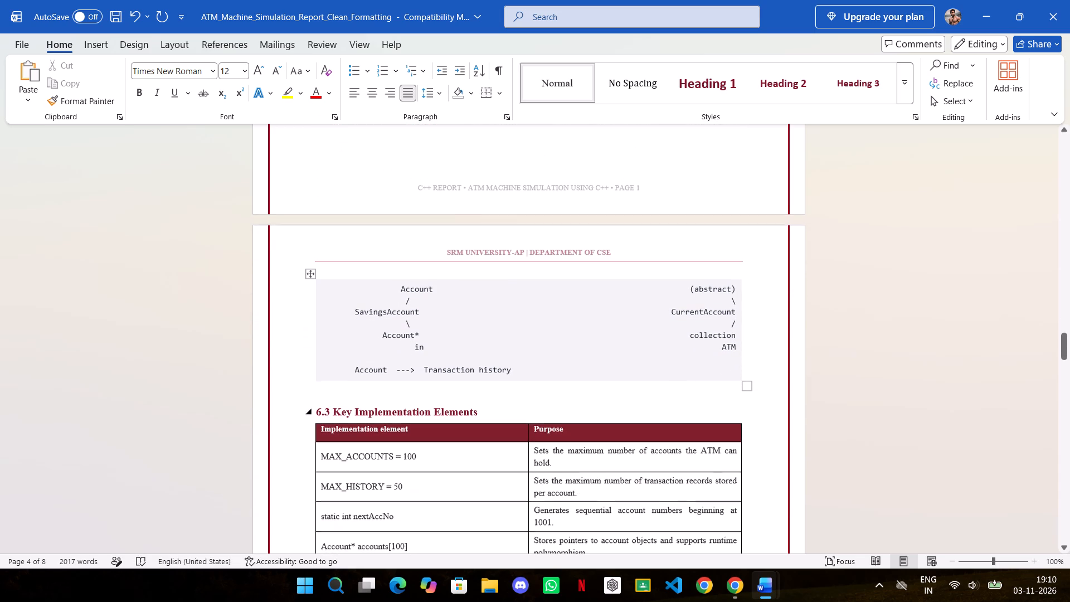
left_click(388, 302)
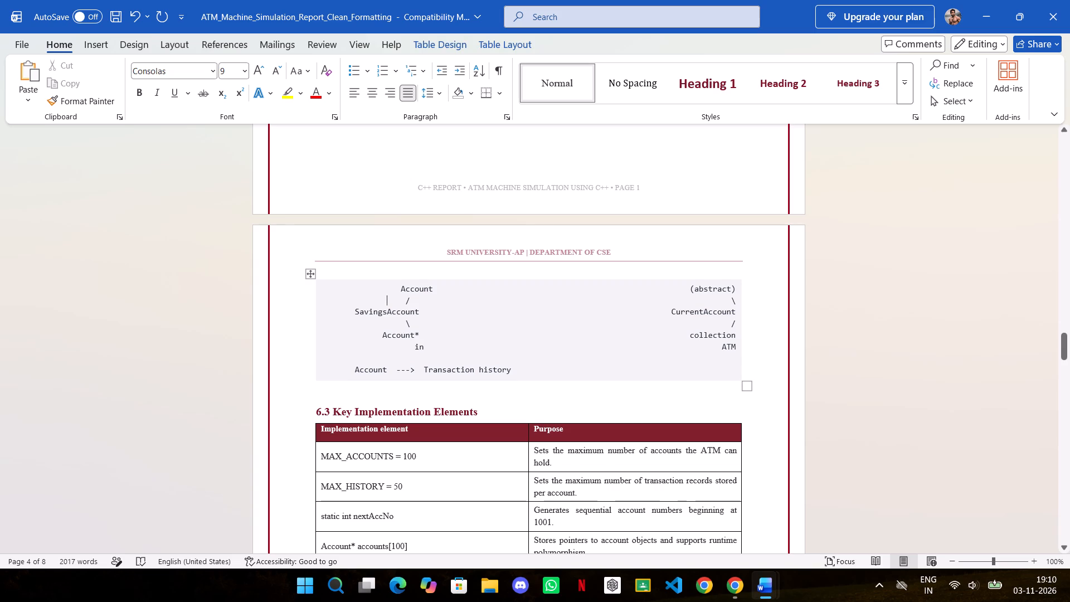
left_click_drag(397, 288, 658, 367)
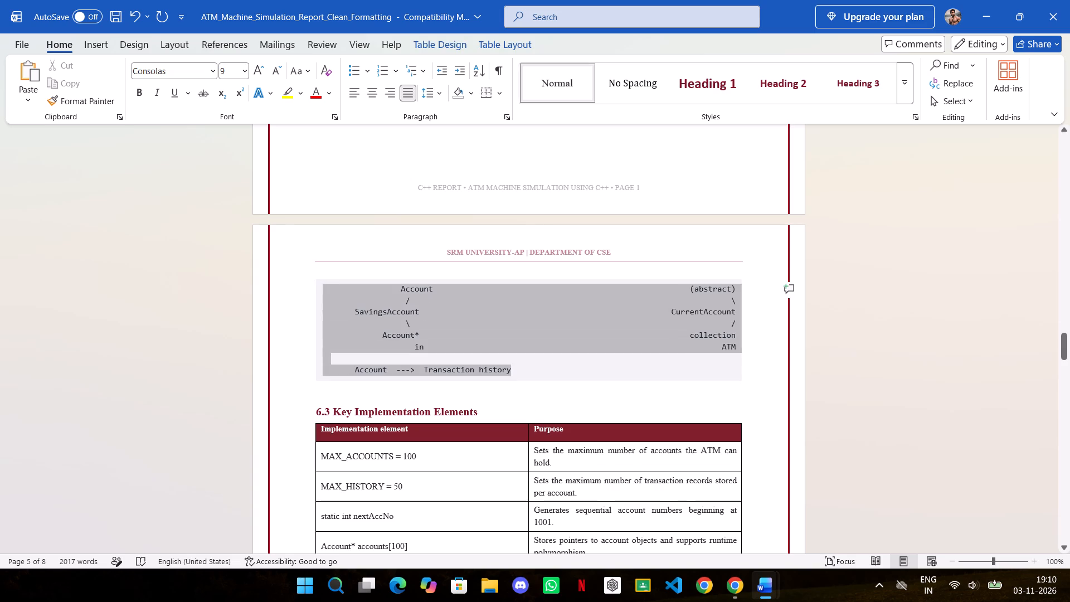
left_click_drag(658, 367, 646, 385)
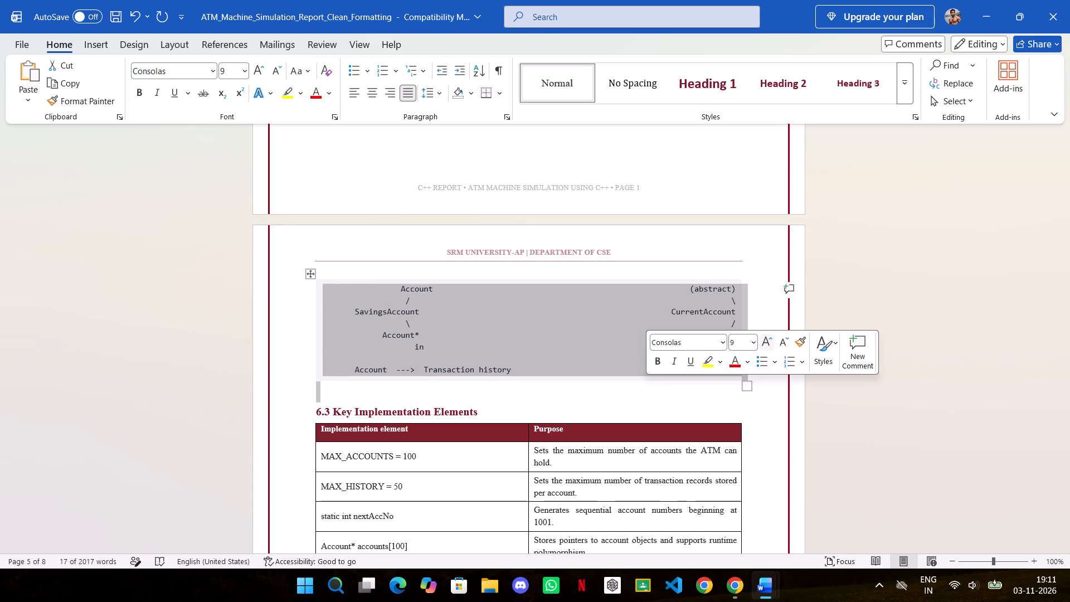
left_click(765, 343)
left_click(703, 396)
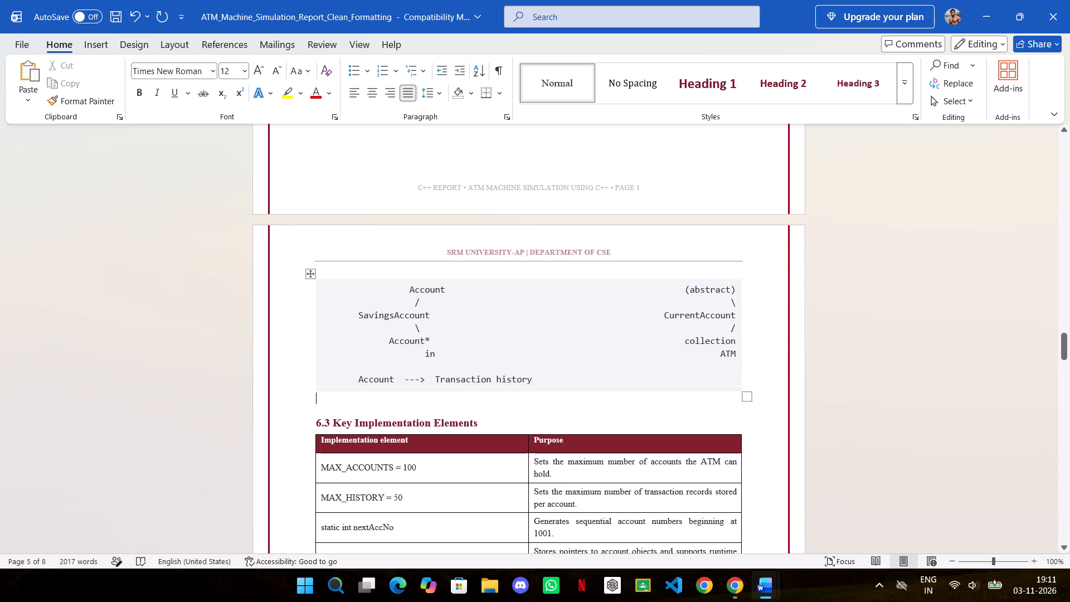
Resize the shaded class-relationship diagram block slightly wider and taller than its text.
left_click_drag(745, 399, 761, 417)
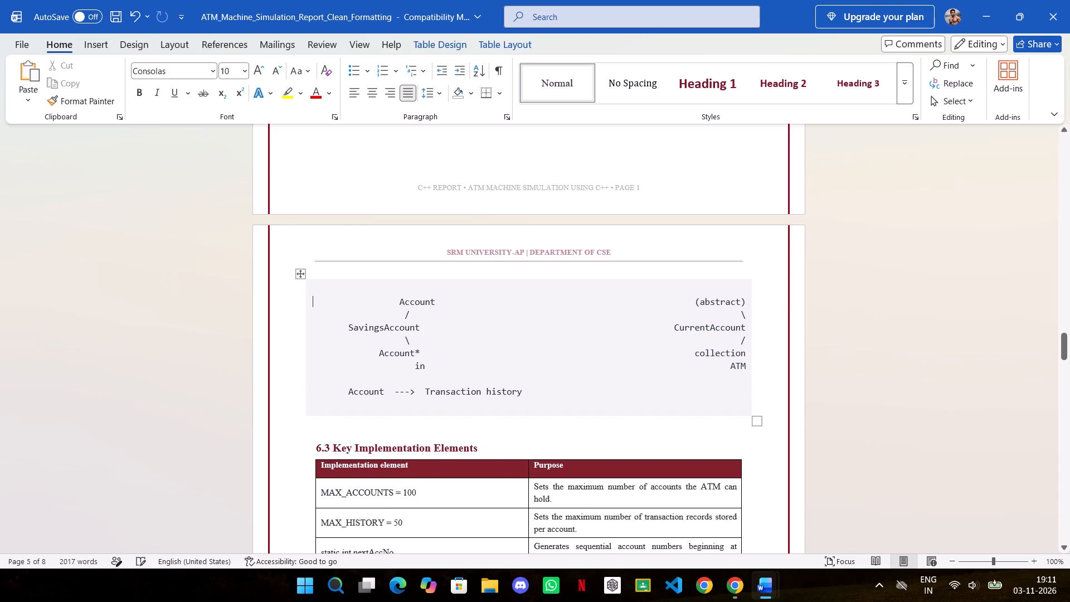
left_click_drag(760, 424, 758, 410)
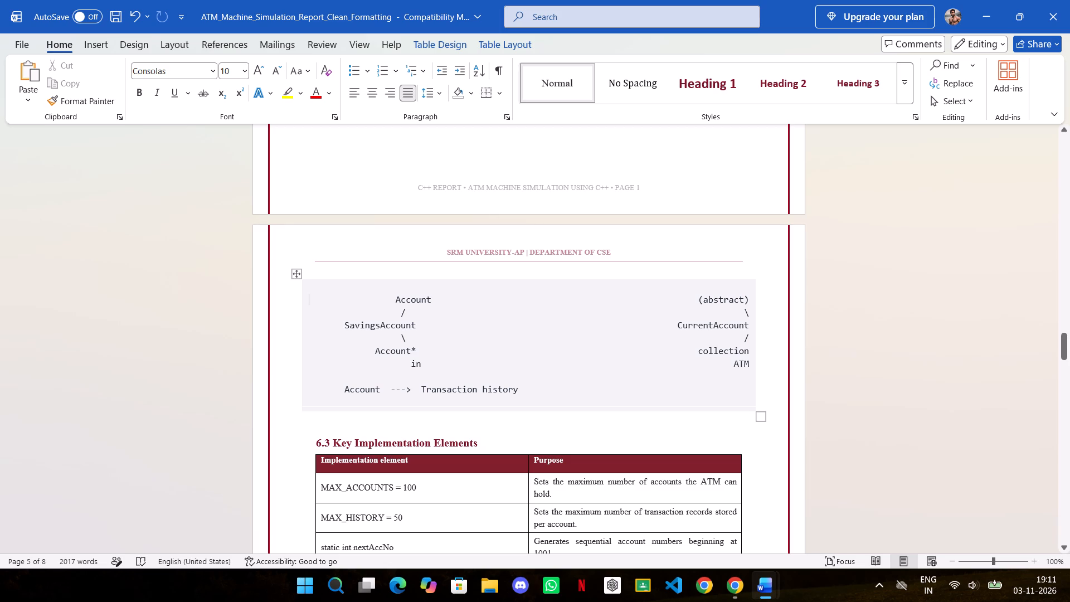
Reposition the shaded class-relationship diagram block horizontally between the page's side borders.
left_click(294, 274)
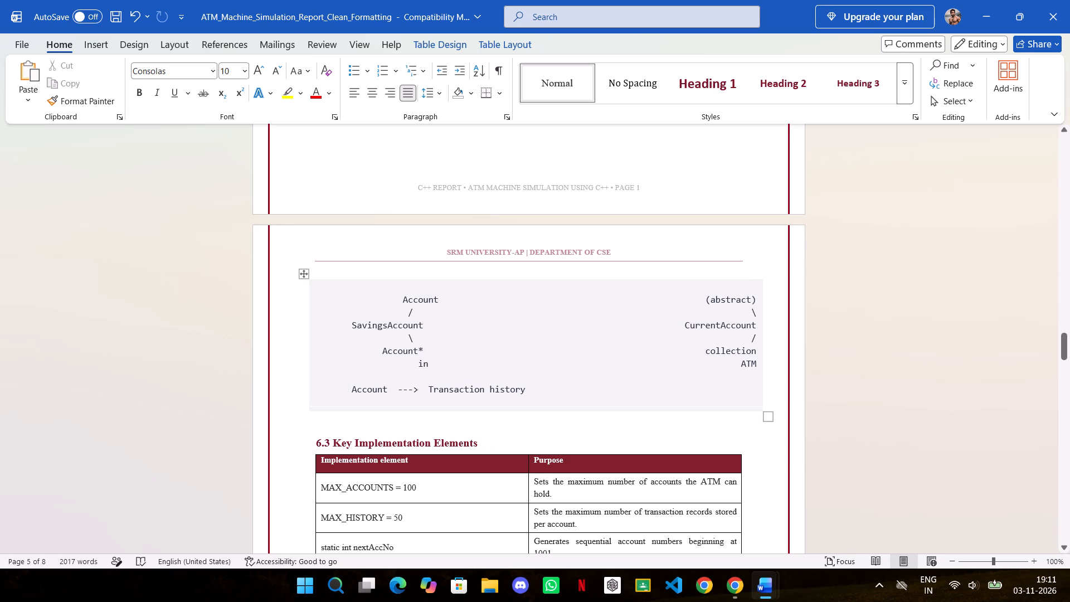
left_click_drag(306, 275, 291, 275)
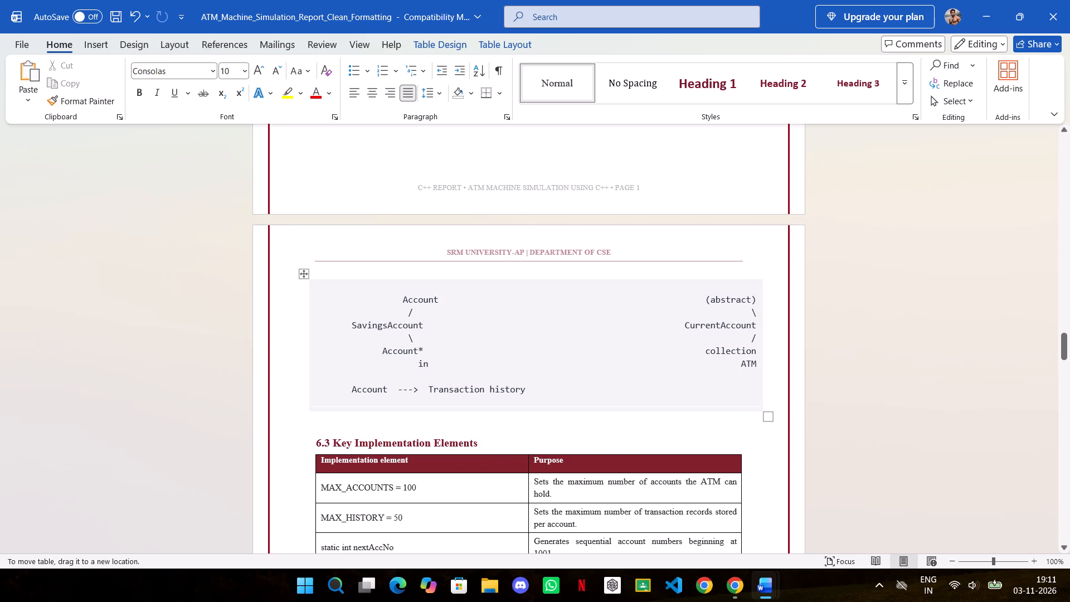
left_click_drag(291, 275, 297, 275)
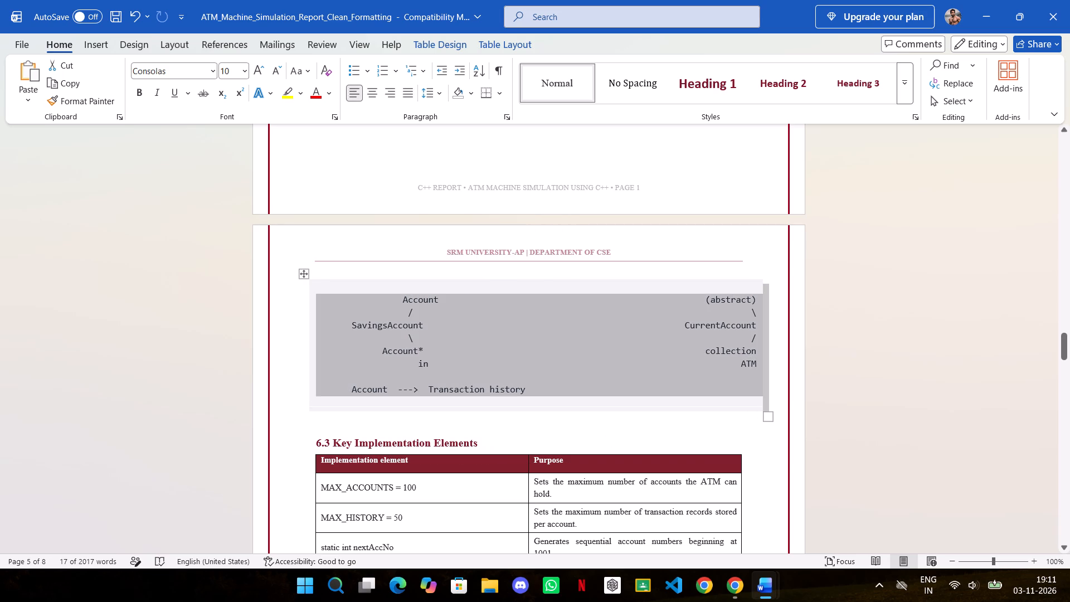
left_click(679, 409)
left_click(774, 392)
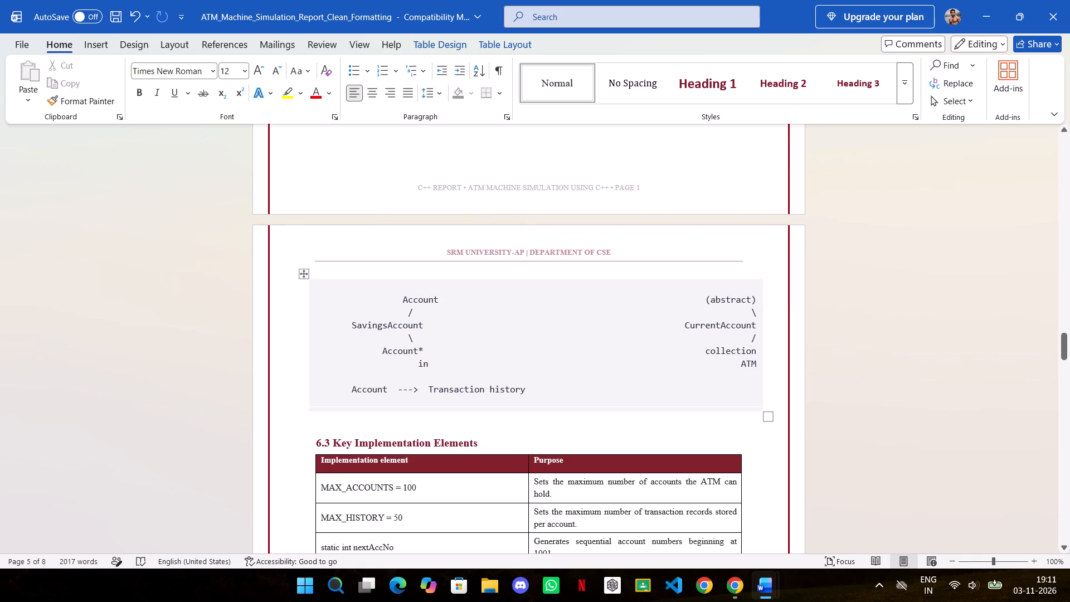
left_click(585, 407)
left_click(526, 390)
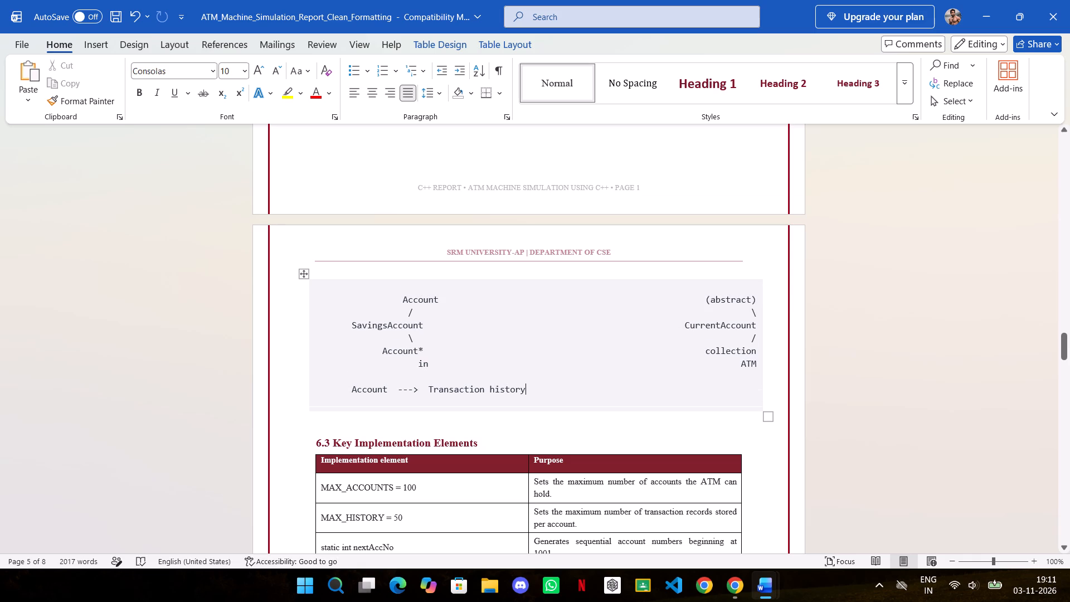
Enlarge the 6.3 Key Implementation Elements heading to 14 pt.
scroll(531, 406, "down", 5)
left_click_drag(314, 272, 526, 280)
left_click(641, 236)
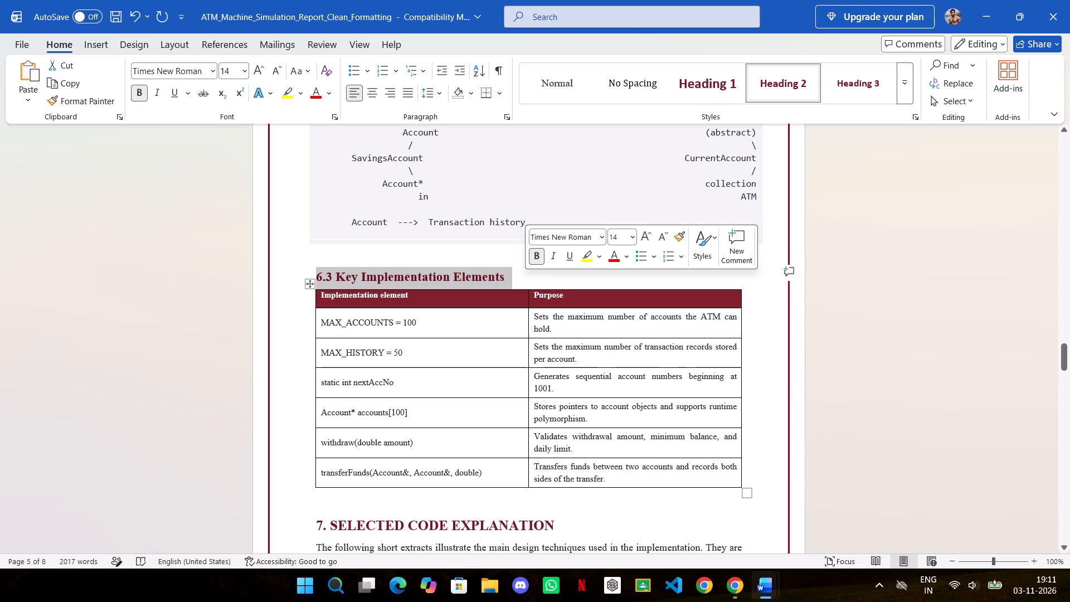
Enlarge all text in the 6.3 implementation elements table, including its header row, to 11 pt.
left_click_drag(320, 296, 342, 296)
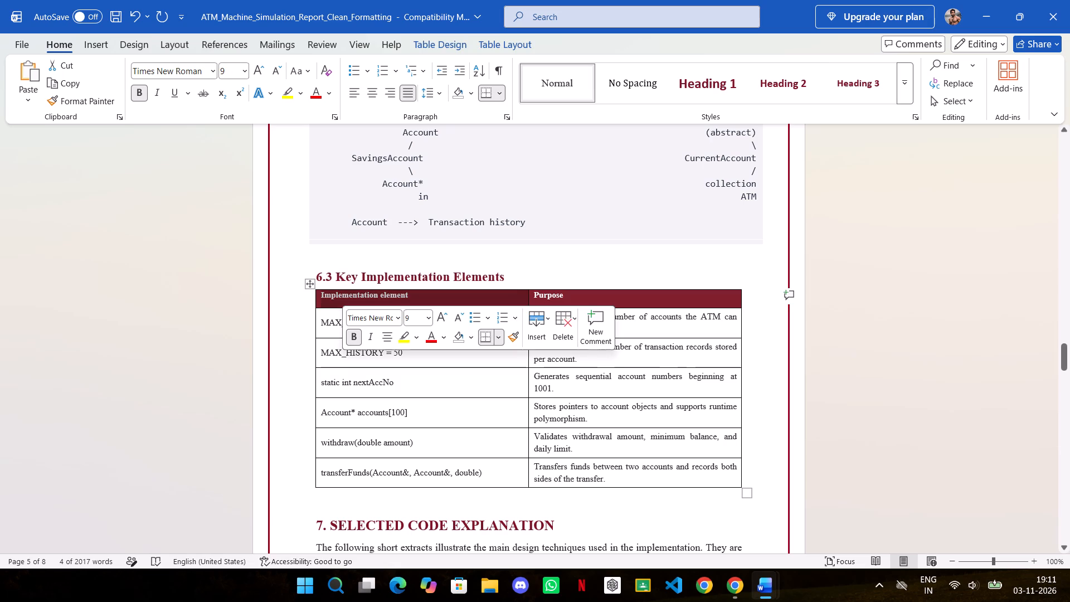
left_click(322, 296)
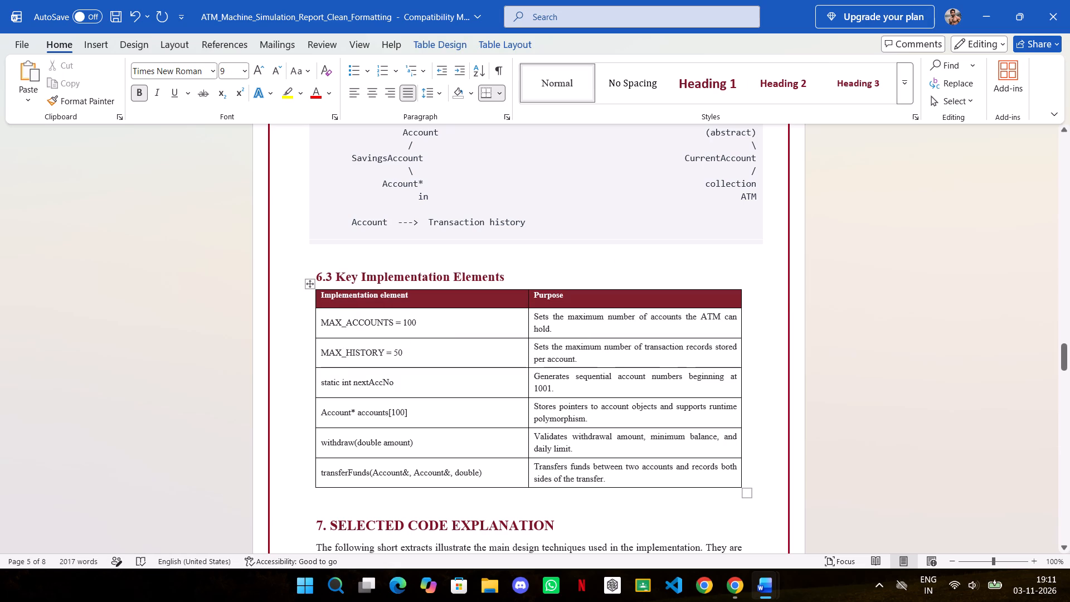
left_click_drag(322, 296, 684, 477)
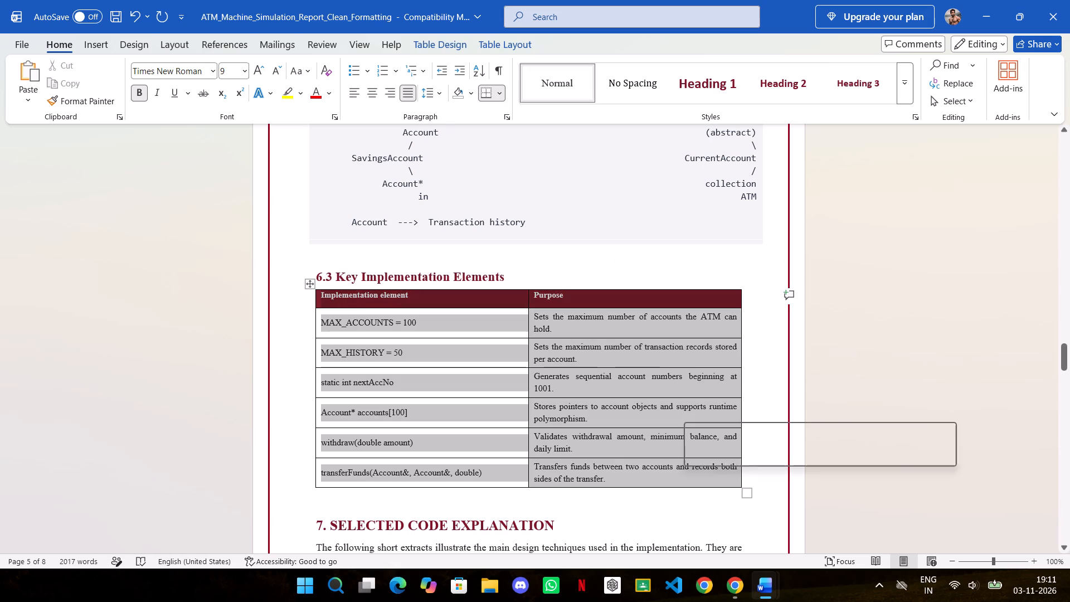
left_click(784, 431)
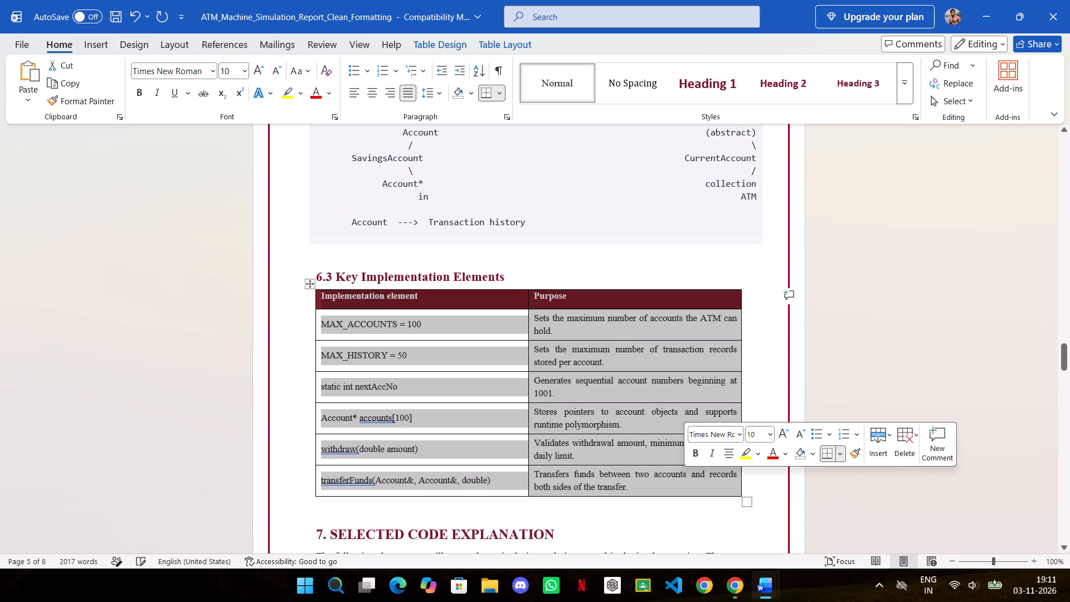
left_click(782, 433)
left_click(757, 394)
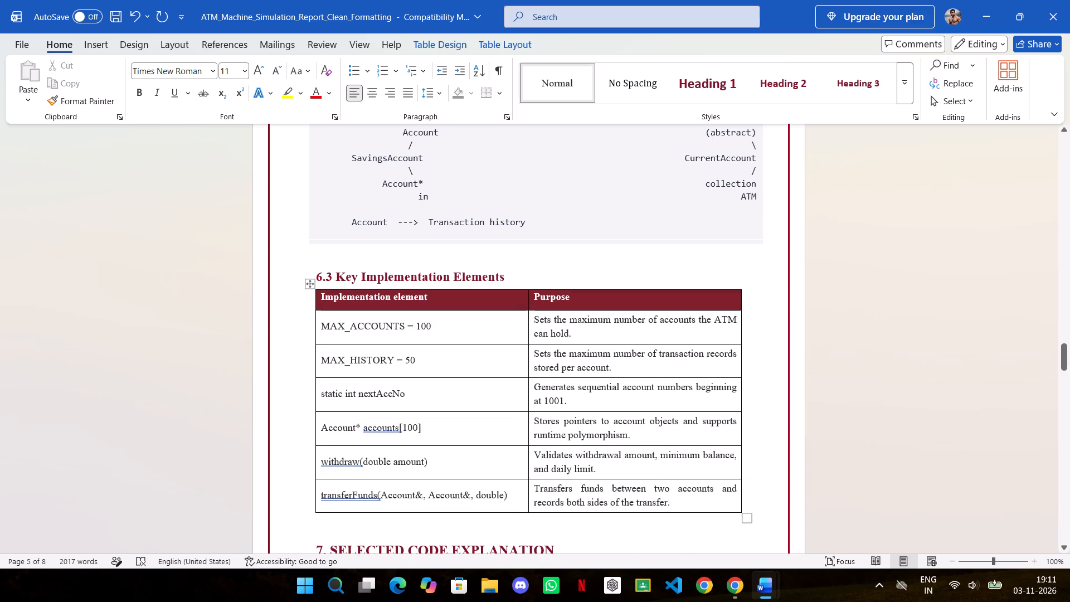
Review the layout from section 6.1 through the class-relationship diagram and the 6.3 table.
scroll(658, 414, "up", 20)
scroll(658, 414, "up", 2)
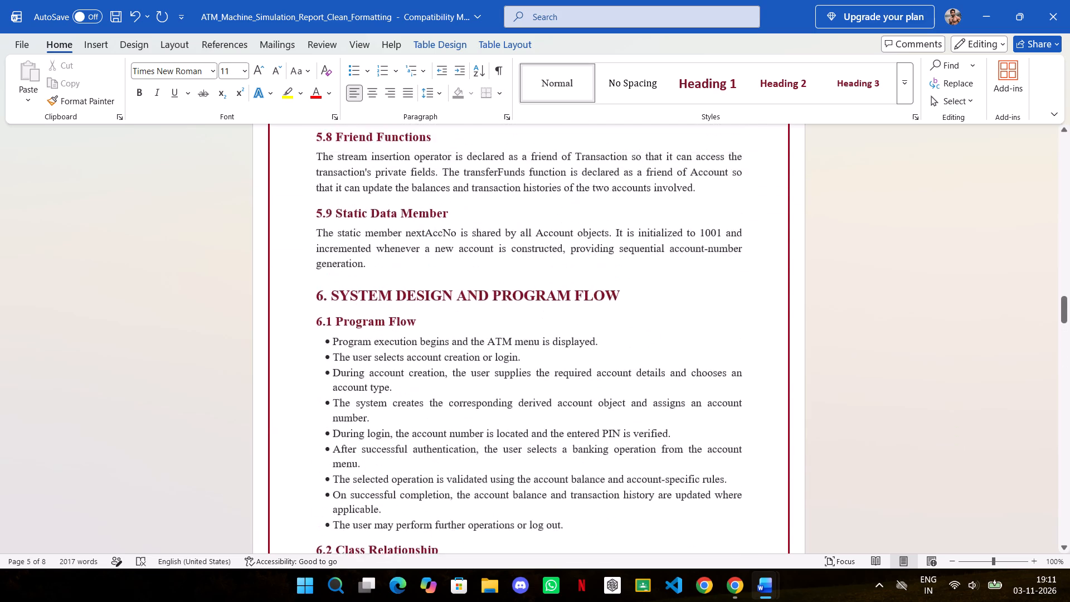
scroll(655, 414, "down", 20)
scroll(655, 414, "down", 5)
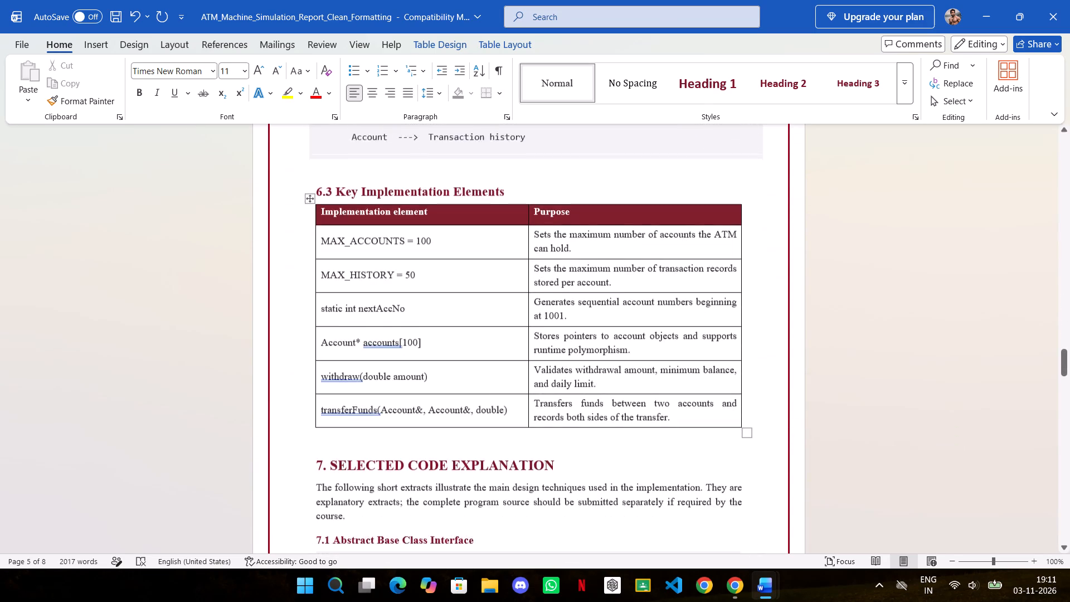
scroll(629, 428, "up", 10)
scroll(629, 428, "down", 2)
left_click(529, 325)
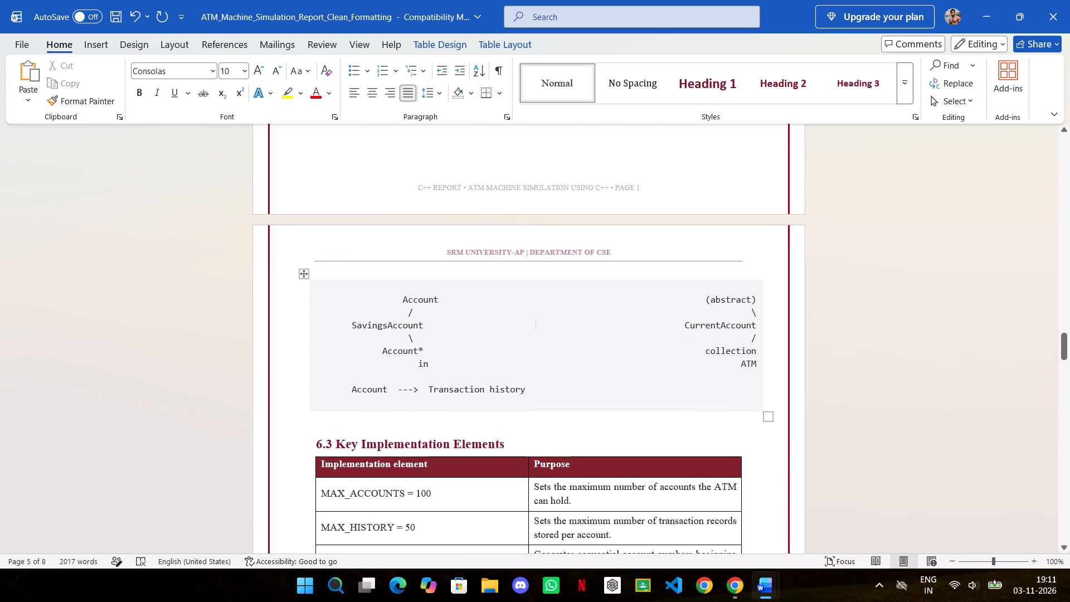
left_click(652, 443)
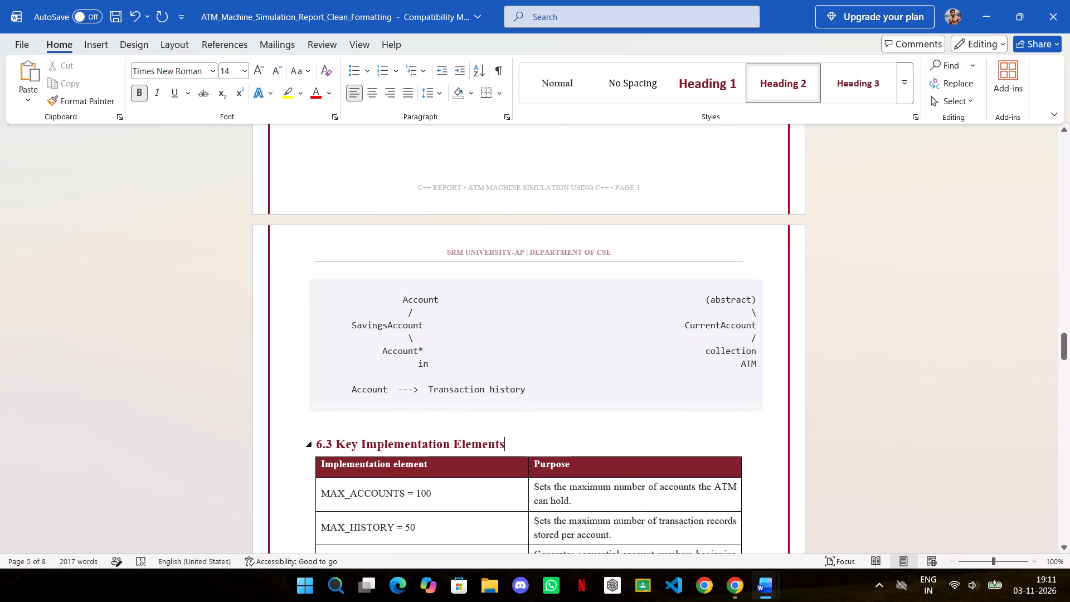
Resize the 6.3 implementation elements table slightly wider and taller.
scroll(652, 443, "down", 5)
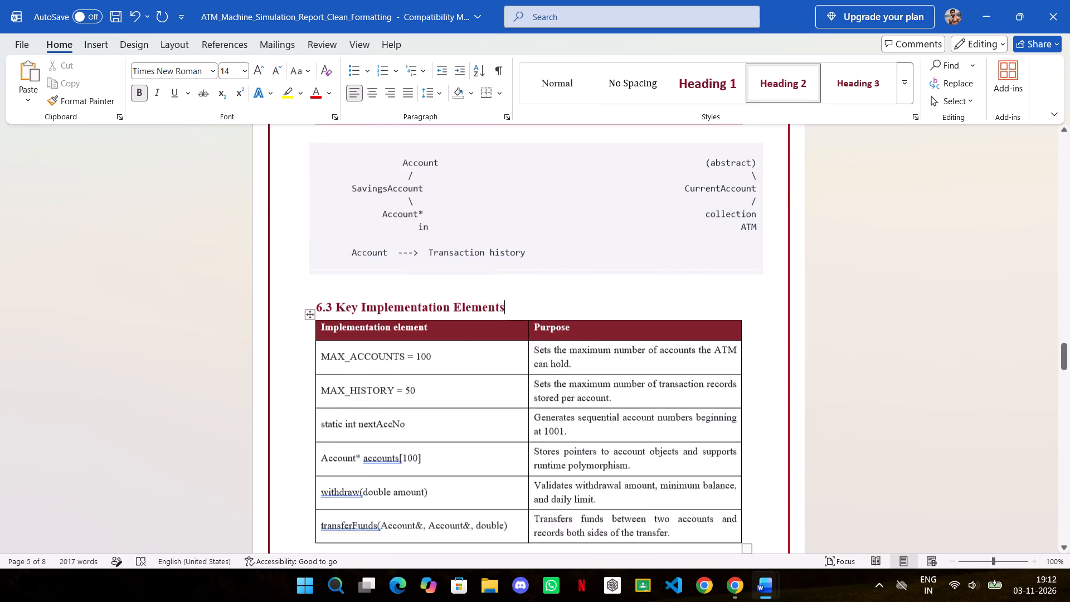
scroll(652, 443, "down", 2)
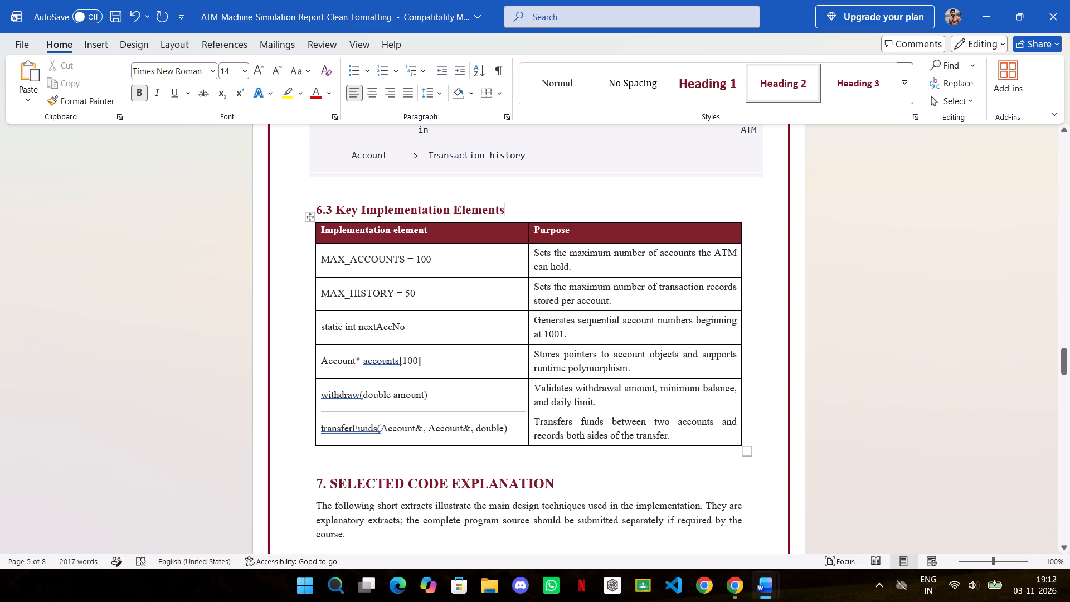
left_click_drag(745, 450, 752, 463)
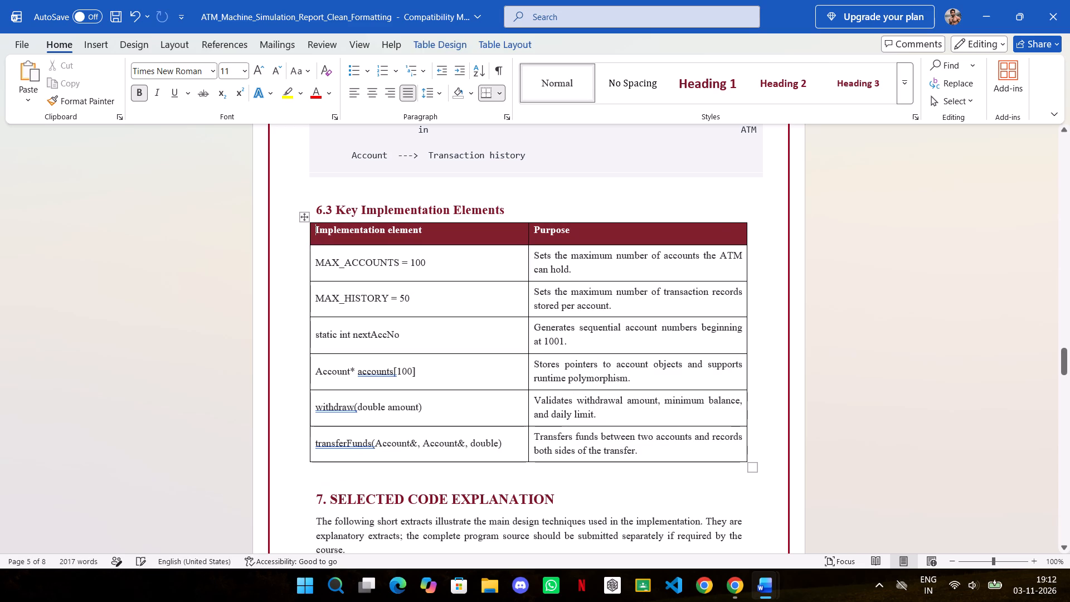
Enlarge the 7. SELECTED CODE EXPLANATION heading to 16 pt.
scroll(578, 445, "down", 4)
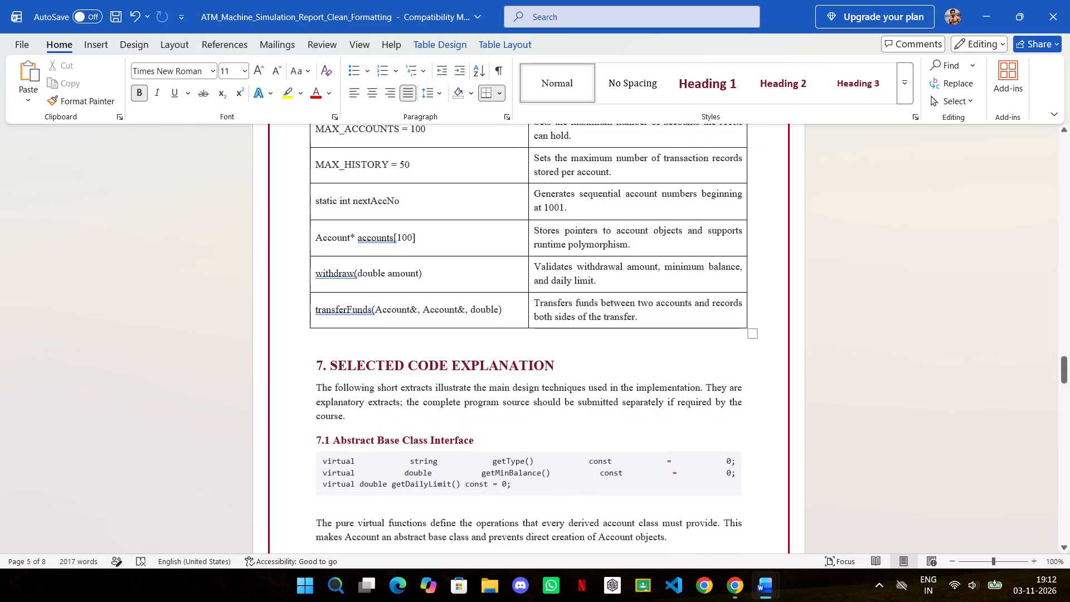
left_click_drag(559, 365, 292, 369)
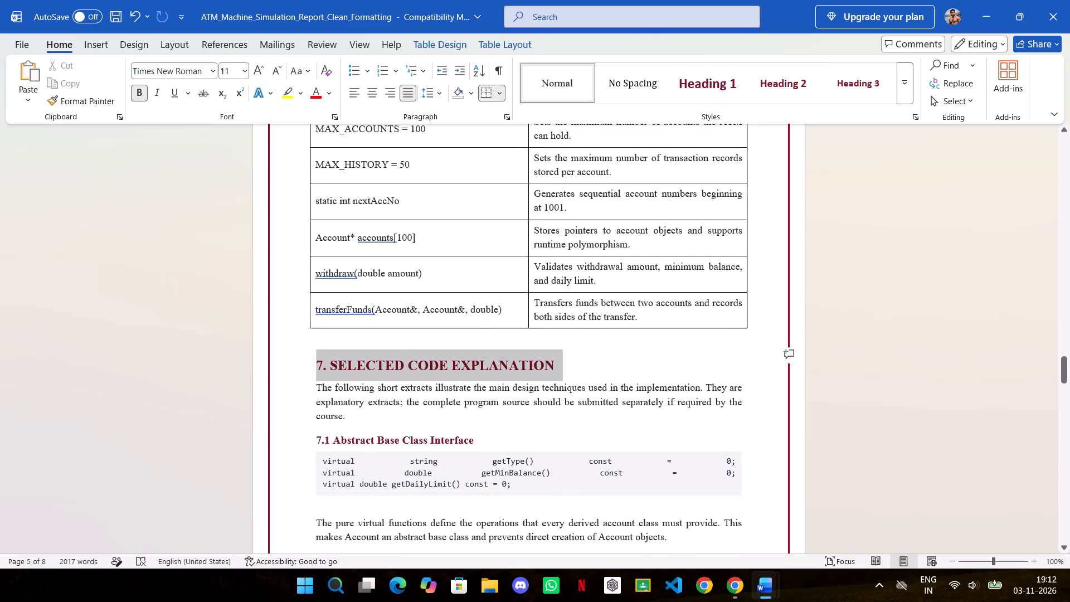
left_click_drag(292, 369, 283, 369)
left_click(403, 322)
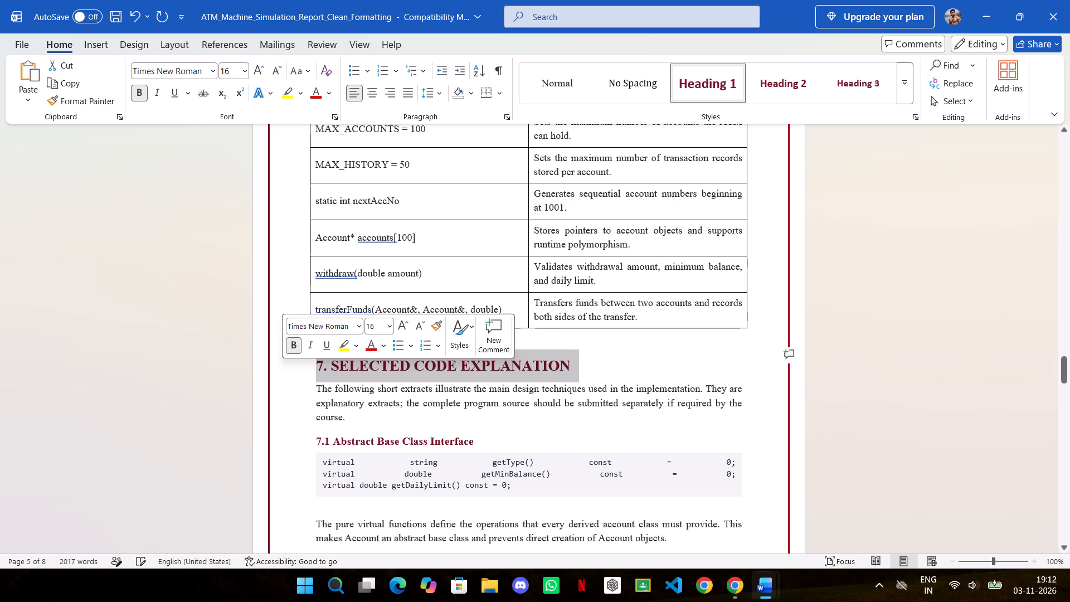
left_click(525, 429)
Enlarge the introductory paragraph under the section 7 heading to 12 pt.
left_click_drag(357, 422, 313, 382)
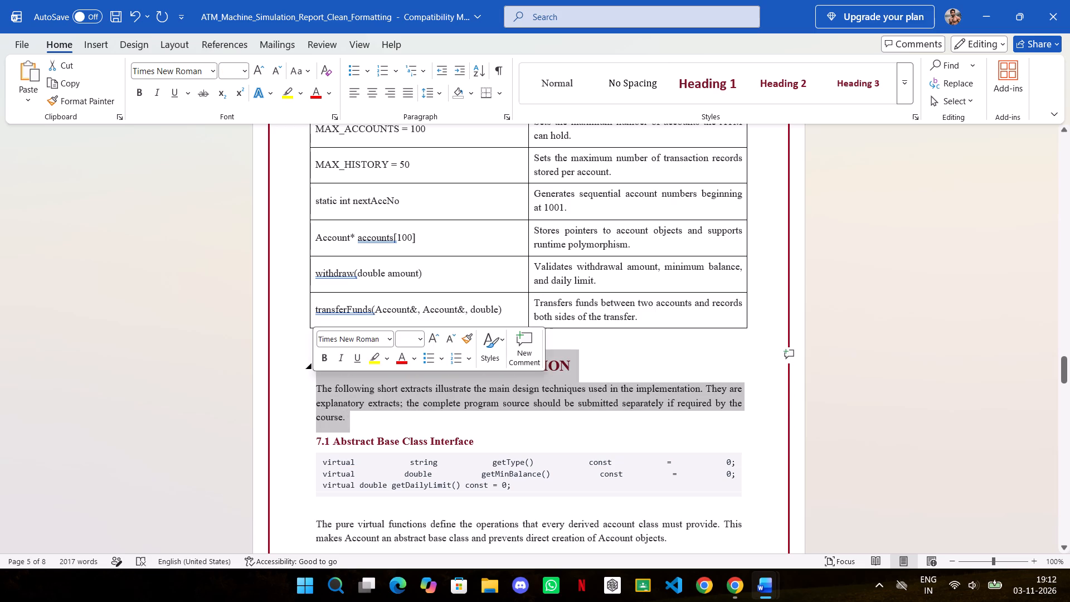
left_click(353, 428)
left_click_drag(358, 423, 318, 399)
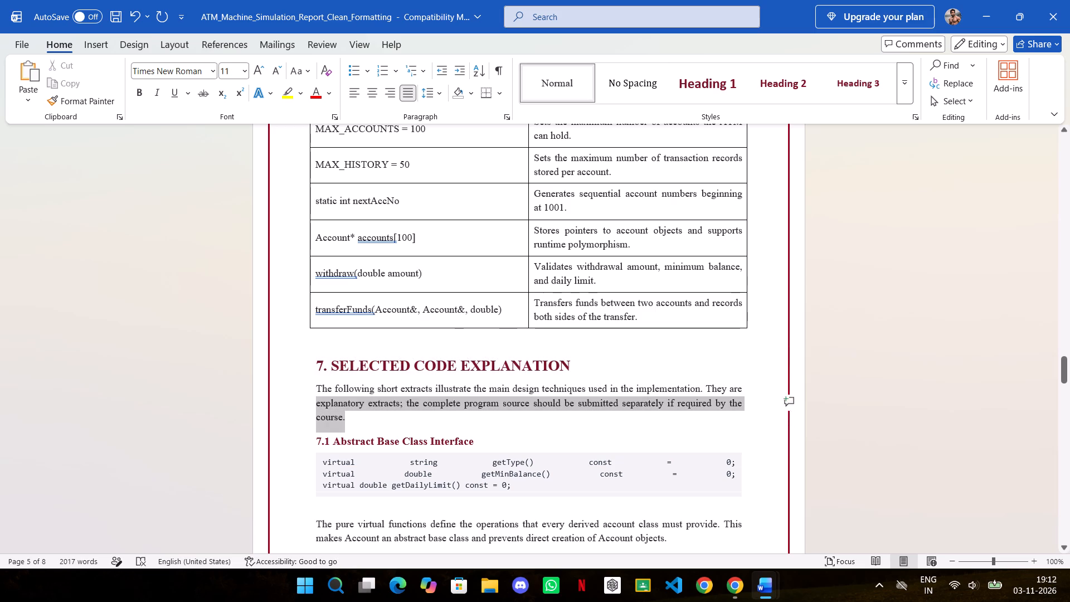
left_click_drag(318, 399, 312, 394)
left_click(430, 349)
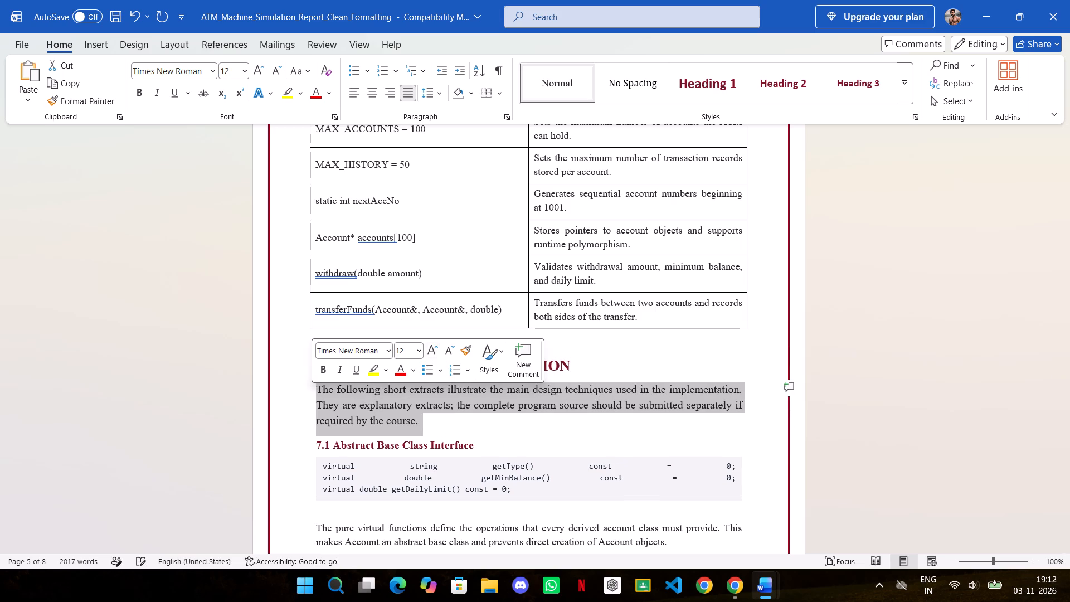
left_click(440, 427)
Enlarge the 7.1 Abstract Base Class Interface heading to 14 pt.
left_click_drag(314, 444, 488, 448)
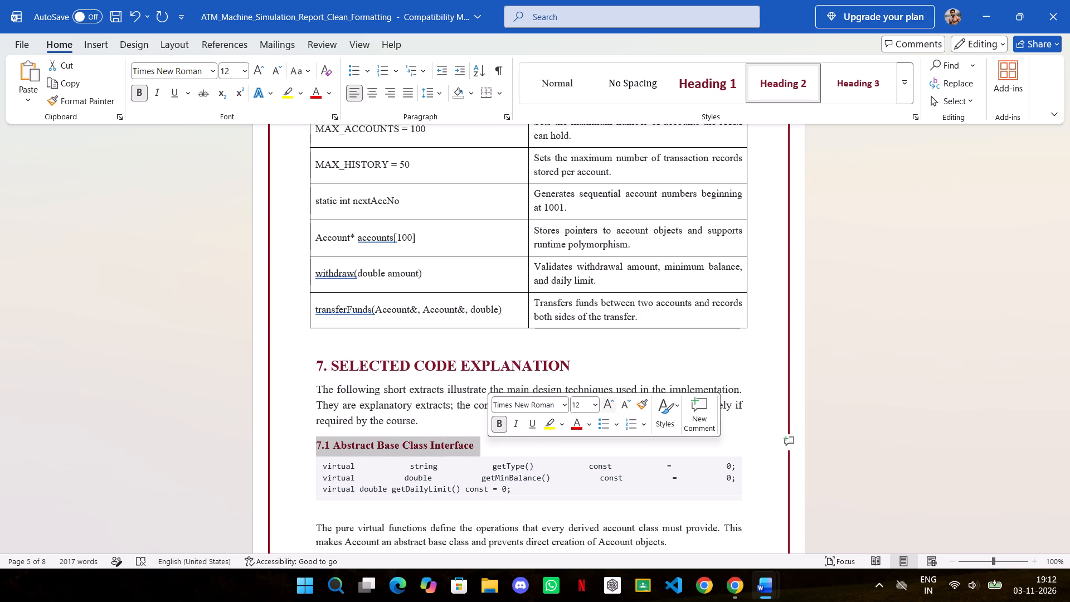
left_click(606, 403)
Set the three lines of code in the shaded block under 7.1 to 10 pt.
left_click_drag(518, 496, 429, 487)
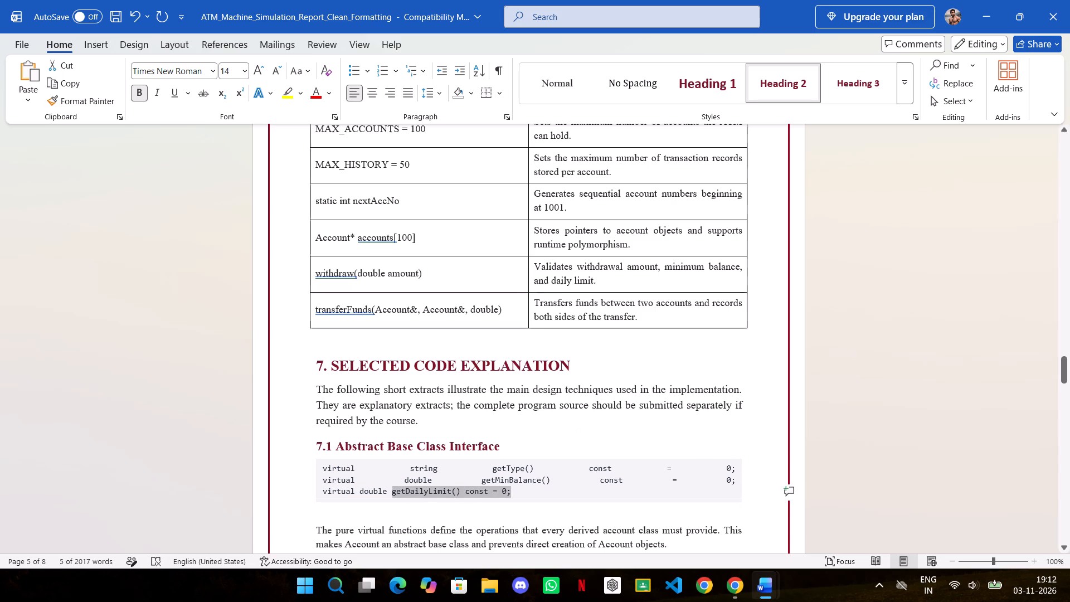
left_click_drag(429, 487, 337, 469)
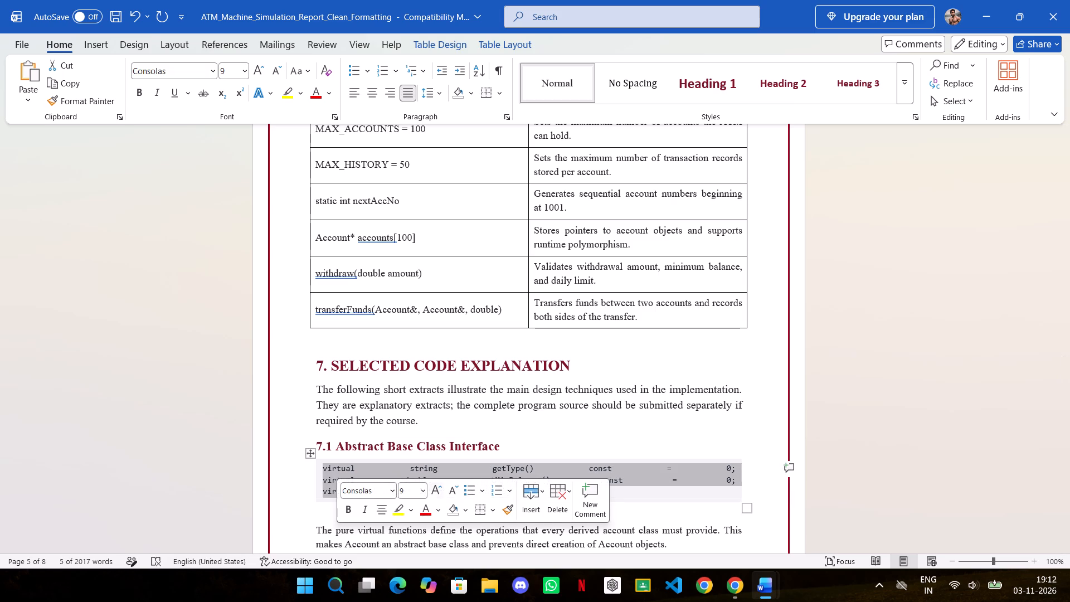
left_click(431, 491)
left_click(431, 491)
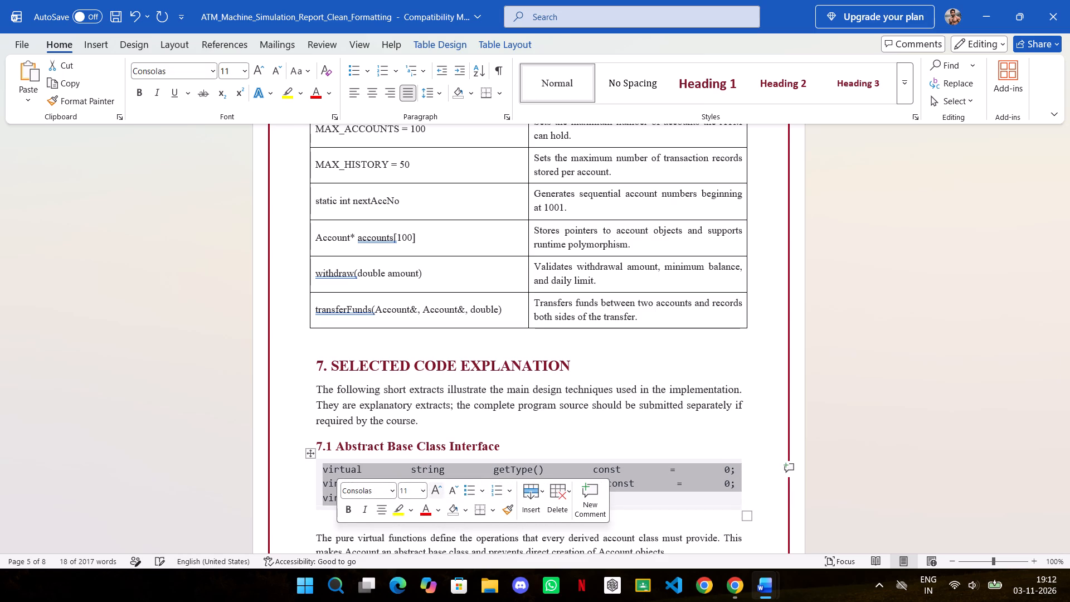
left_click(450, 490)
left_click(640, 504)
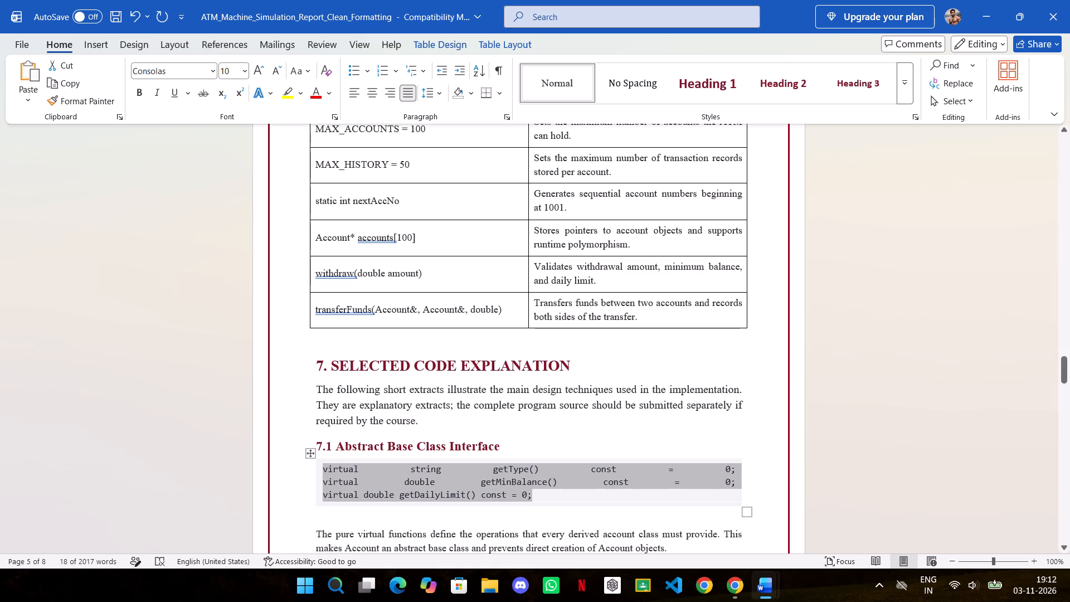
left_click(551, 491)
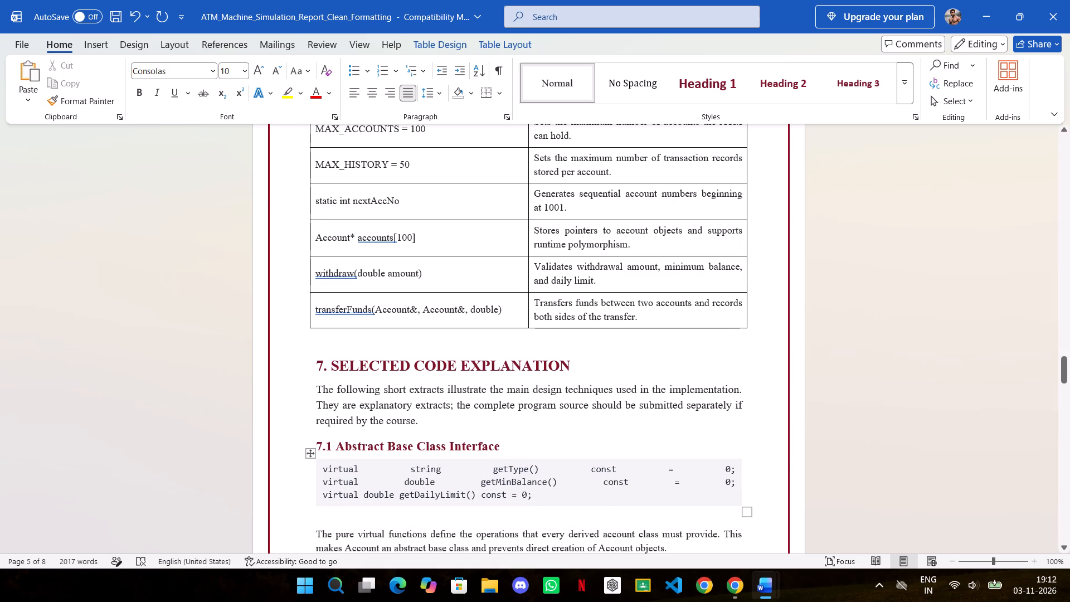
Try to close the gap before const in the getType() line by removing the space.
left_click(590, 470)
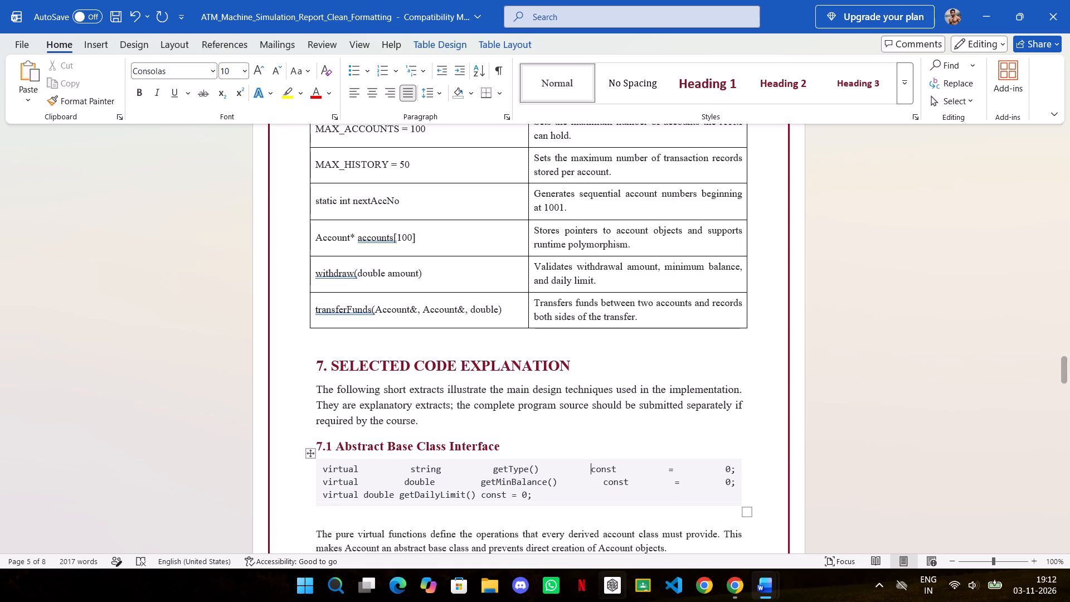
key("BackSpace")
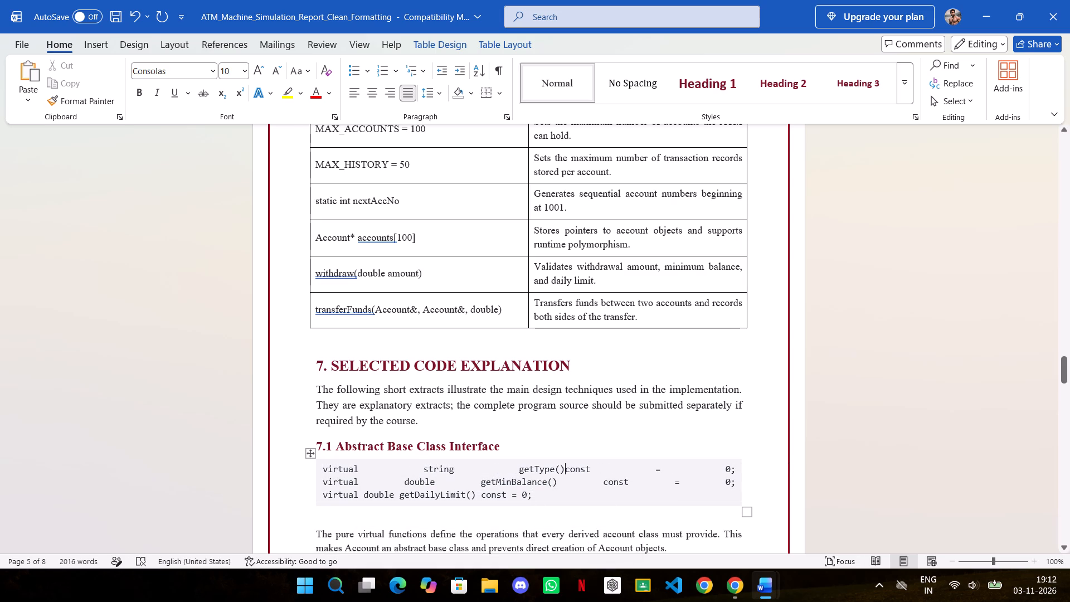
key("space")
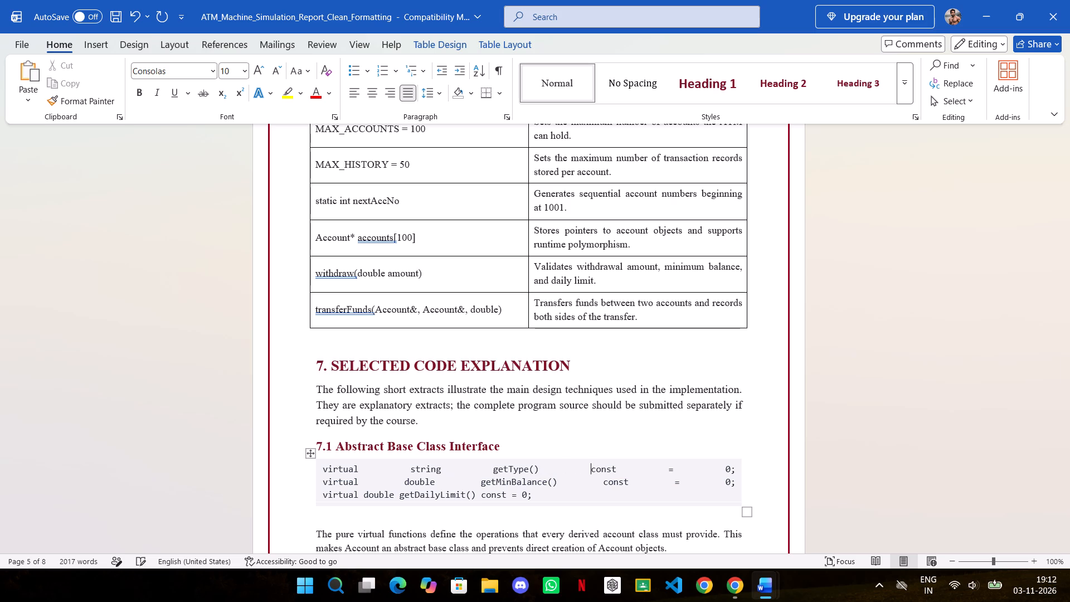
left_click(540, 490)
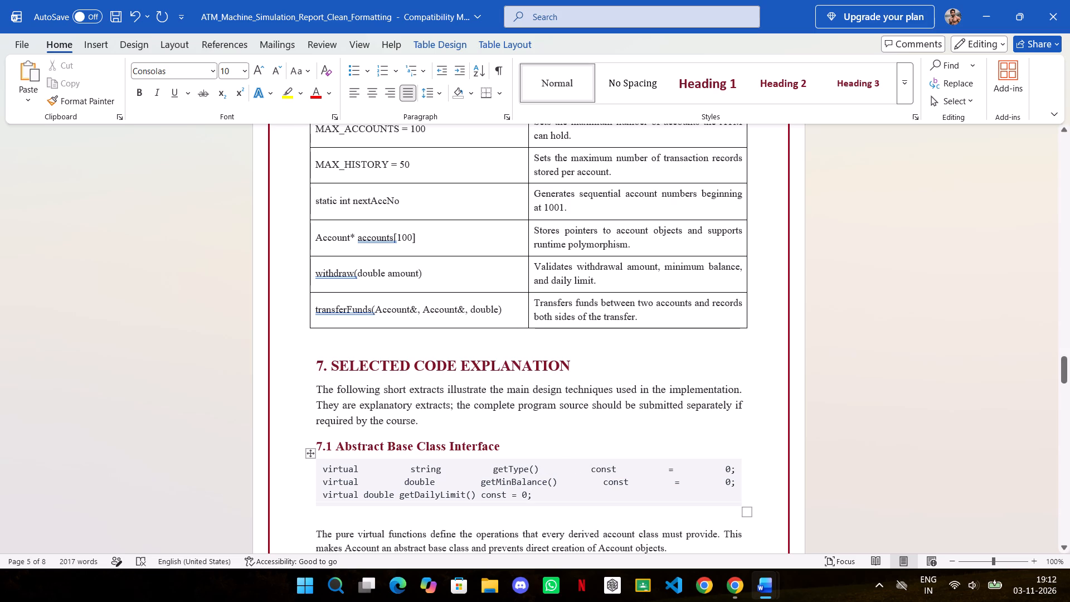
Resize the shaded code block under 7.1 much narrower and slightly taller, tightening the gaps between its words.
left_click_drag(747, 512, 749, 509)
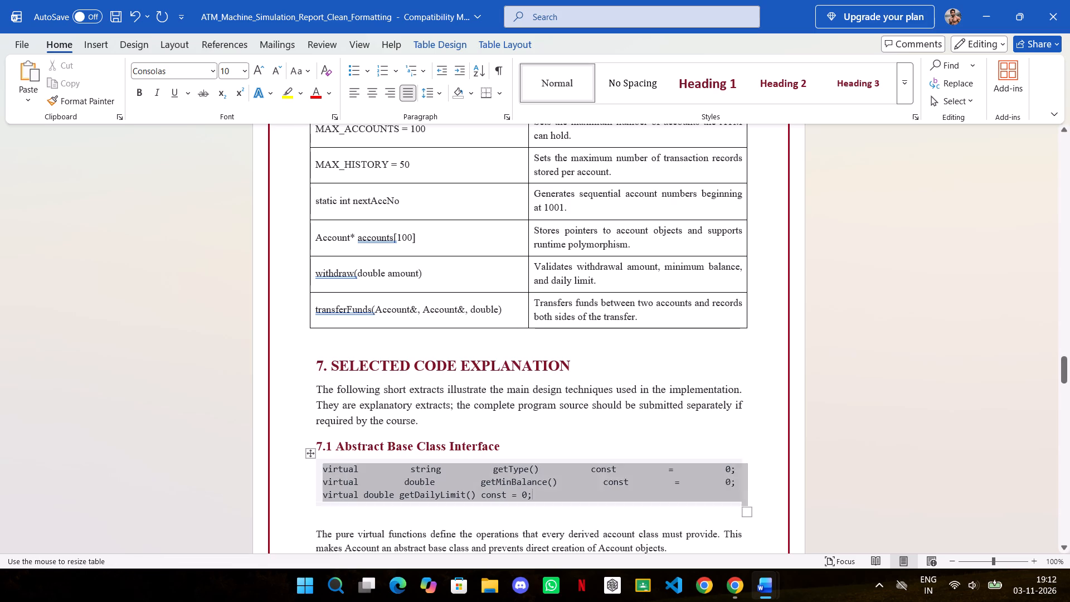
left_click_drag(749, 509, 751, 505)
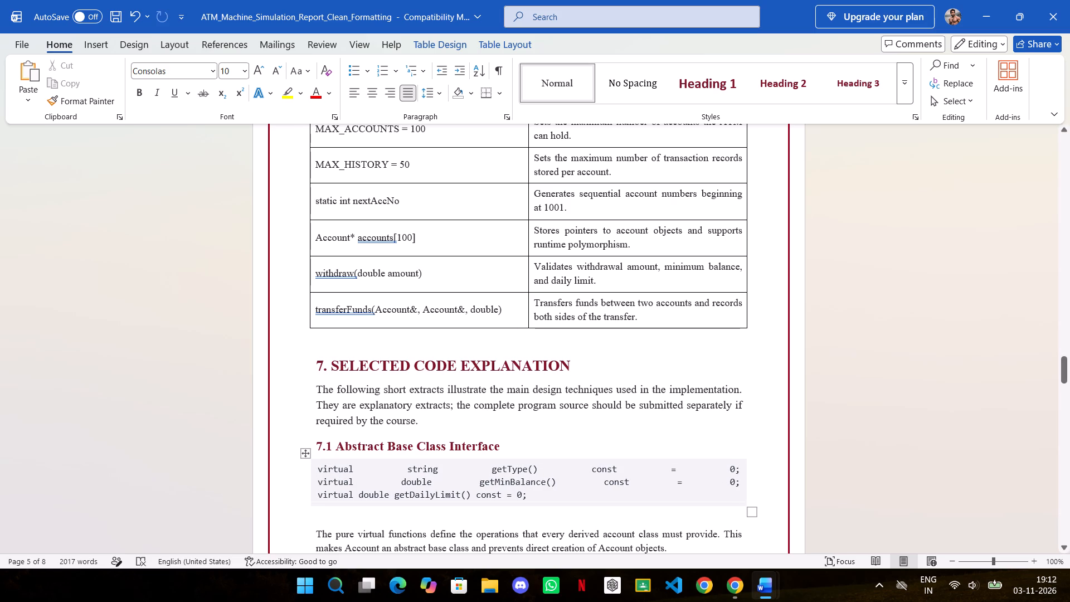
left_click_drag(751, 515, 620, 506)
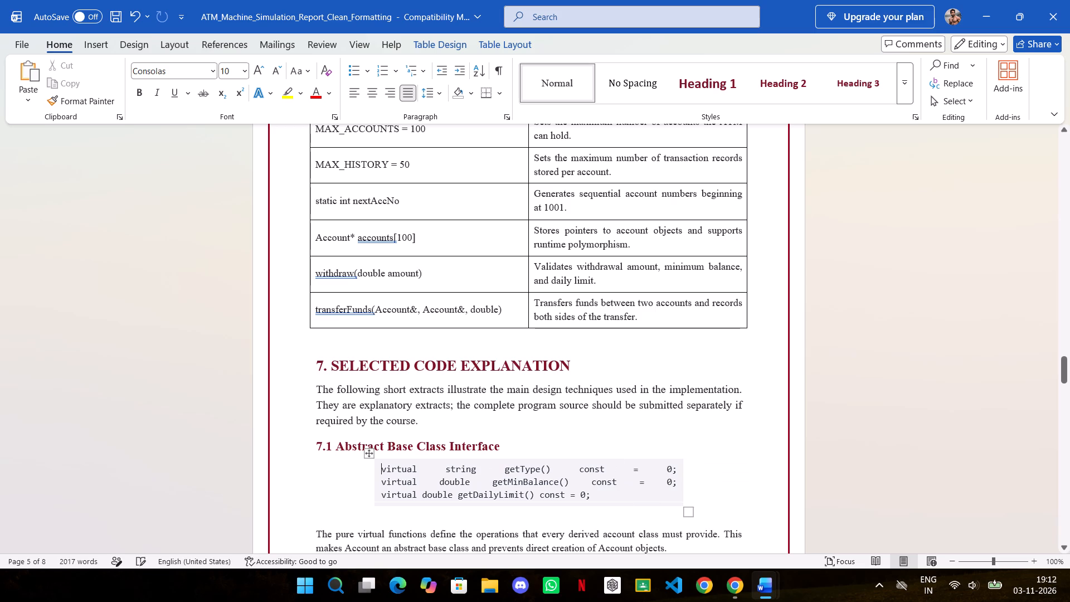
left_click_drag(691, 512, 668, 512)
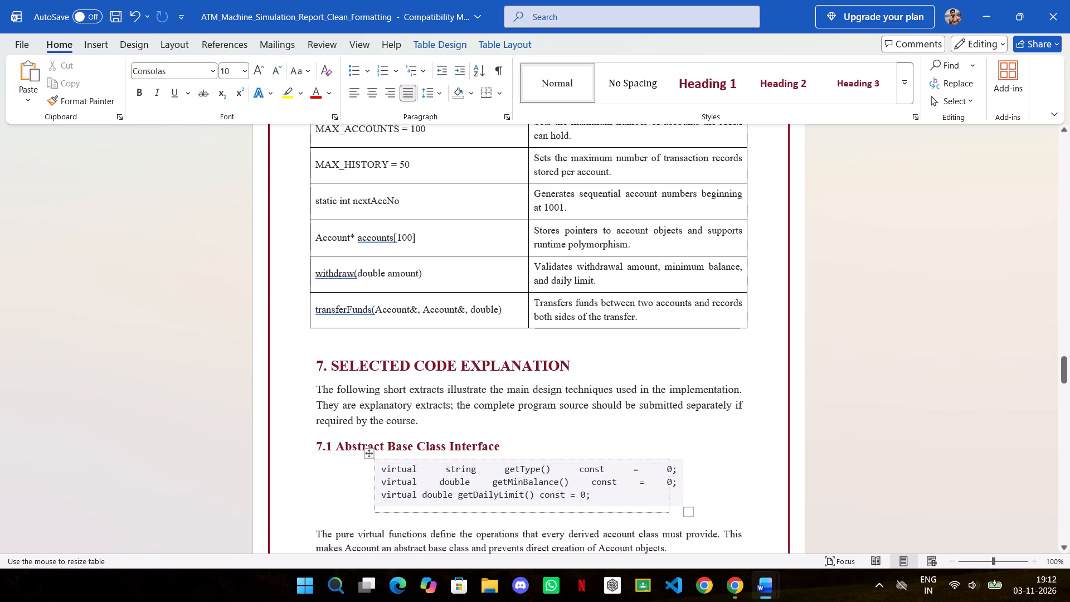
left_click_drag(668, 512, 647, 512)
left_click(721, 489)
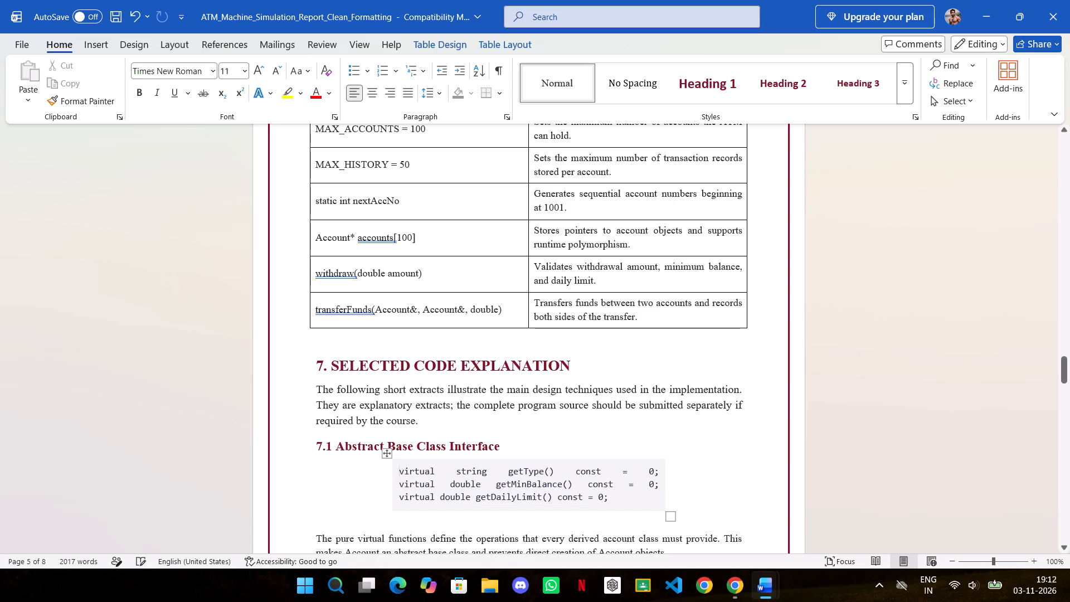
Apply the suggested proofing correction to getType() in the 7.1 code block, adding a space before its parentheses.
right_click(531, 475)
left_click(483, 221)
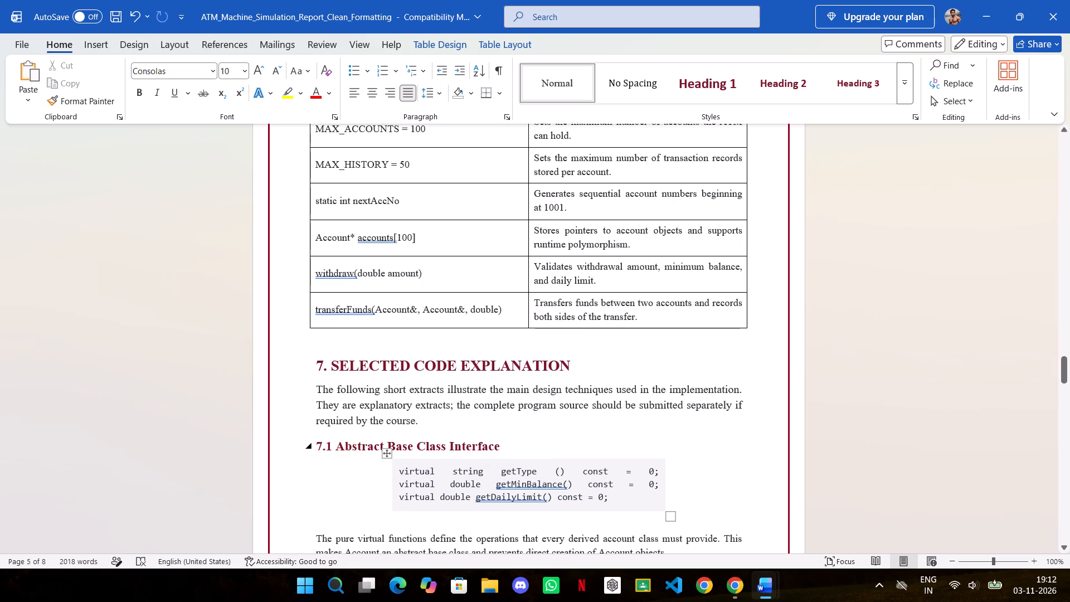
Undo the proofing correction that added a space in getType() in the 7.1 code block.
key("ctrl+z")
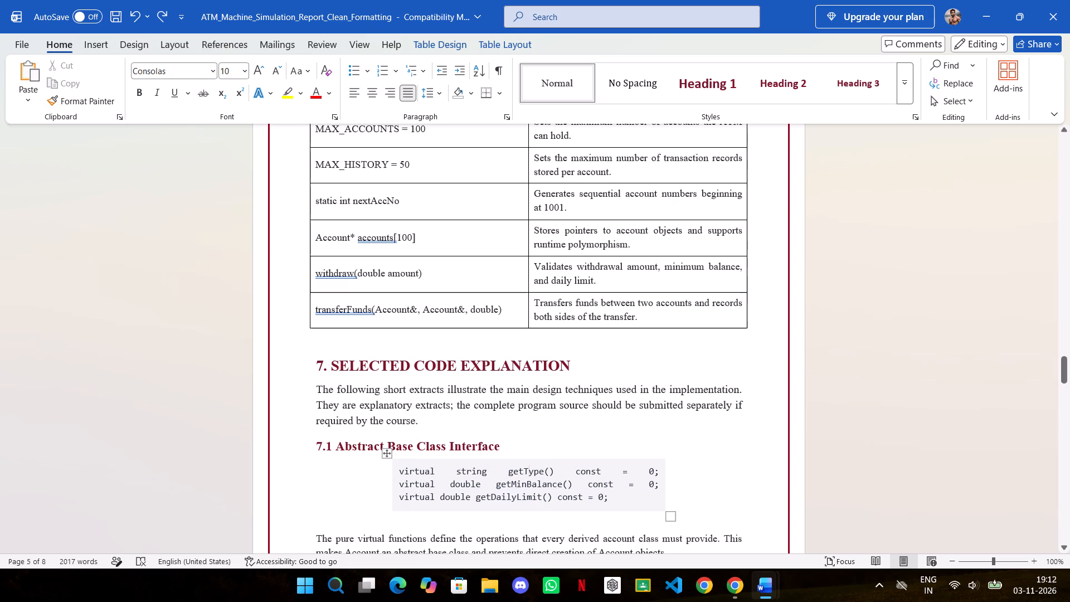
Resize the shaded code block under 7.1 narrower so its three lines still fit unwrapped with smaller gaps between words.
left_click_drag(673, 516, 561, 513)
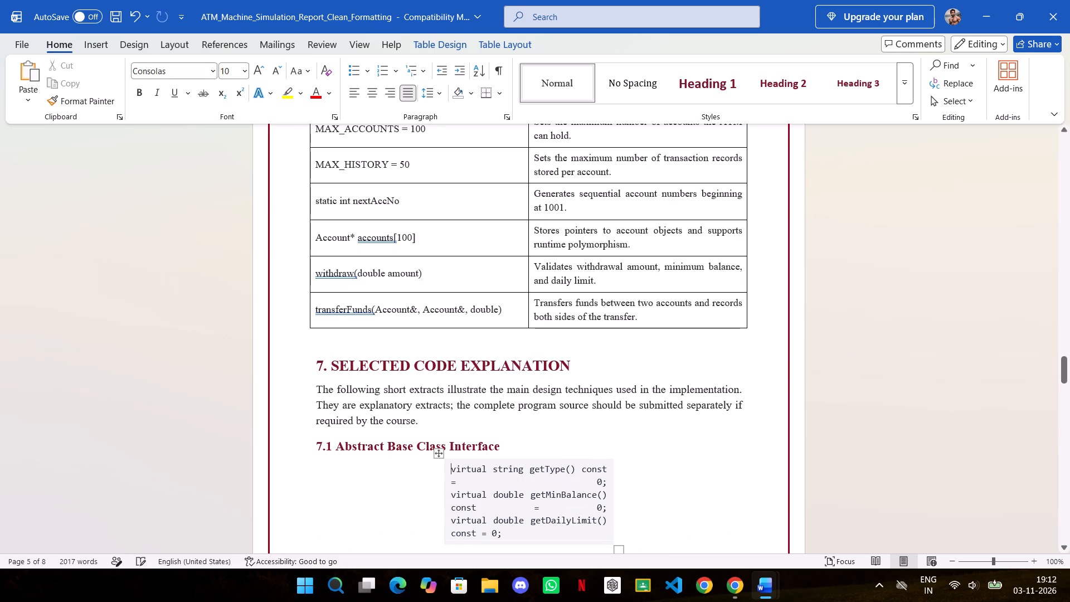
left_click_drag(619, 551, 679, 517)
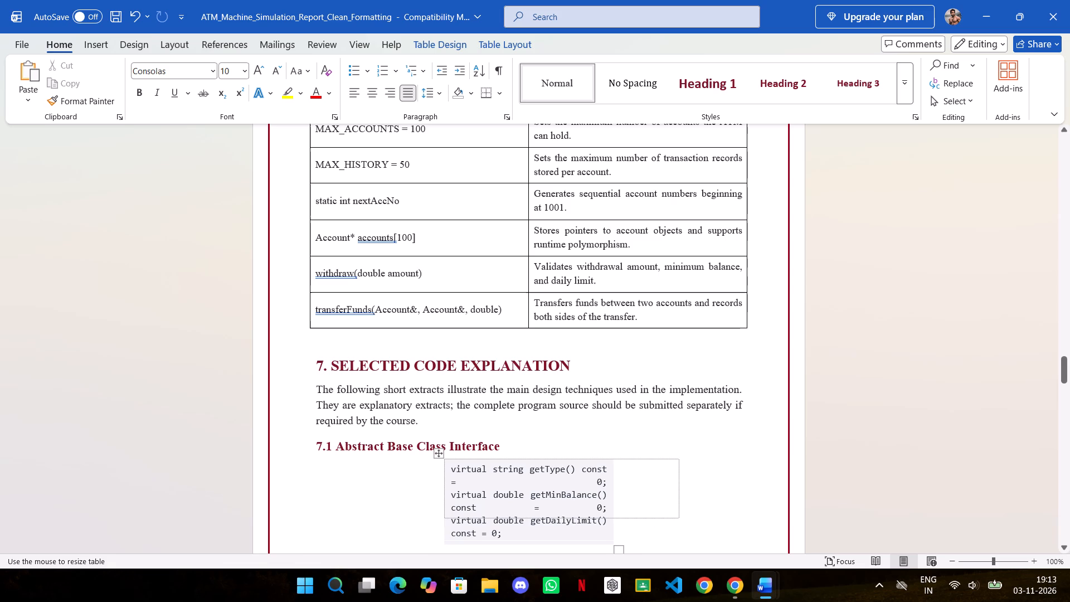
left_click_drag(679, 517, 682, 516)
left_click(700, 487)
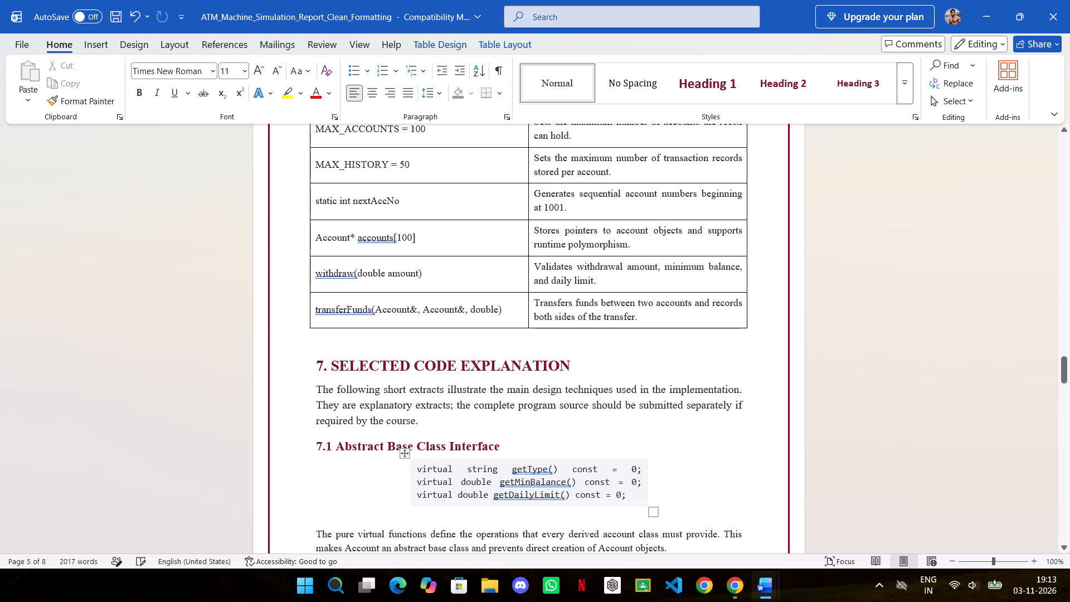
left_click(377, 497)
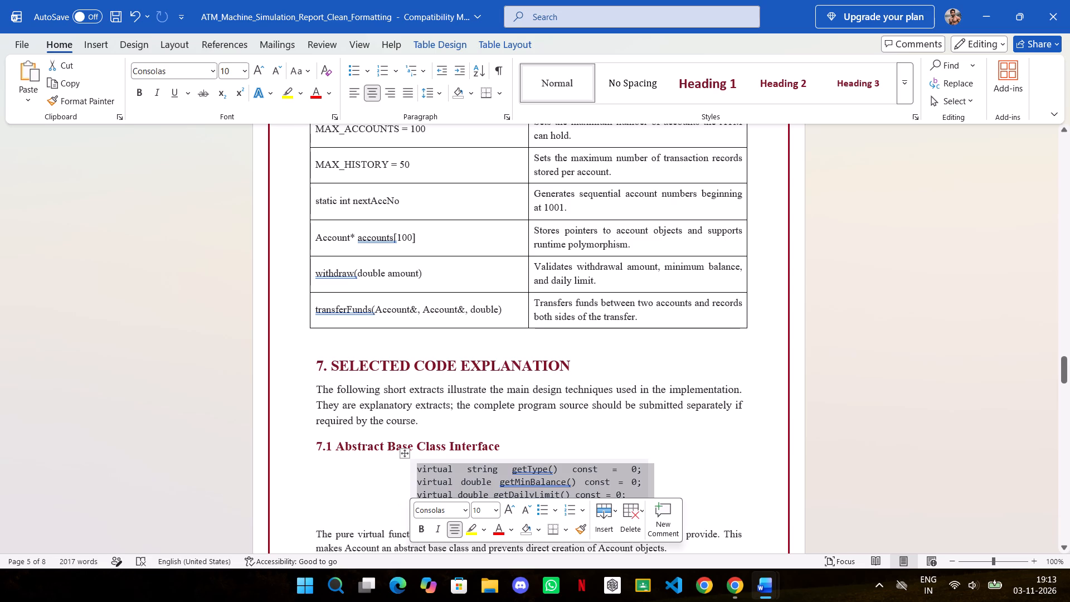
left_click(698, 470)
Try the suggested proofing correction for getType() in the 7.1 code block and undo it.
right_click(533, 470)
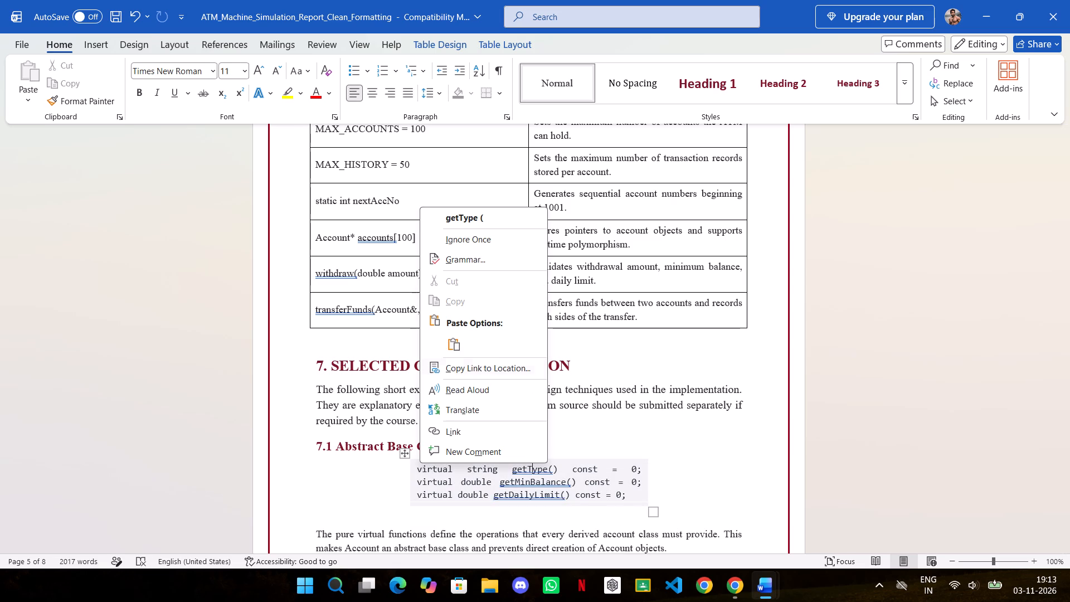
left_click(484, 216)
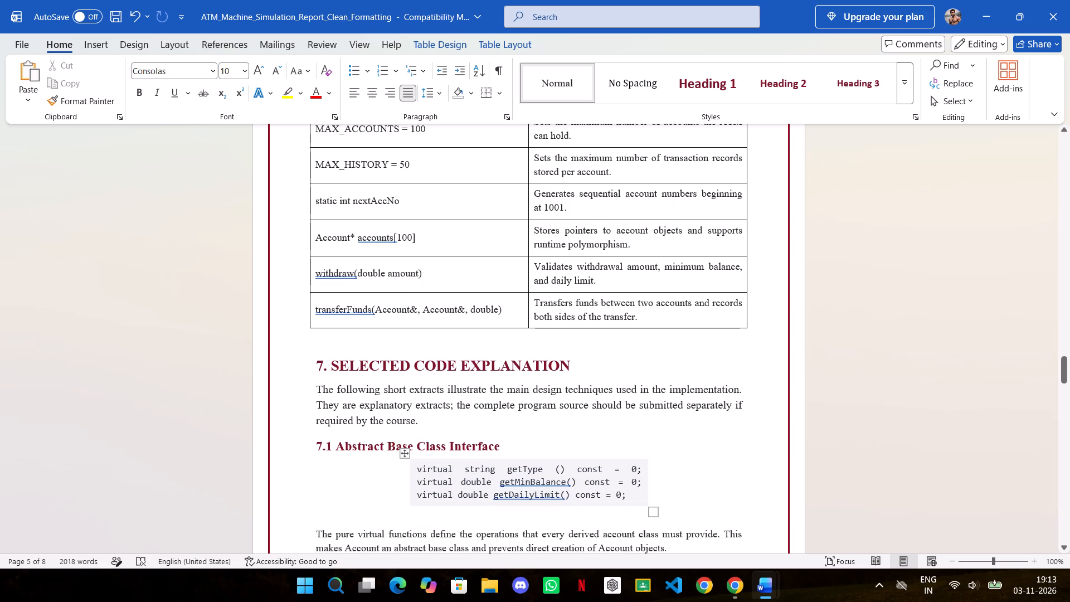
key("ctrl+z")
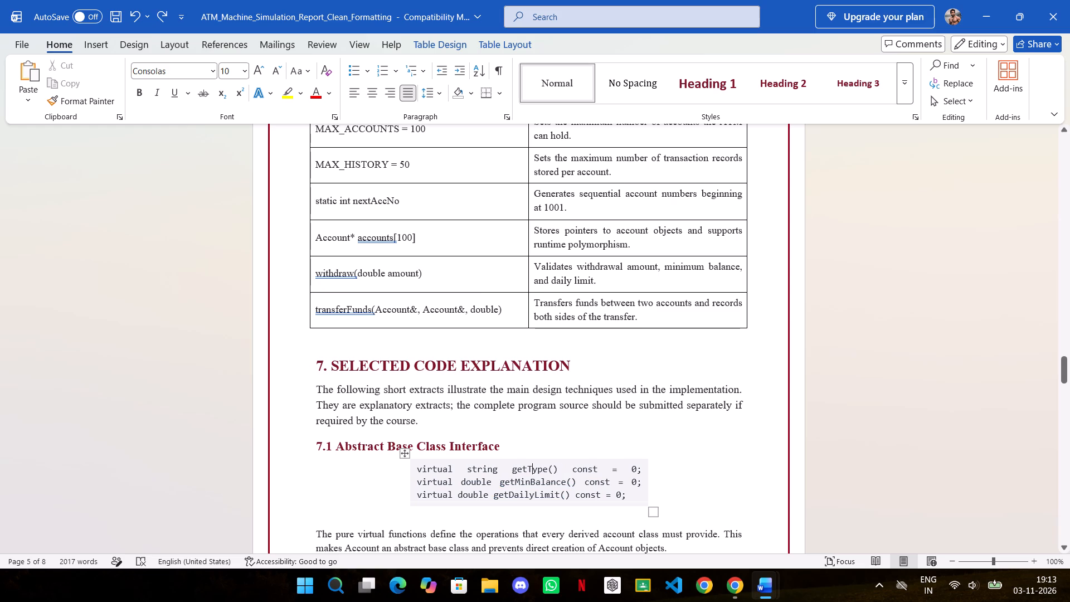
Set the paragraph about pure virtual functions below the 7.1 code block to 12 pt.
scroll(662, 488, "down", 8)
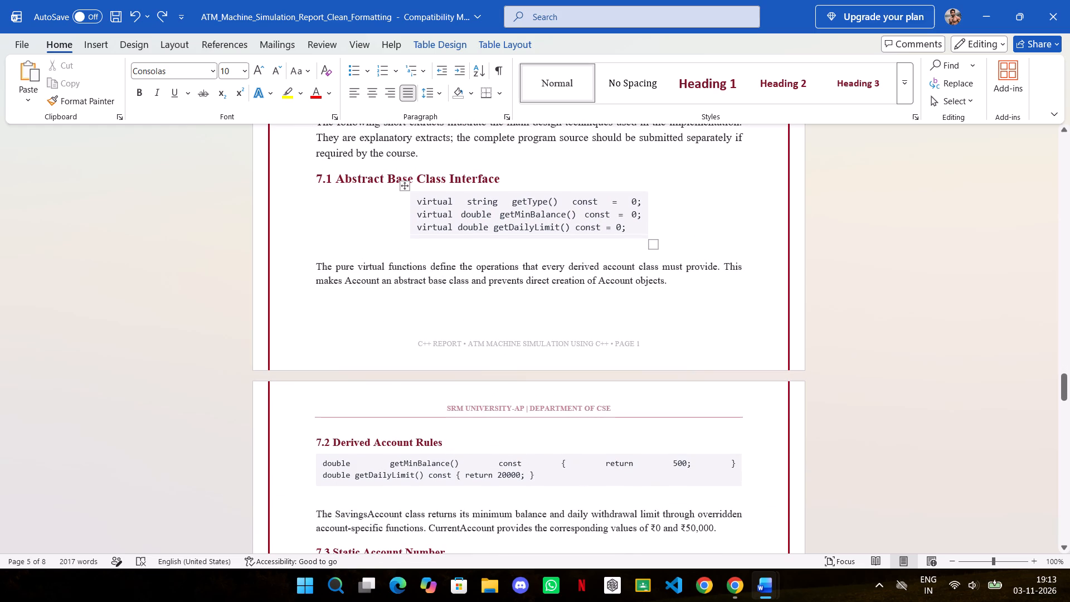
left_click_drag(313, 266, 712, 289)
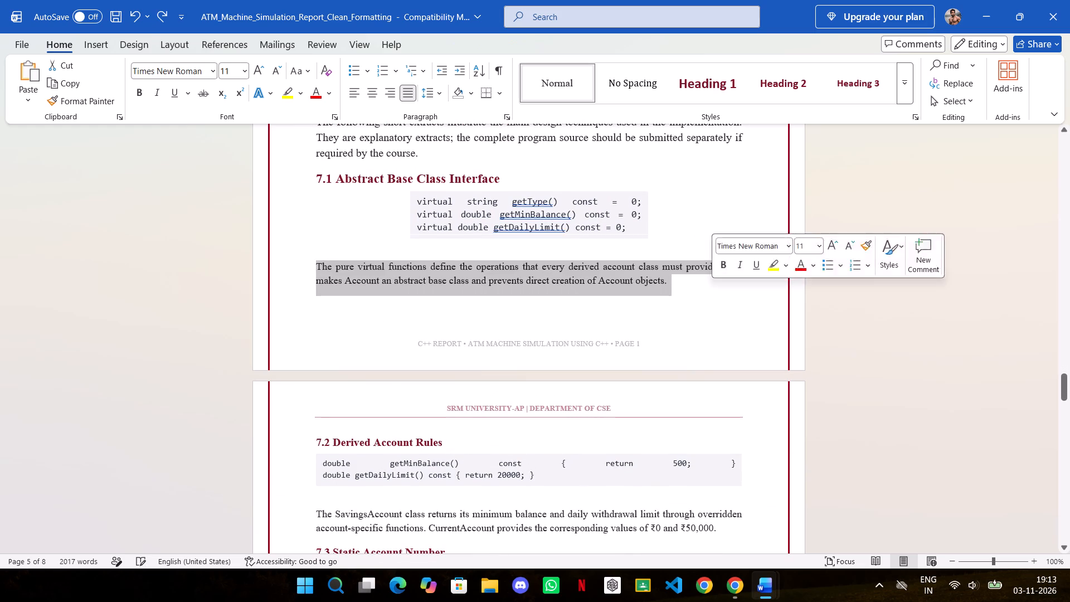
left_click(831, 247)
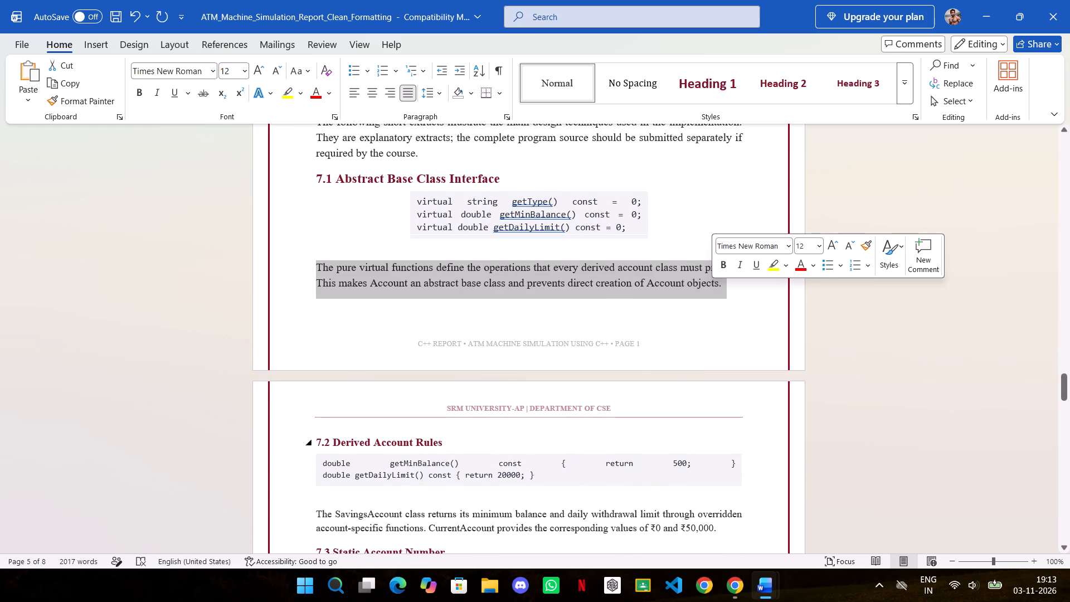
Set the heading "7.2 Derived Account Rules" to 14 pt.
scroll(427, 430, "down", 4)
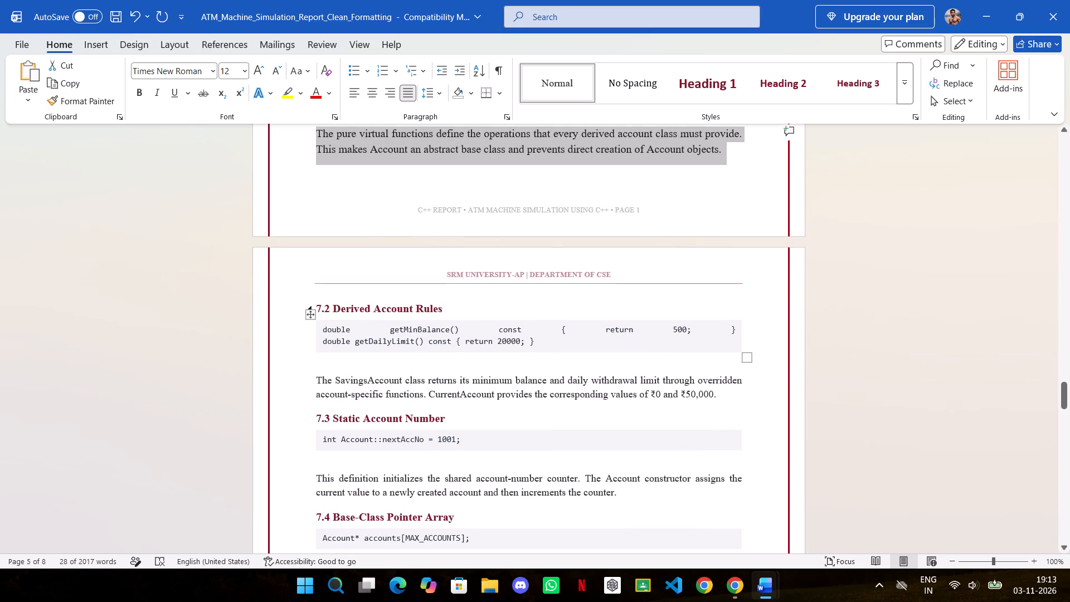
left_click_drag(453, 310, 309, 310)
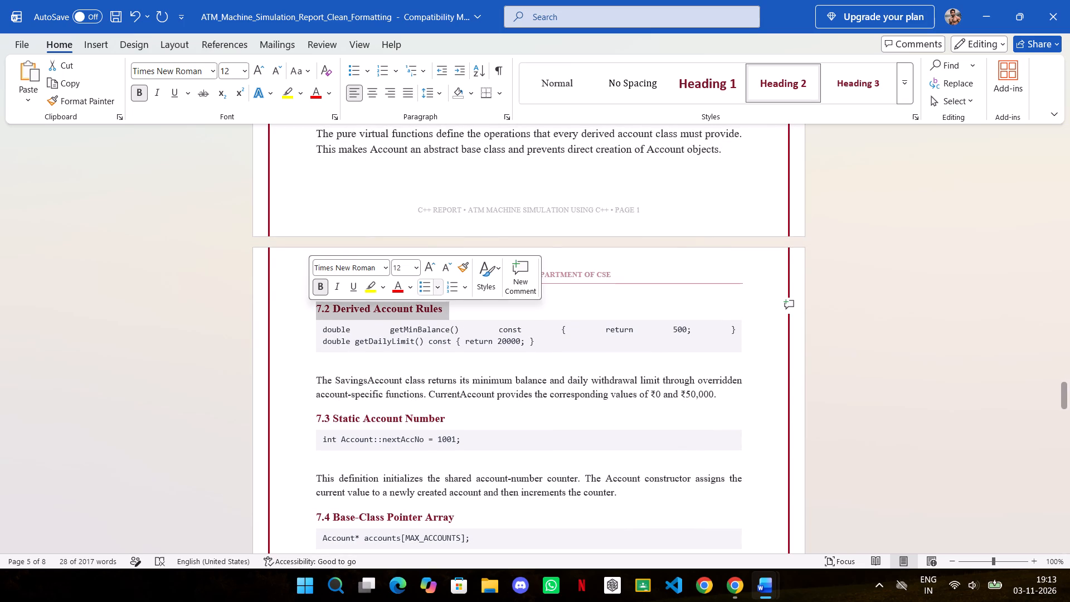
left_click(431, 263)
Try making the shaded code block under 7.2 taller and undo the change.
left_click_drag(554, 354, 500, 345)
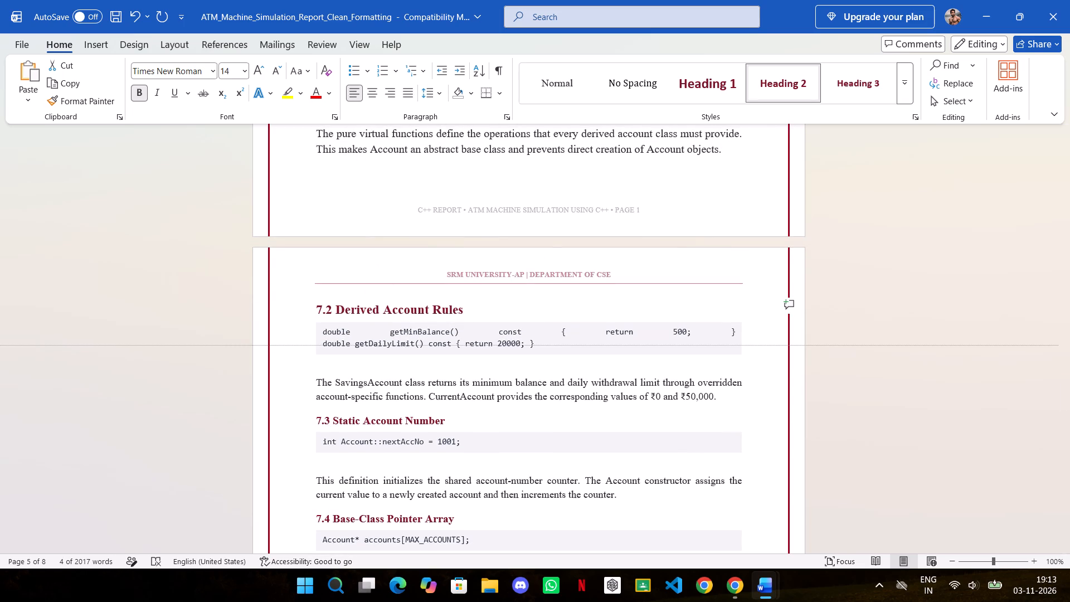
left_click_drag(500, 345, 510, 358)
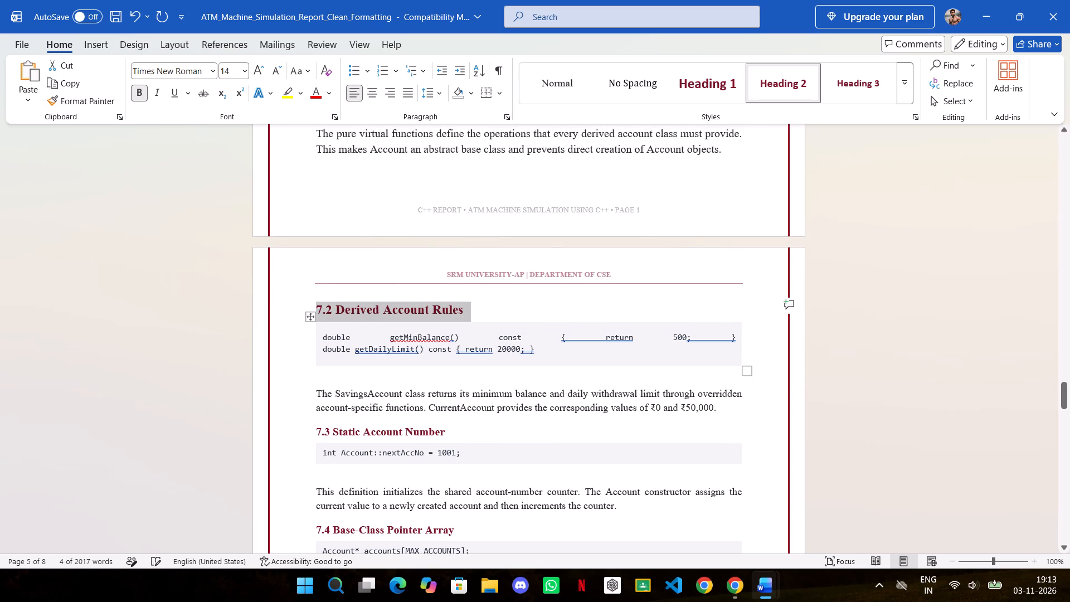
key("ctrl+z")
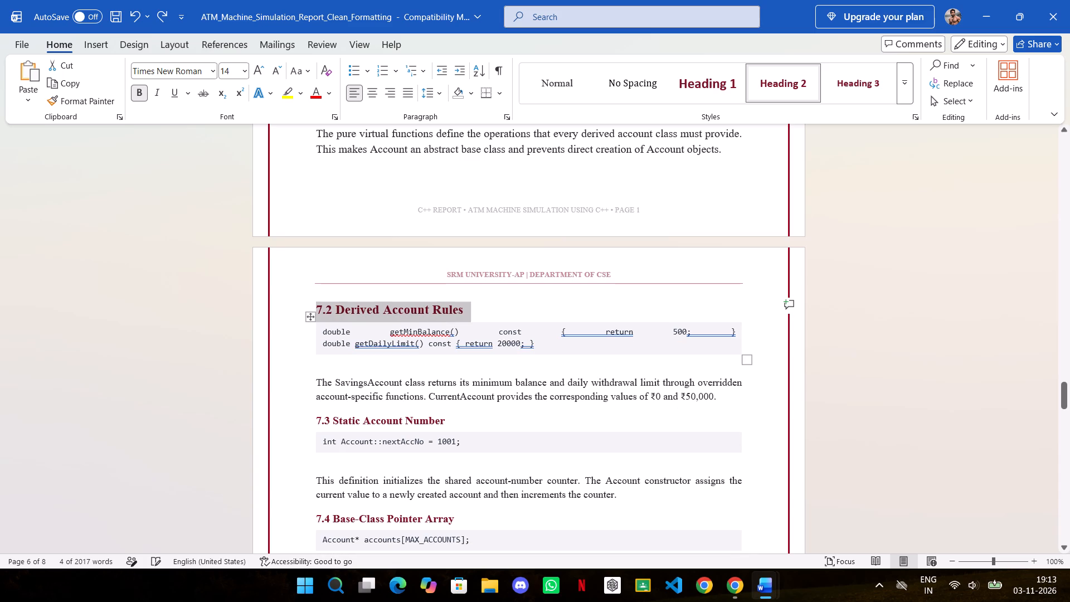
Resize the shaded code block under 7.2 narrower and slightly taller, tightening the gaps between its words.
left_click_drag(746, 361, 677, 353)
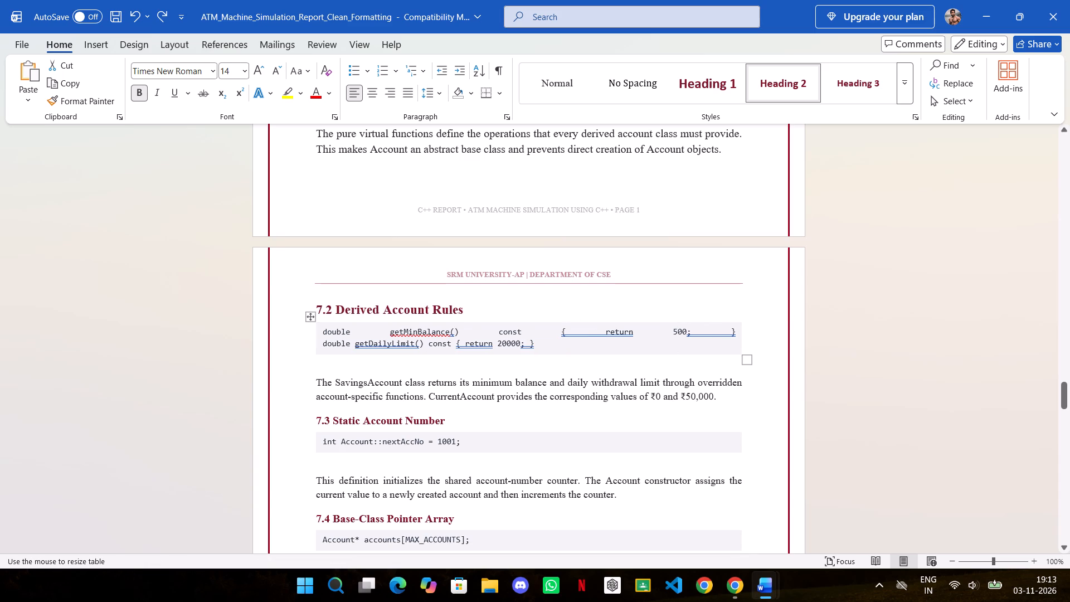
left_click_drag(720, 360, 663, 360)
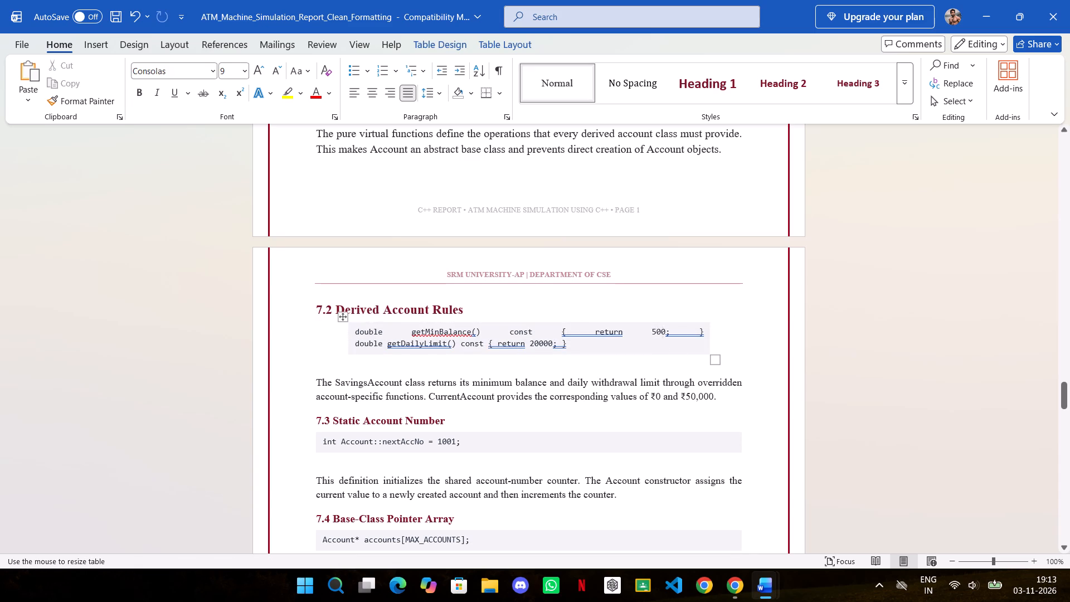
left_click(693, 364)
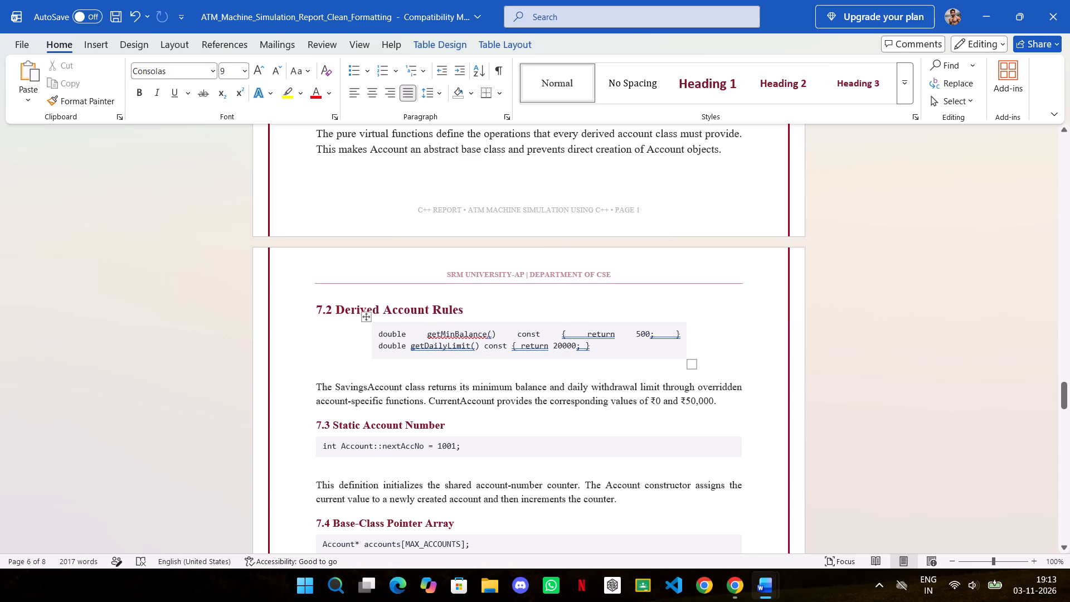
Apply the proofing corrections in the getMinBalance() line under 7.2, removing the spaces inside its braces to give {return 500;}.
right_click(669, 334)
left_click(583, 84)
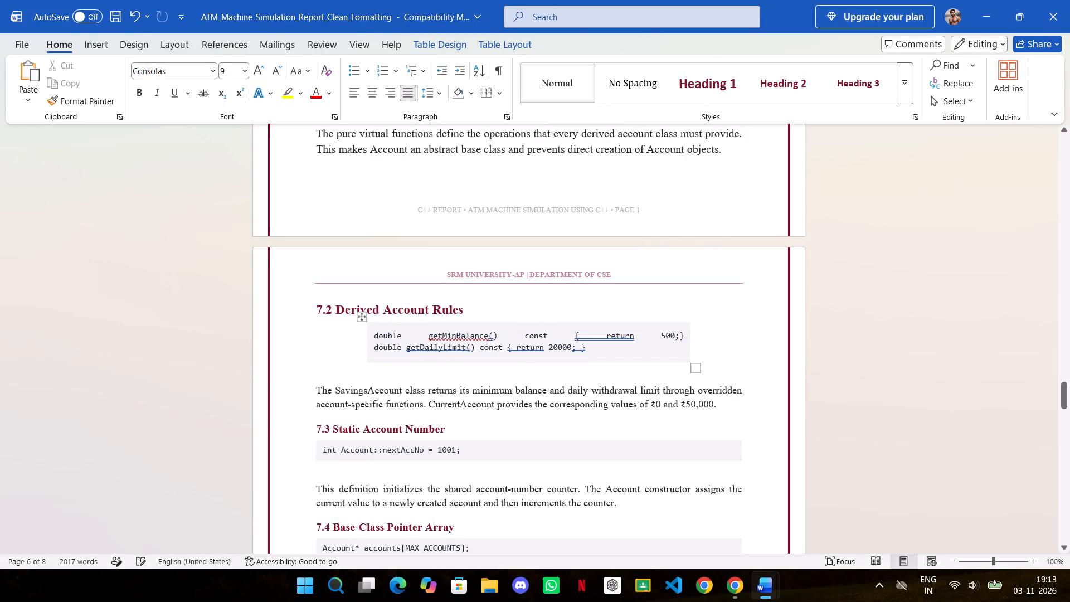
right_click(625, 338)
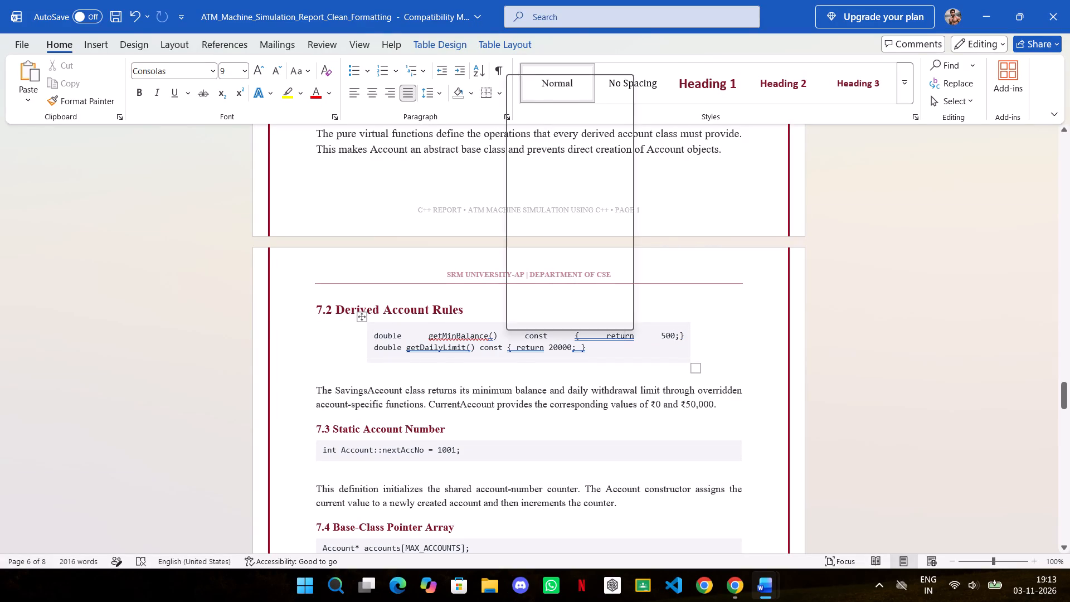
left_click(557, 85)
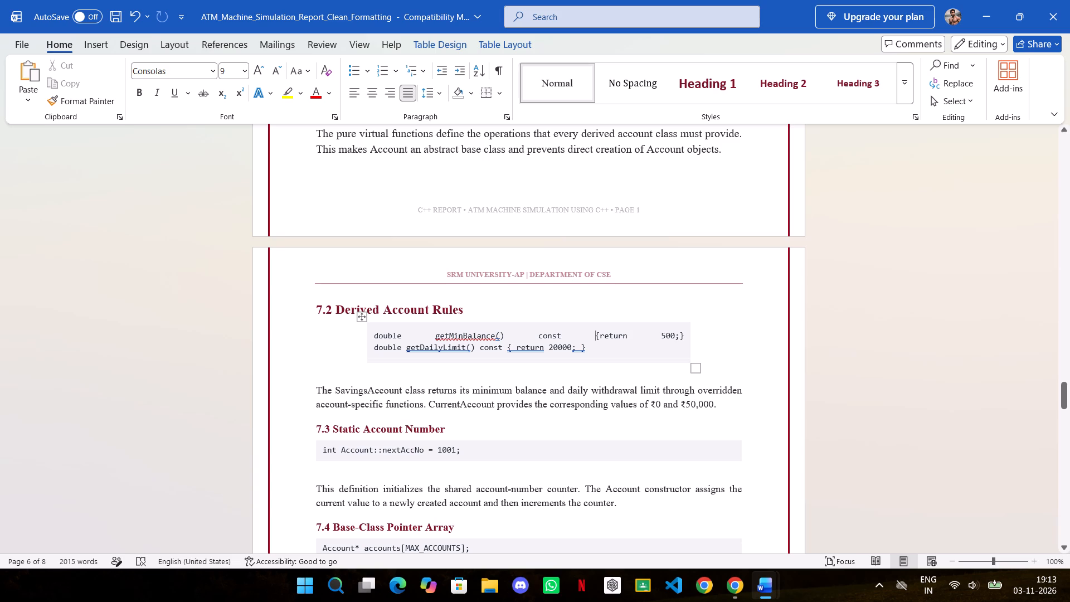
Narrow the 7.2 code block further so it closely fits its two lines of code.
left_click_drag(694, 369, 595, 370)
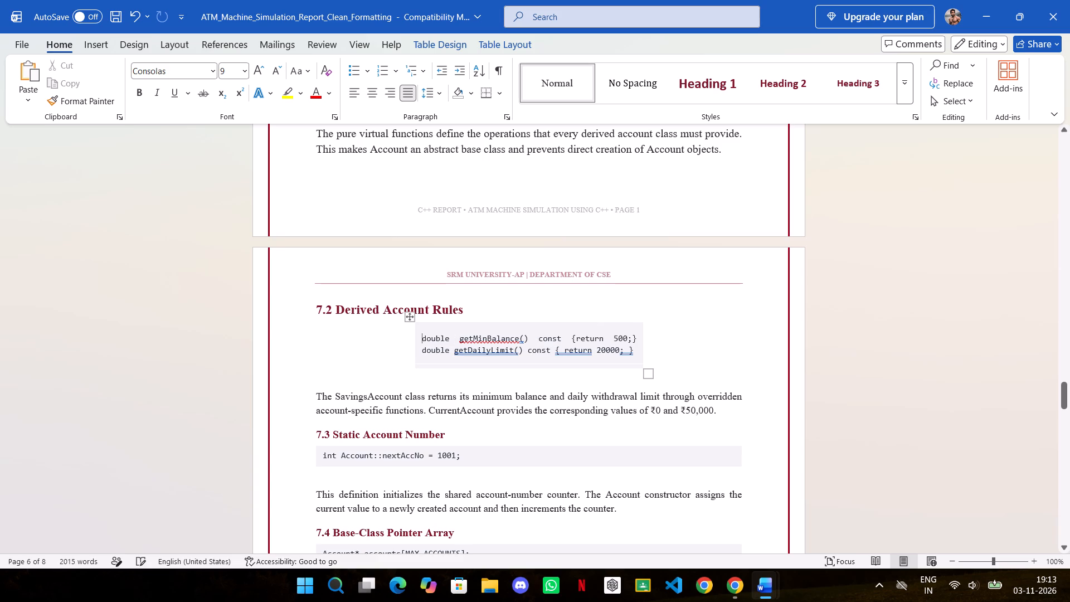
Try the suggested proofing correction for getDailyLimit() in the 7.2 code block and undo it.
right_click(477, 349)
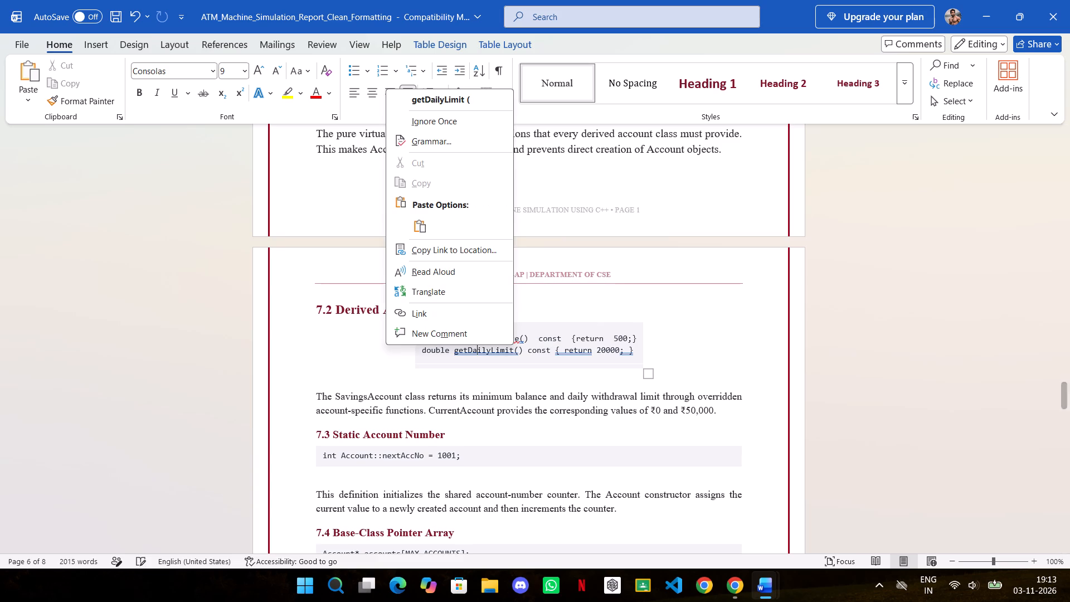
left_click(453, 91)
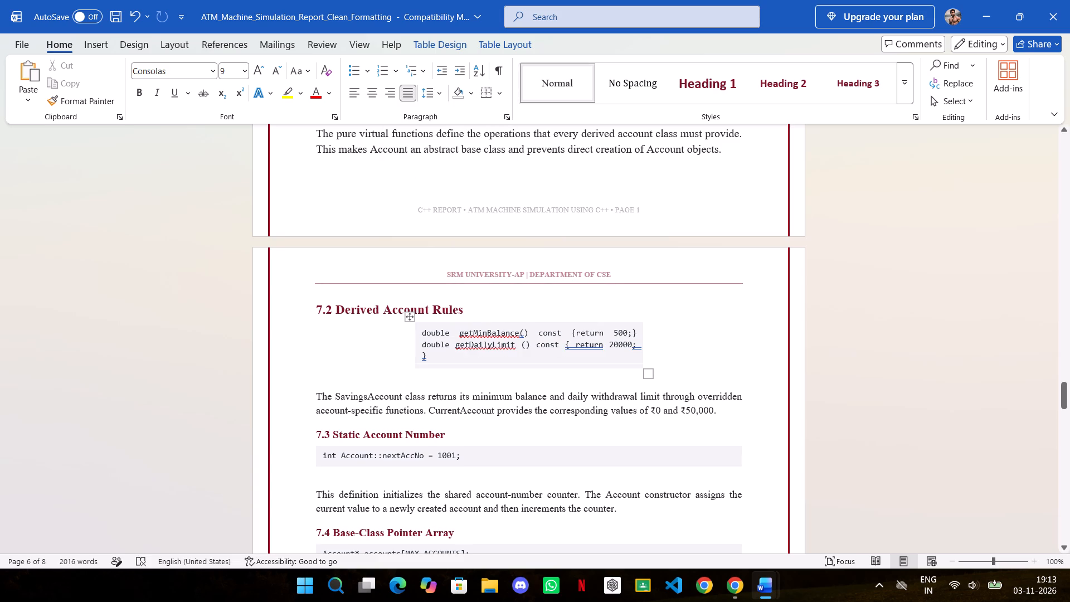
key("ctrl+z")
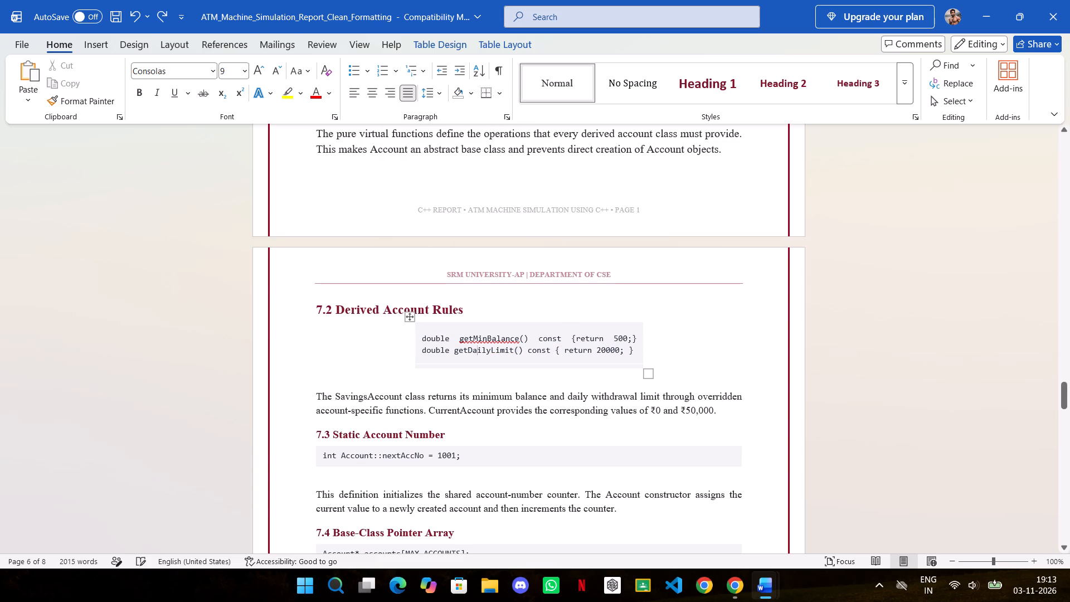
Add getMinBalance and getDailyLimit from the 7.2 code block to the spelling dictionary.
right_click(483, 339)
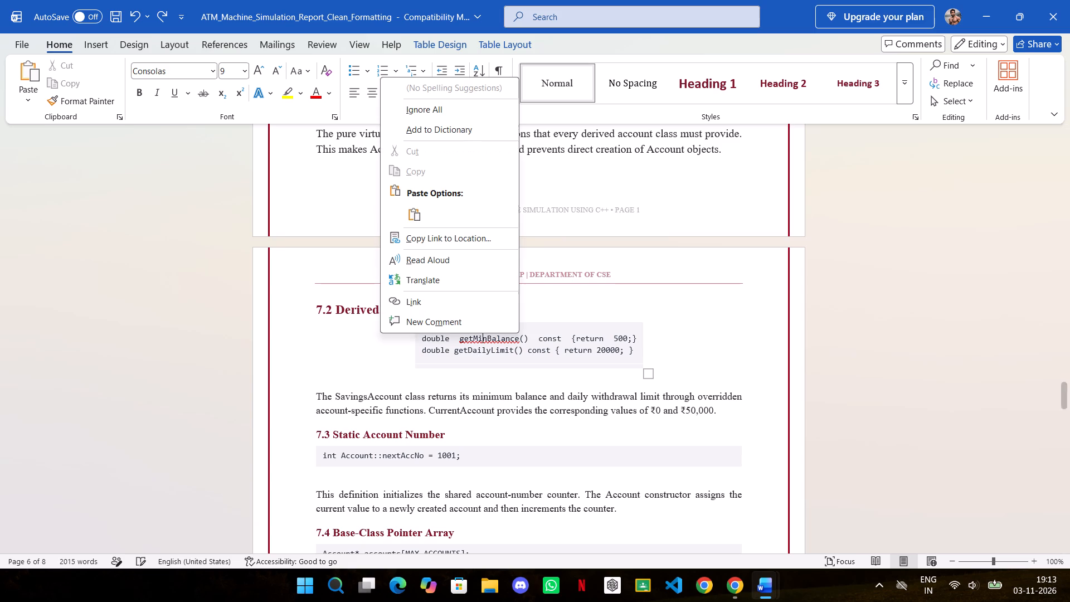
left_click(442, 127)
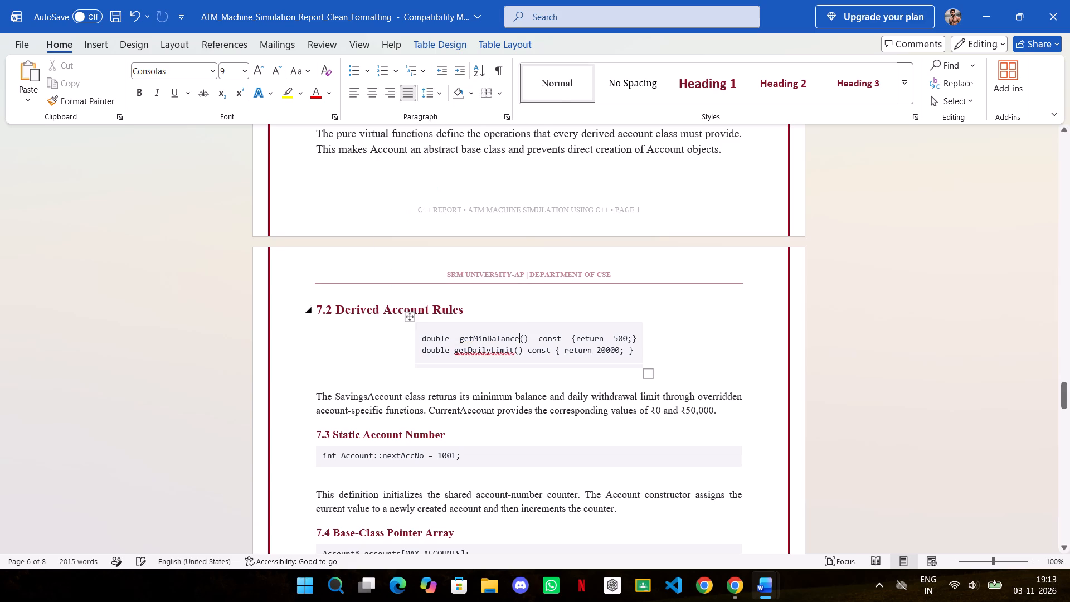
right_click(489, 354)
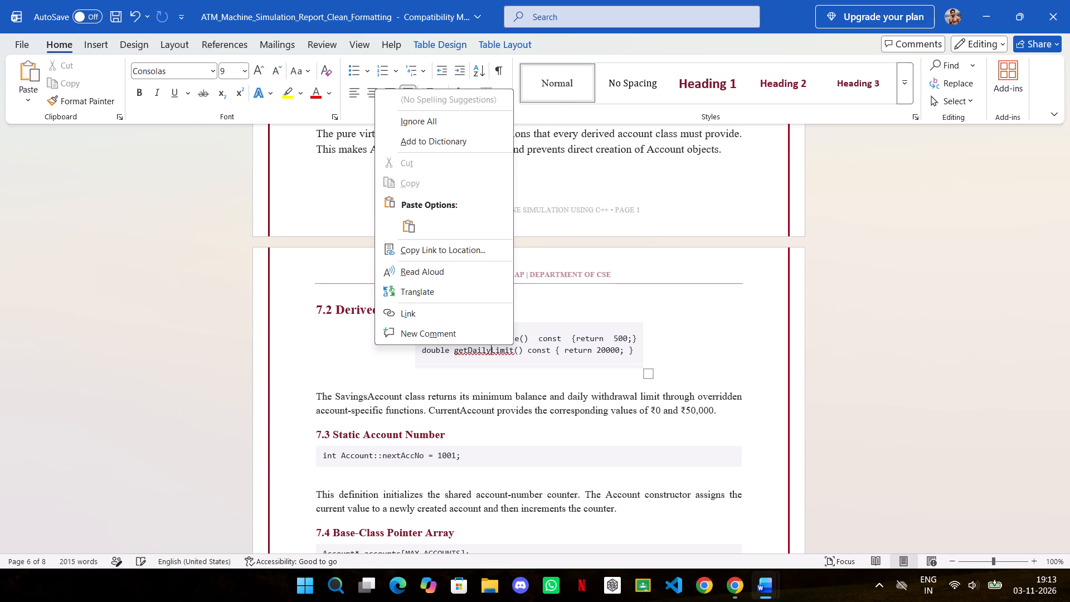
left_click(444, 140)
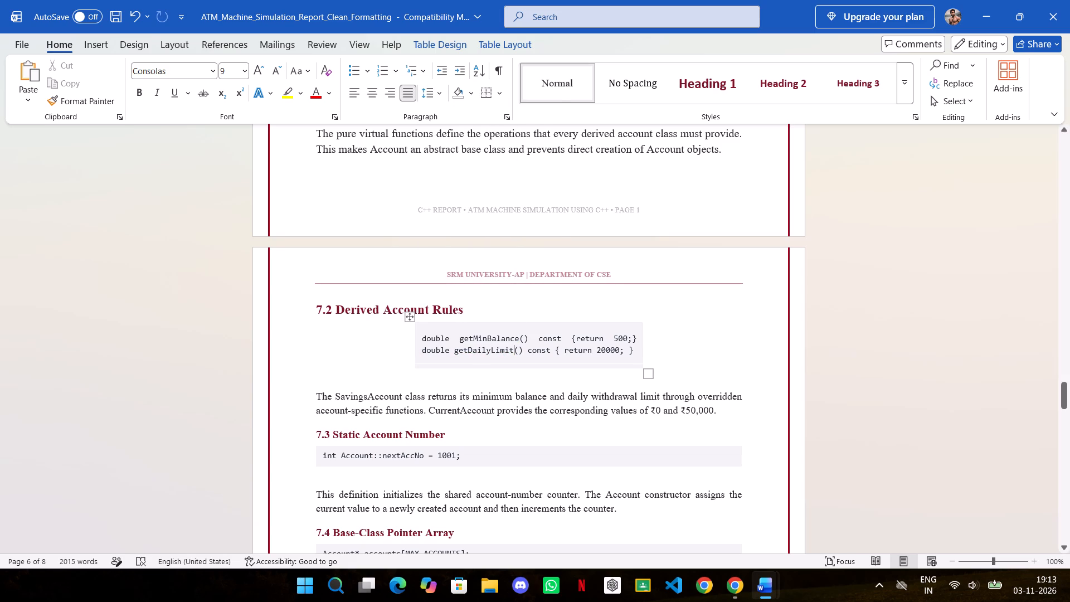
left_click(694, 352)
left_click(396, 358)
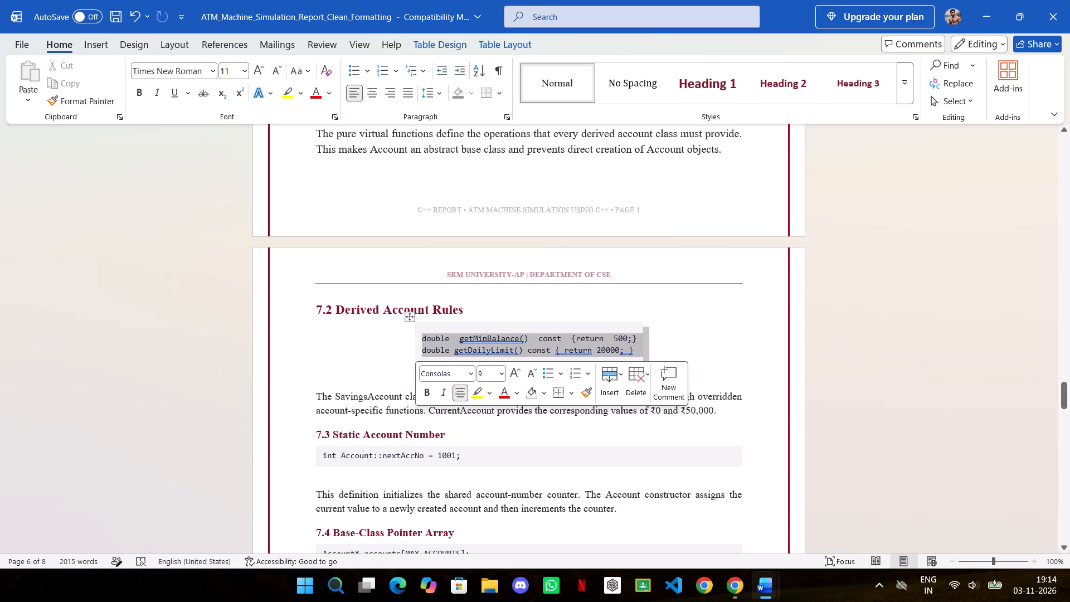
left_click(691, 338)
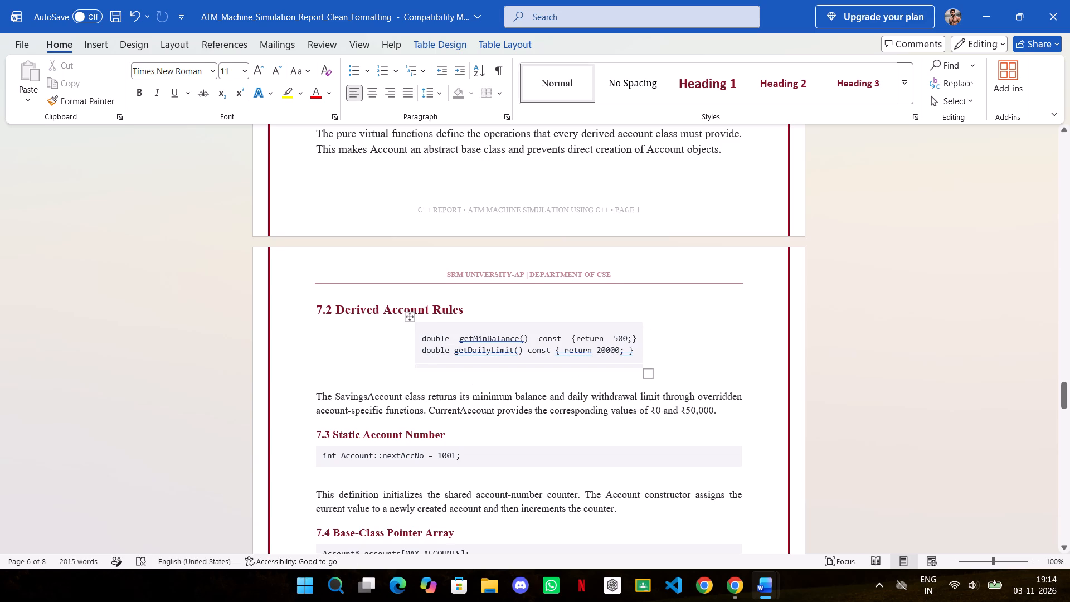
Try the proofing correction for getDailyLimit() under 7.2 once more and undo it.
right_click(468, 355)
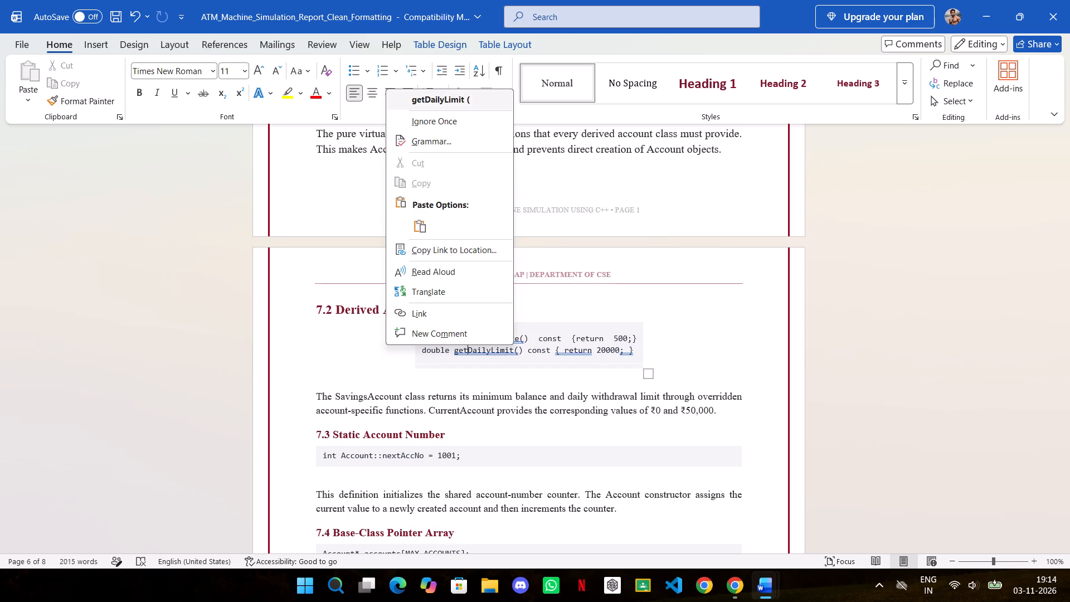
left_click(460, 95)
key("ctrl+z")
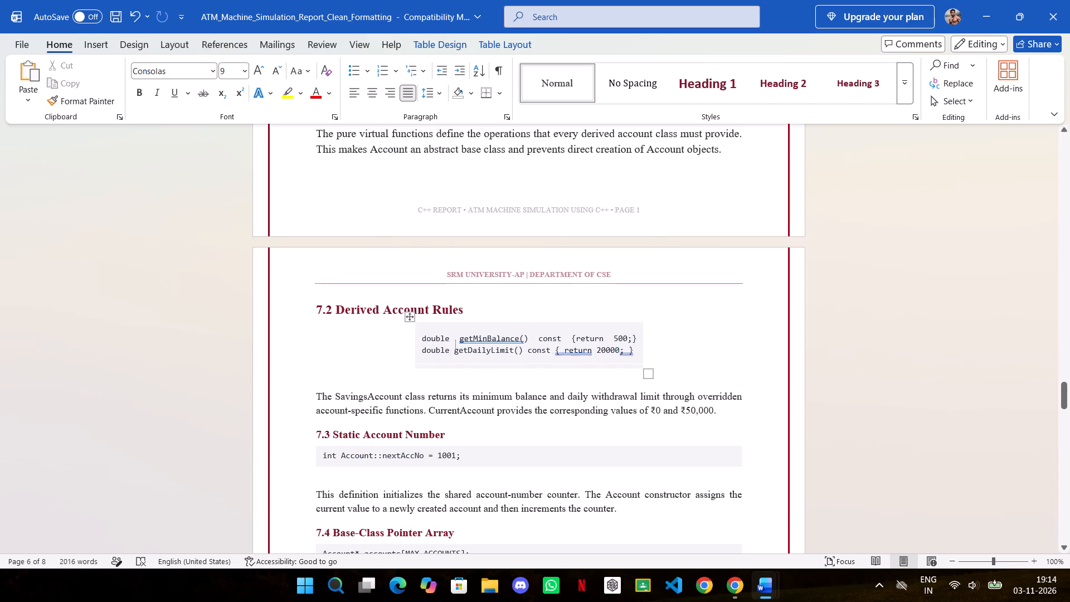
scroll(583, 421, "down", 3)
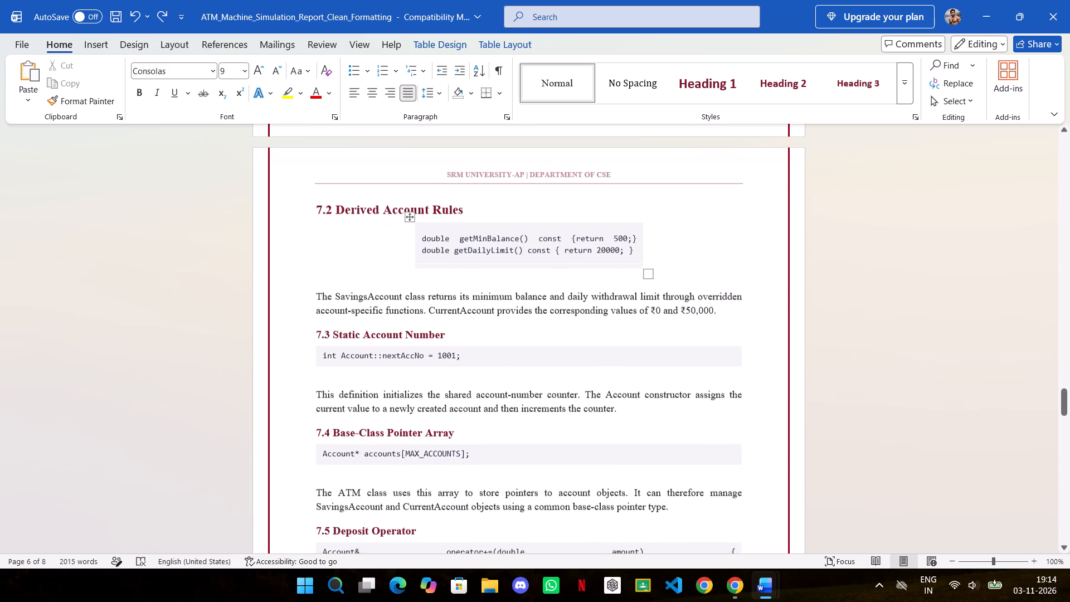
Enlarge the SavingsAccount explanation paragraph under 7.2 Derived Account Rules by one font size.
left_click_drag(315, 298, 341, 298)
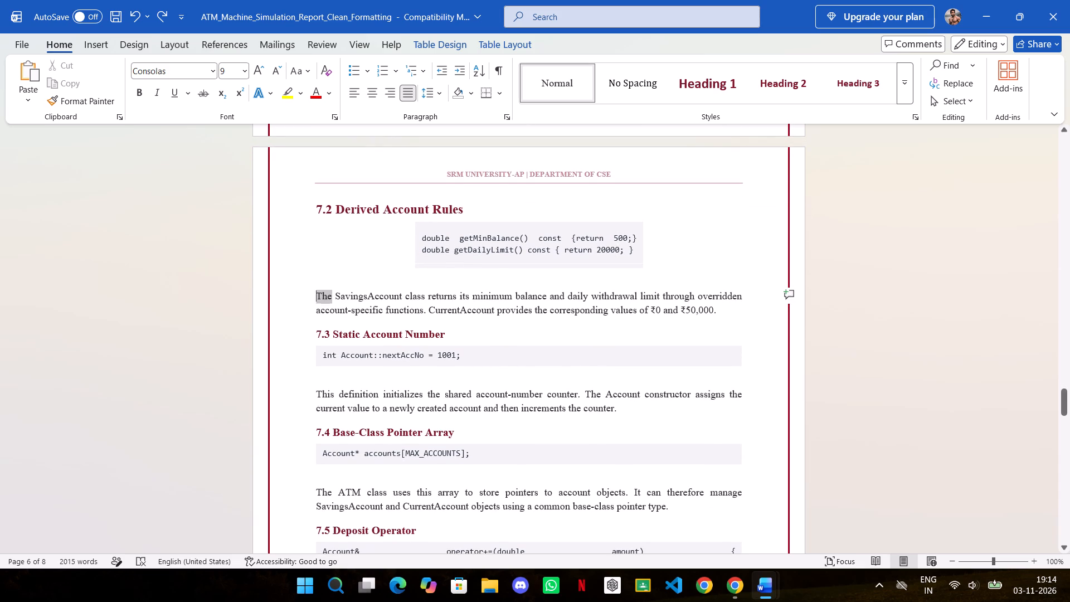
left_click_drag(341, 298, 697, 326)
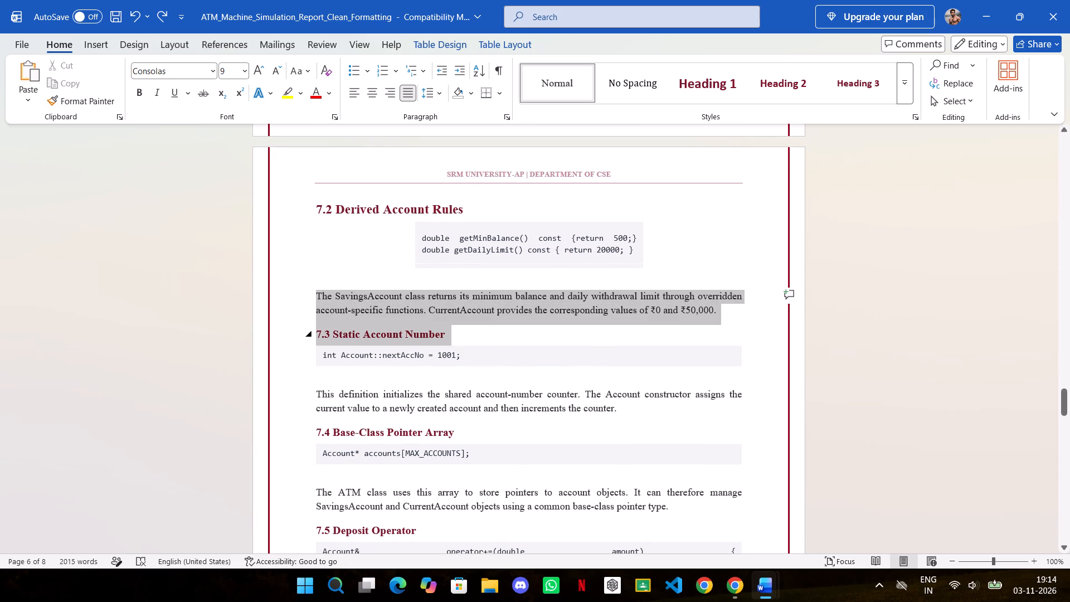
left_click_drag(697, 326, 724, 307)
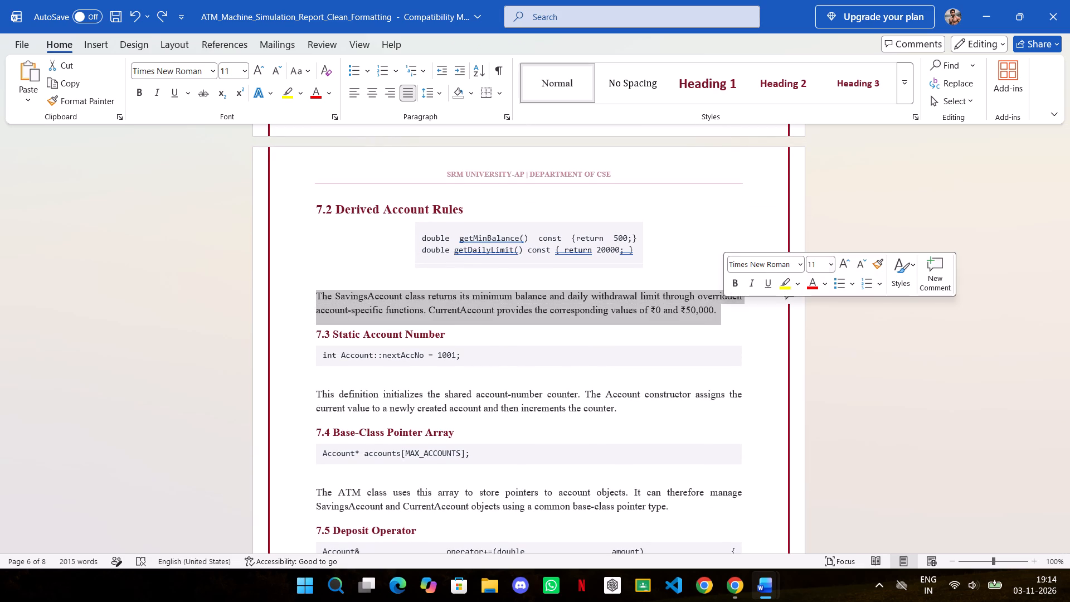
left_click(842, 264)
Set the 7.2 code to 10 pt and widen its block so each statement fits on one line.
left_click_drag(633, 249, 431, 234)
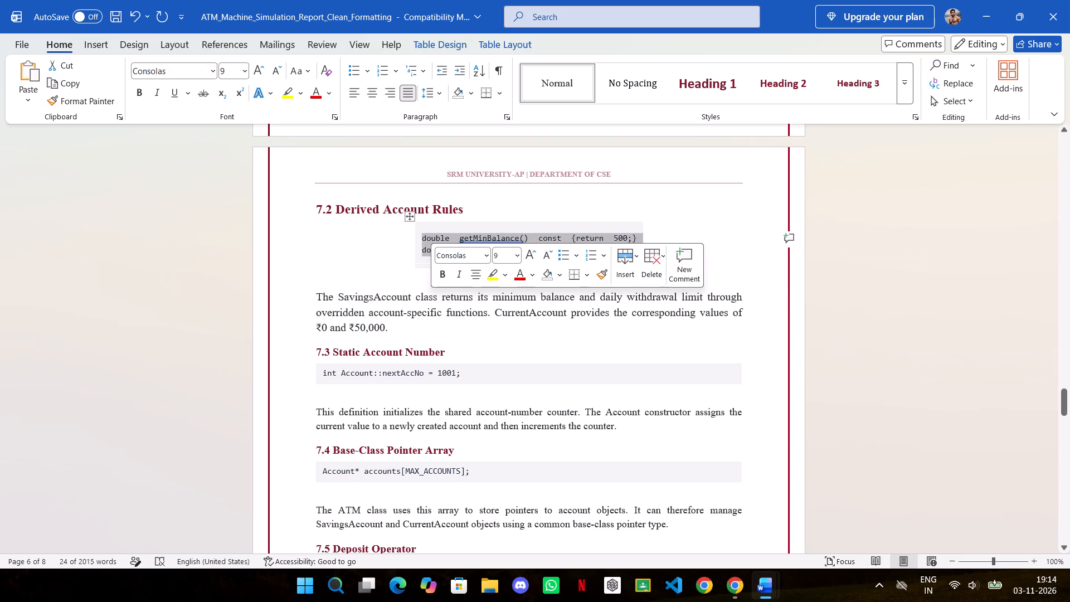
left_click(532, 255)
left_click(545, 231)
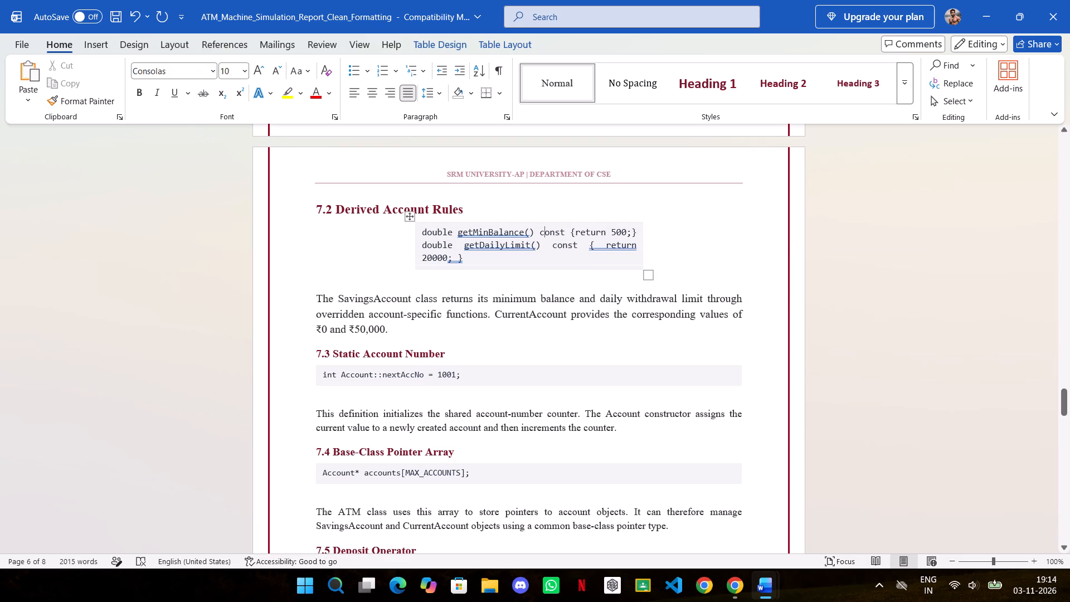
left_click_drag(651, 276, 679, 271)
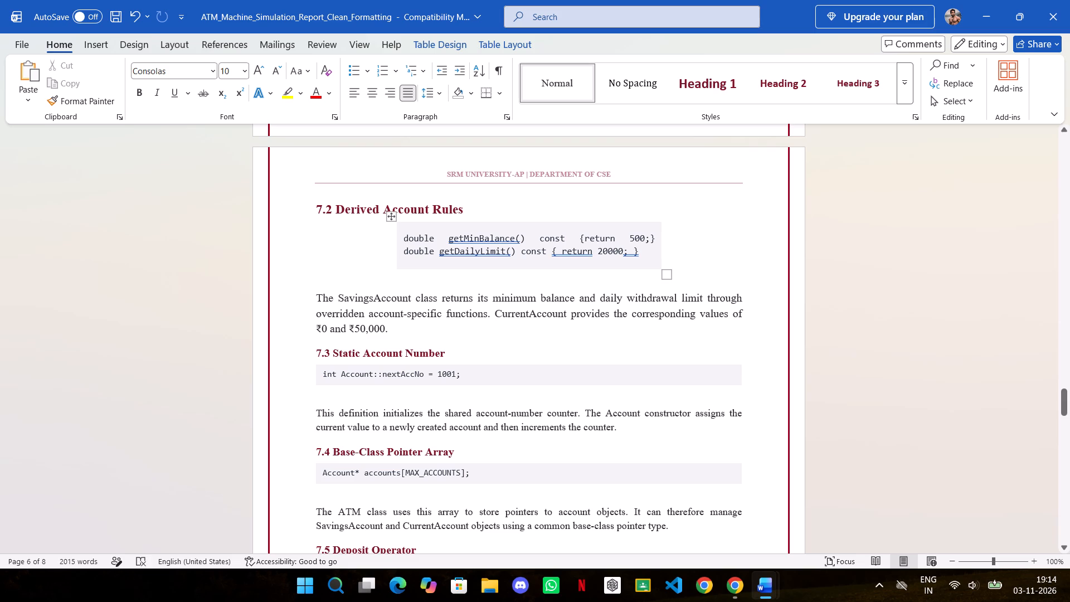
Enlarge the 7.3 Static Account Number heading to 14 pt and its code line to 10 pt.
scroll(613, 261, "up", 10)
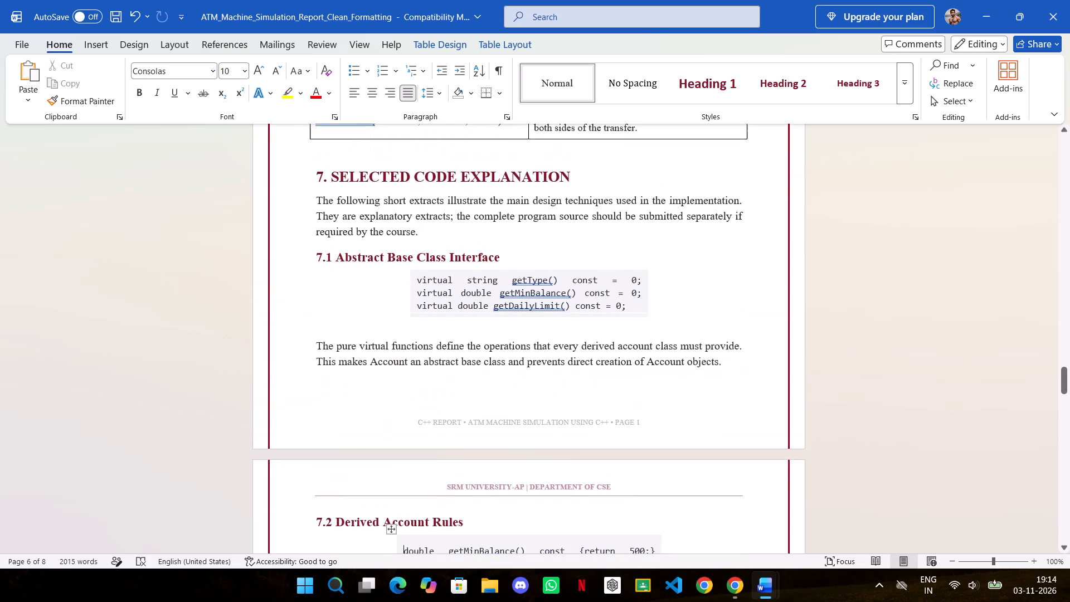
scroll(525, 300, "down", 12)
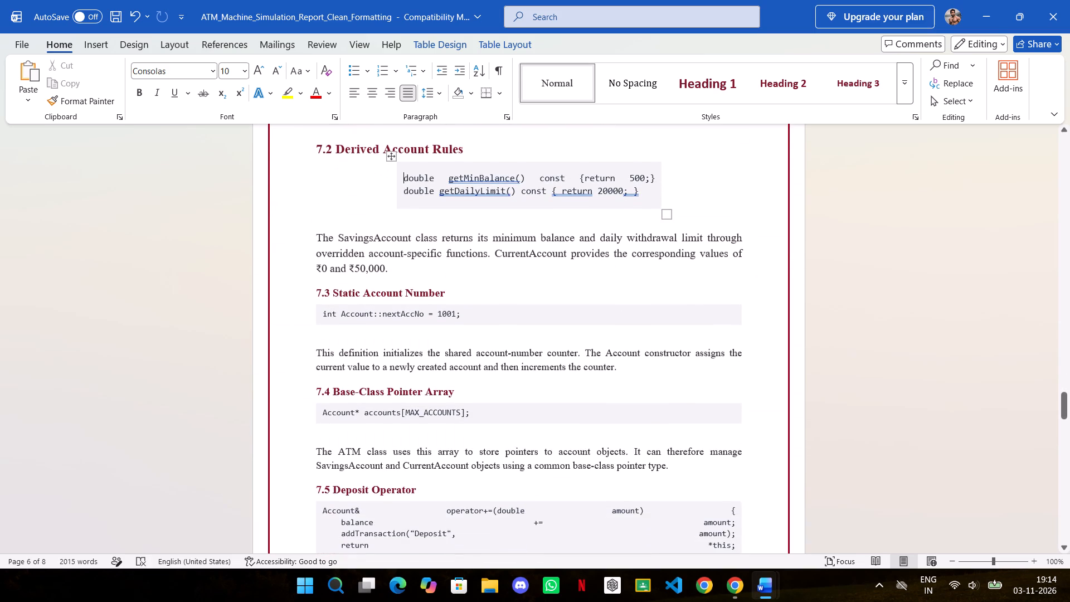
left_click_drag(318, 287, 412, 288)
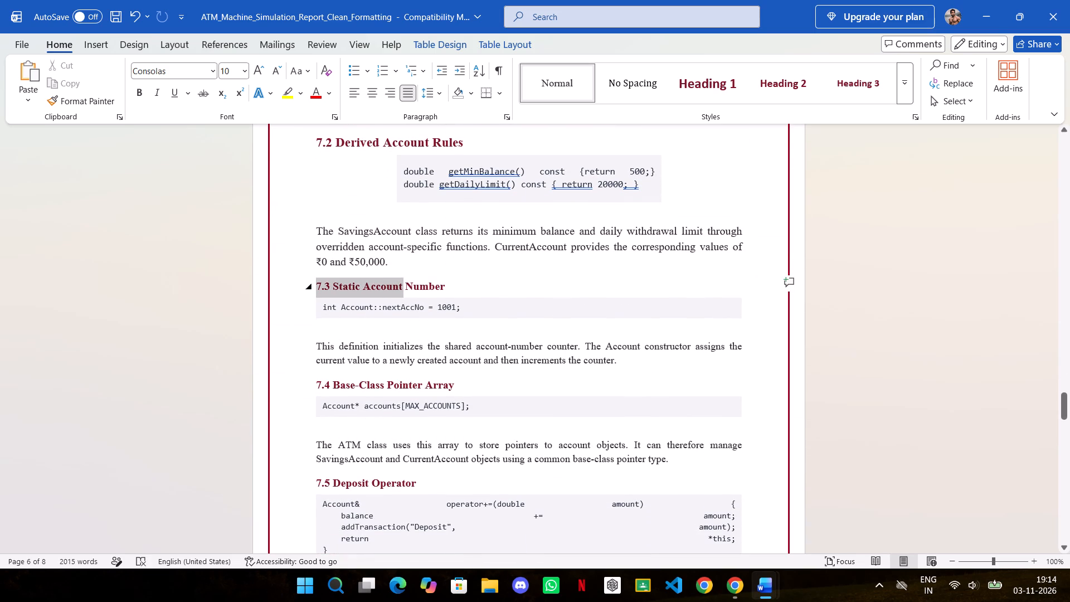
left_click_drag(412, 288, 460, 290)
left_click(581, 249)
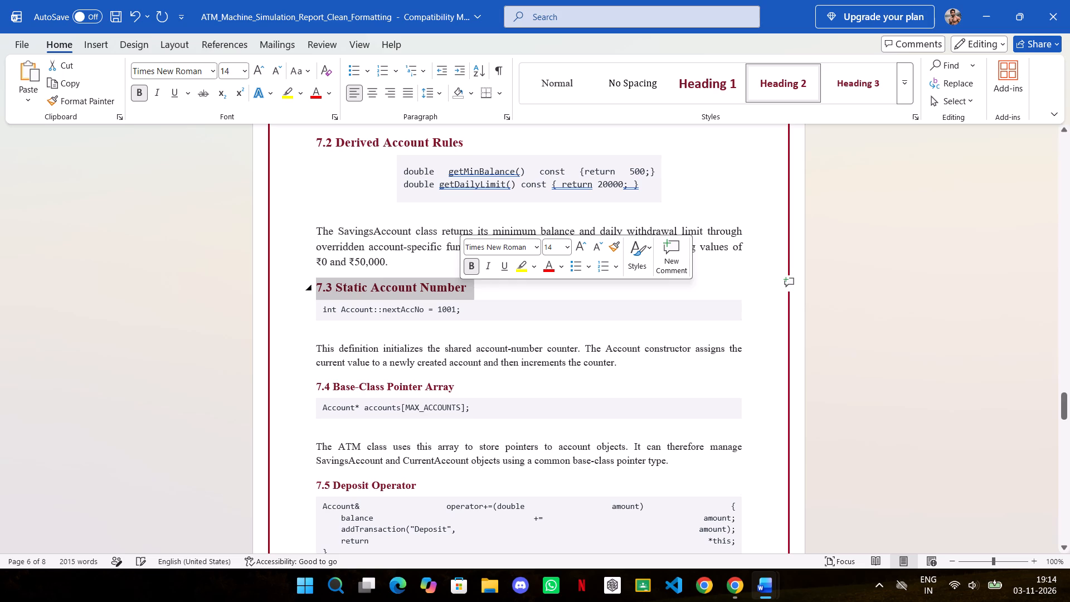
left_click_drag(478, 305, 436, 318)
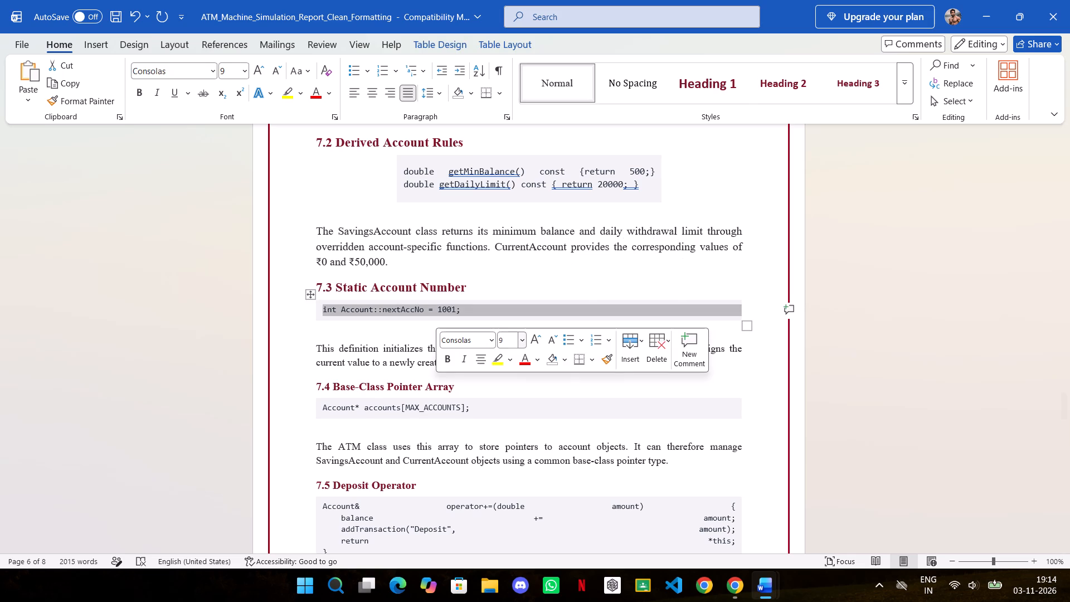
left_click(532, 339)
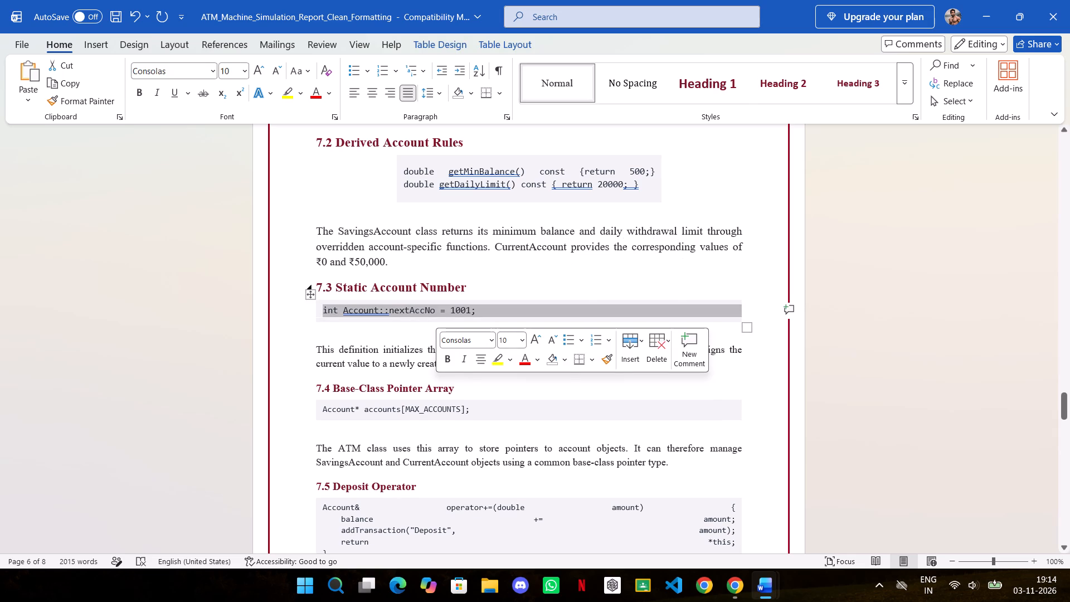
Shift the 7.3 code block rightward and indent its code line with leading spaces toward the page centre.
left_click_drag(306, 293, 375, 301)
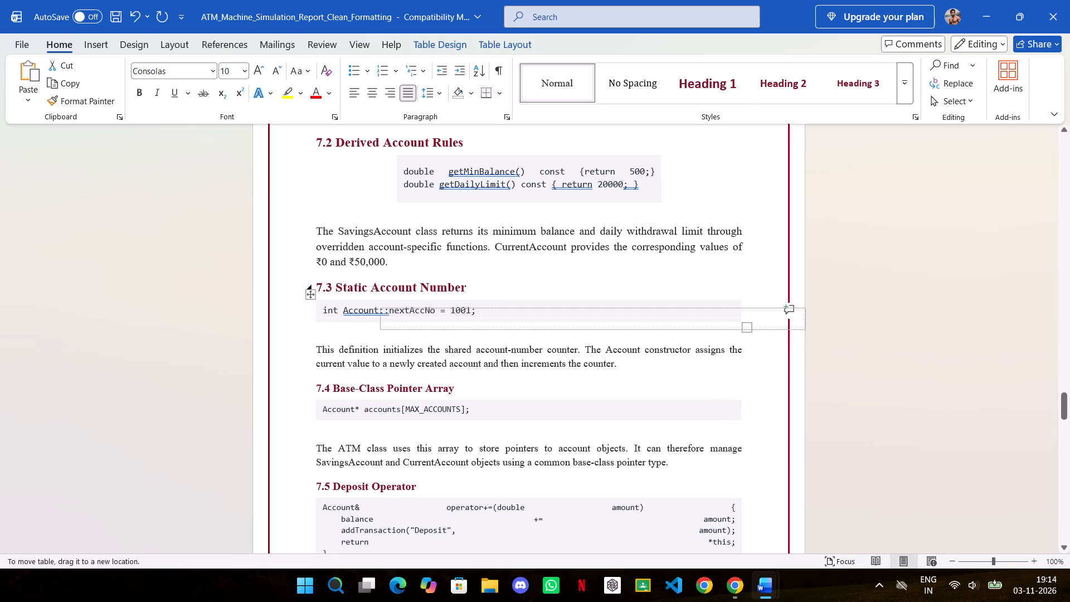
left_click_drag(375, 301, 444, 292)
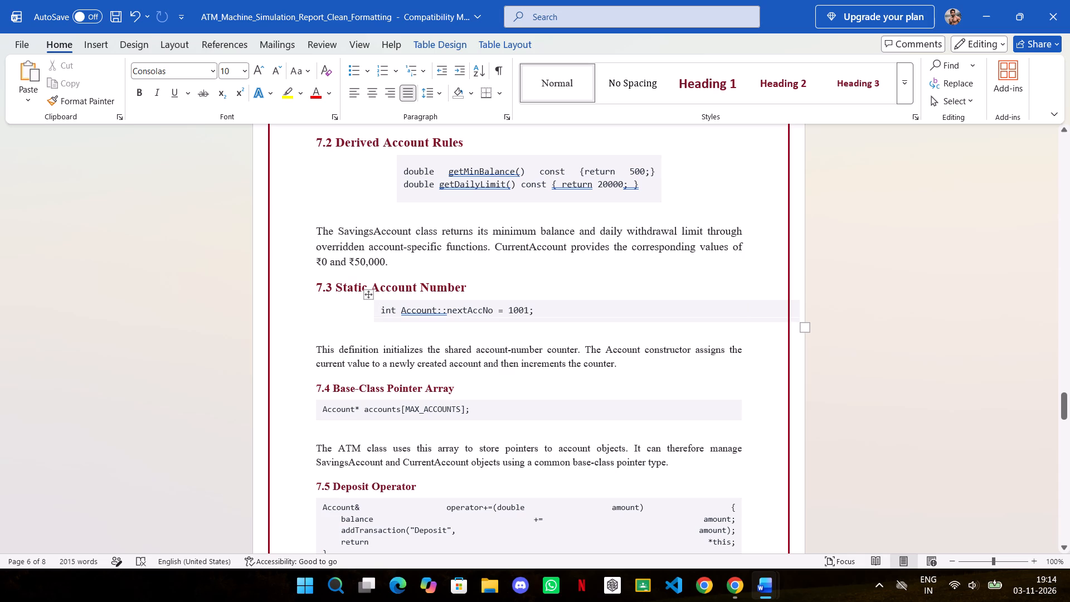
key("space")
key("space")
key("space")
key("space")
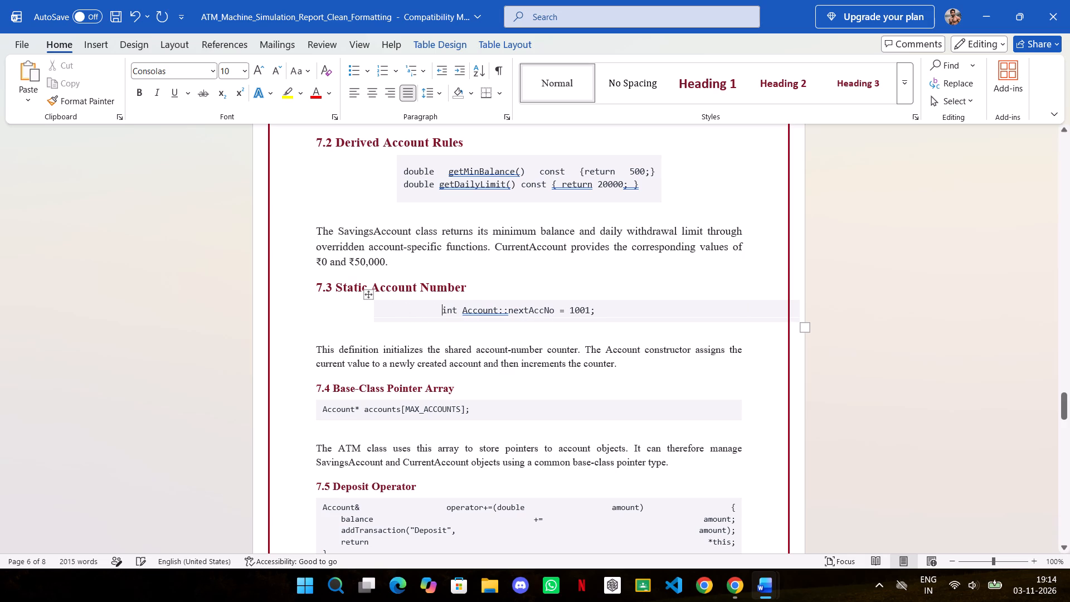
key("BackSpace")
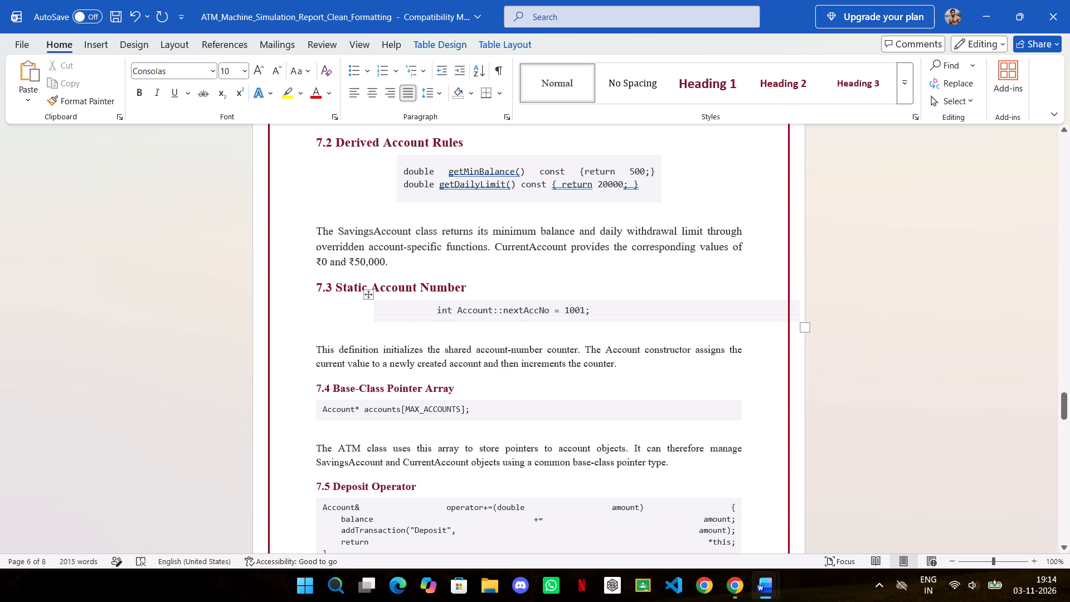
Set the explanation paragraph under 7.3 to 12 pt.
left_click_drag(315, 347, 638, 372)
left_click(753, 330)
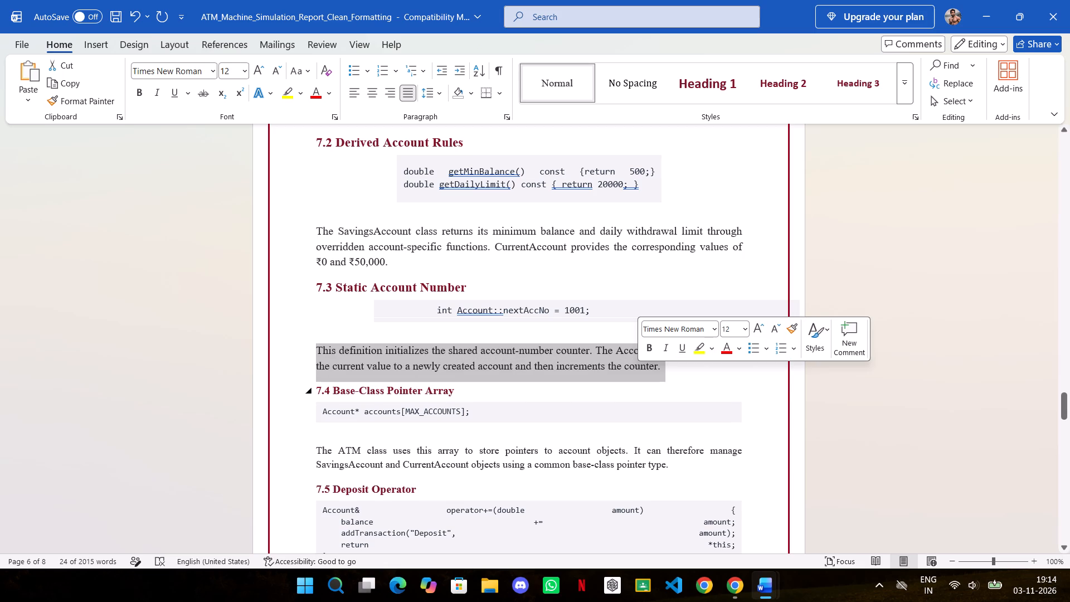
Enlarge the 7.4 Base-Class Pointer Array heading to 14 pt and its code line to 10 pt.
left_click_drag(461, 387, 307, 390)
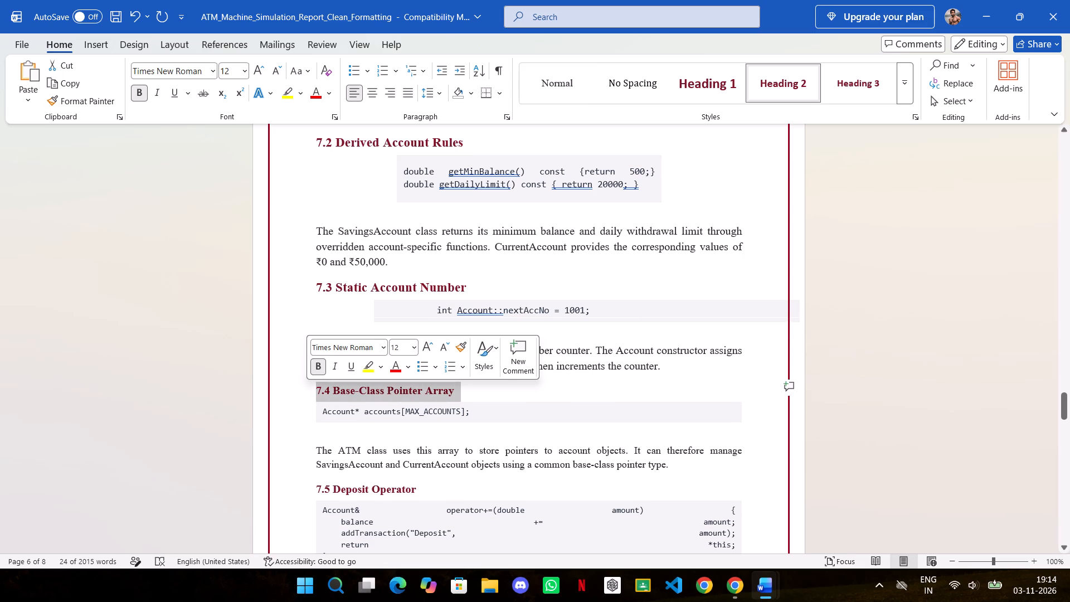
left_click(427, 348)
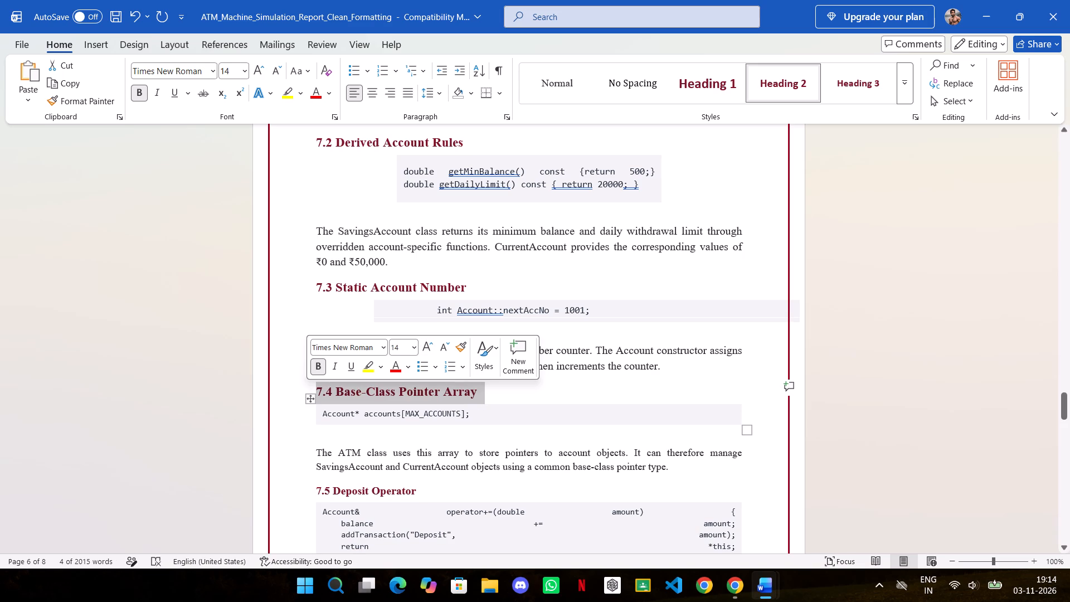
left_click(477, 417)
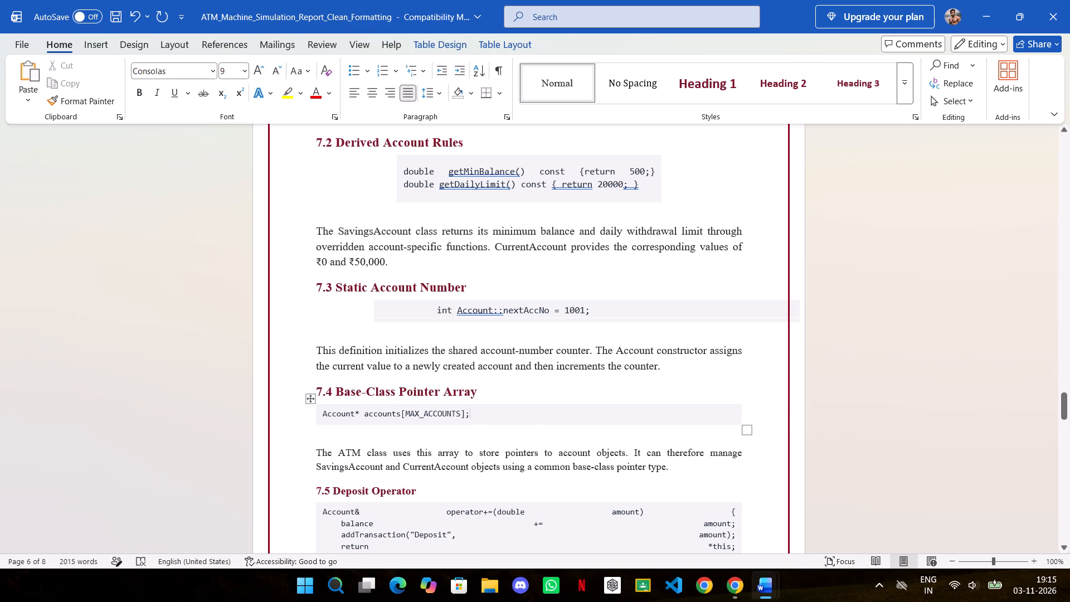
left_click_drag(478, 411, 318, 414)
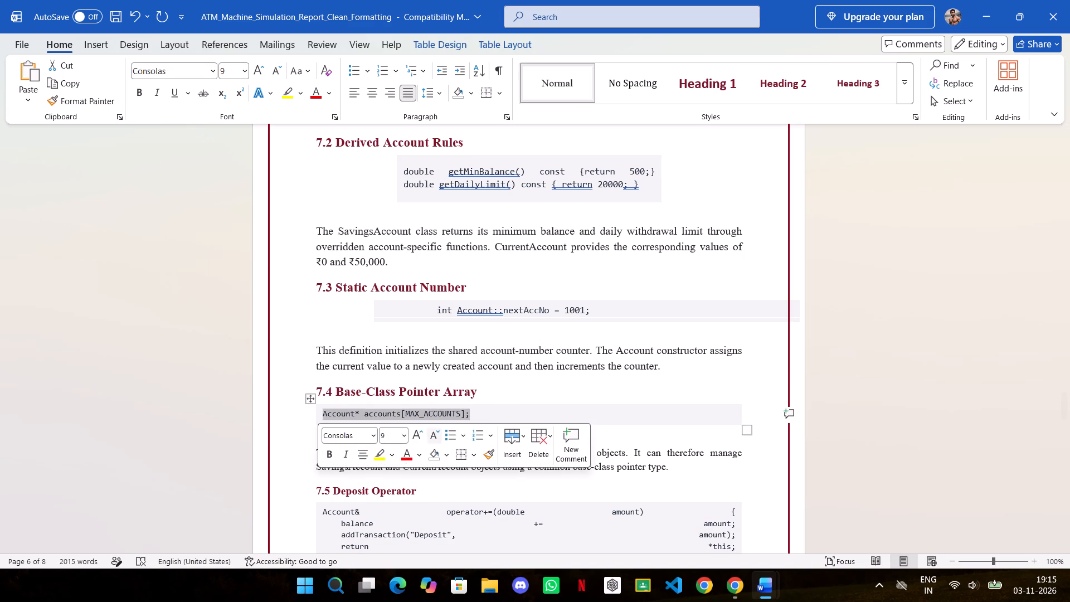
left_click(416, 436)
left_click(495, 411)
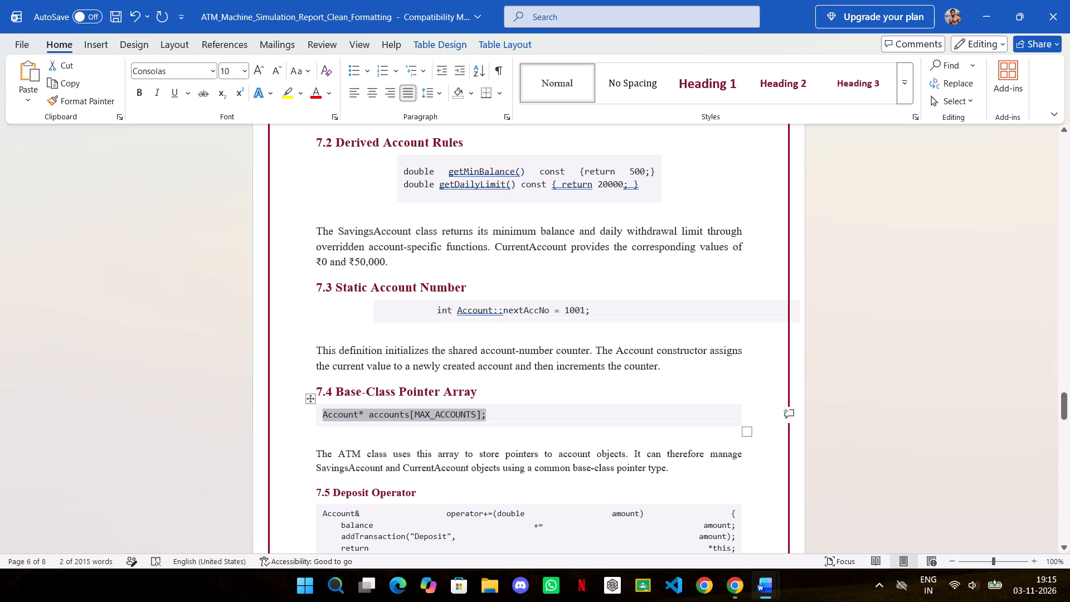
Indent the 7.4 accounts[MAX_ACCOUNTS] code line with leading spaces so it sits roughly centred in its block.
left_click(323, 416)
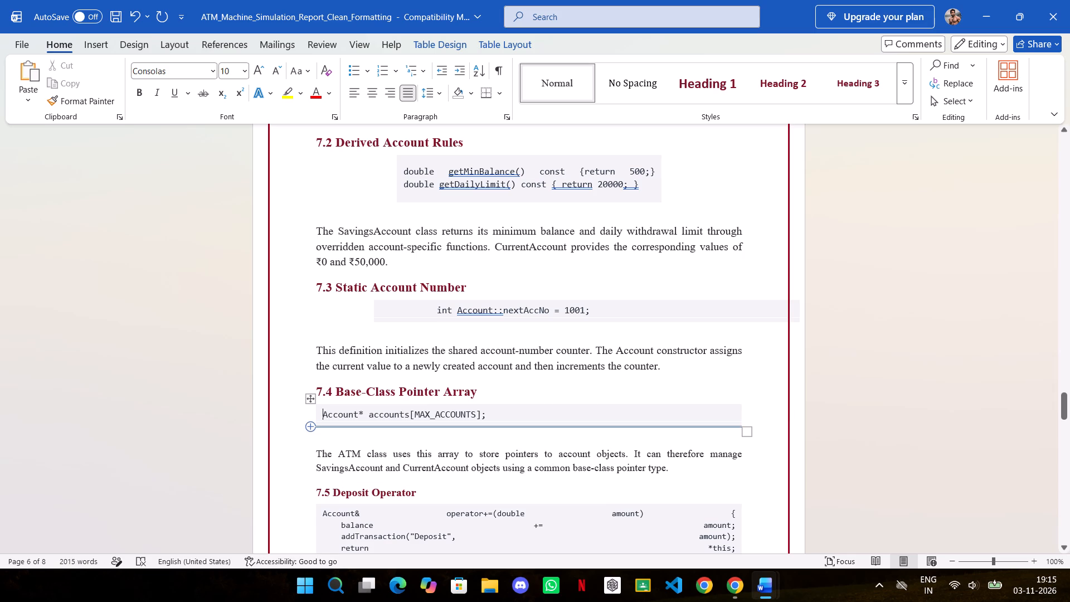
key("space")
key("space")
key("space")
key("space")
key("space")
key("space")
key("space")
key("space")
key("space")
key("space")
key("space")
key("space")
key("space")
key("space")
key("space")
key("space")
key("space")
key("space")
key("space")
key("space")
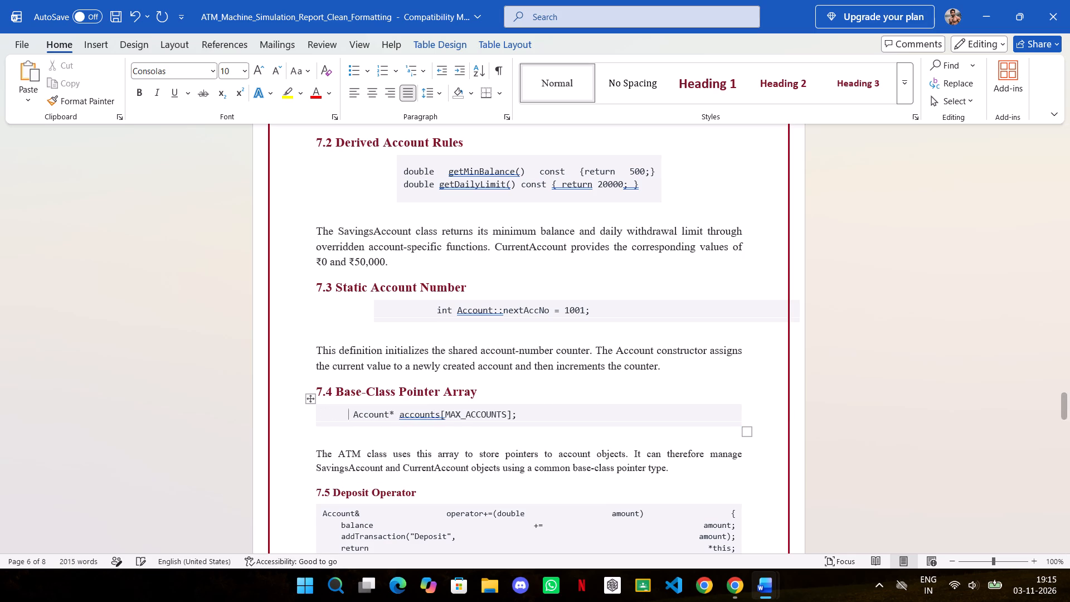
key("BackSpace")
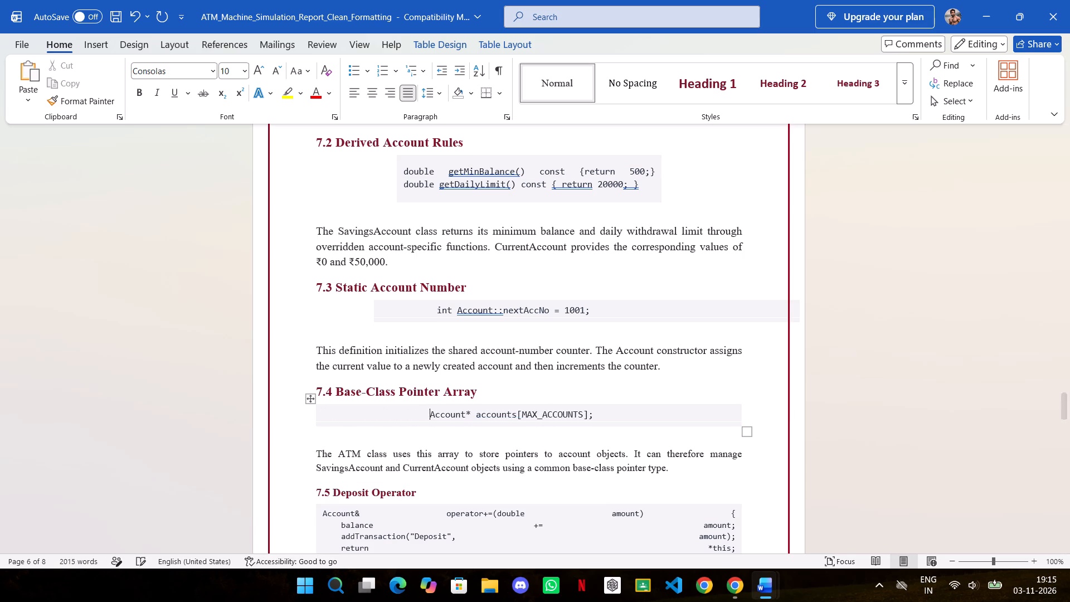
key("BackSpace")
Set the explanation paragraph about the ATM class array under 7.4 to 12 pt.
left_click(425, 473)
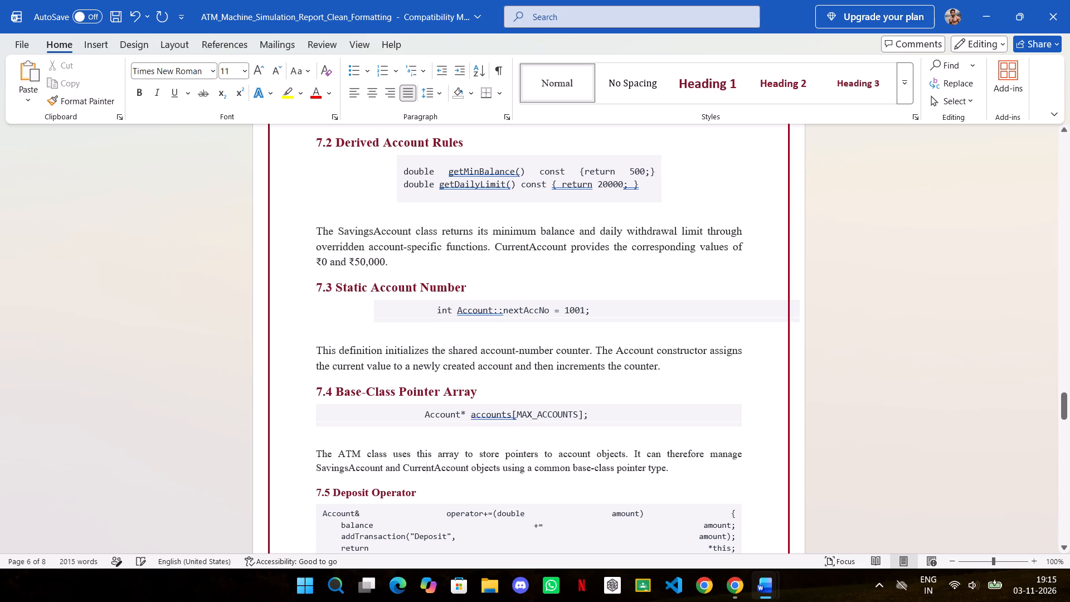
left_click_drag(315, 452, 704, 470)
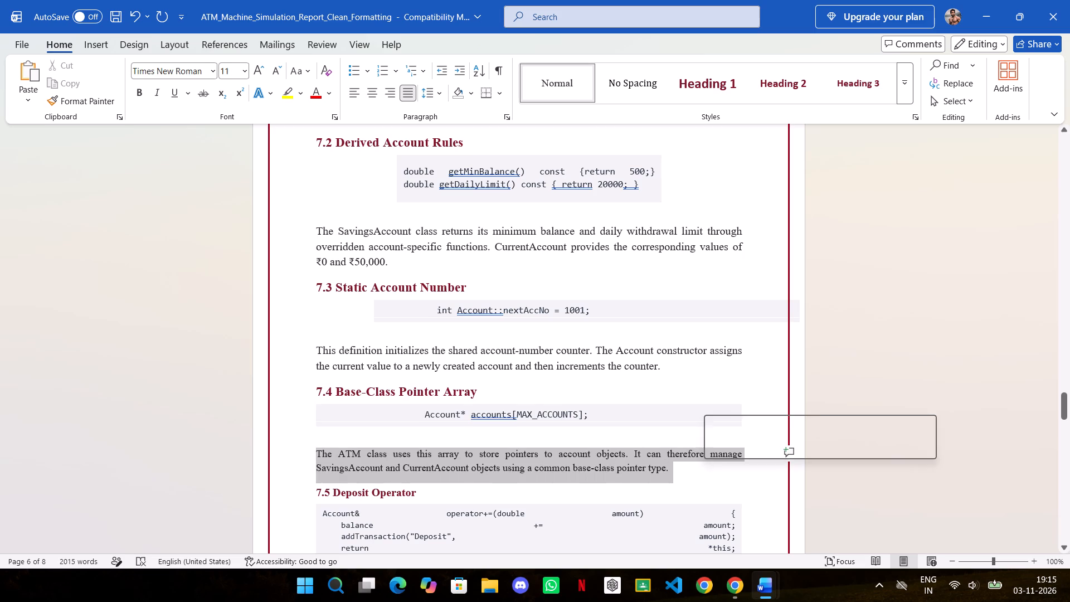
left_click(823, 428)
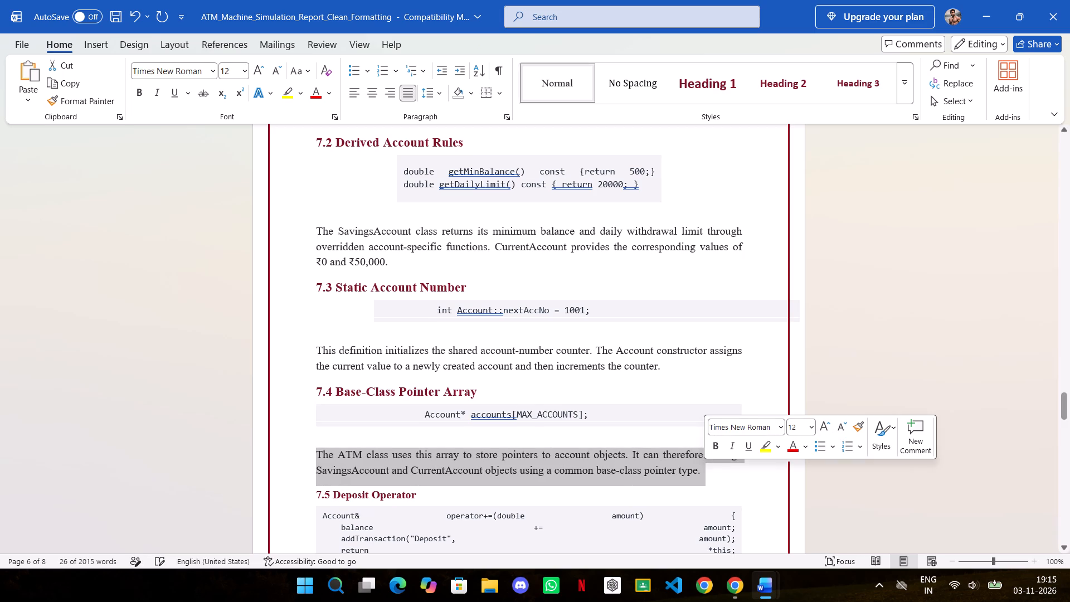
left_click(711, 472)
Enlarge the 7.5 Deposit Operator heading to match the 7.4 heading and set its code to 10 pt.
scroll(536, 476, "down", 5)
left_click_drag(421, 328, 313, 328)
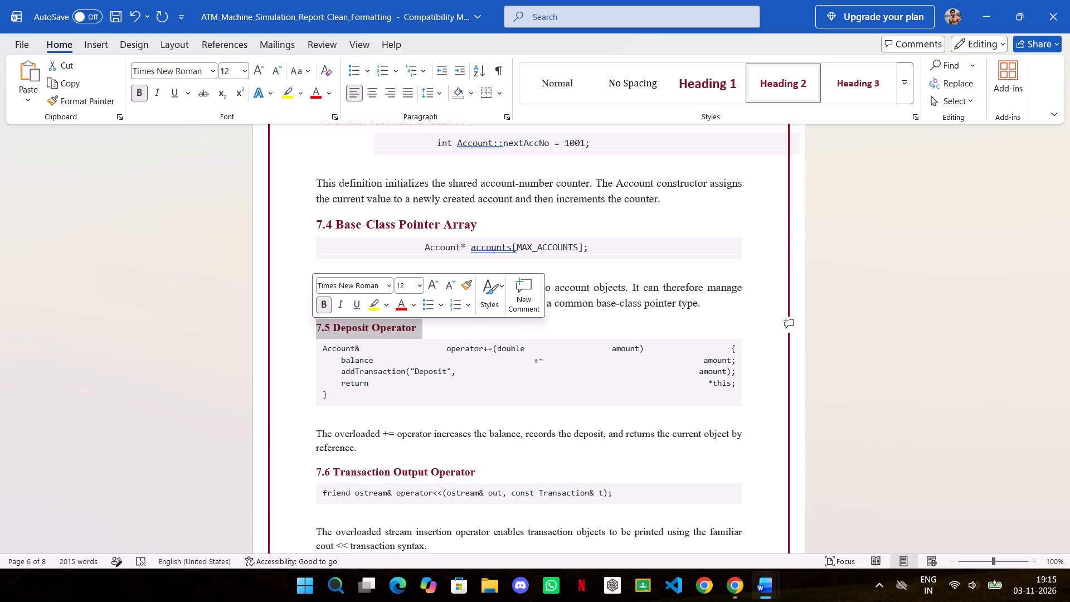
left_click(434, 277)
left_click(435, 382)
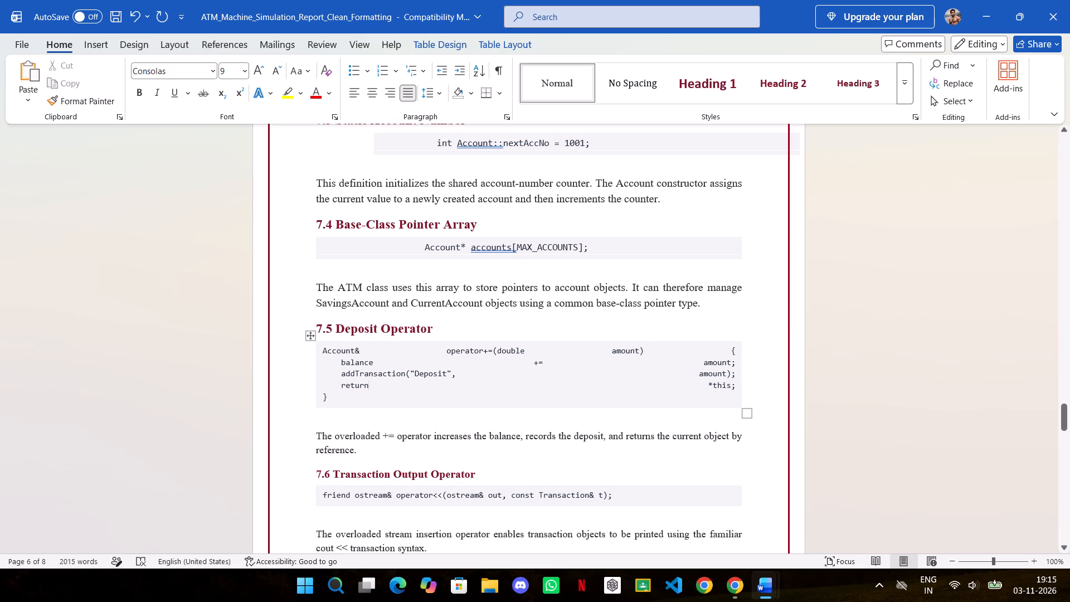
left_click_drag(324, 351, 445, 397)
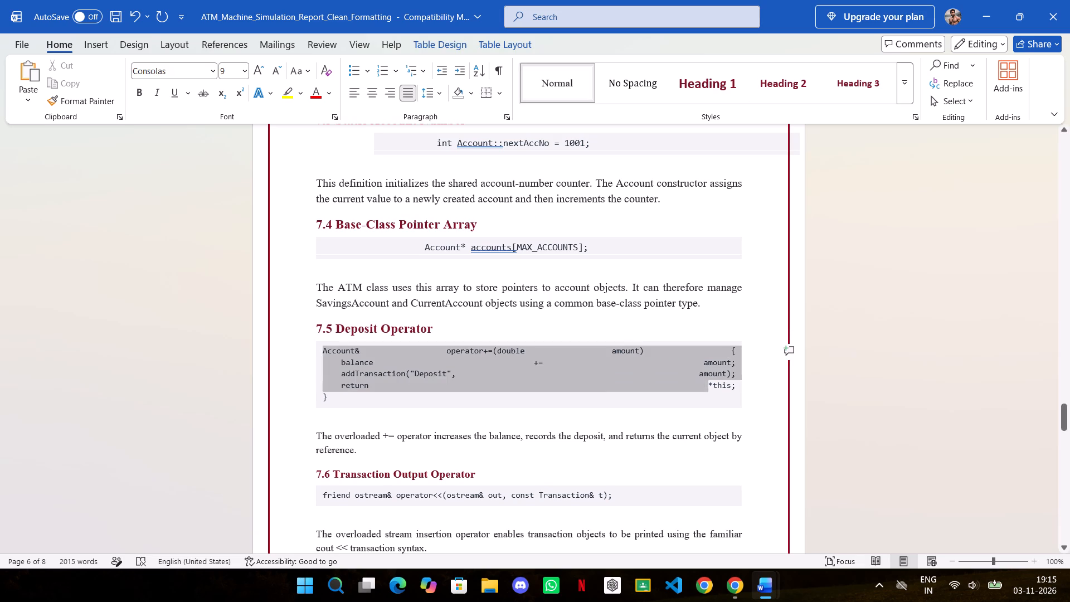
left_click_drag(445, 397, 512, 405)
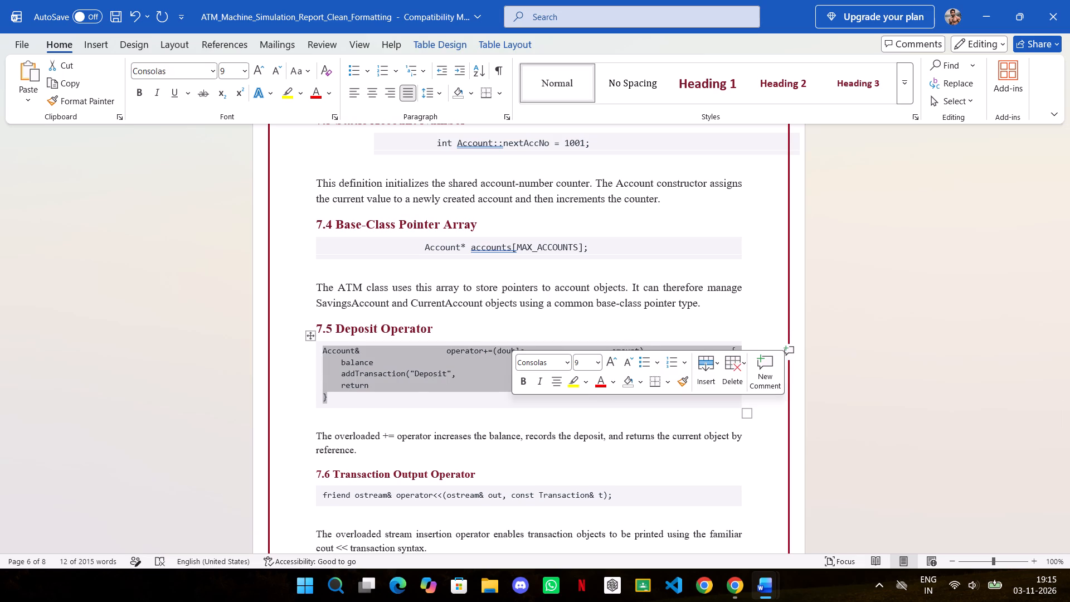
left_click(613, 361)
left_click(656, 401)
Resize the 7.5 code block to a centred width narrower than the body text, keeping its five code lines intact.
left_click_drag(747, 422, 743, 403)
left_click_drag(749, 419, 679, 409)
left_click_drag(714, 420, 585, 397)
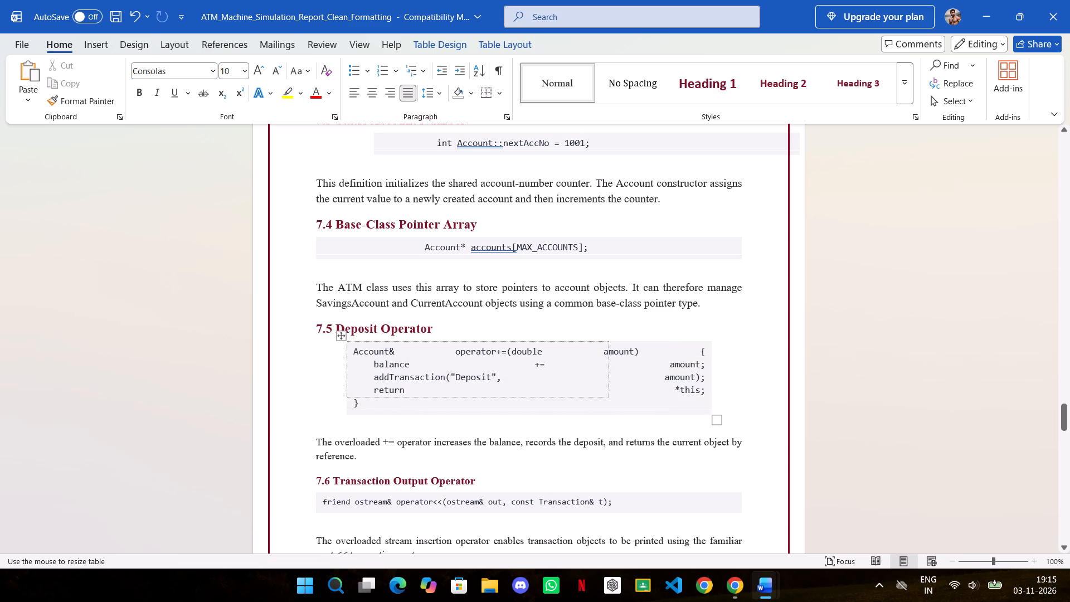
left_click_drag(585, 397, 577, 397)
left_click_drag(650, 417, 645, 367)
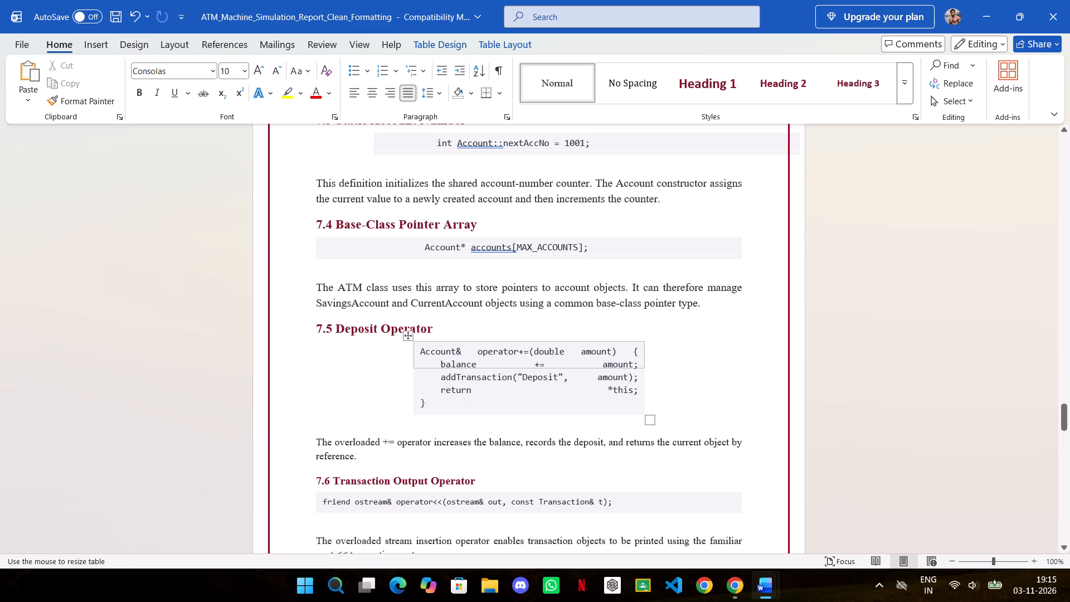
left_click_drag(645, 367, 755, 368)
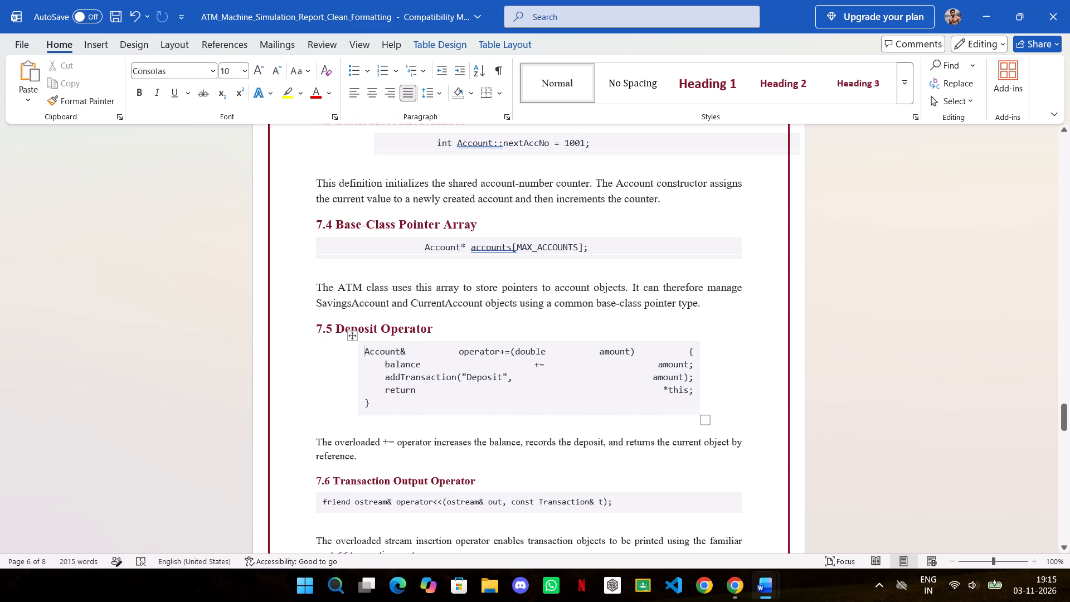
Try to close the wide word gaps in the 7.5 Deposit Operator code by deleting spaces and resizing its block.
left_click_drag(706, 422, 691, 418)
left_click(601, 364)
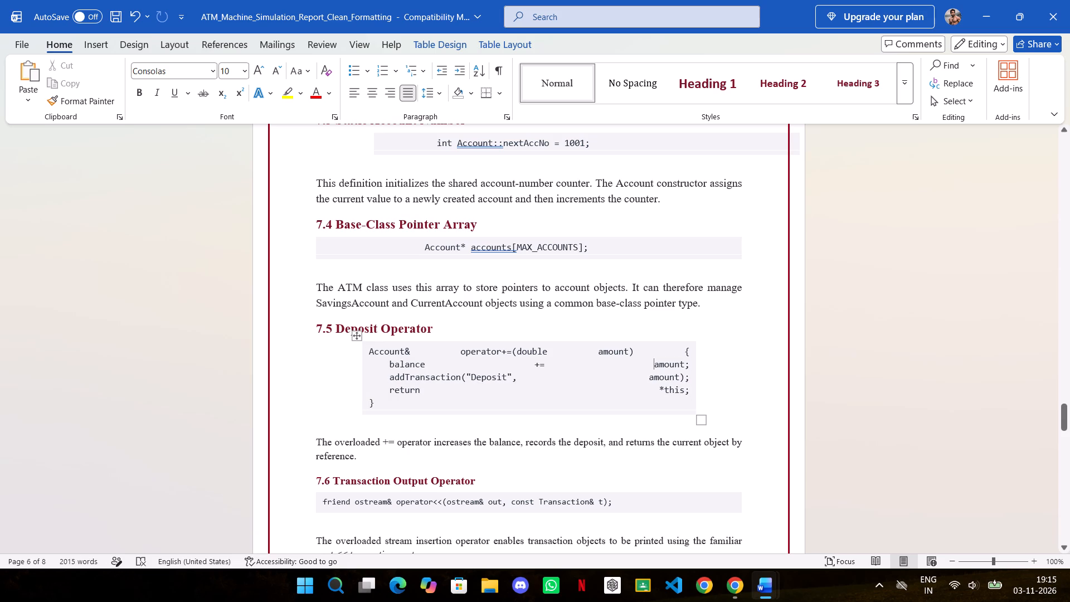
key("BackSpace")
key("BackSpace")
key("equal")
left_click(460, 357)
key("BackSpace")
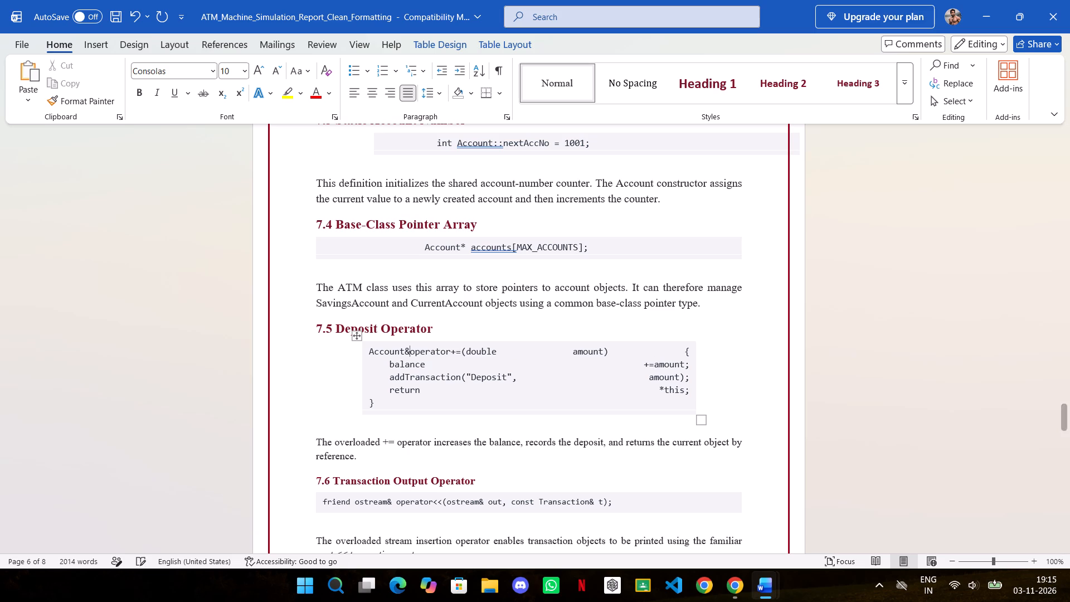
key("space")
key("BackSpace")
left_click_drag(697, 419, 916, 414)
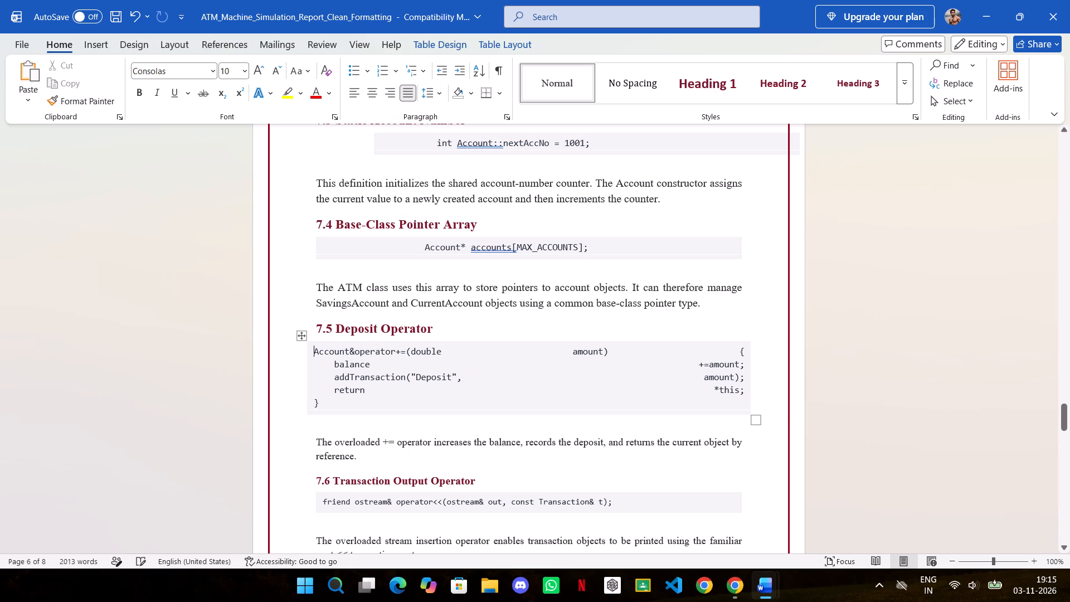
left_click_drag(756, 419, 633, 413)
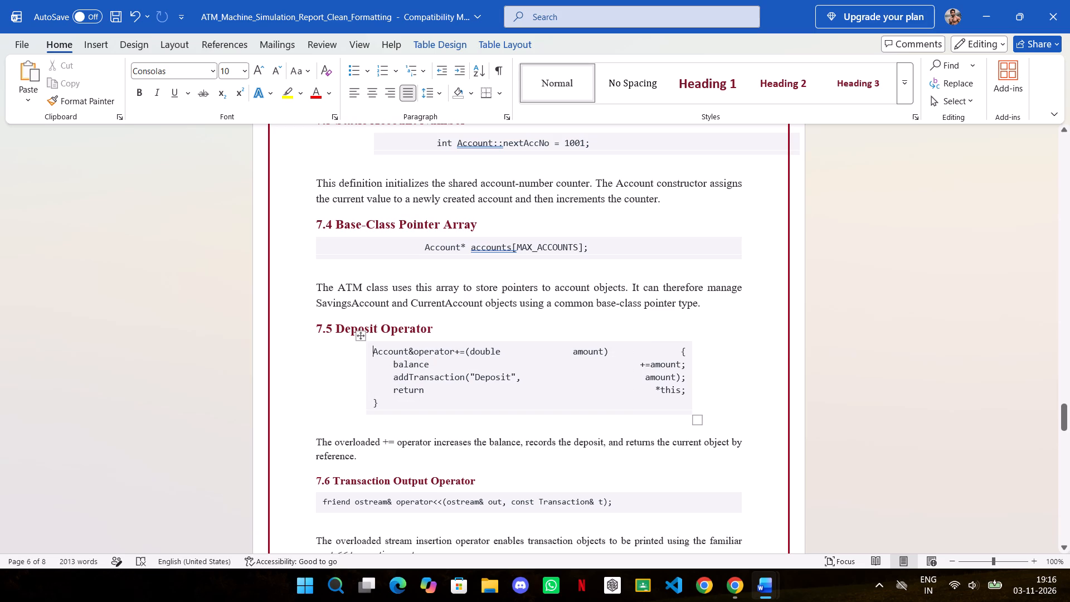
left_click_drag(374, 351, 638, 406)
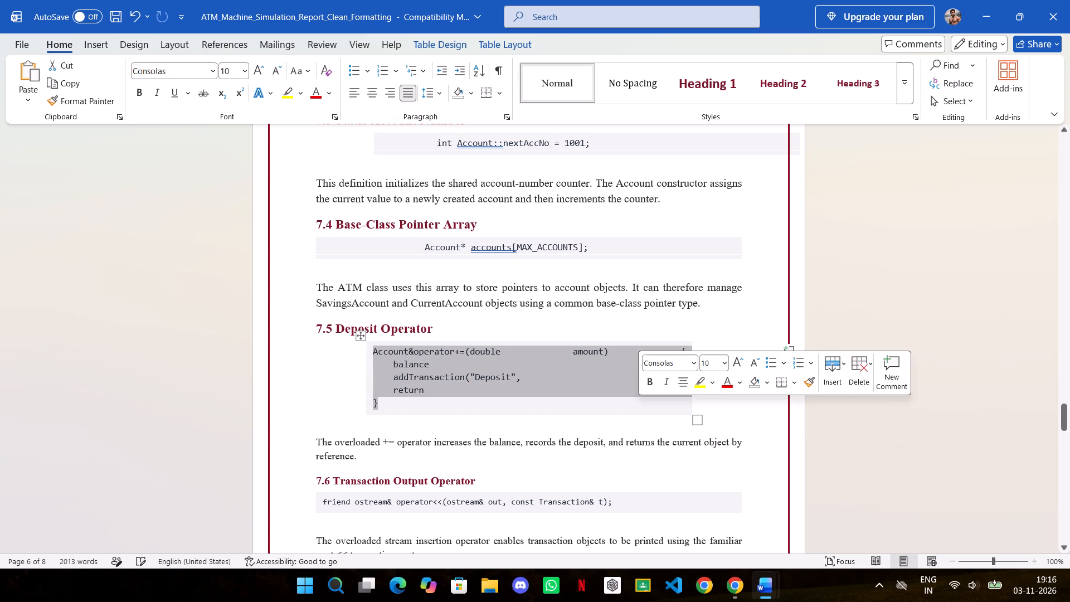
key("ctrl+c")
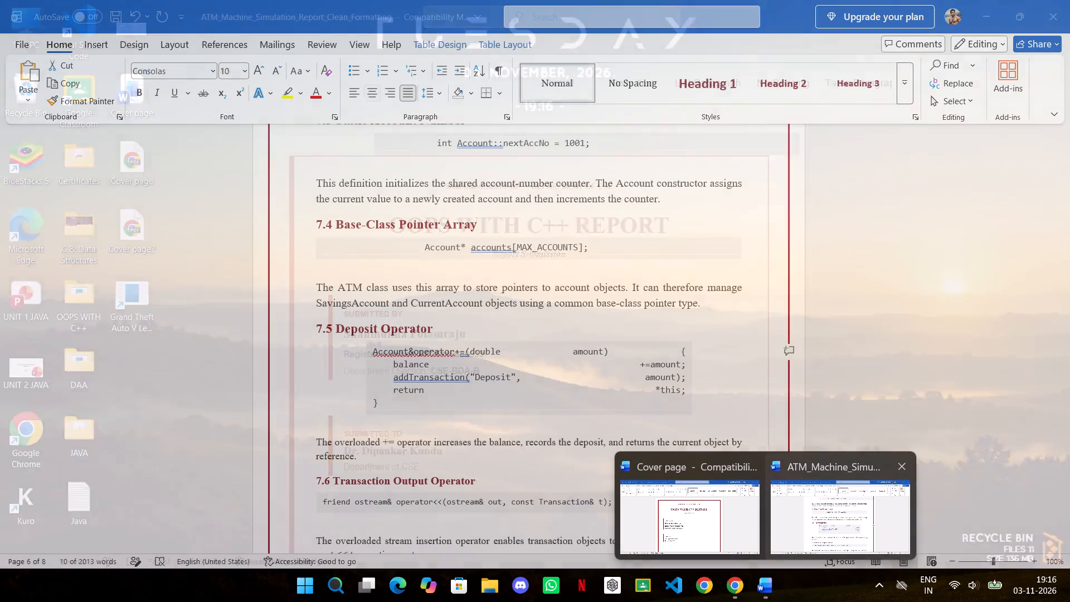
left_click(823, 513)
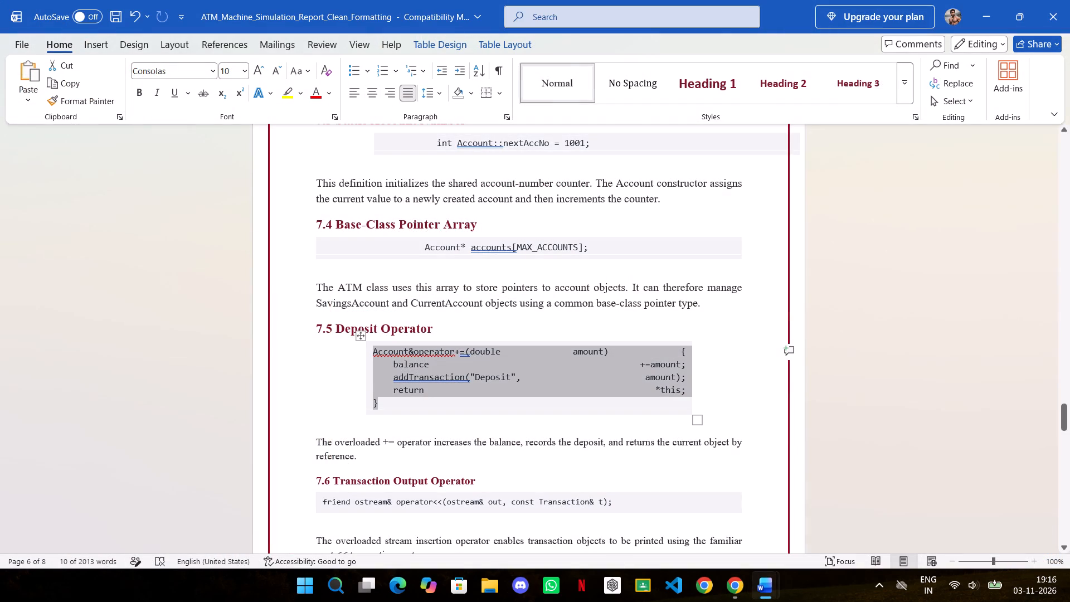
key("BackSpace")
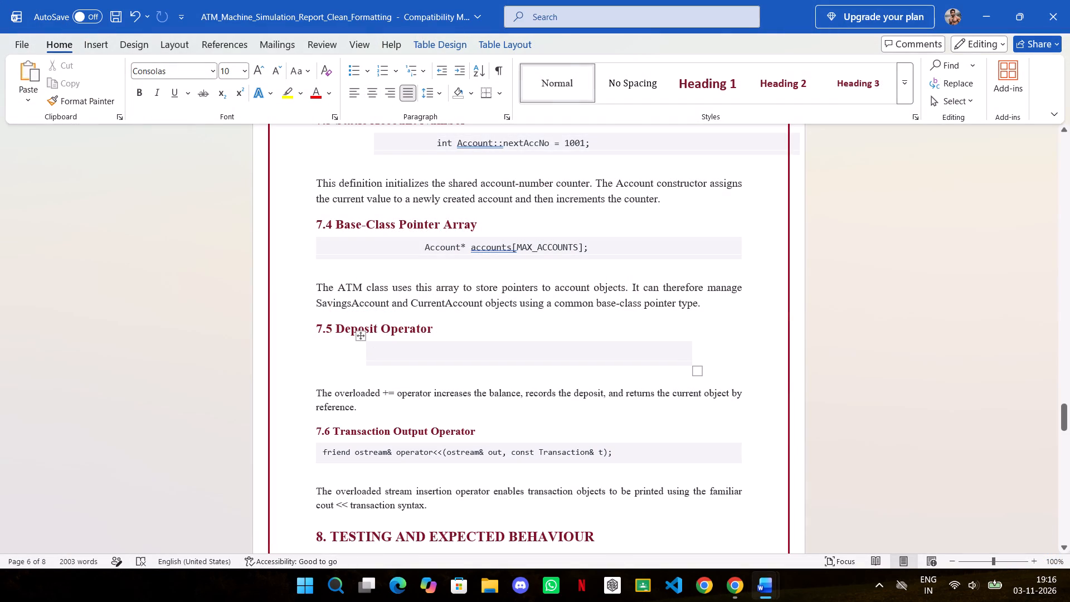
key("ctrl+v")
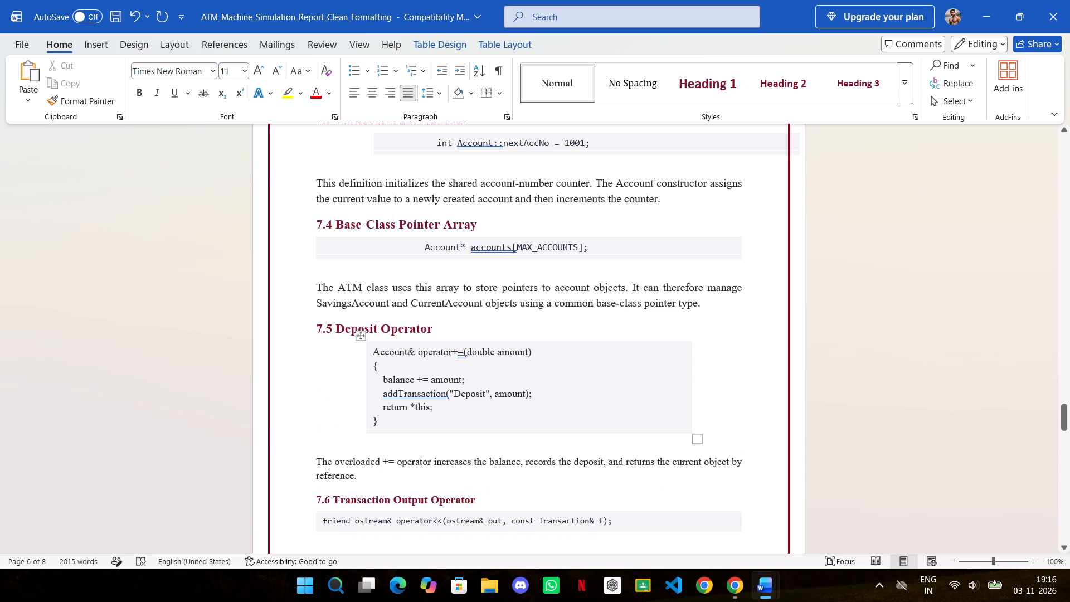
Widen the centred 7.5 Deposit Operator code block until it is only slightly narrower than the body text.
left_click_drag(697, 440, 713, 452)
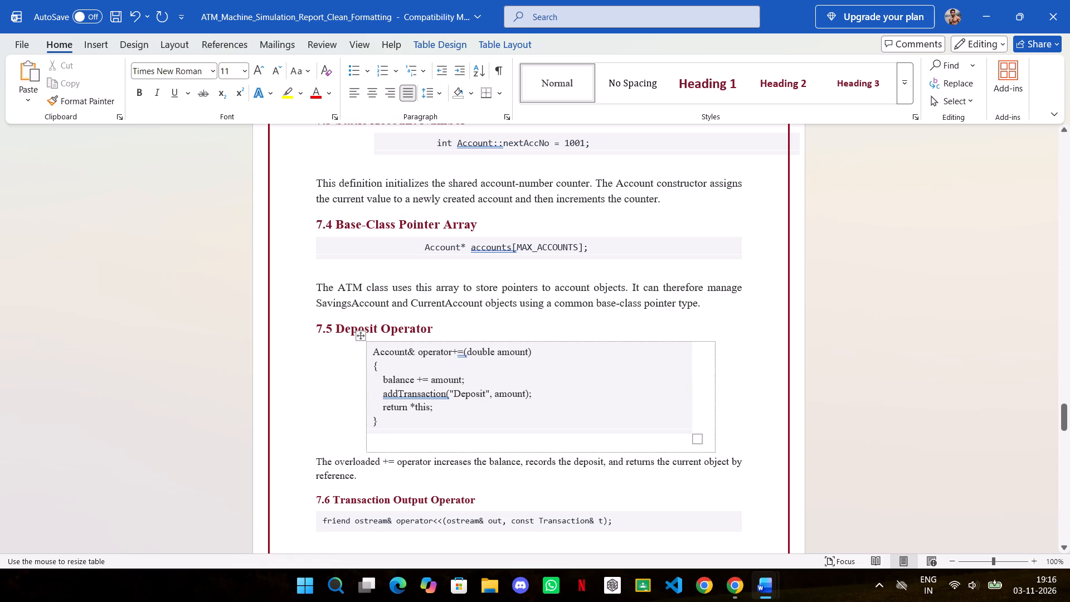
left_click_drag(713, 452, 709, 452)
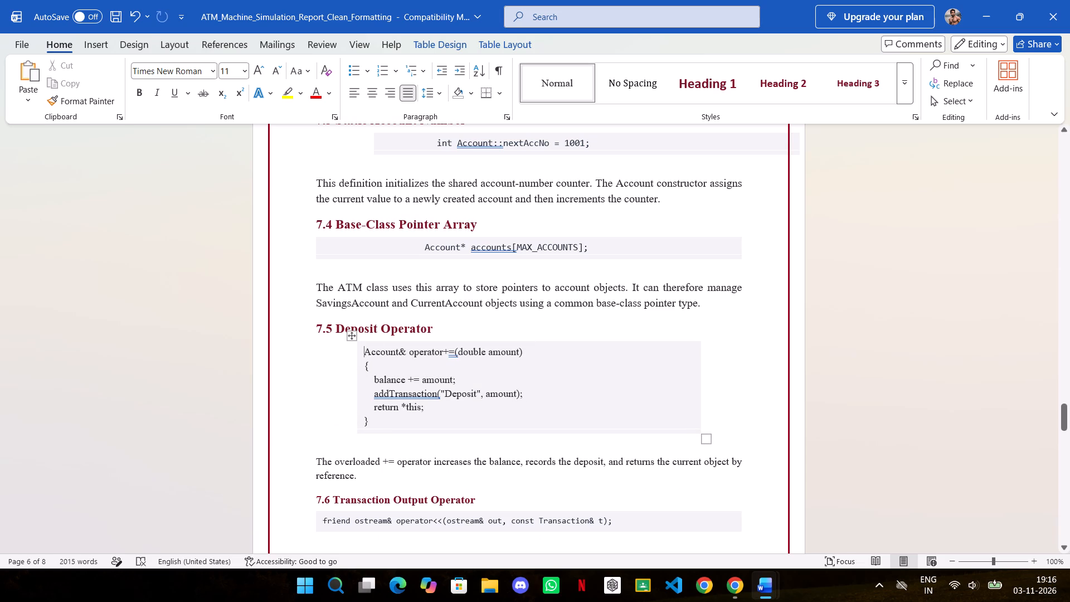
left_click_drag(706, 442, 712, 491)
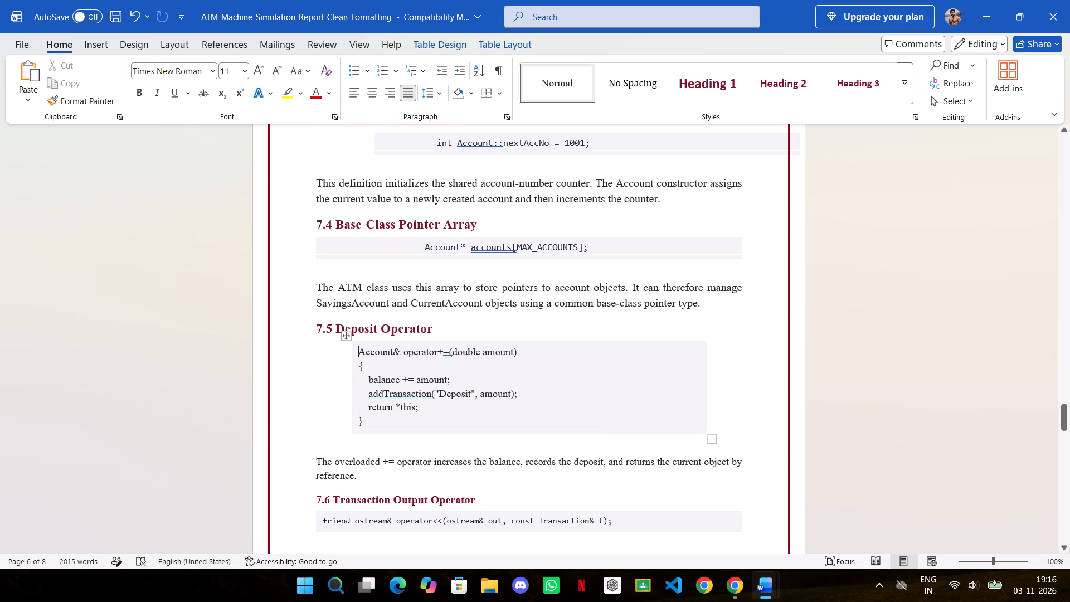
left_click_drag(714, 440, 730, 415)
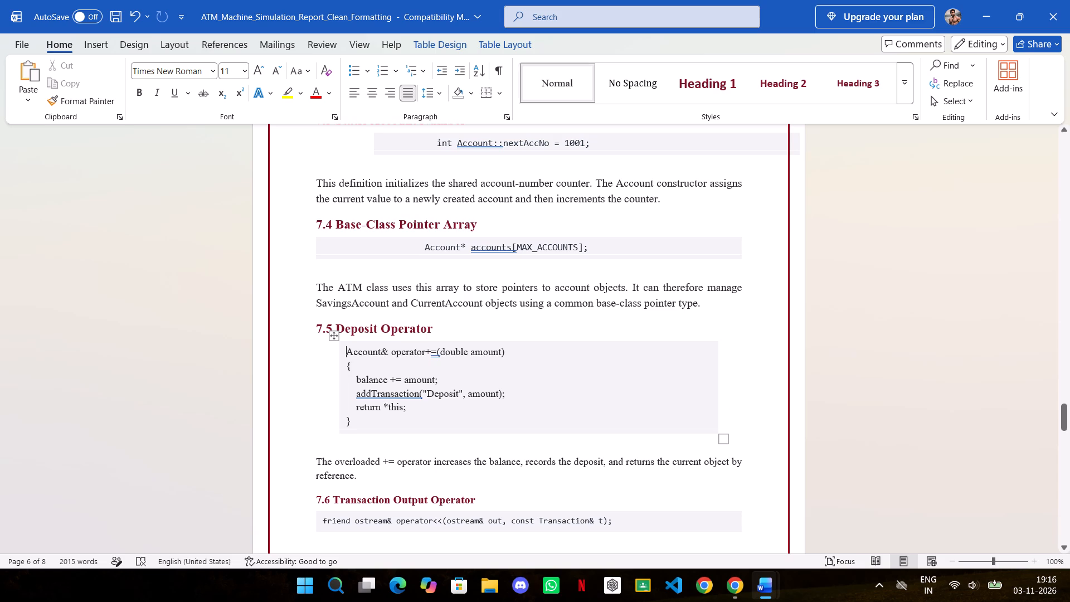
Set all of the 7.5 Deposit Operator code to 12 pt.
left_click_drag(347, 355, 381, 433)
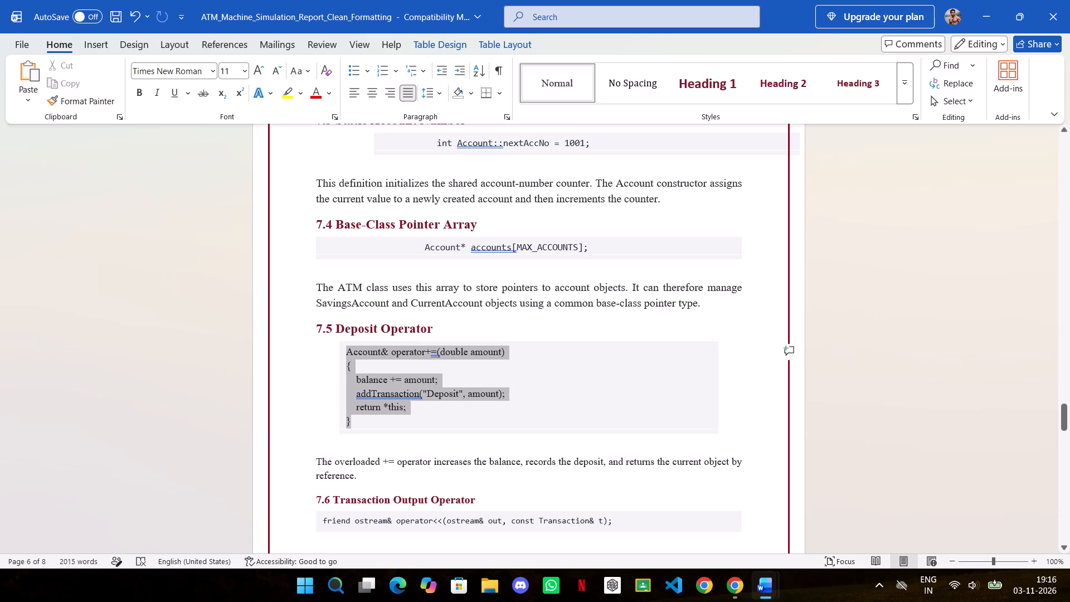
left_click_drag(381, 433, 372, 422)
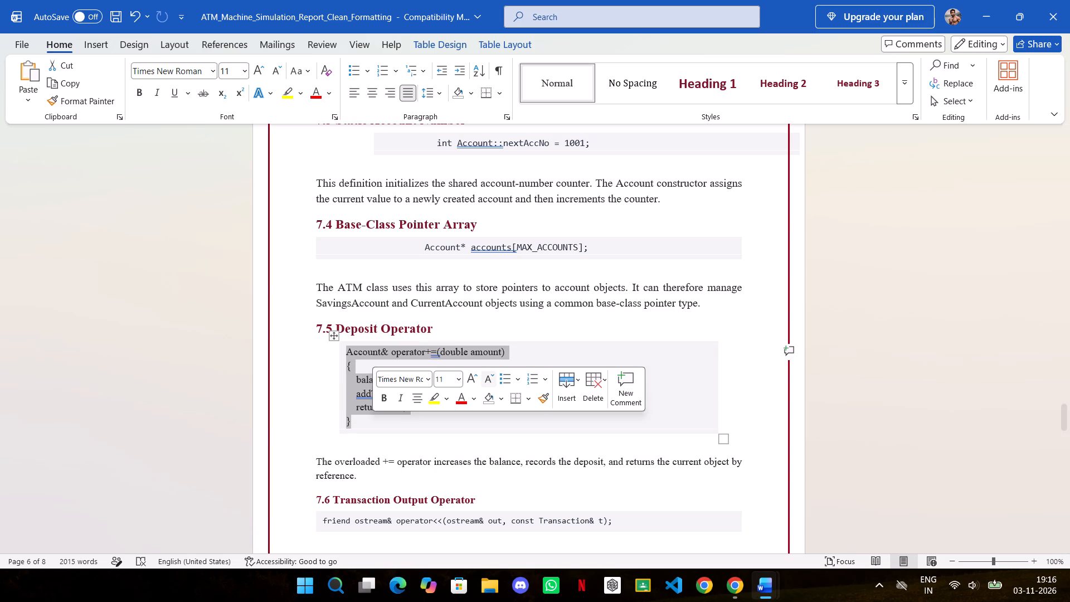
left_click(474, 378)
left_click(398, 427)
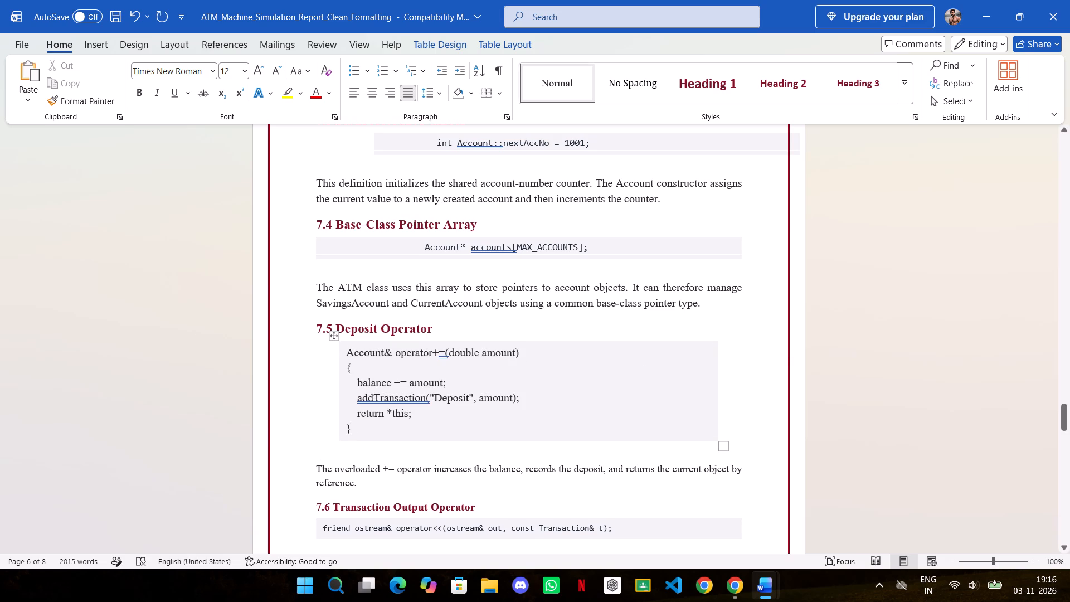
Ignore once the grammar flags on addTransaction( and on =( in the 7.5 code.
right_click(408, 395)
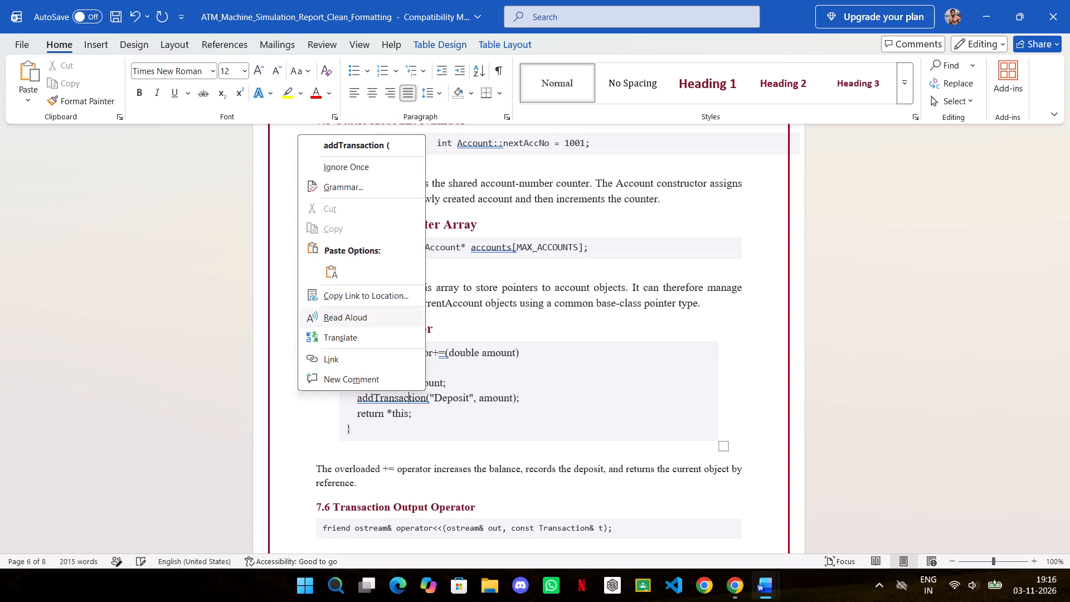
left_click(366, 163)
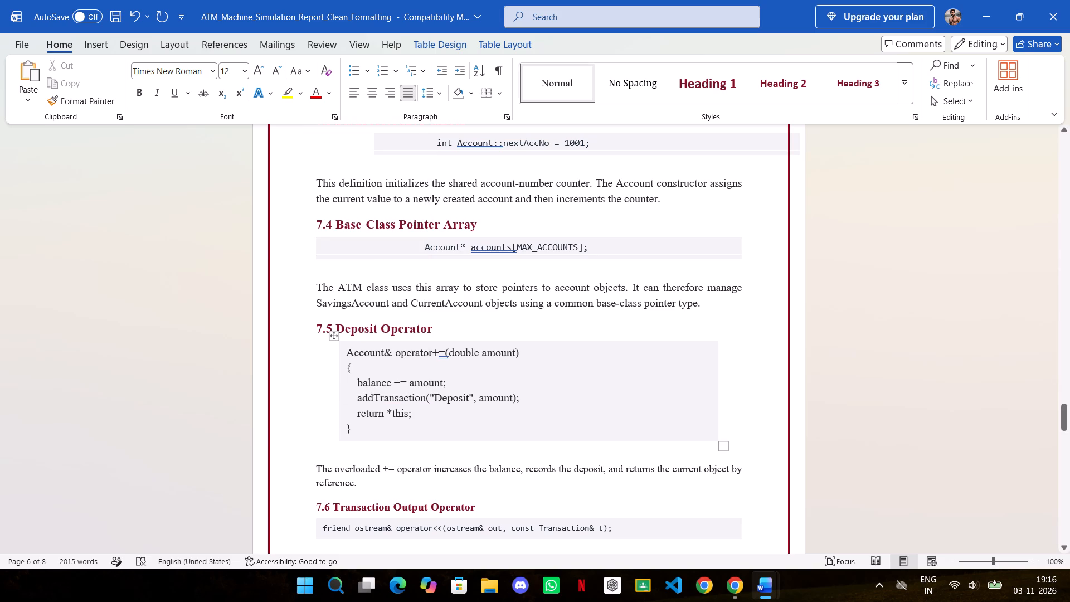
right_click(441, 355)
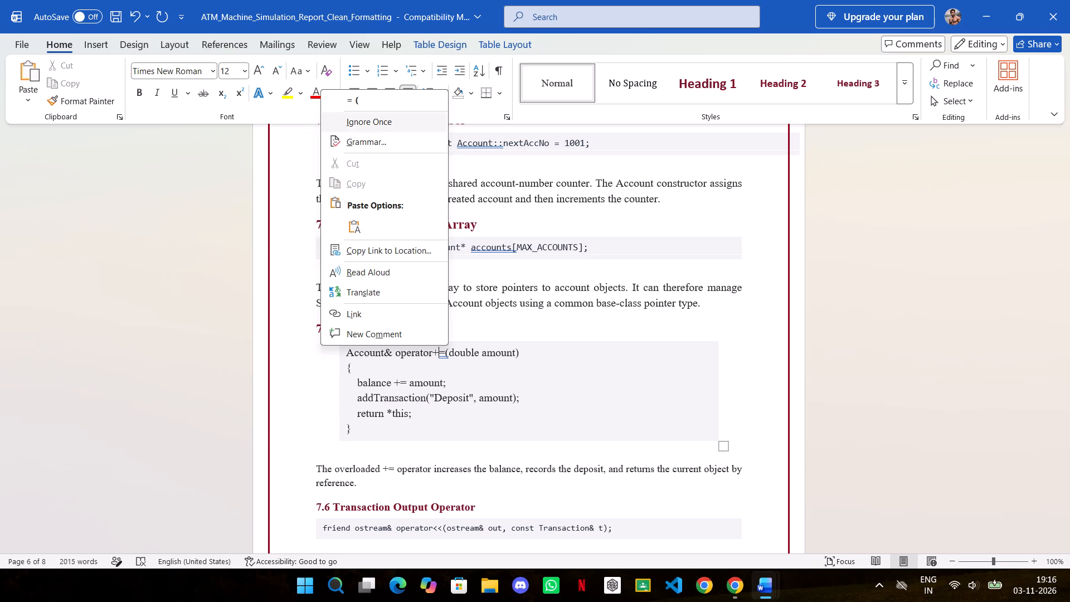
left_click(379, 117)
Set the paragraph explaining the overloaded += operator under 7.5 to 12 pt.
scroll(571, 452, "down", 3)
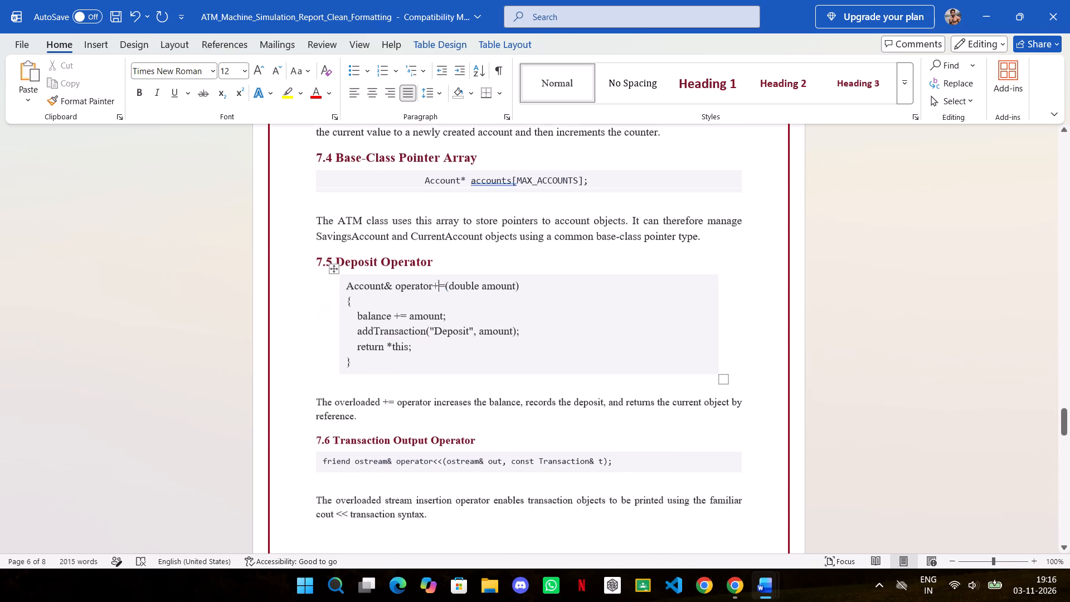
scroll(571, 452, "down", 1)
left_click_drag(363, 354, 309, 341)
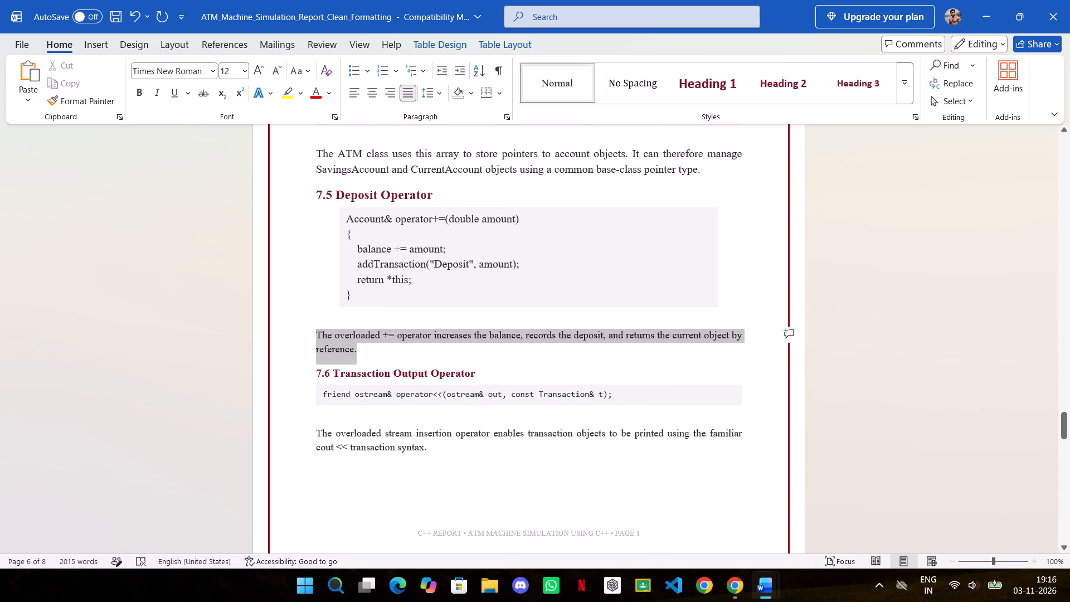
left_click_drag(309, 341, 309, 337)
left_click(426, 293)
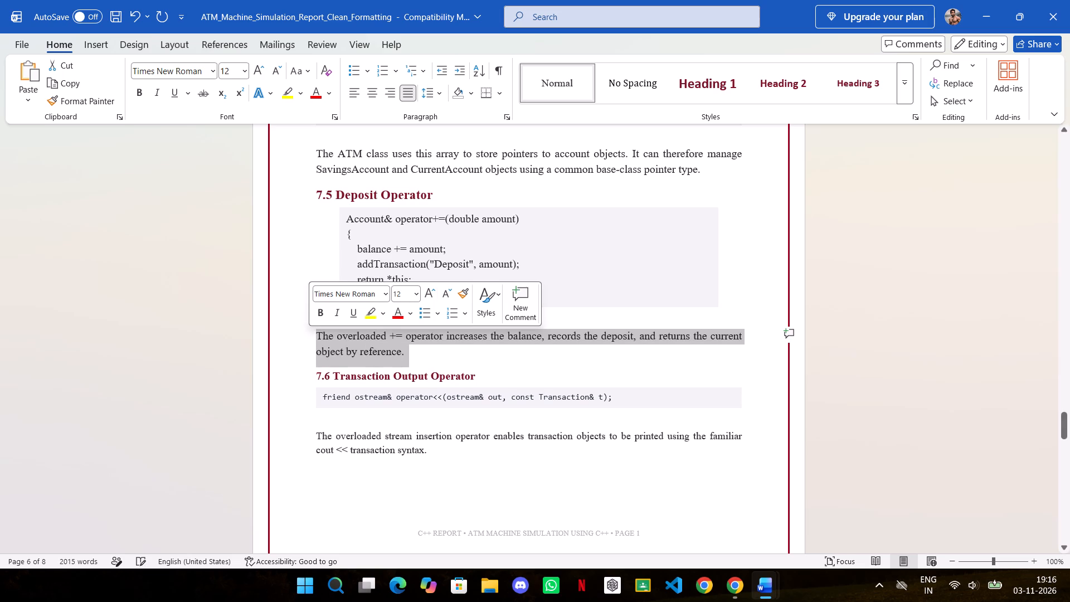
left_click(414, 357)
Enlarge the 7.6 Transaction Output Operator heading to 14 pt to match the 7.5 heading.
left_click_drag(485, 375, 395, 376)
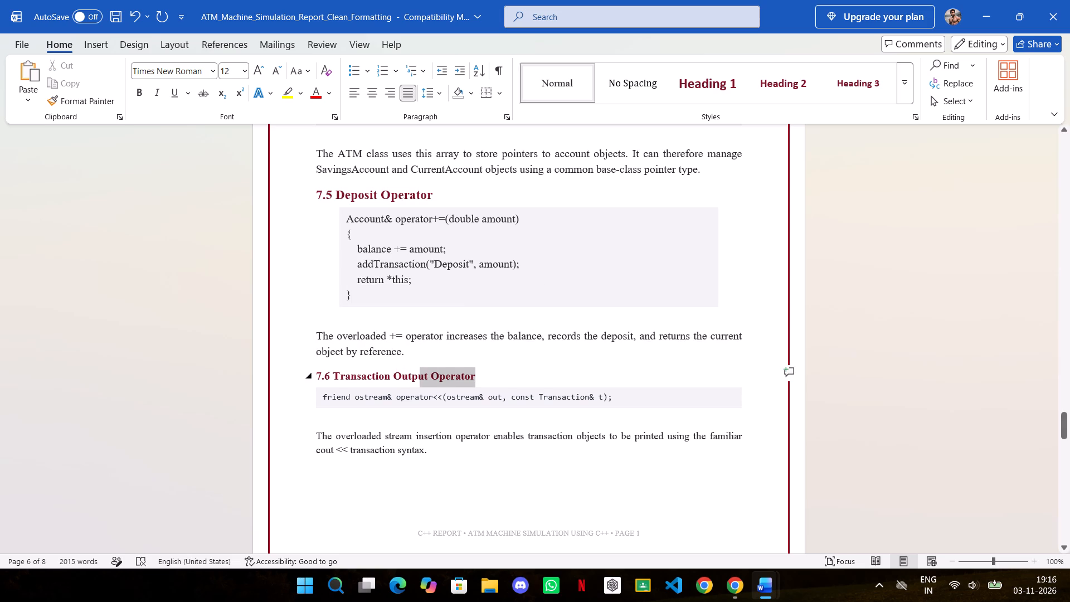
left_click_drag(395, 376, 312, 385)
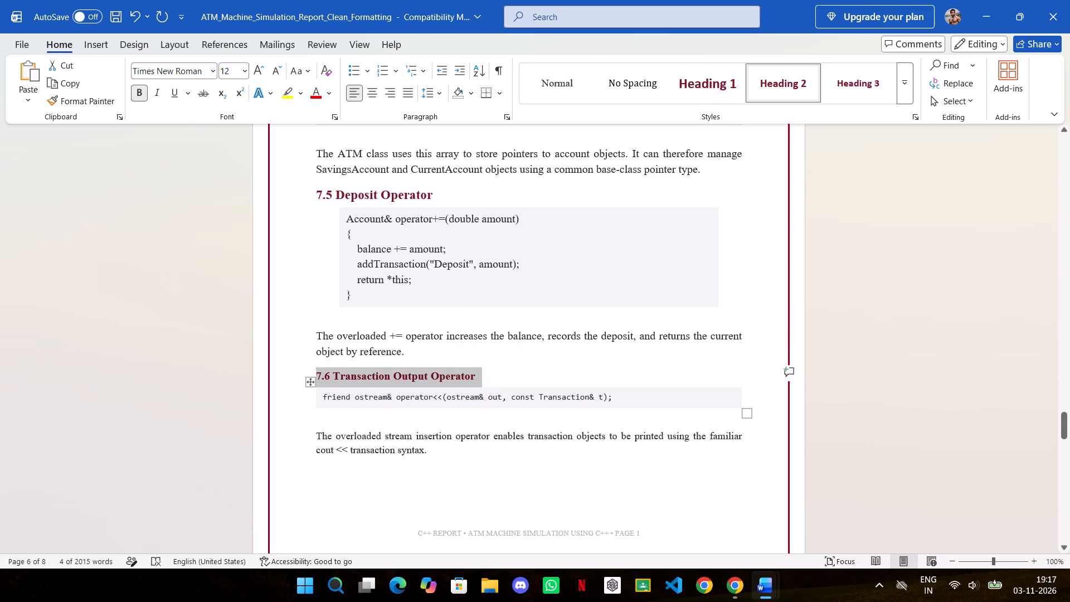
left_click(258, 74)
left_click(508, 373)
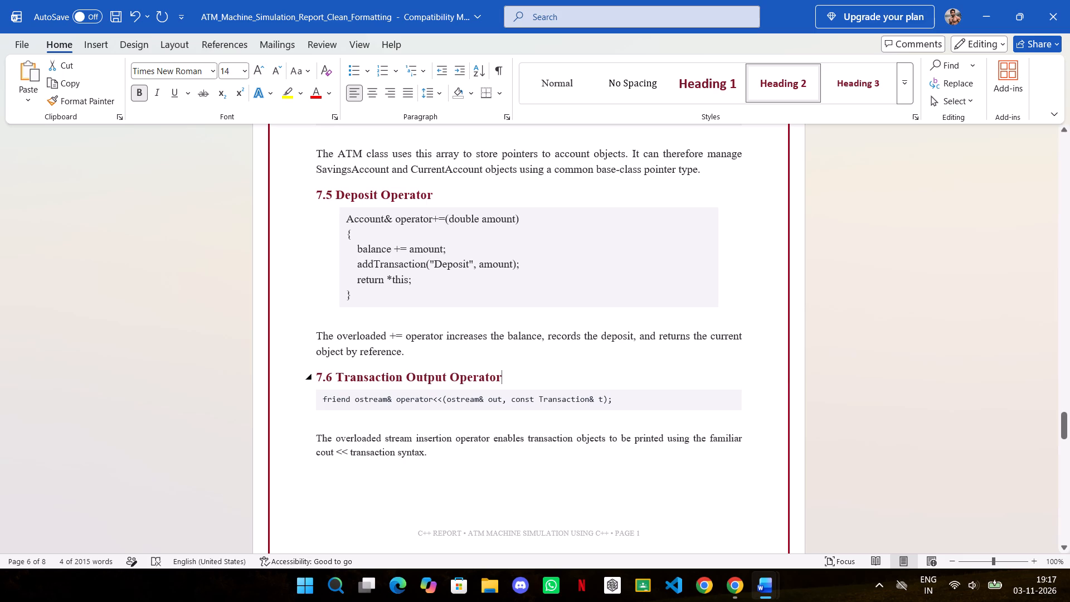
left_click(371, 193)
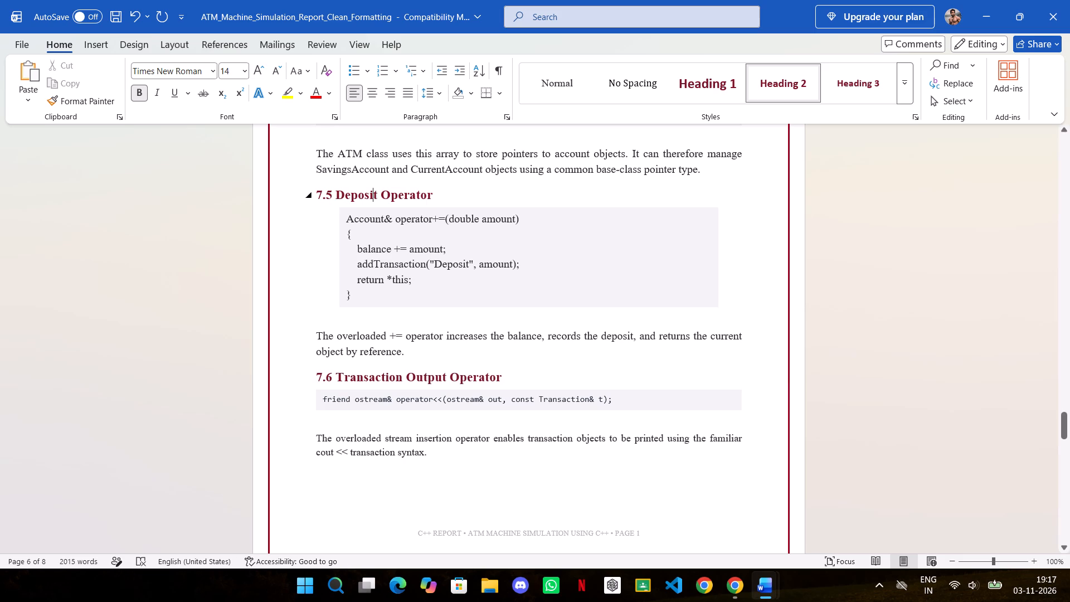
left_click(402, 378)
Set the friend ostream& operator code line under 7.6 Transaction Output Operator to 10 pt.
left_click_drag(323, 401, 599, 402)
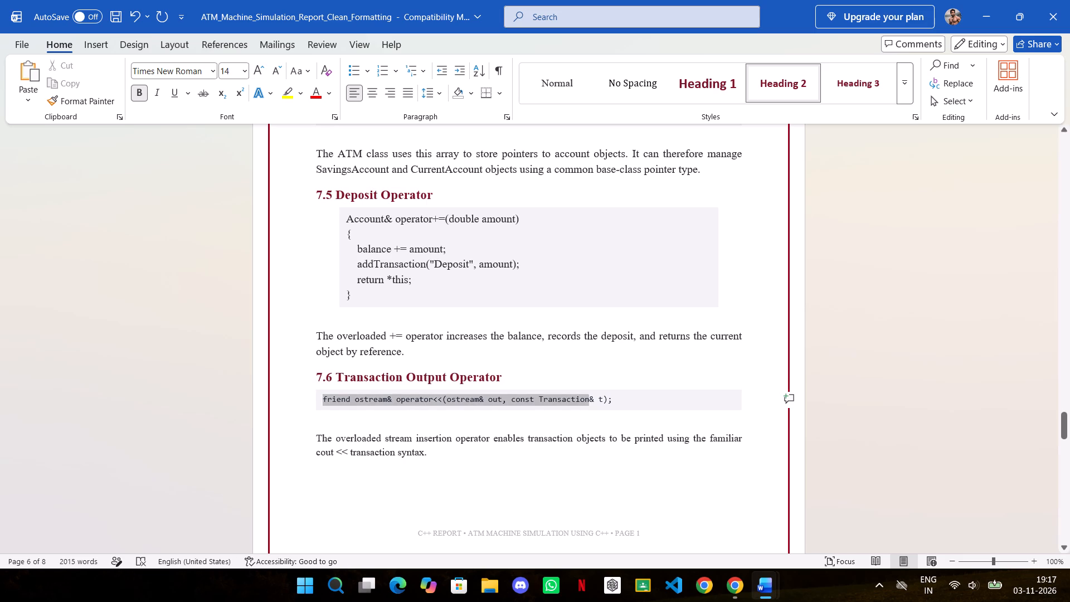
left_click_drag(599, 402, 616, 402)
left_click(717, 421)
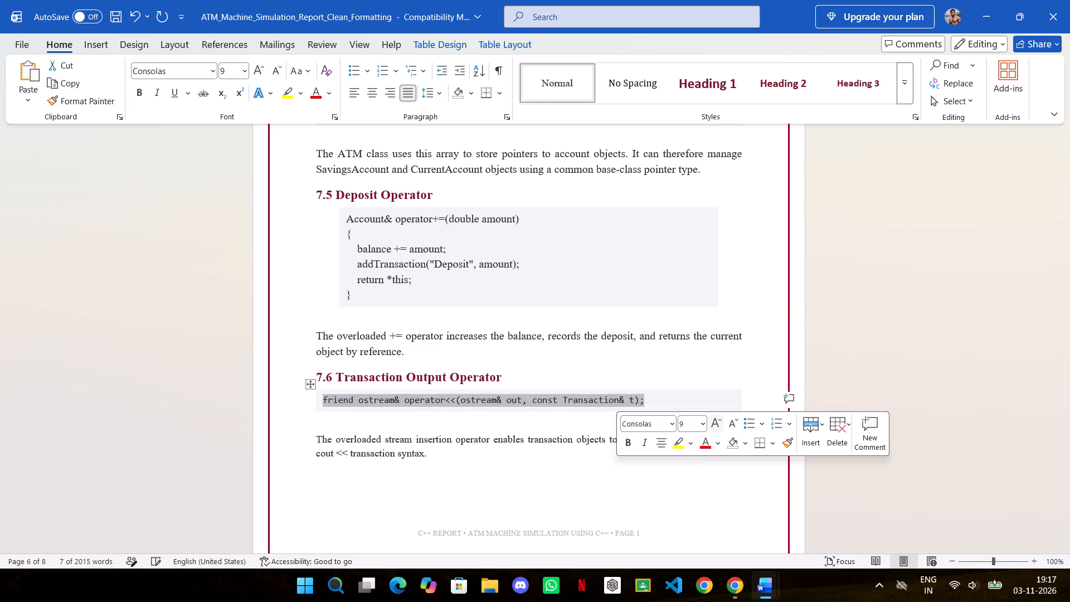
left_click(717, 421)
left_click(732, 421)
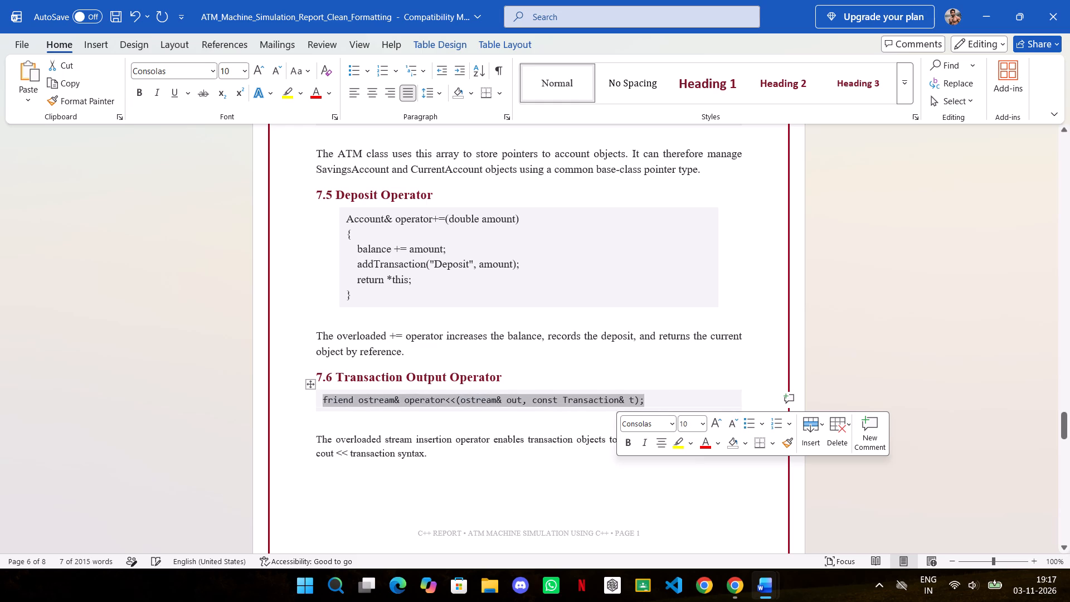
left_click(706, 404)
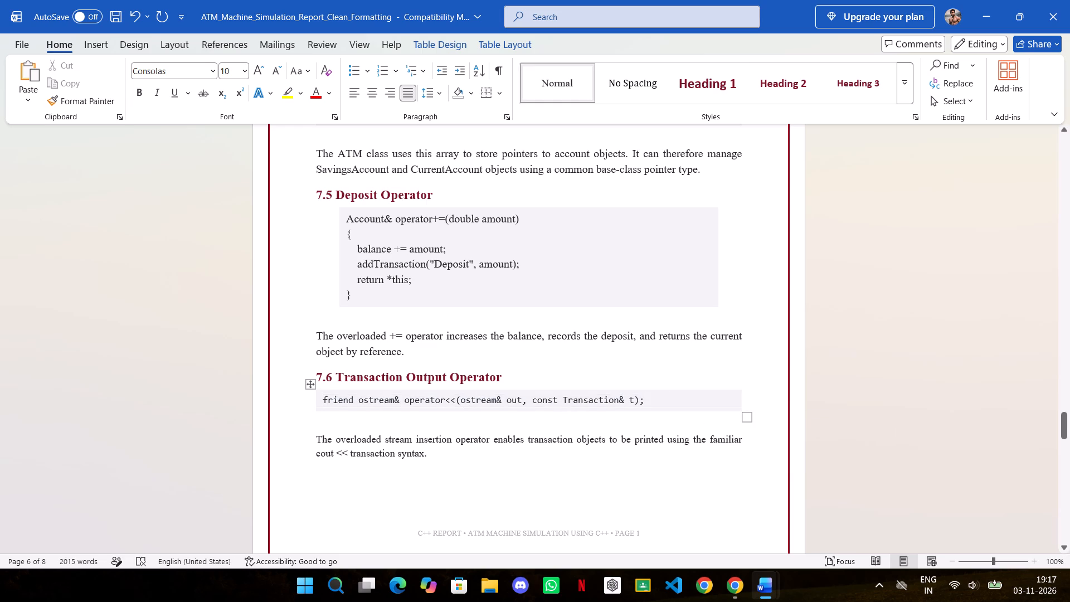
Enlarge the 7.6 code box slightly beyond the text margins and indent its code line with ten spaces.
left_click_drag(750, 417, 768, 423)
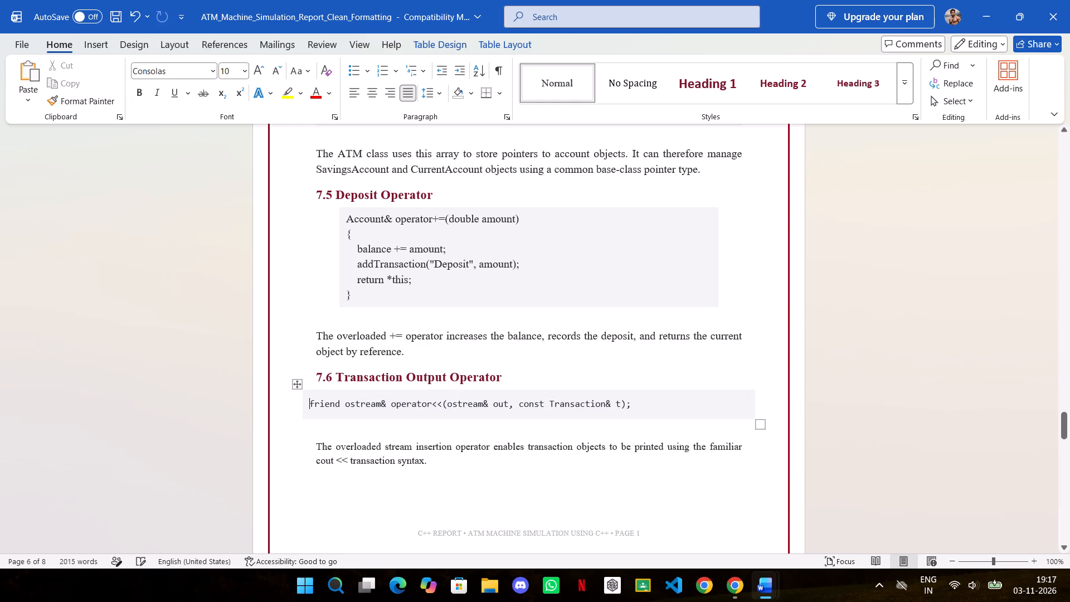
key("space")
key("space")
key("space")
key("space")
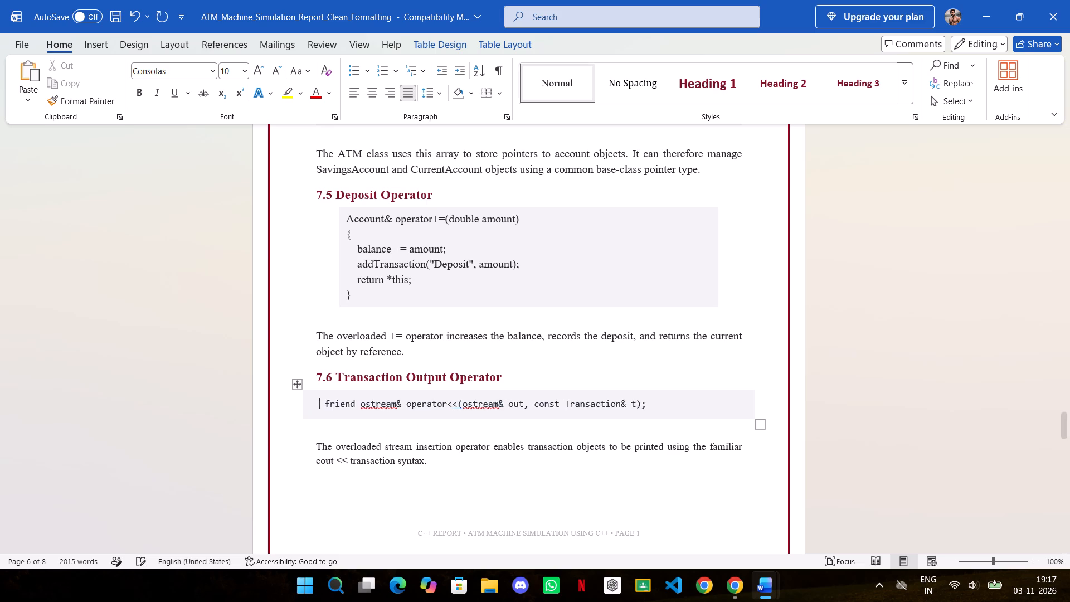
key("space")
key("space")
key("space")
key("space")
key("space")
key("space")
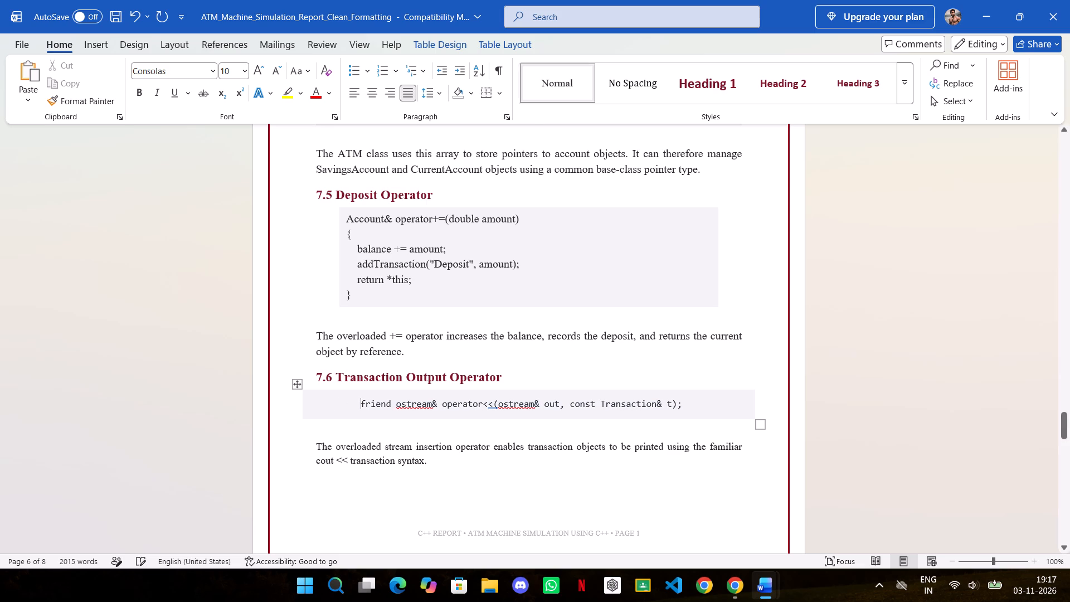
Ignore all spelling flags on ostream and ignore once the grammar flag on <( in the 7.6 code line.
right_click(518, 400)
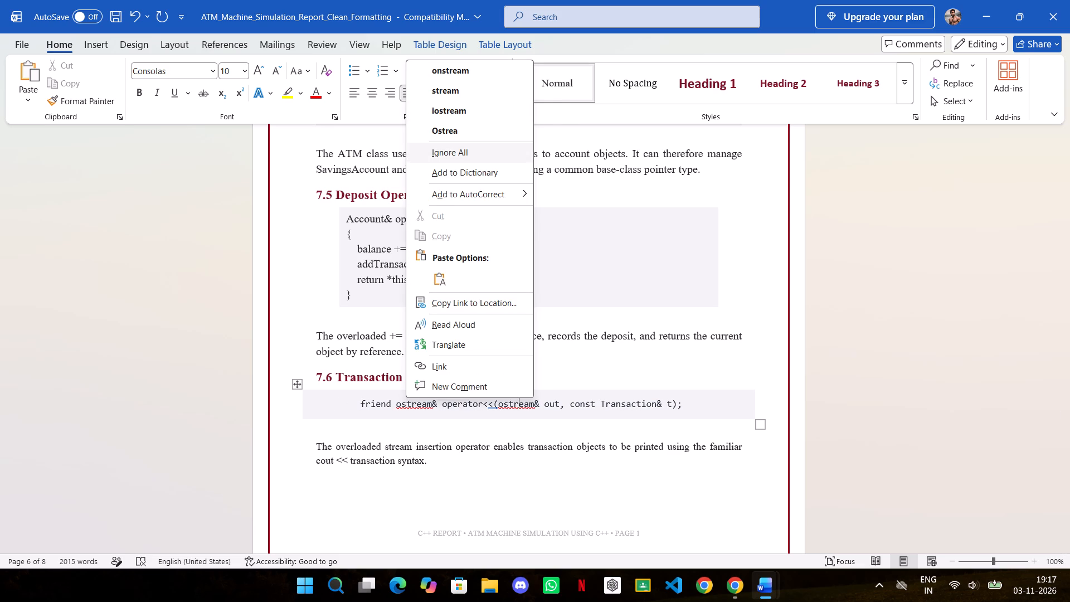
left_click(464, 152)
right_click(490, 407)
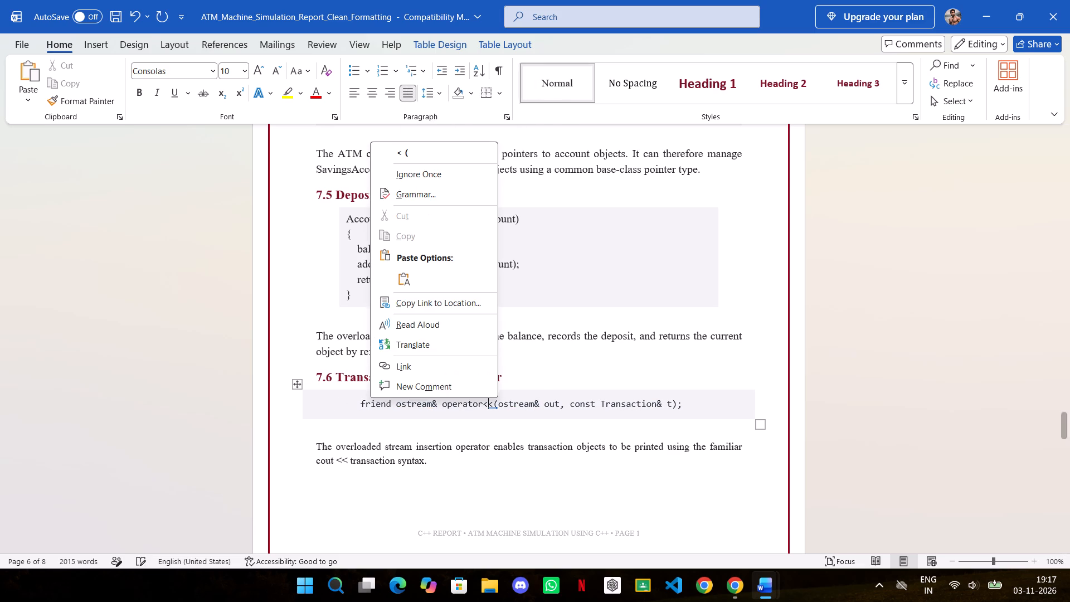
left_click(424, 174)
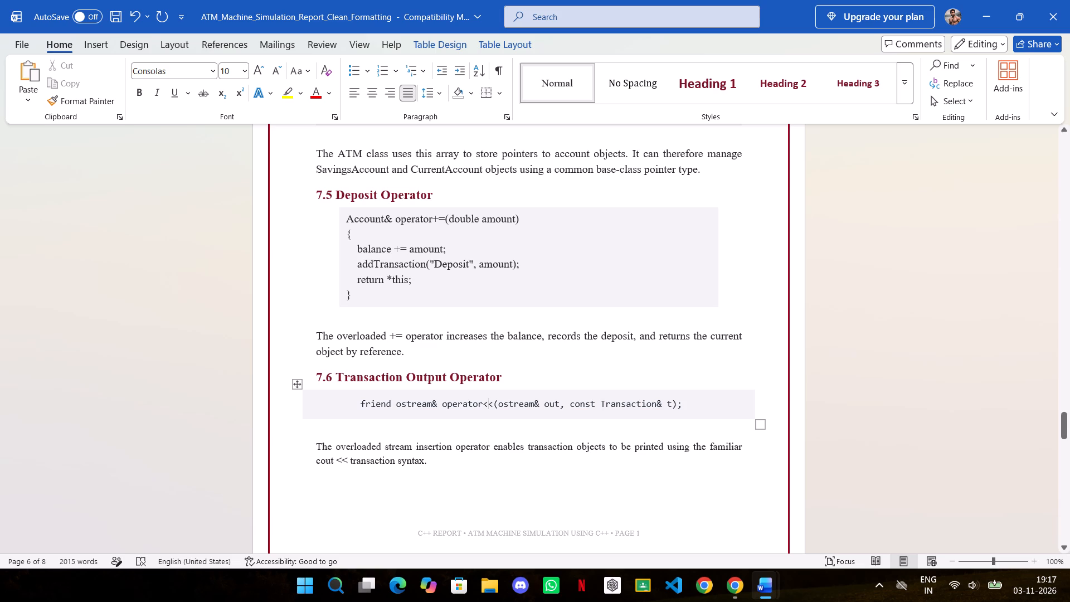
Set the paragraph explaining the overloaded stream insertion operator under 7.6 to 12 pt.
left_click_drag(316, 446, 436, 471)
left_click(552, 427)
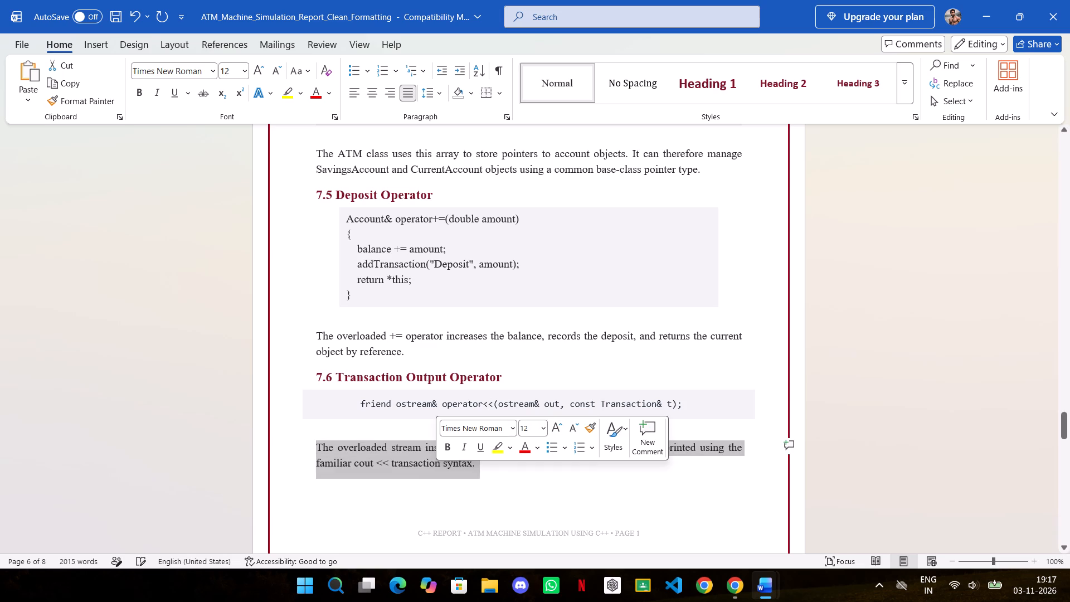
left_click(488, 478)
Enlarge the 8. Testing and Expected Behaviour heading to 16 pt.
scroll(482, 475, "down", 10)
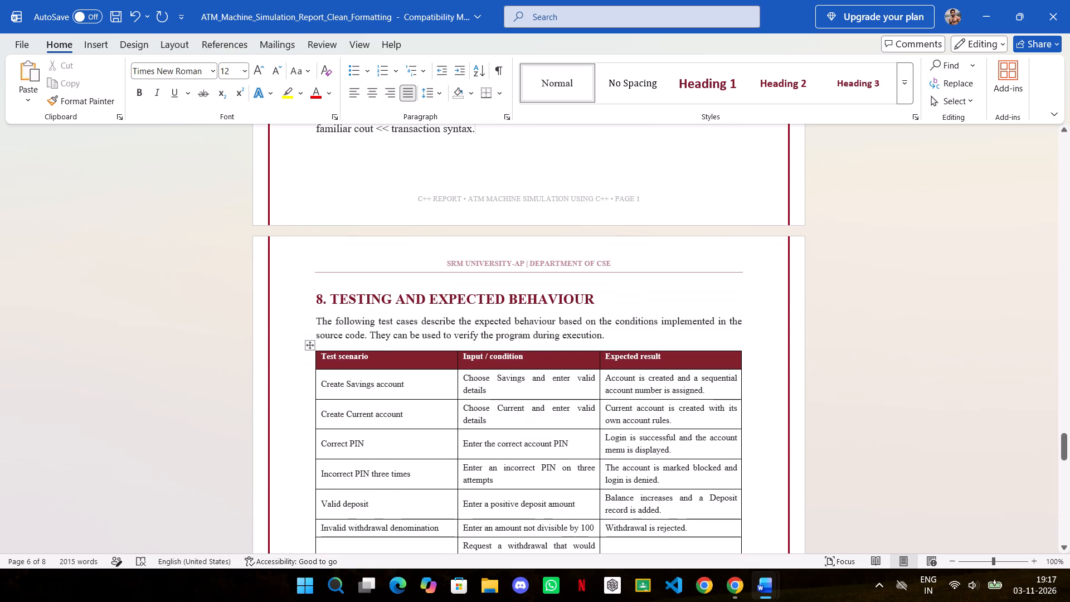
left_click_drag(315, 299, 586, 300)
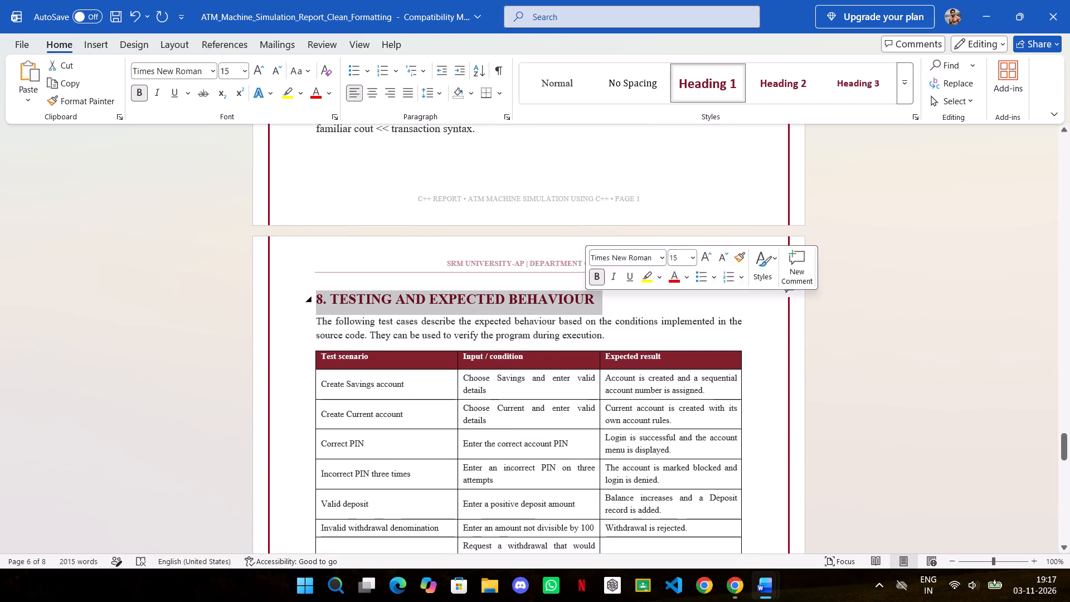
left_click(707, 255)
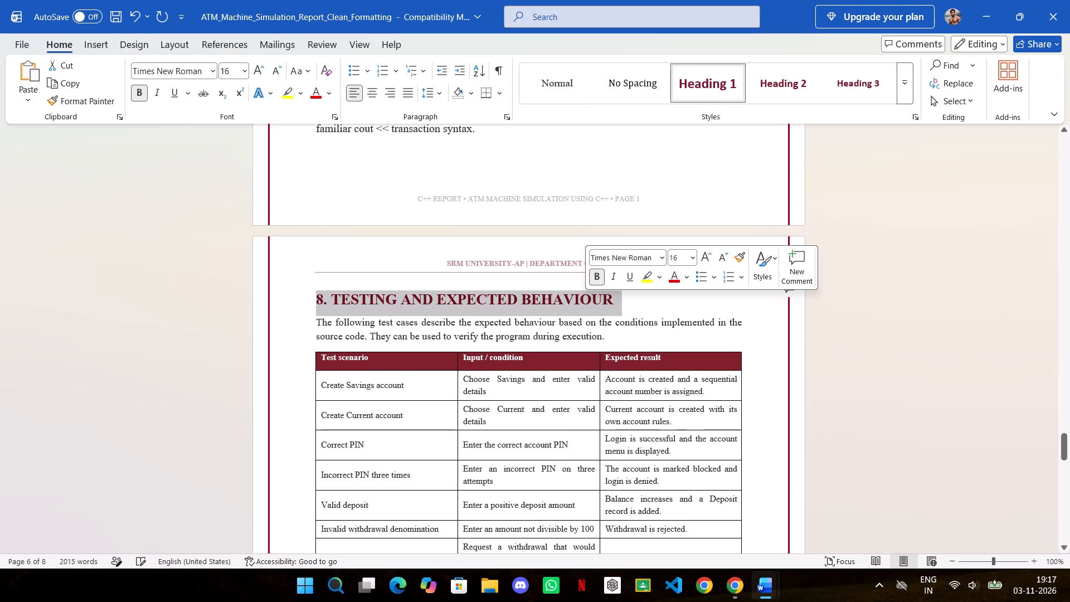
Set the introductory paragraph about test cases under section 8 to 12 pt.
left_click_drag(317, 324, 627, 333)
left_click(746, 289)
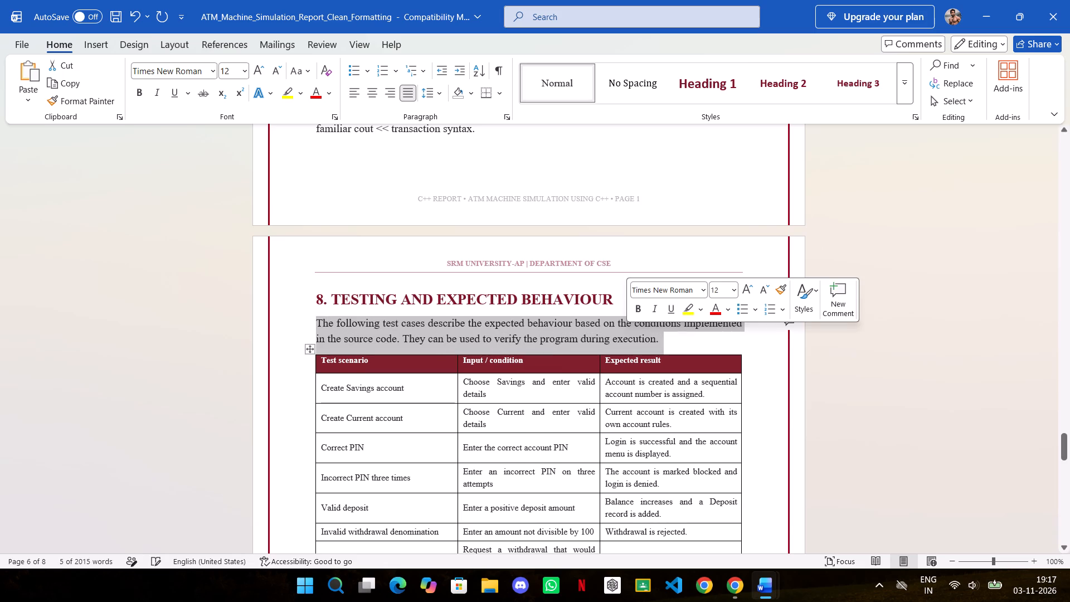
Set all text in the section 8 test-case table, including its header row, to 11 pt.
left_click(320, 362)
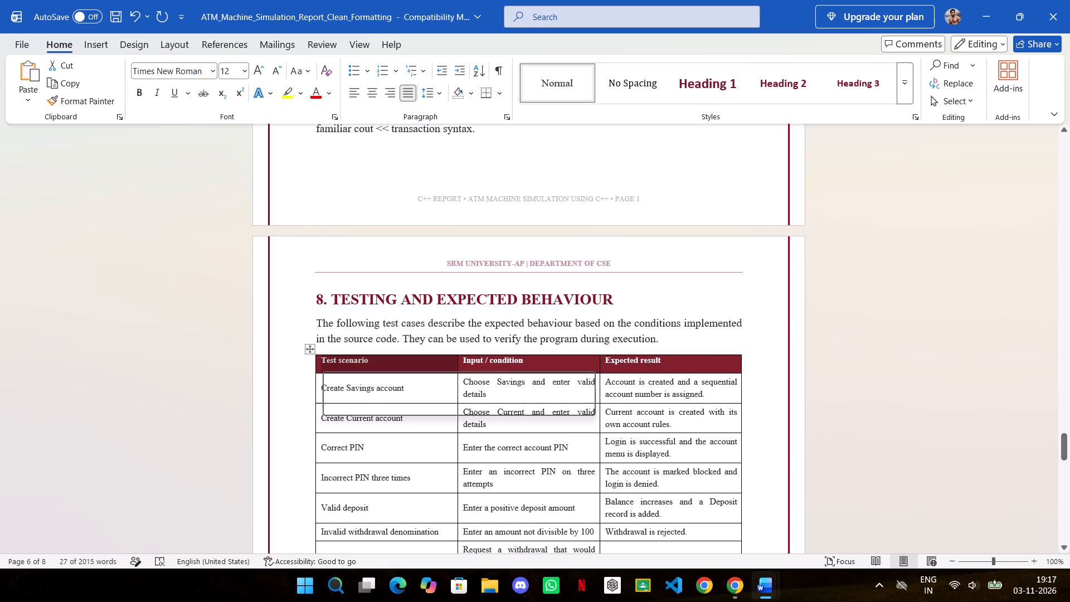
left_click(331, 358)
left_click_drag(322, 359, 434, 367)
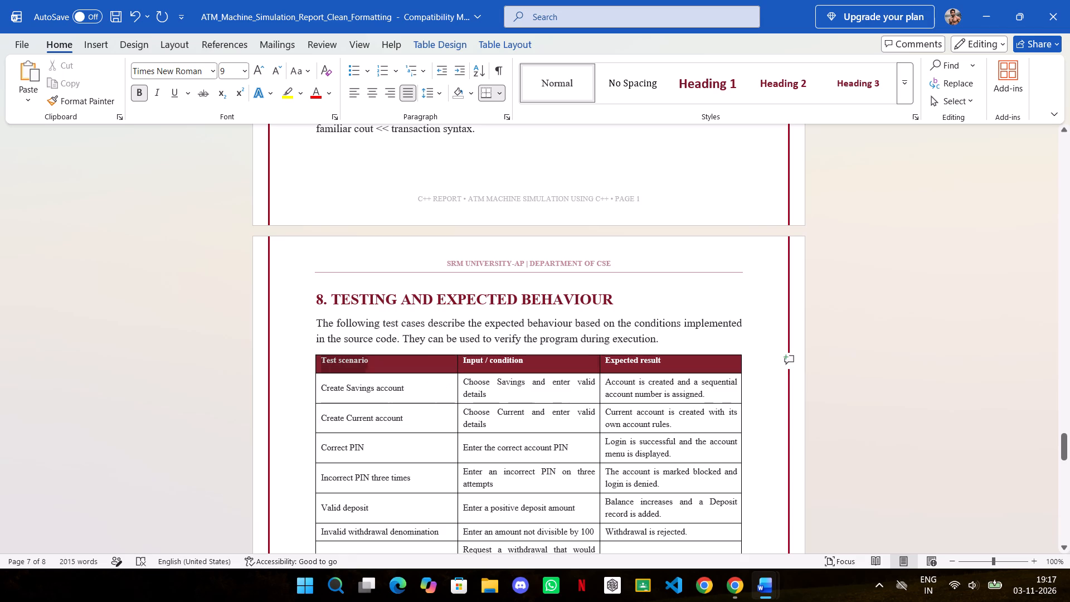
left_click_drag(434, 367, 615, 509)
scroll(614, 509, "down", 7)
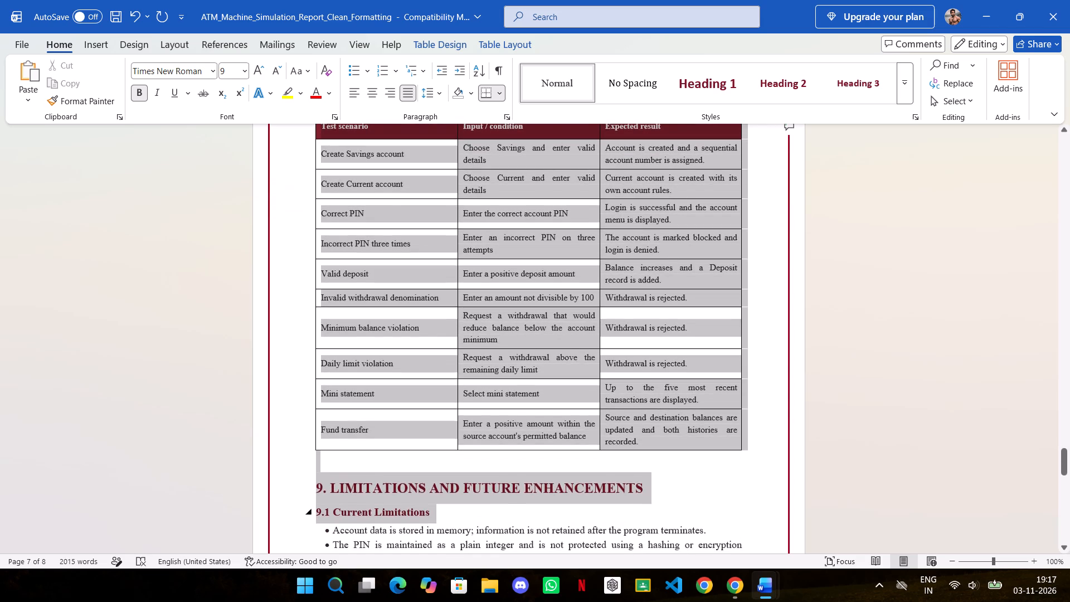
left_click_drag(615, 509, 683, 444)
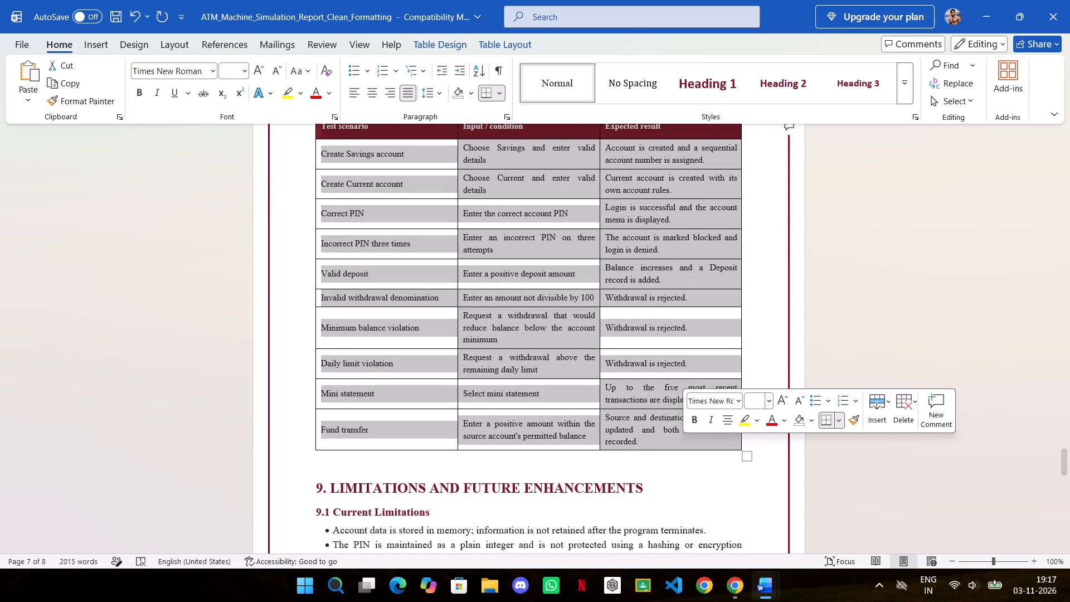
left_click(779, 399)
left_click(779, 399)
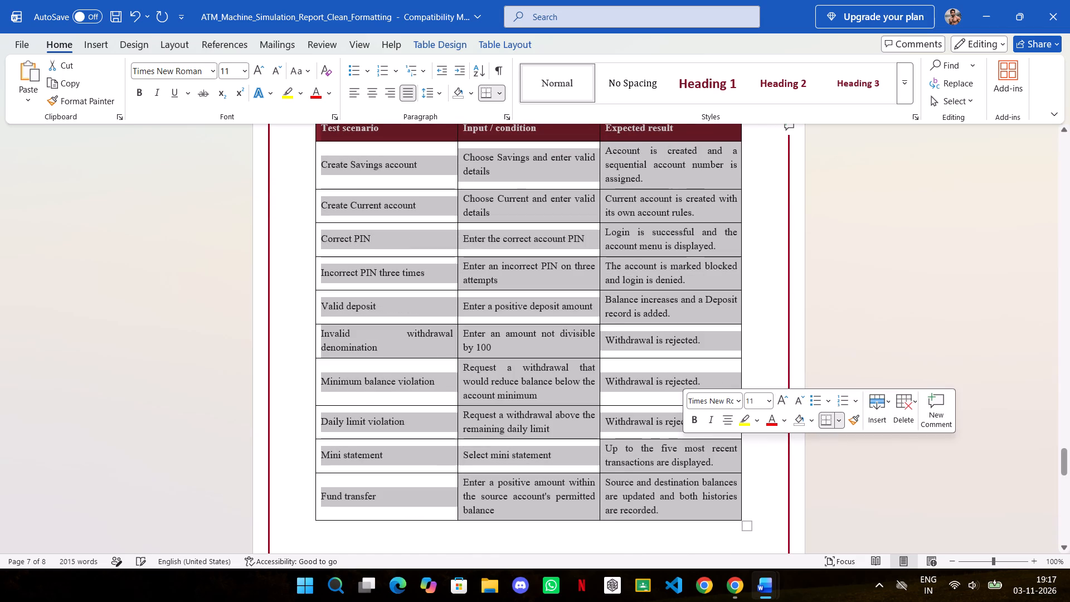
left_click(531, 400)
Widen the section 8 test-case table slightly beyond the text margins on both sides.
scroll(602, 421, "up", 5)
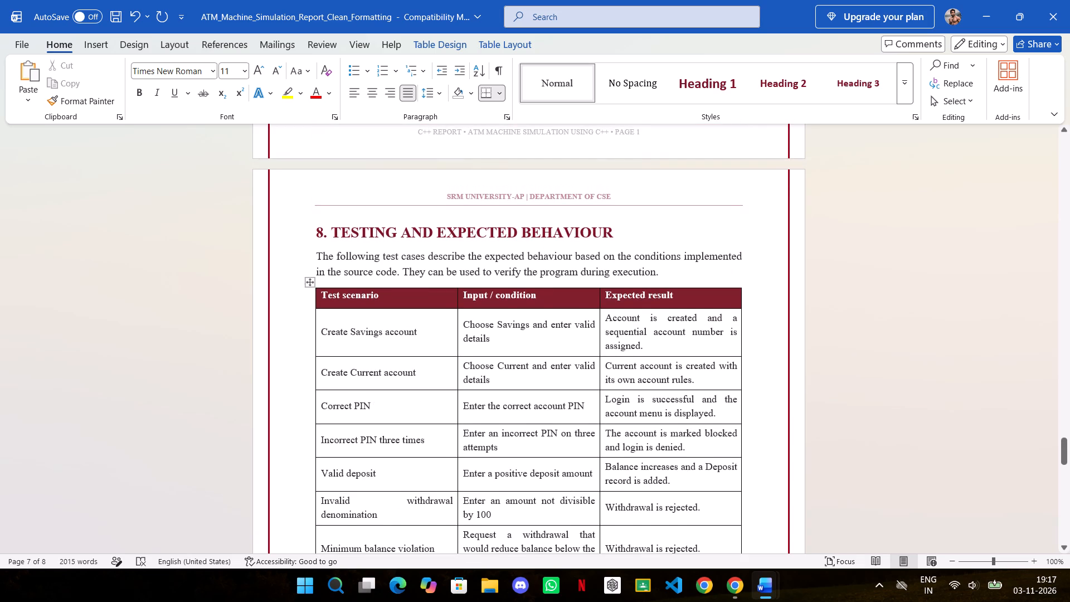
scroll(602, 421, "down", 8)
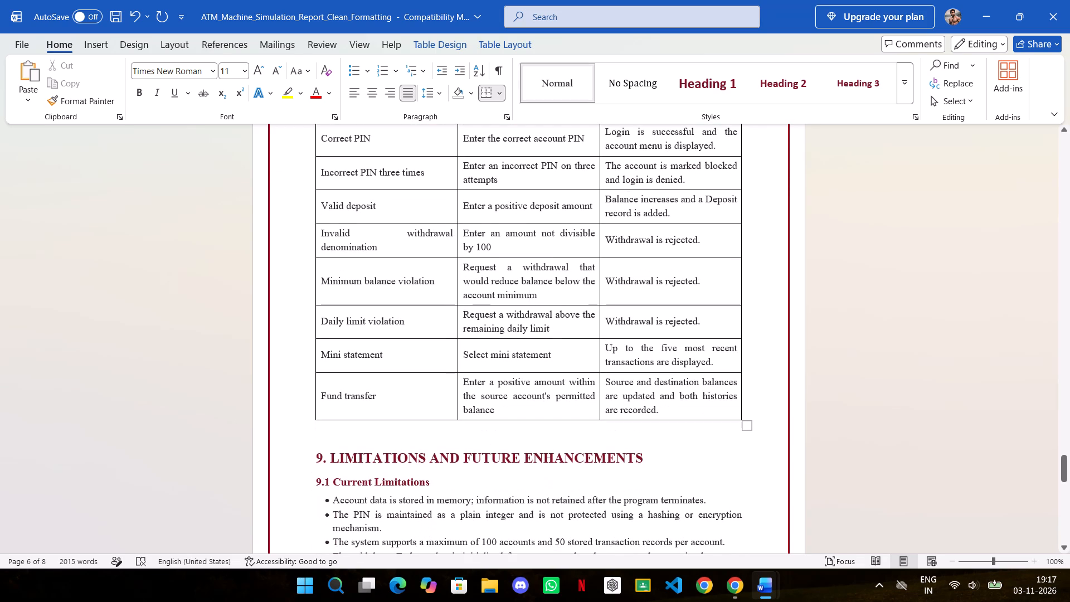
left_click_drag(750, 428, 774, 425)
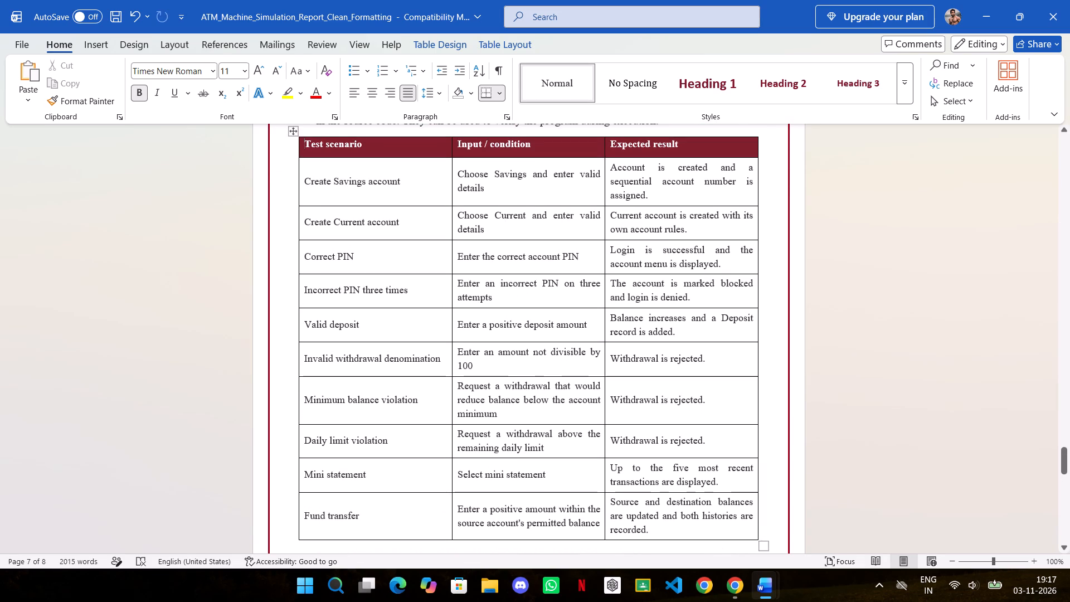
Shift the widened test-case table slightly rightward so its left edge sits near the section 8 text margin.
scroll(516, 375, "up", 4)
scroll(516, 375, "down", 9)
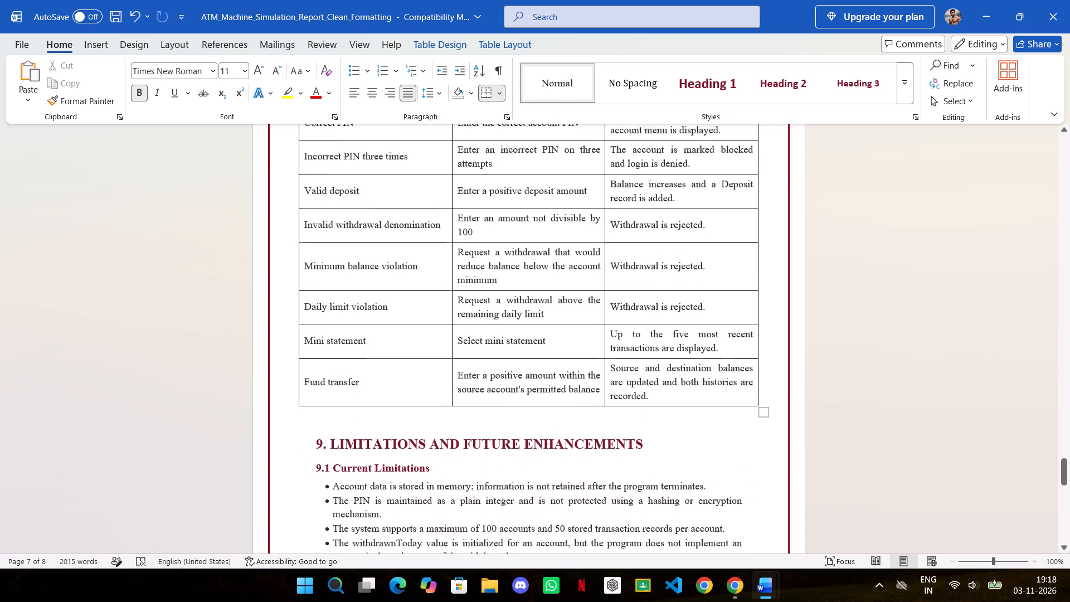
scroll(293, 353, "up", 7)
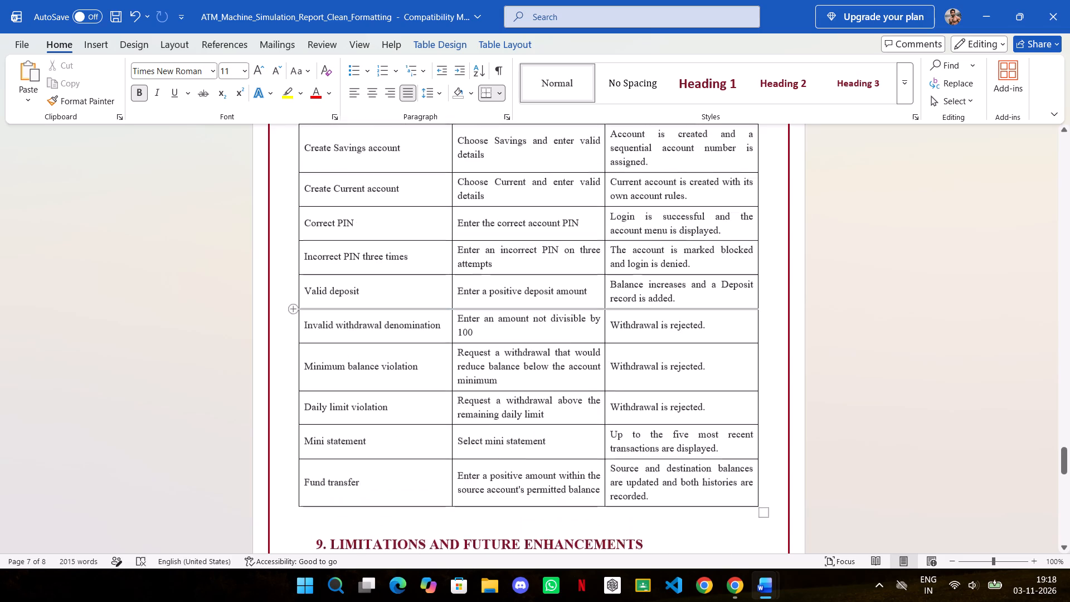
scroll(293, 353, "up", 8)
scroll(287, 474, "down", 3)
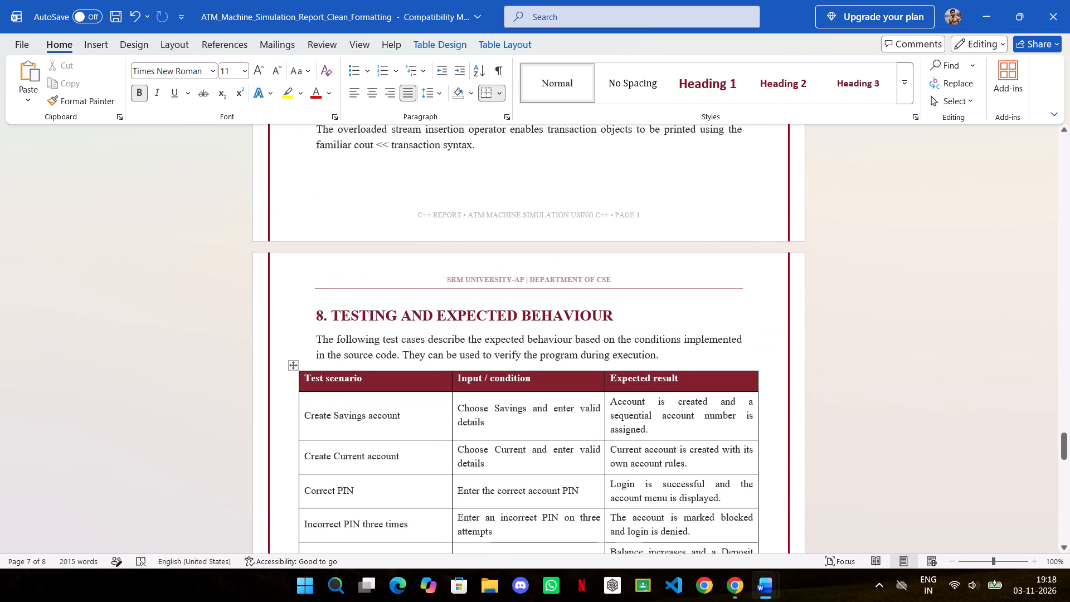
left_click_drag(296, 366, 318, 367)
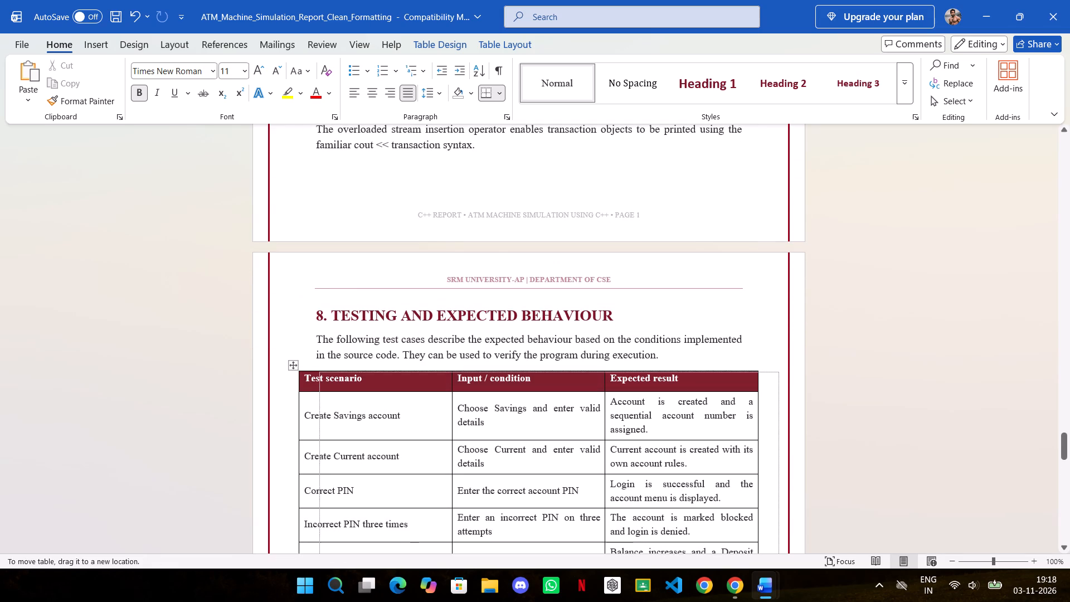
left_click_drag(318, 367, 309, 365)
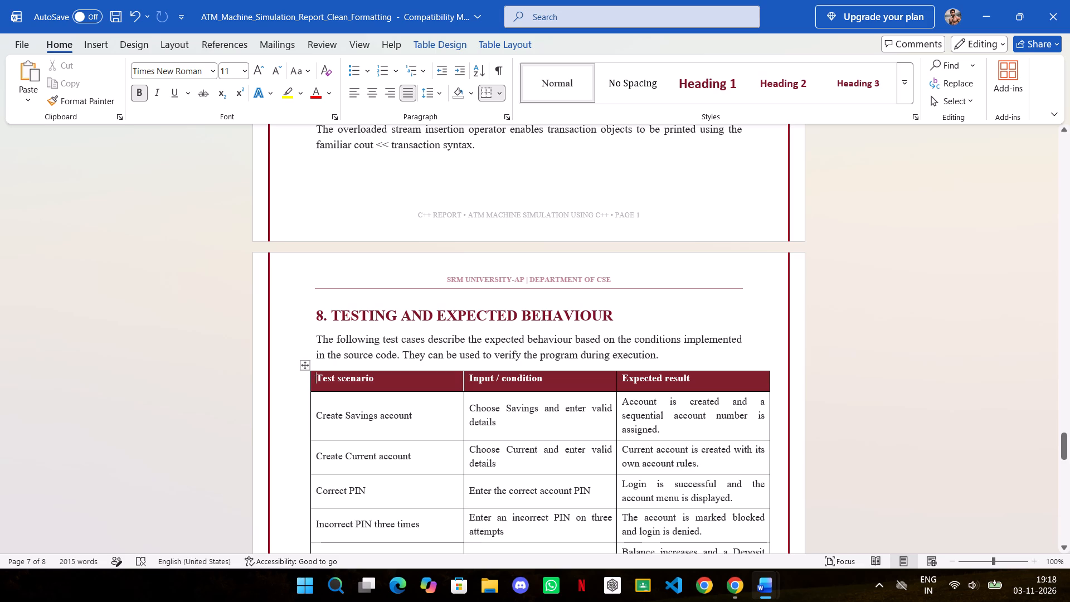
left_click_drag(304, 366, 284, 363)
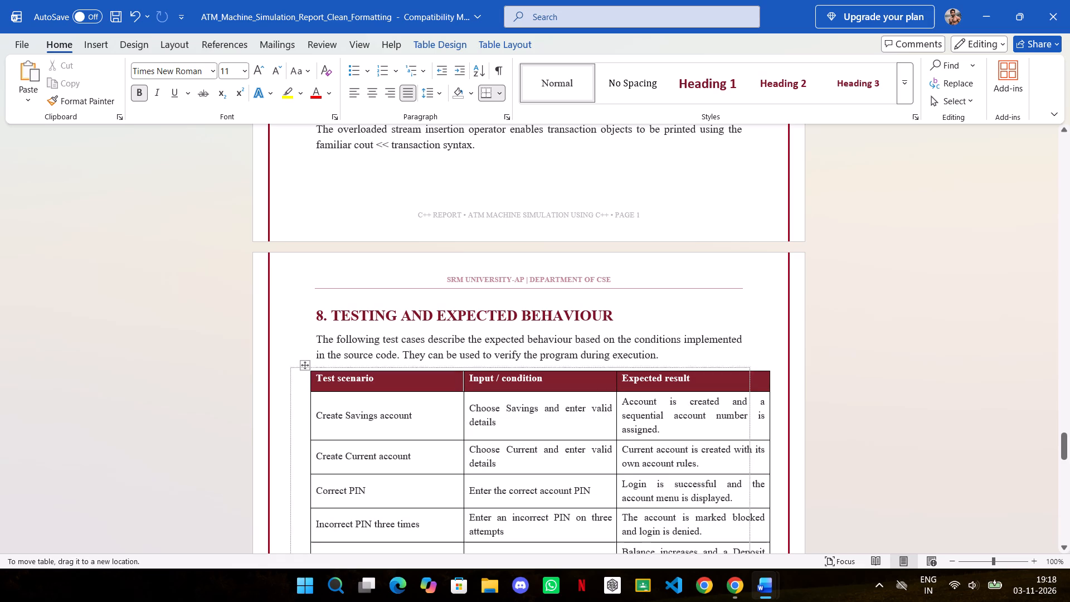
left_click_drag(284, 363, 296, 362)
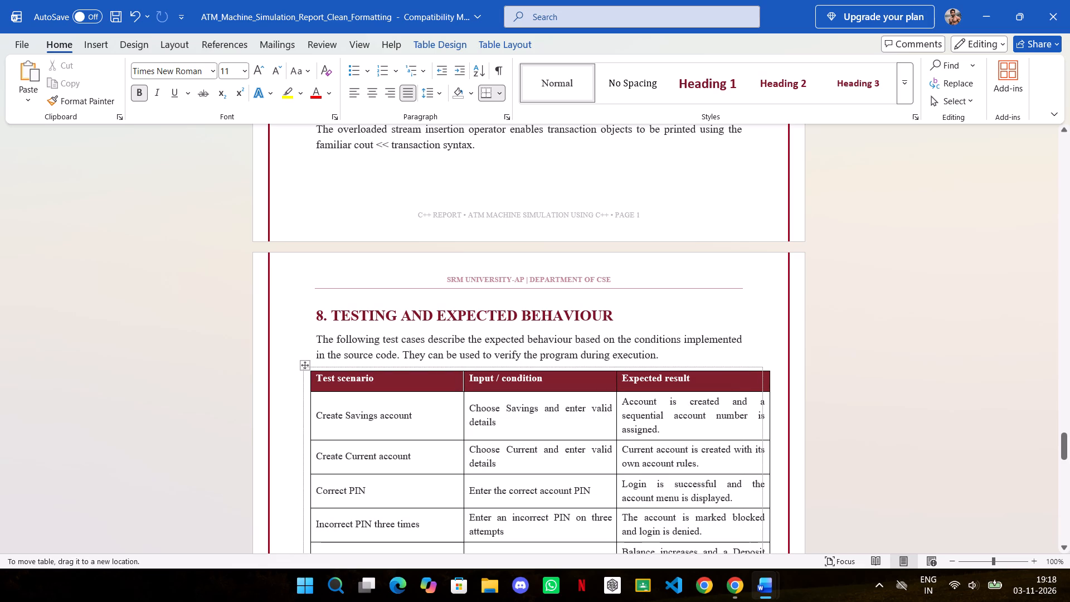
left_click_drag(296, 362, 299, 367)
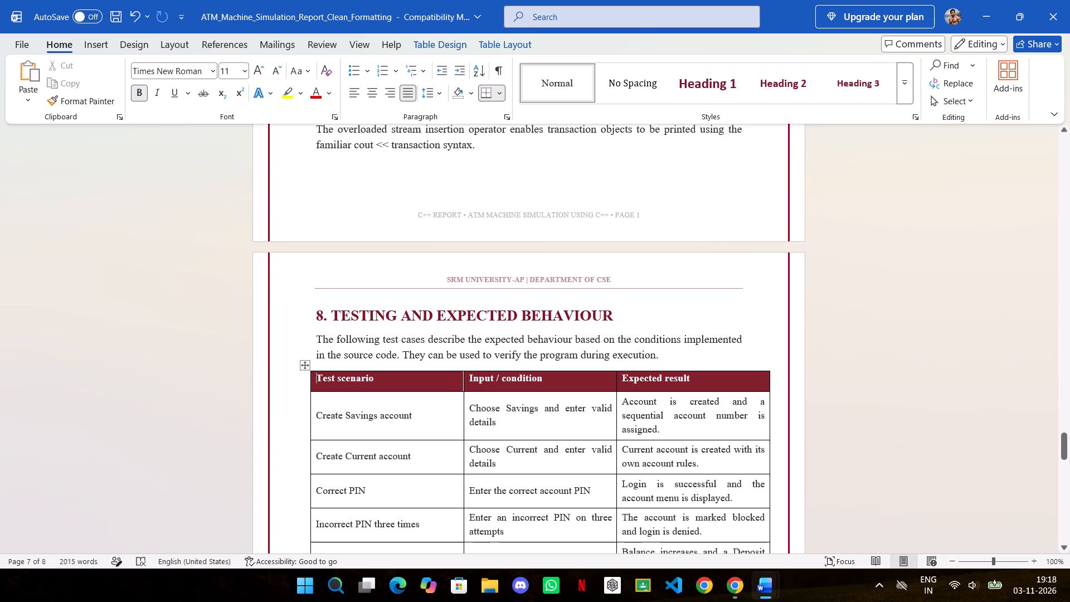
left_click(699, 370)
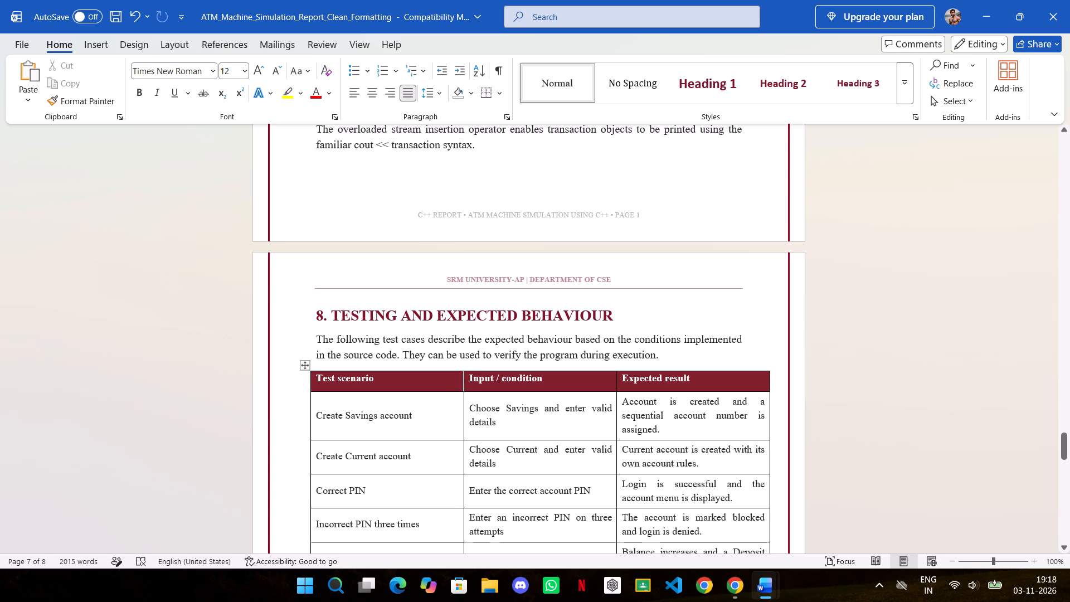
Enlarge the section 9 heading, Limitations and Future Enhancements, to 16 pt.
scroll(631, 434, "down", 5)
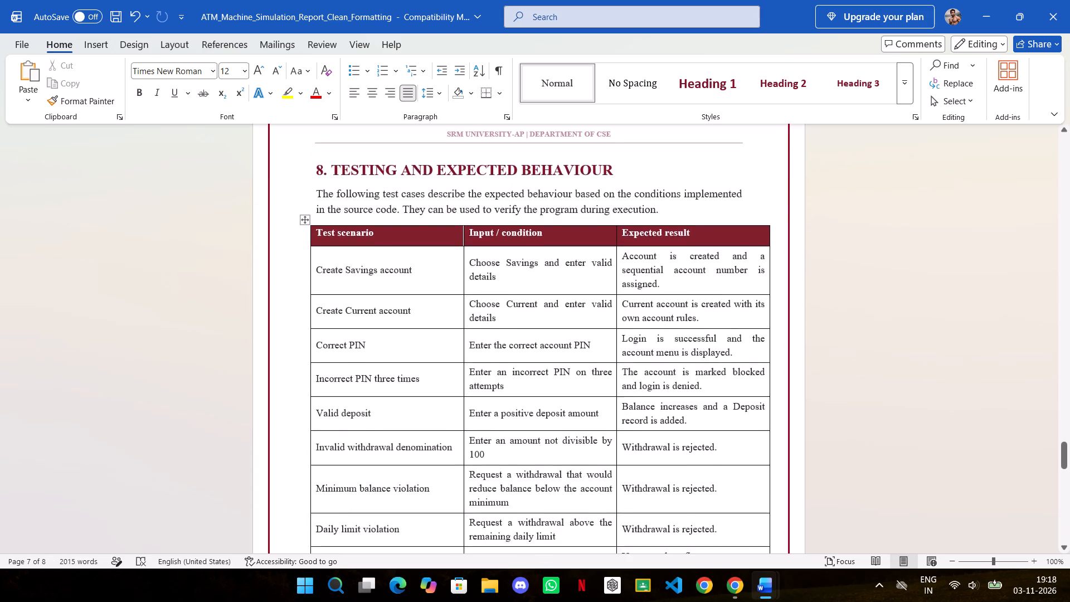
scroll(631, 434, "down", 8)
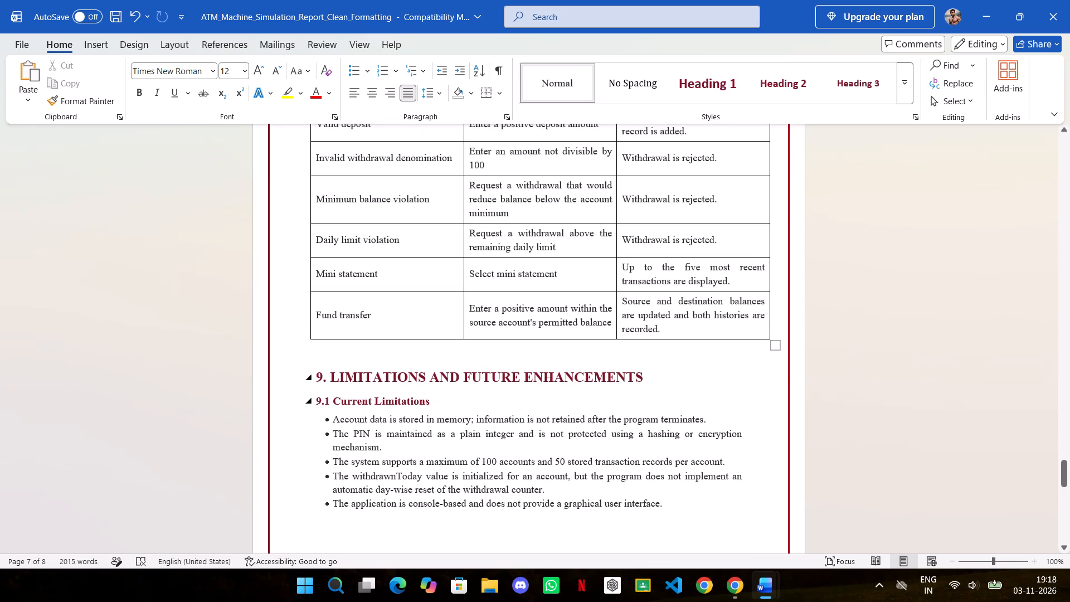
left_click_drag(650, 376, 299, 380)
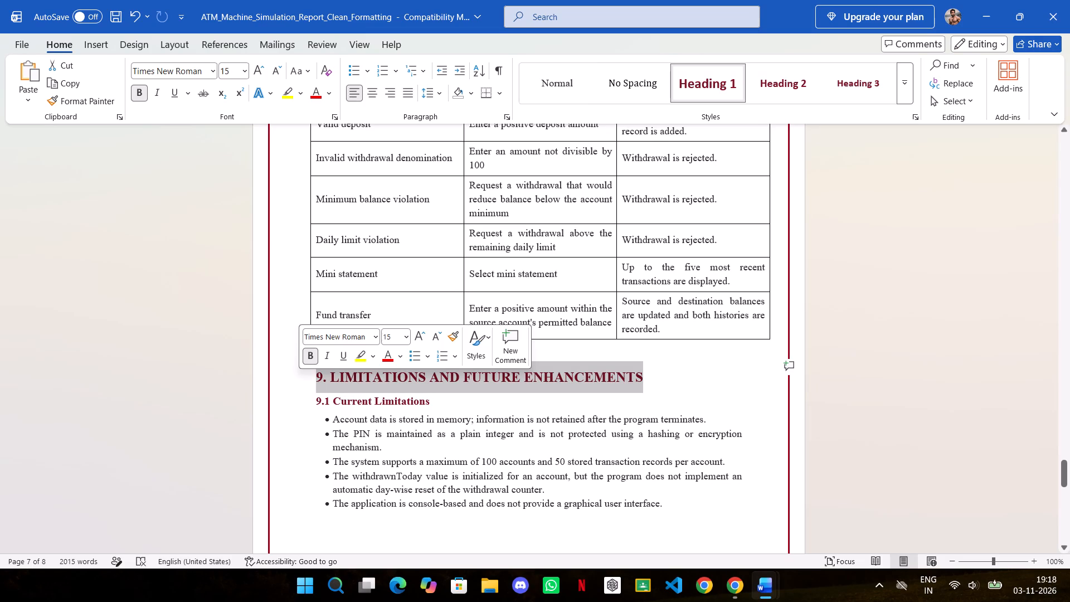
left_click(418, 332)
Set the 9.1 Current Limitations heading to 14 pt and its bullet list to 12 pt.
left_click_drag(434, 398, 426, 399)
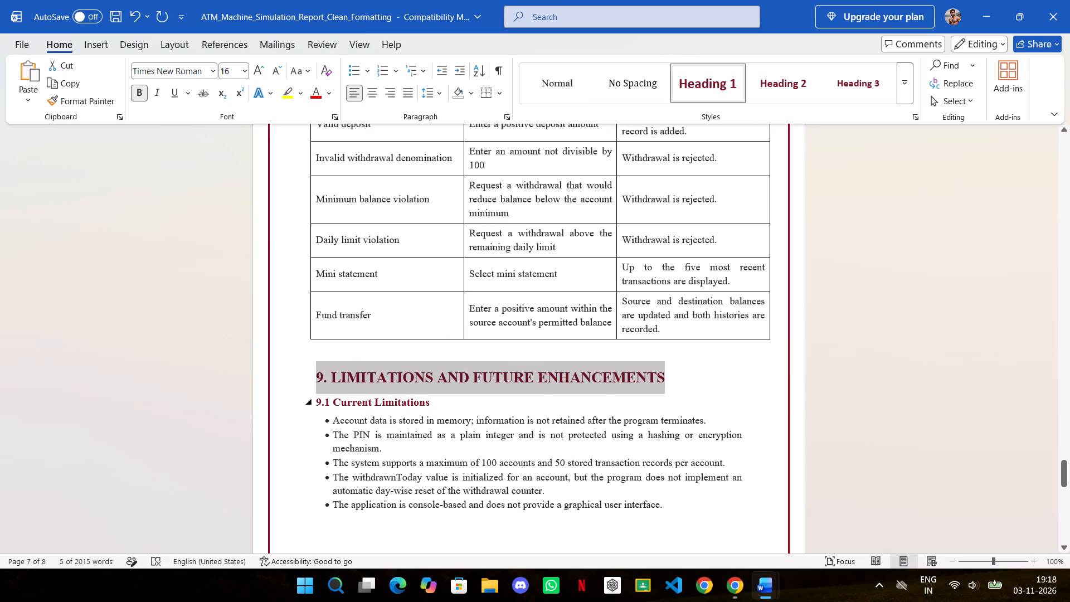
left_click_drag(426, 399, 311, 403)
left_click(430, 359)
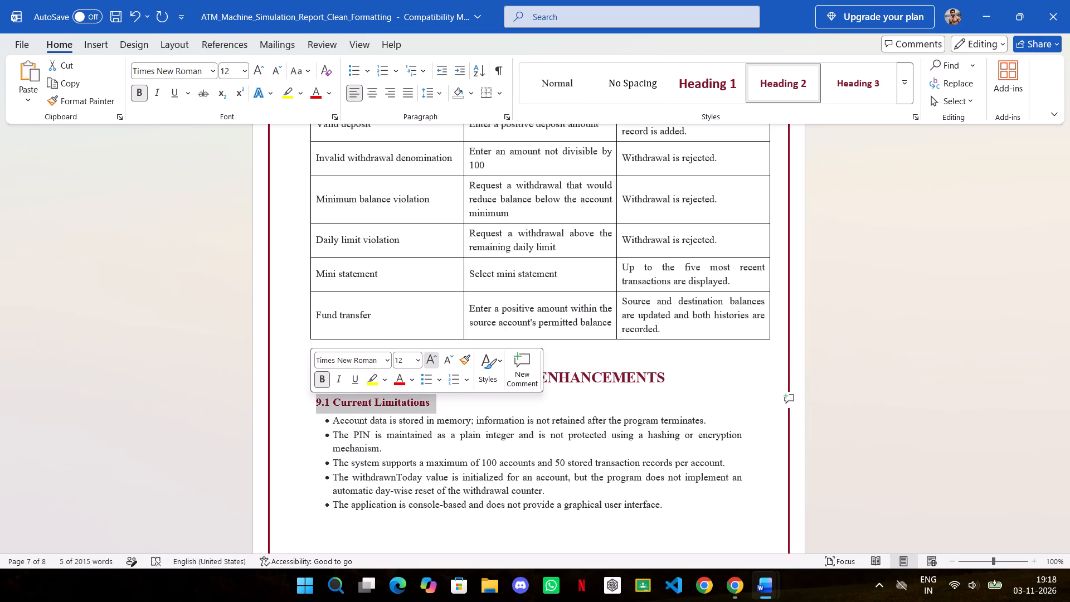
left_click_drag(679, 511, 335, 414)
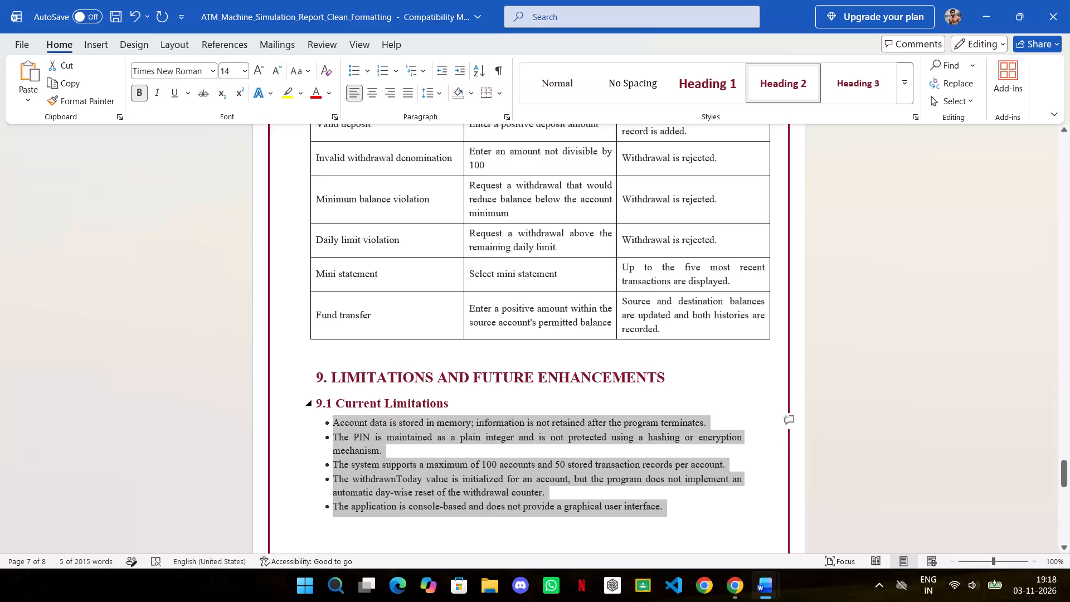
left_click_drag(335, 414, 323, 424)
left_click(442, 382)
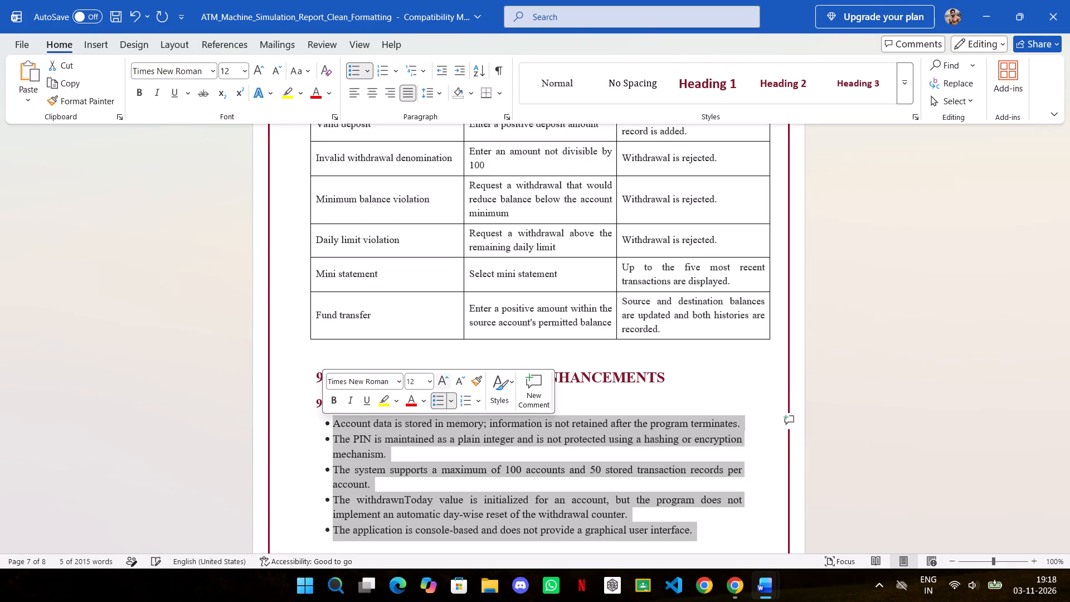
Set the 9.2 Future Enhancements heading to 14 pt and its bullet list to 12 pt.
scroll(547, 525, "down", 13)
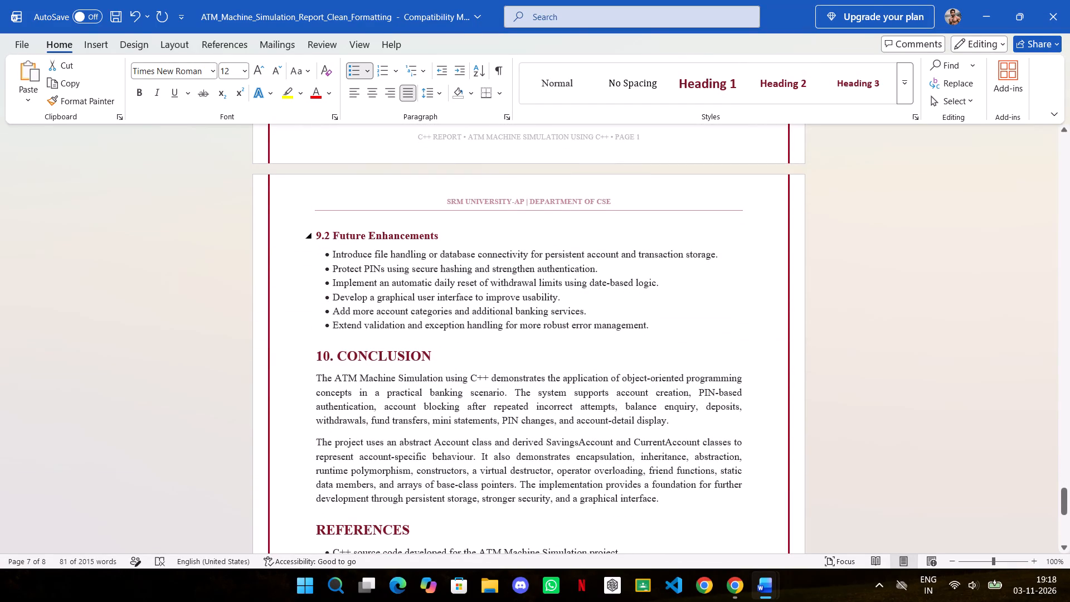
left_click_drag(450, 236, 294, 241)
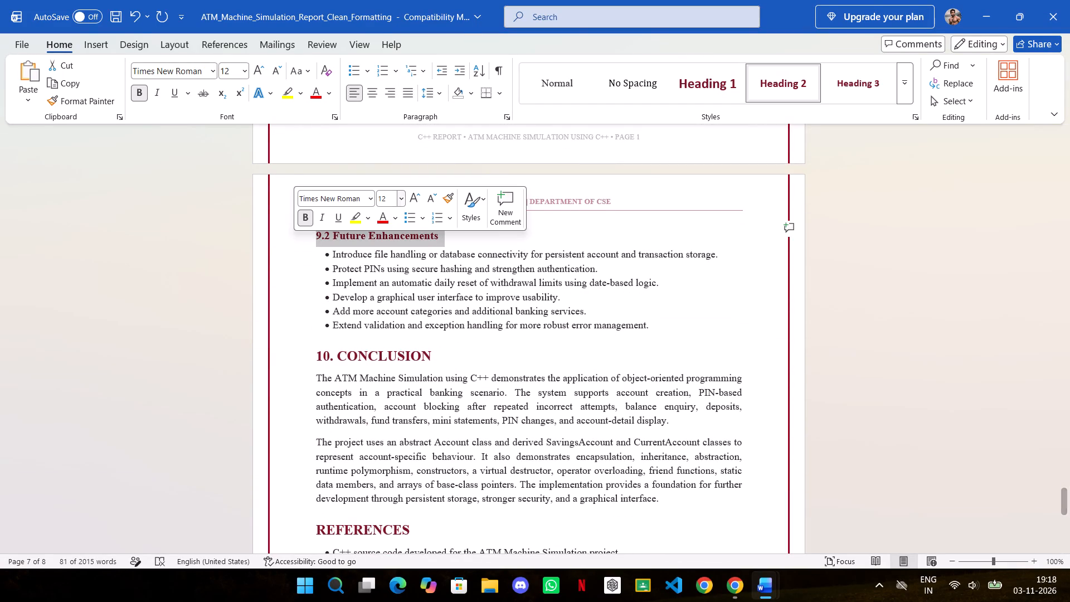
left_click(412, 198)
left_click_drag(651, 329, 576, 313)
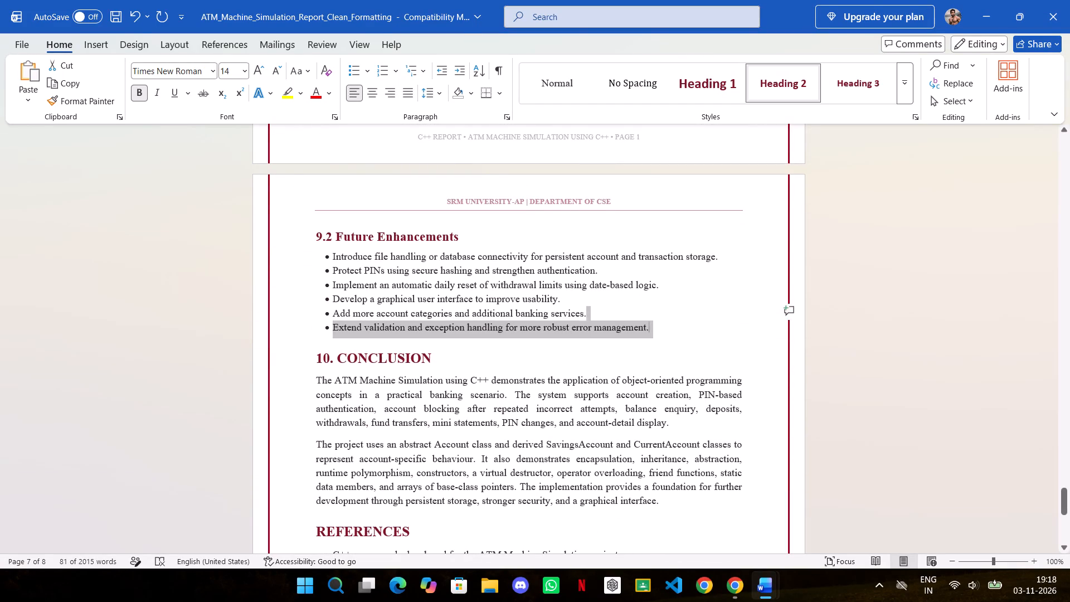
left_click_drag(576, 313, 337, 258)
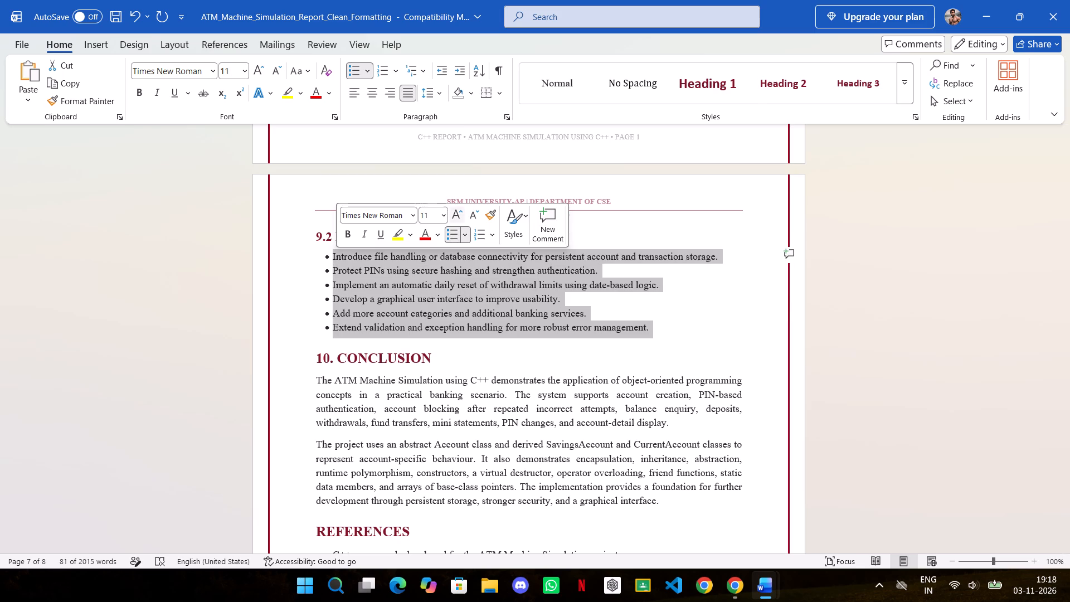
left_click(456, 216)
Set the section 10 Conclusion heading to 16 pt and its two body paragraphs to 12 pt.
left_click_drag(448, 377, 318, 379)
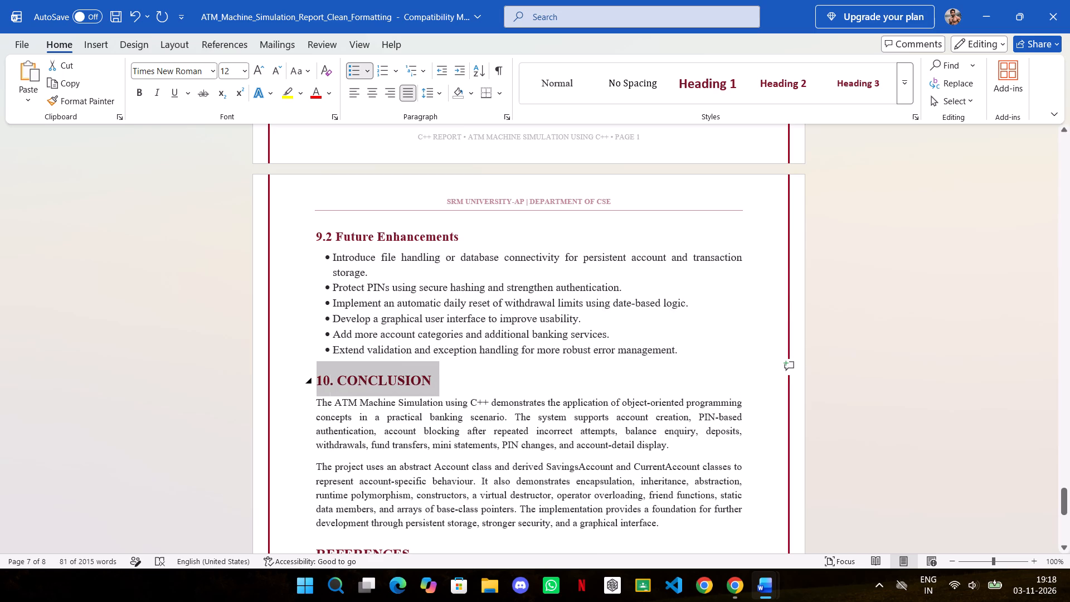
left_click_drag(318, 379, 314, 379)
left_click(431, 334)
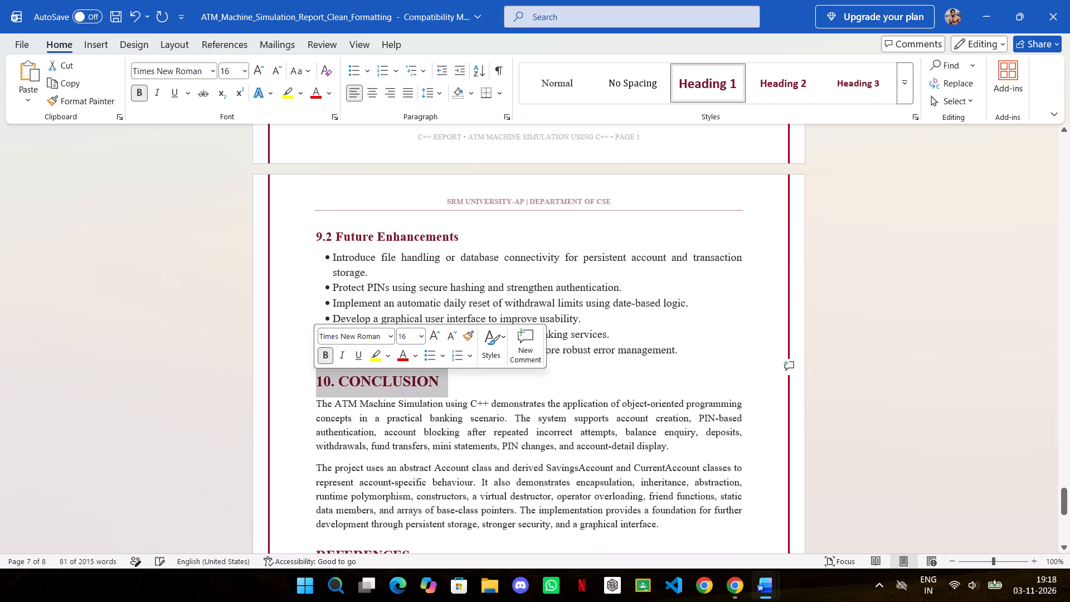
left_click_drag(683, 530, 304, 398)
left_click(429, 355)
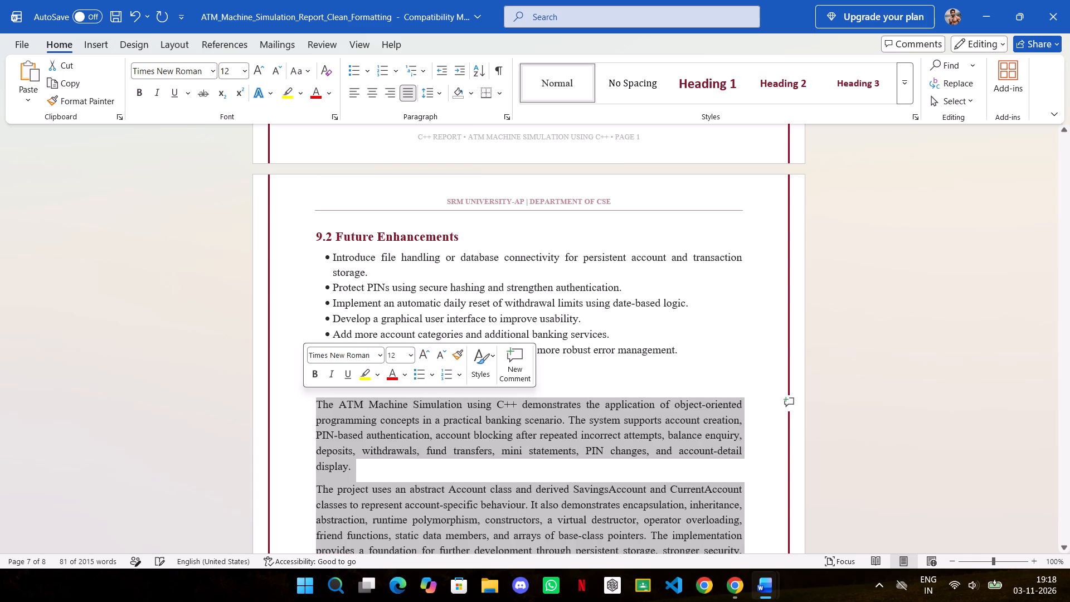
Delete the References entry about C++ source code developed for the project, keeping the other two entries bulleted.
scroll(469, 449, "down", 7)
left_click(444, 344)
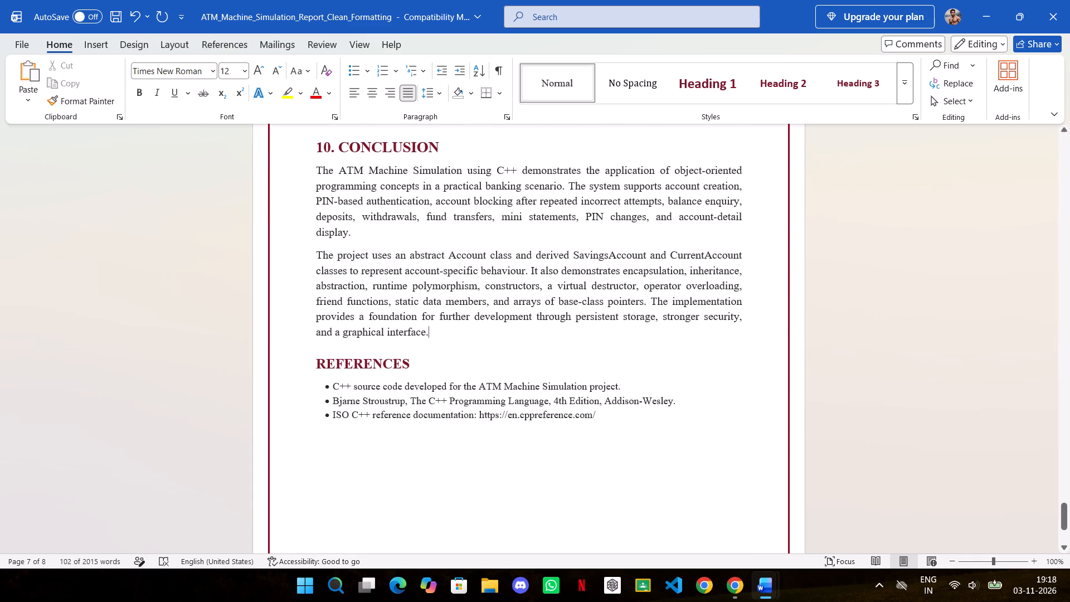
left_click_drag(617, 423, 493, 420)
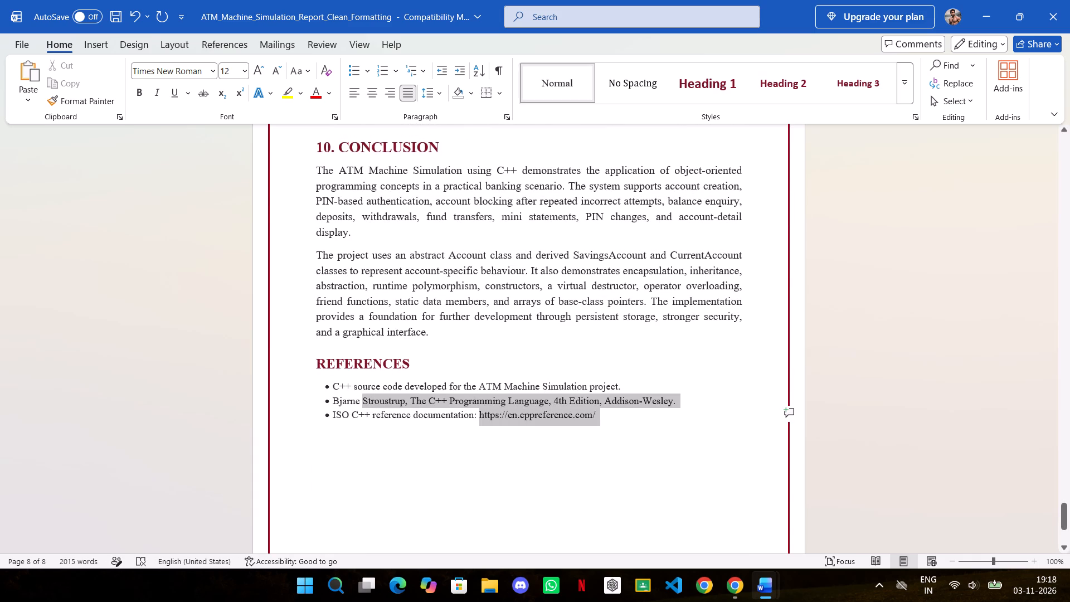
left_click_drag(493, 420, 533, 421)
left_click(507, 429)
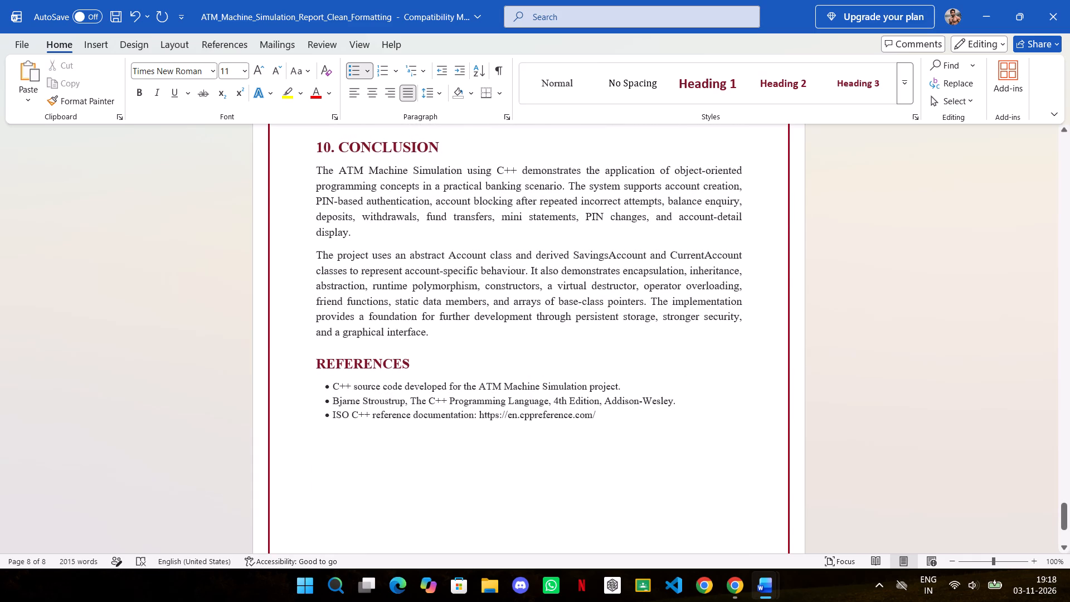
left_click_drag(624, 386, 366, 386)
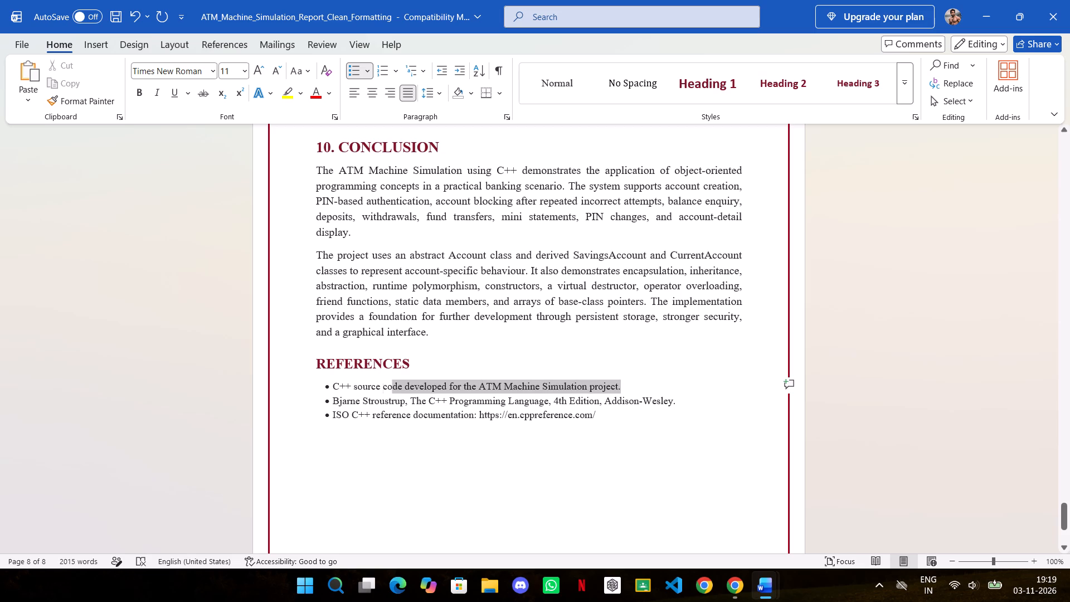
left_click_drag(366, 386, 332, 389)
key("BackSpace")
key("BackSpace")
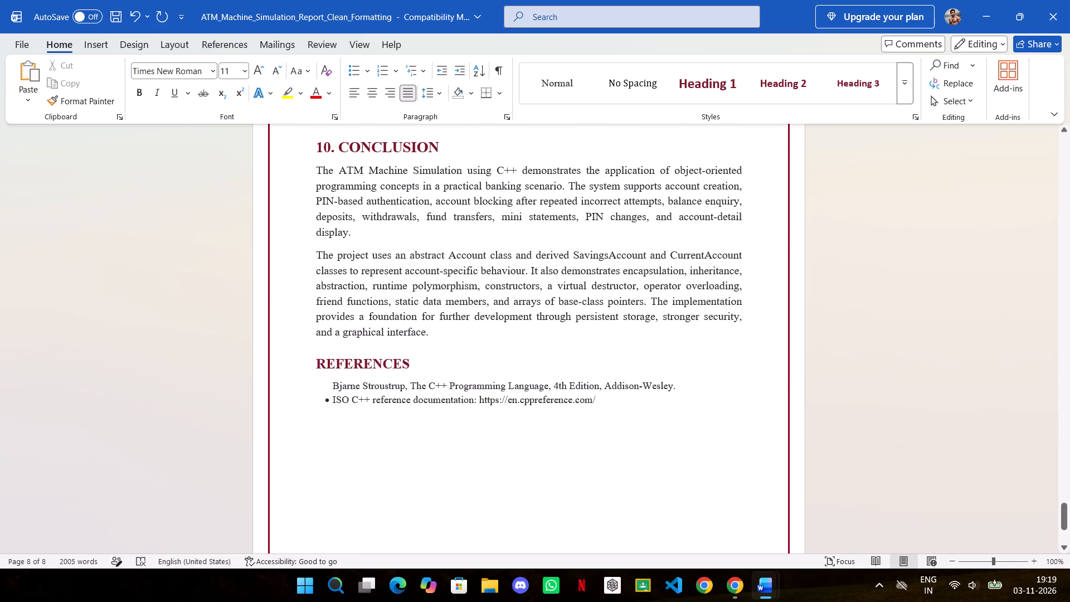
key("ctrl+z")
Set the two remaining reference bullets to 12 pt and the References heading to 16 pt.
left_click_drag(602, 402, 314, 402)
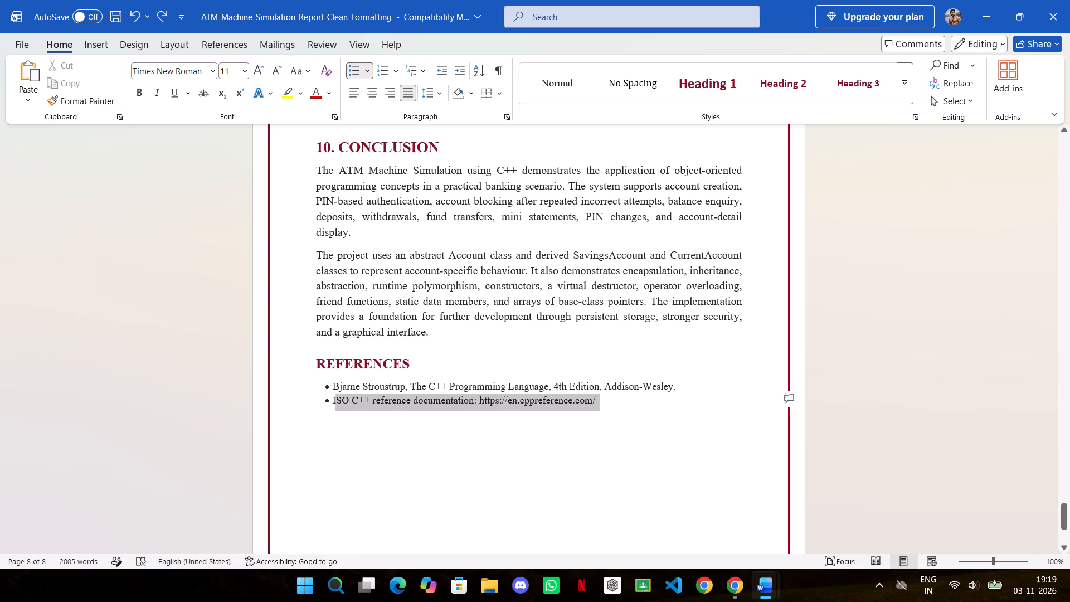
left_click_drag(314, 402, 307, 383)
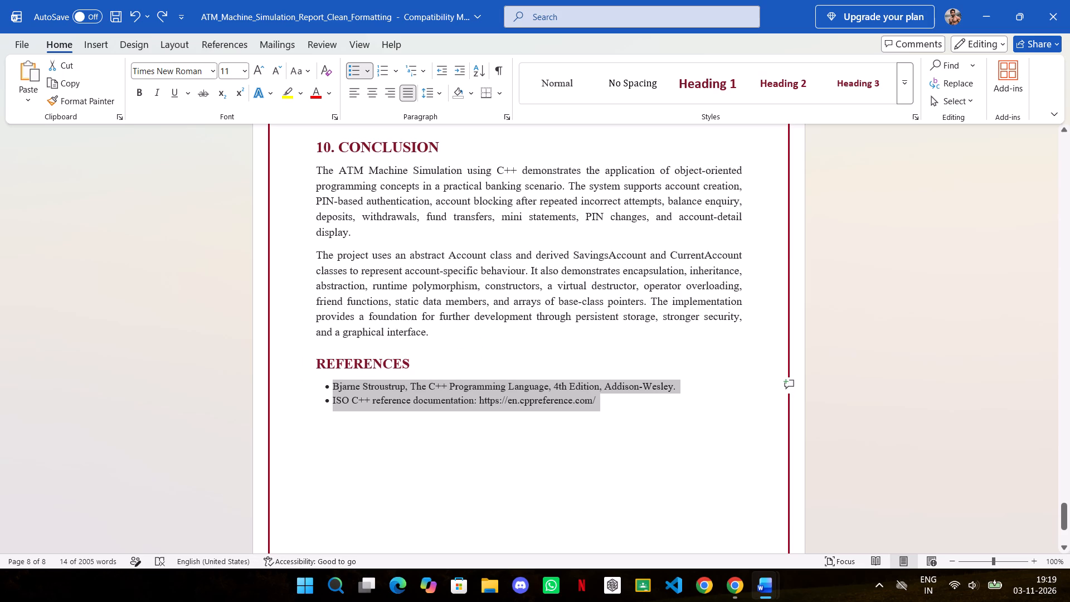
left_click(261, 66)
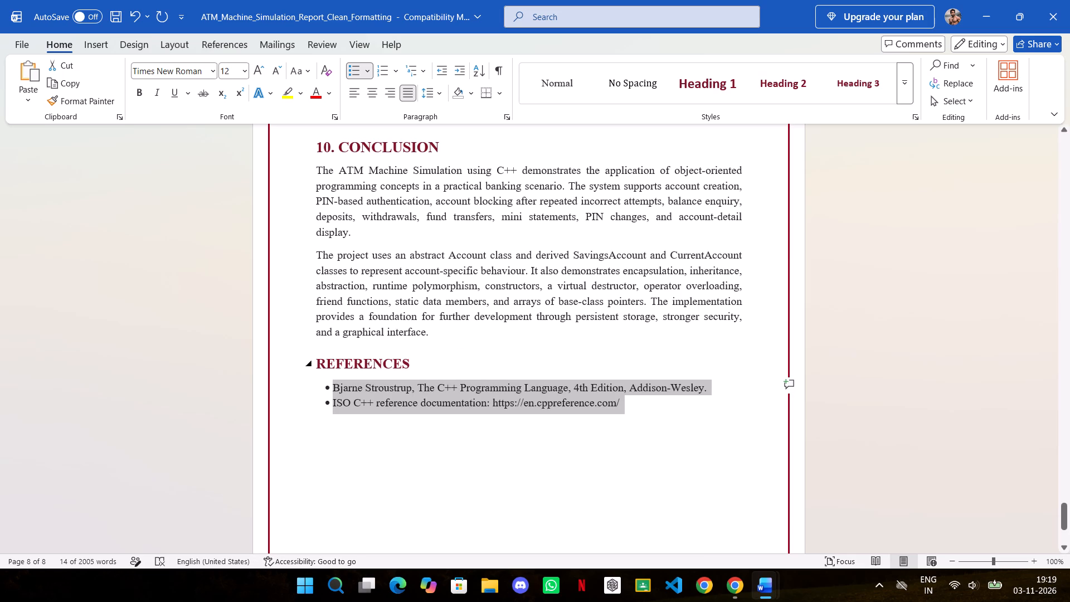
left_click_drag(415, 358, 290, 355)
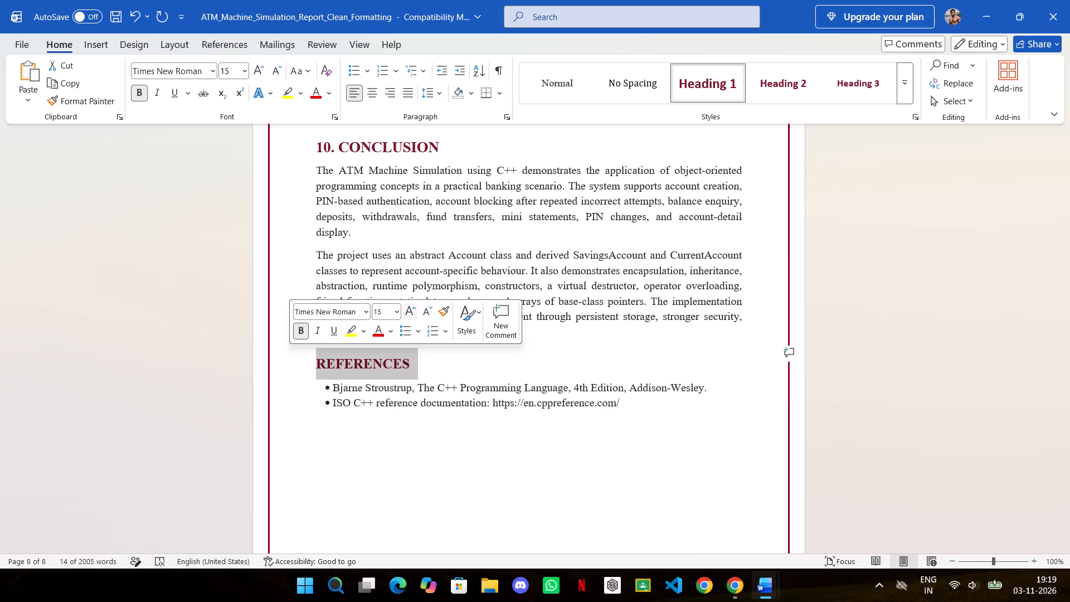
left_click(409, 312)
left_click(435, 366)
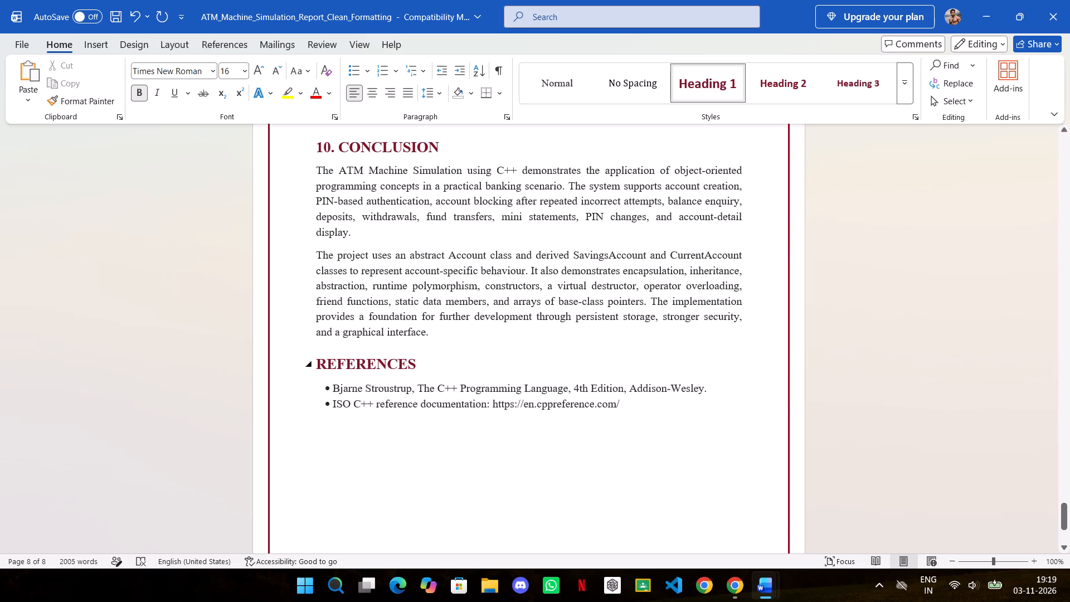
Insert two blank lines between the conclusion text and the References heading.
left_click(318, 363)
key("Return")
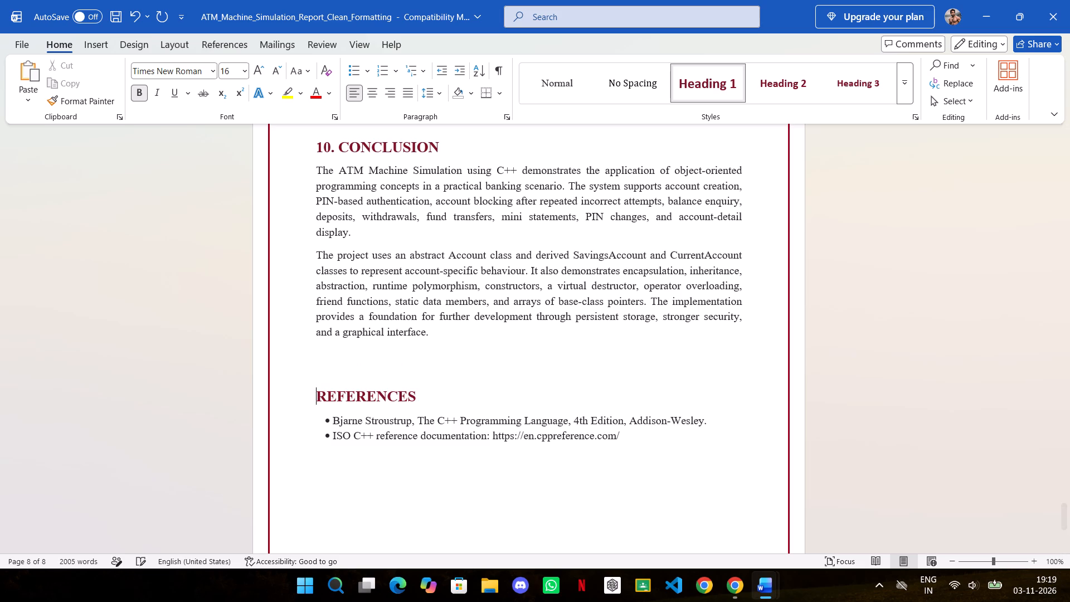
key("Return")
Insert one blank line above the section 10 Conclusion heading, after the 9.2 bullet list.
scroll(294, 469, "down", 8)
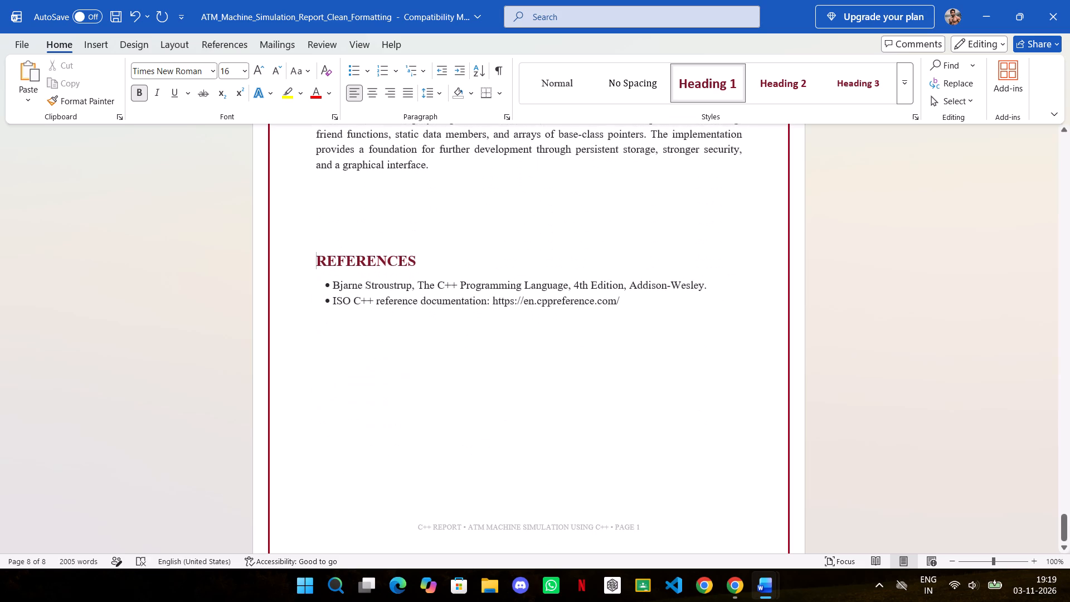
scroll(294, 469, "down", 3)
scroll(352, 483, "down", 4)
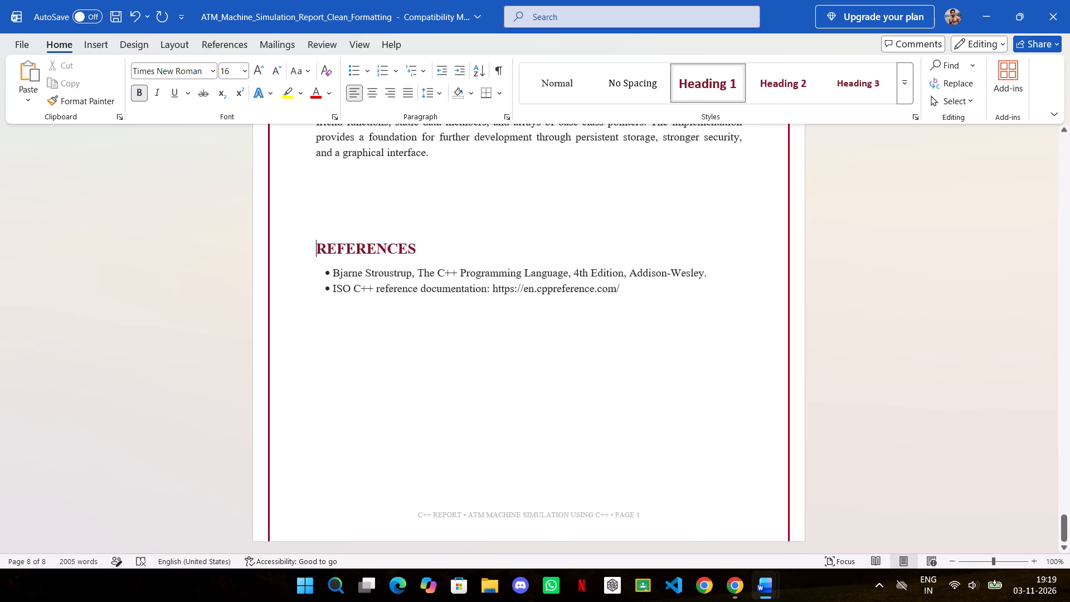
scroll(640, 514, "up", 11)
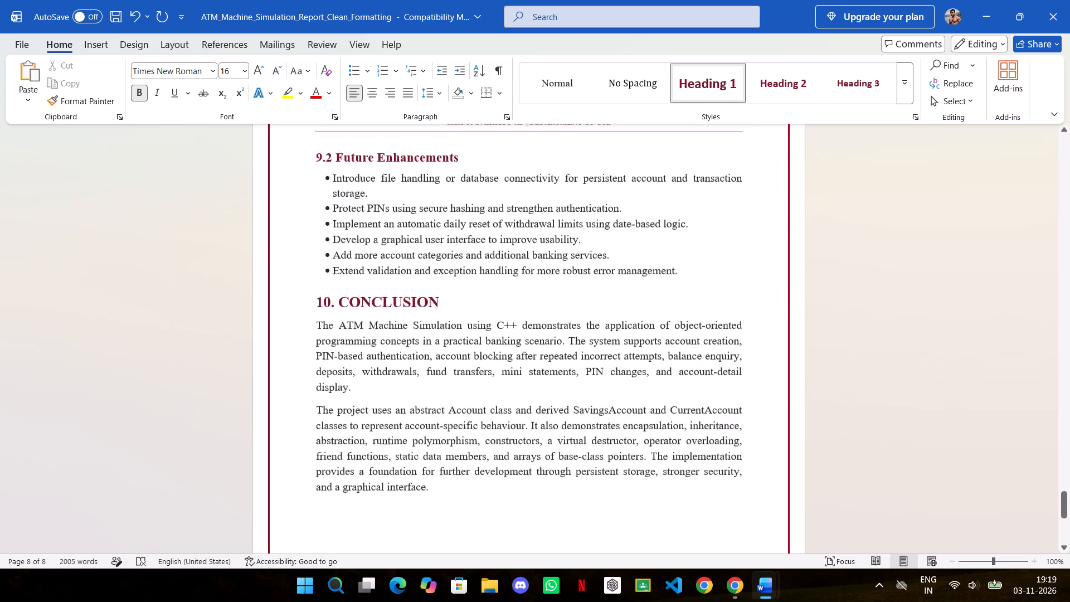
scroll(637, 514, "up", 5)
scroll(637, 514, "down", 2)
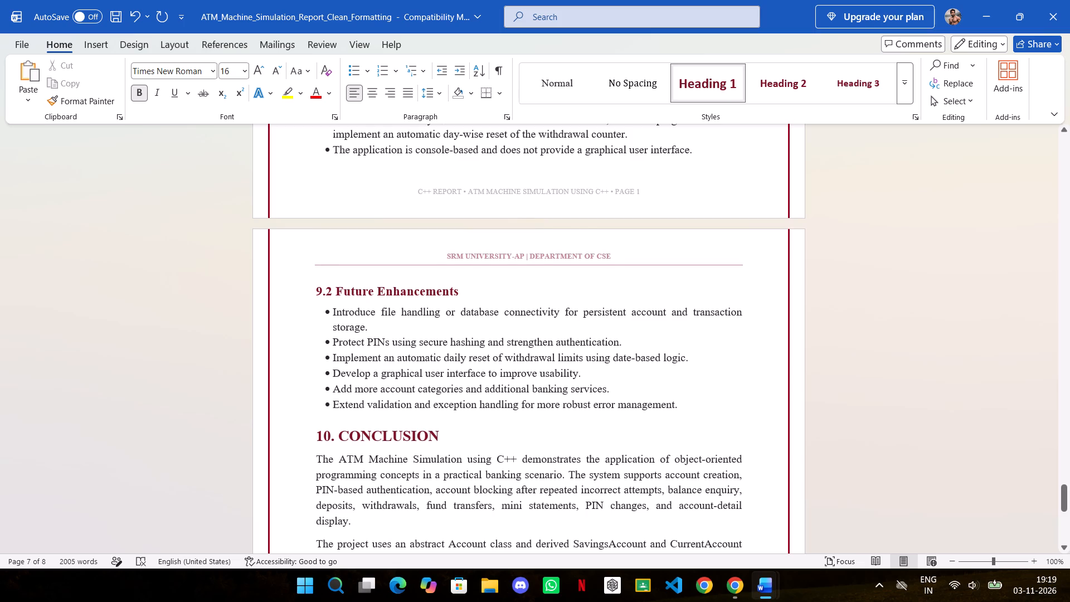
left_click(315, 438)
key("Return")
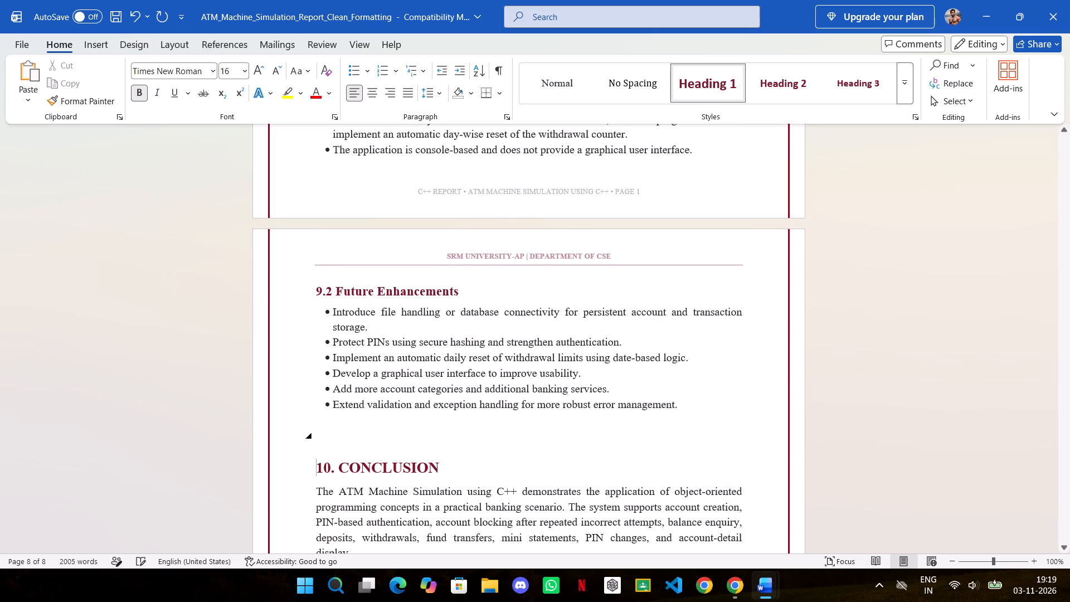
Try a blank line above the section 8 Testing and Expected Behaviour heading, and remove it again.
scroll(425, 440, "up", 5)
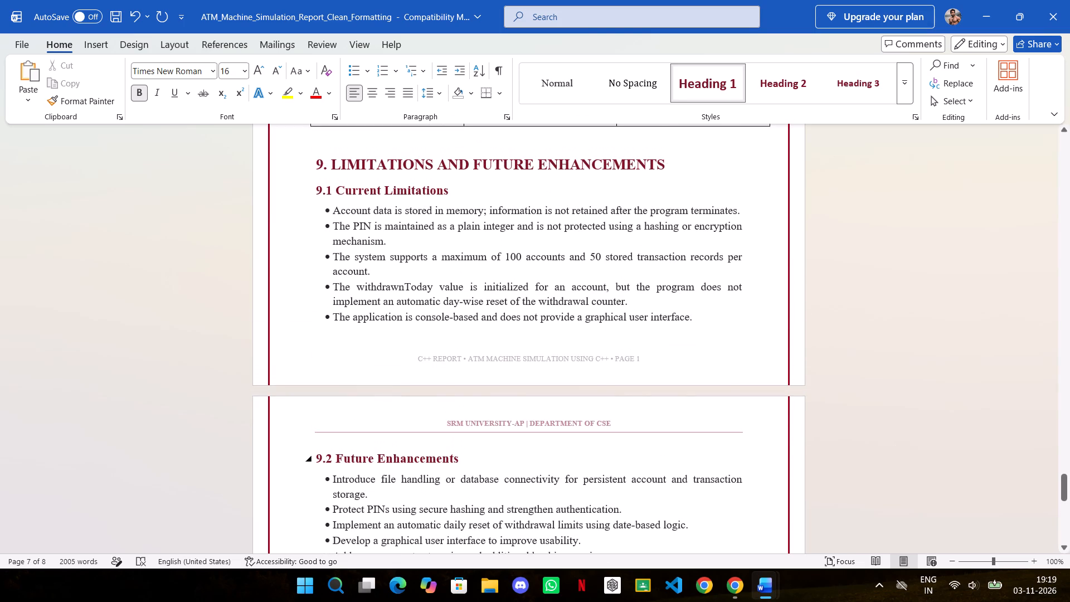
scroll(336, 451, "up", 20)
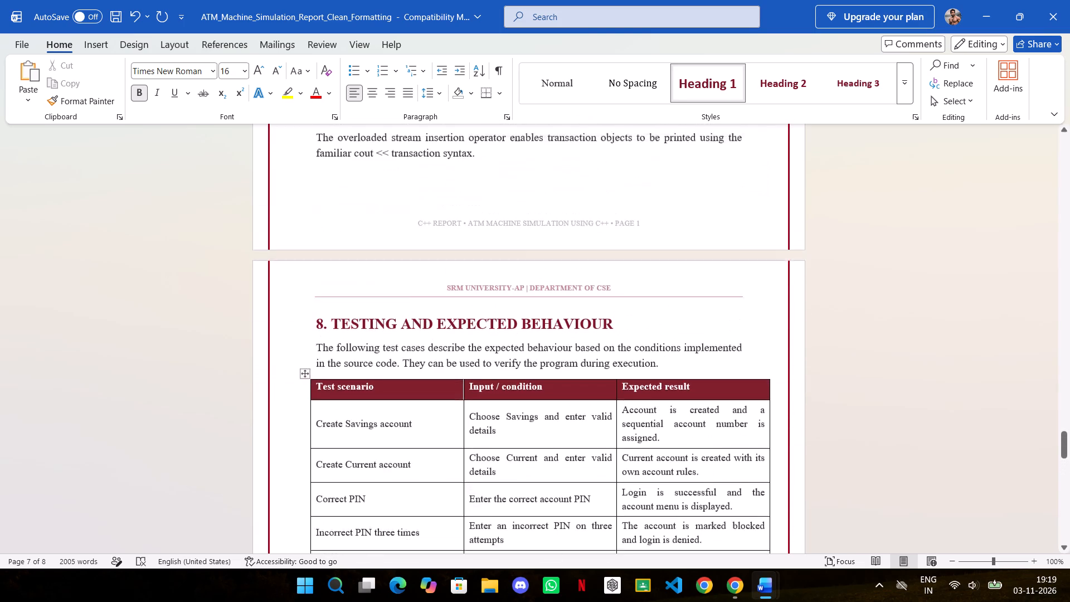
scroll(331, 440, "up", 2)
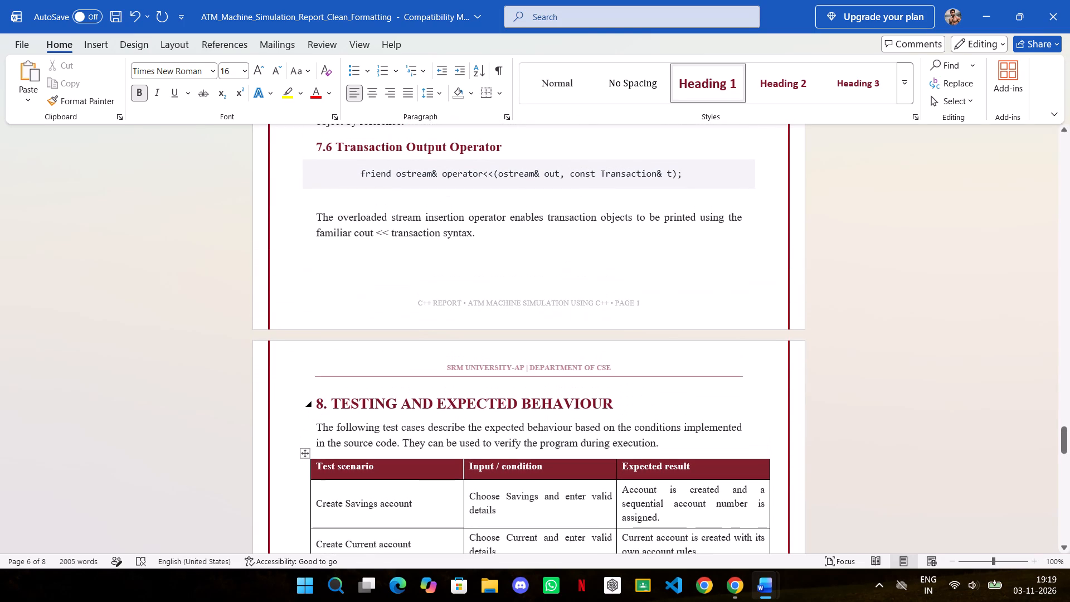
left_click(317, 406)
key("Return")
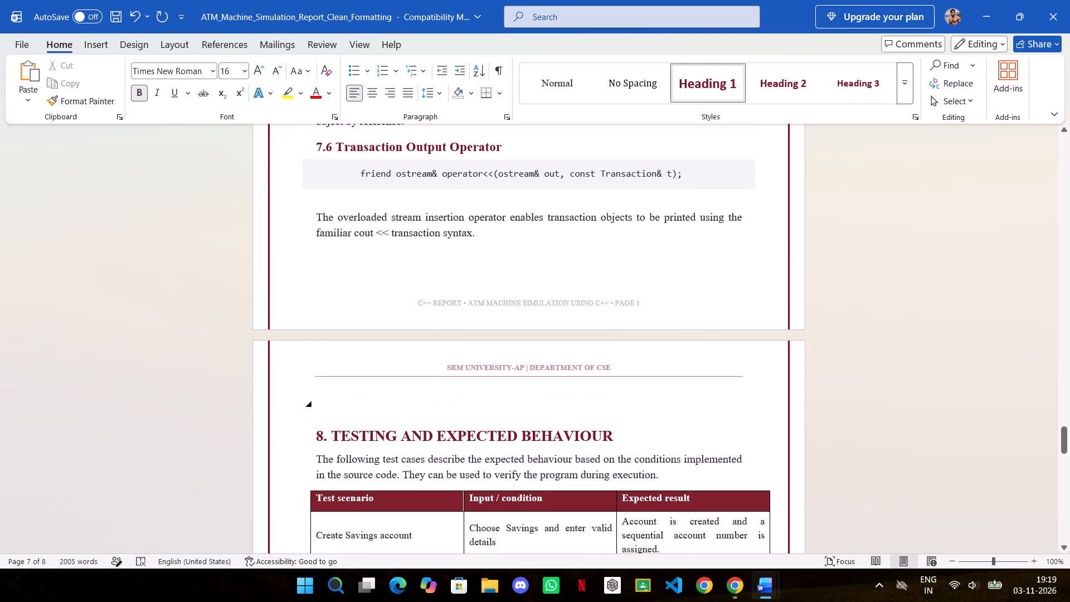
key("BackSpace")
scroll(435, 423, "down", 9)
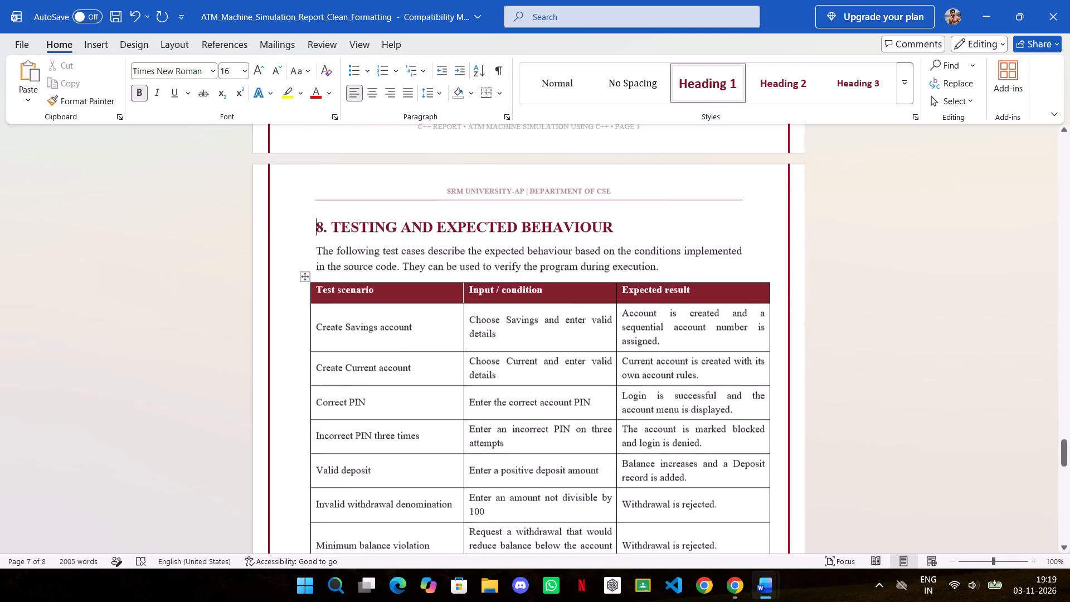
scroll(435, 424, "down", 15)
scroll(436, 425, "up", 6)
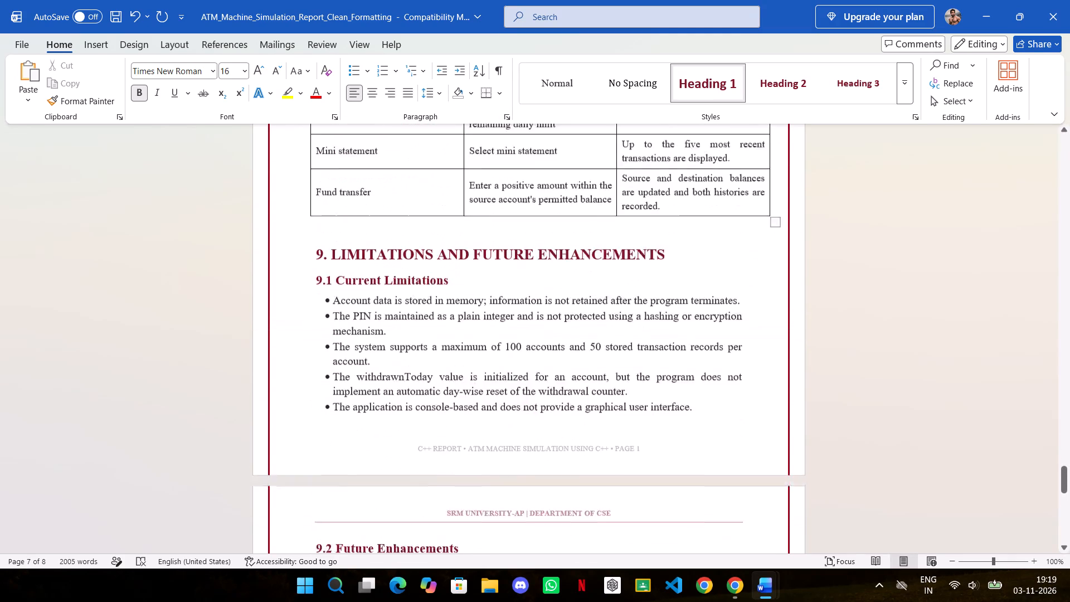
scroll(436, 425, "up", 11)
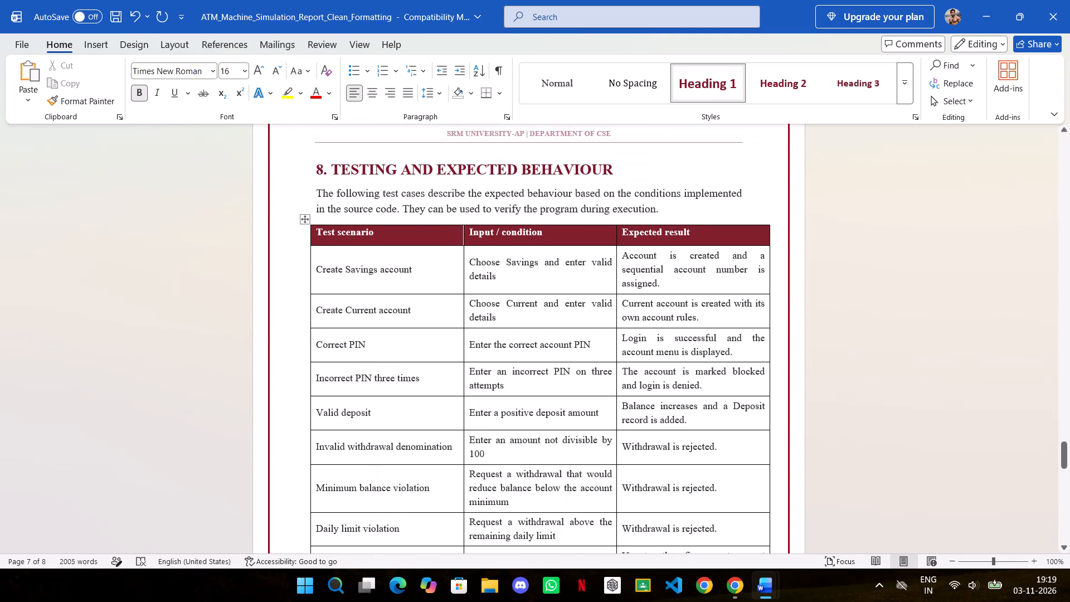
scroll(436, 425, "up", 5)
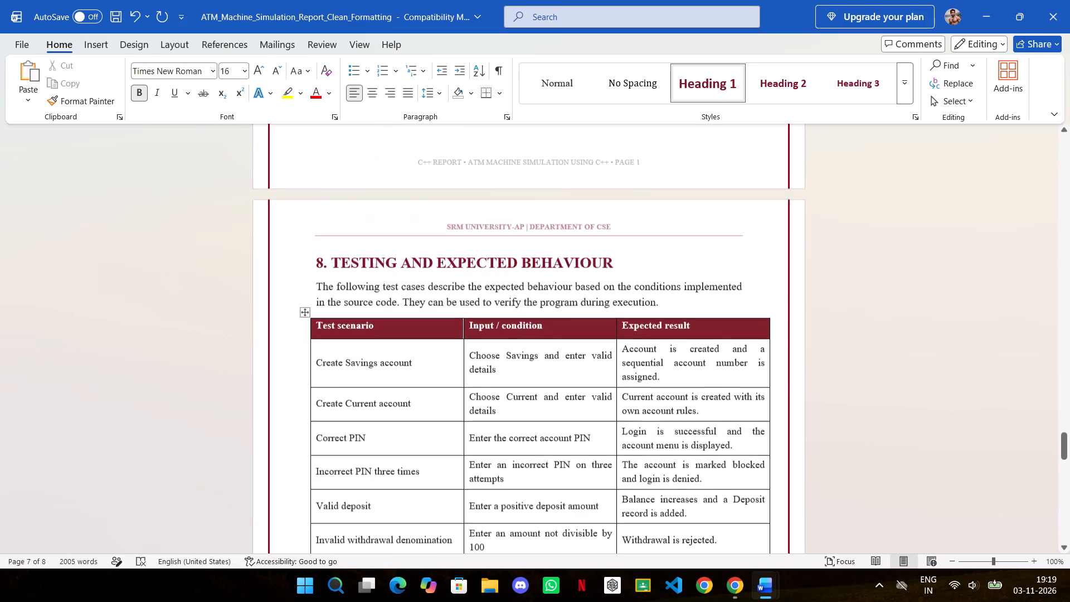
scroll(436, 425, "up", 17)
scroll(436, 425, "up", 12)
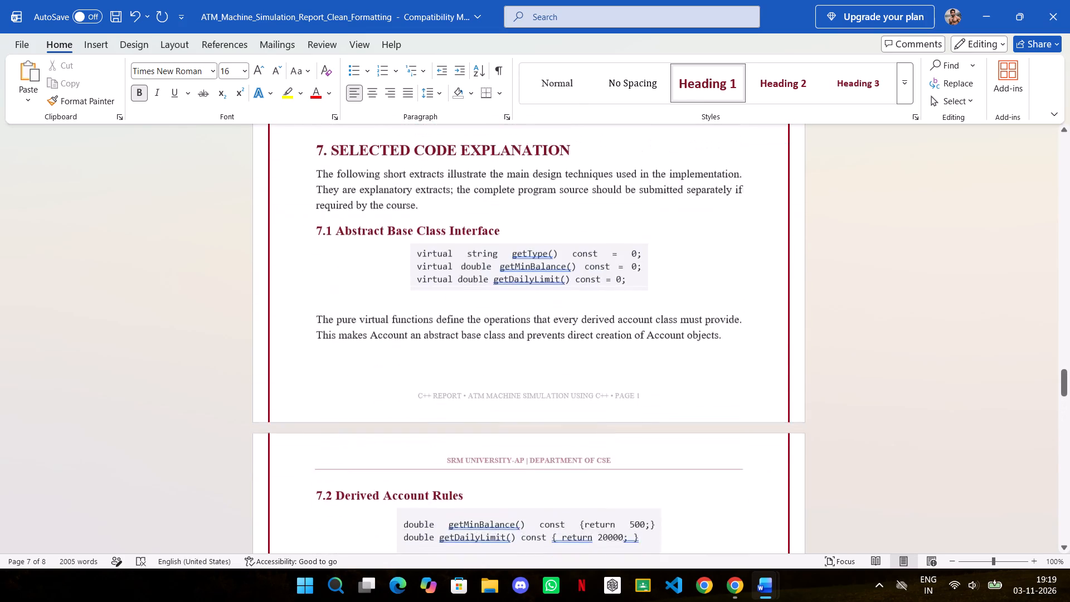
scroll(436, 425, "up", 16)
scroll(436, 425, "up", 12)
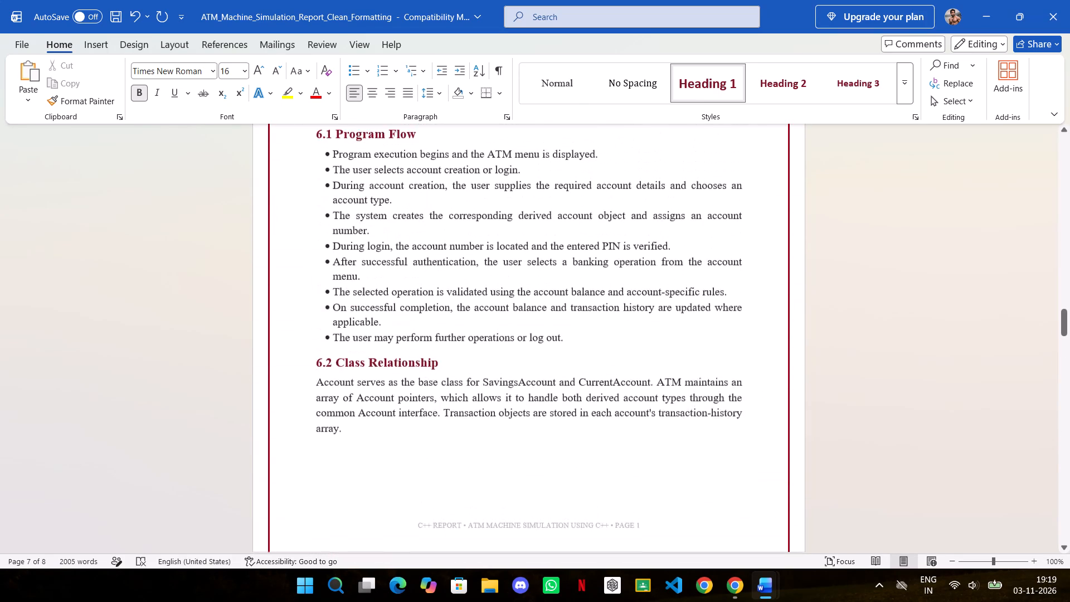
scroll(436, 425, "up", 19)
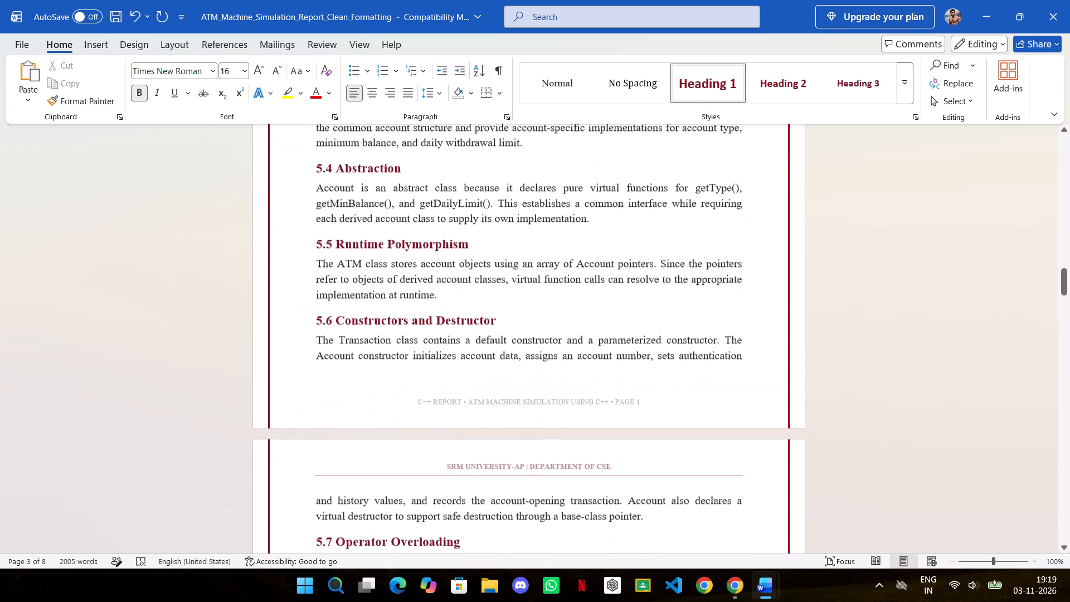
scroll(436, 425, "down", 2)
scroll(436, 425, "down", 5, "ctrl")
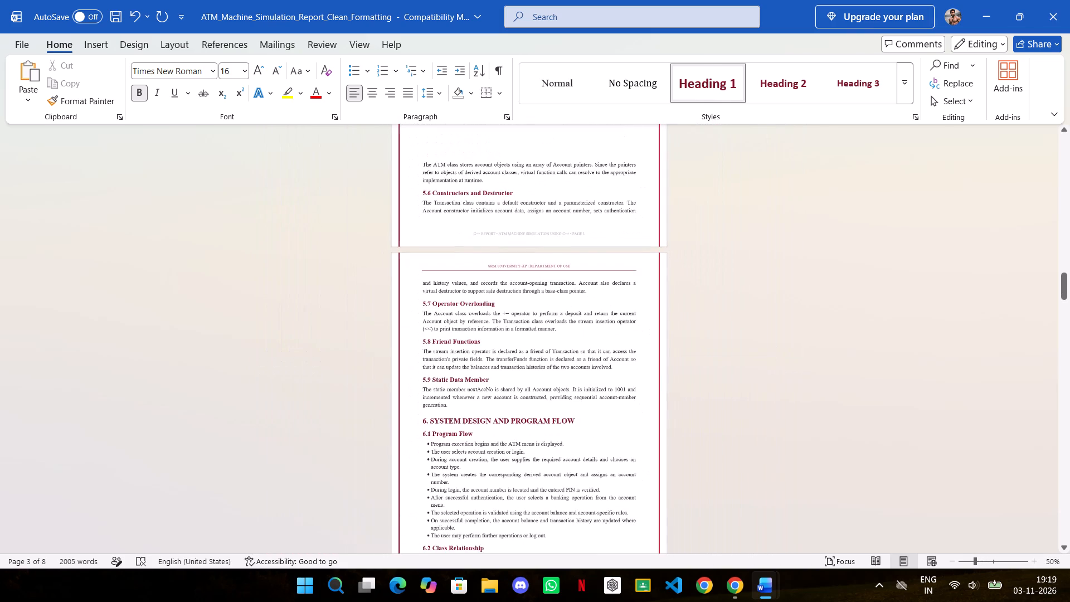
scroll(284, 444, "up", 11)
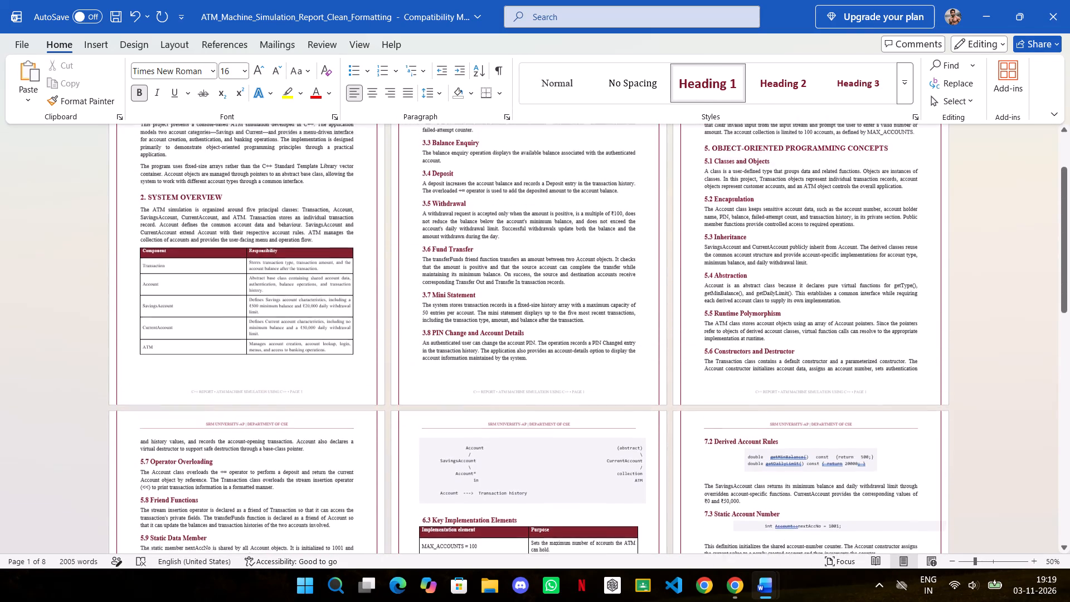
scroll(284, 444, "up", 11)
scroll(284, 444, "up", 3, "ctrl")
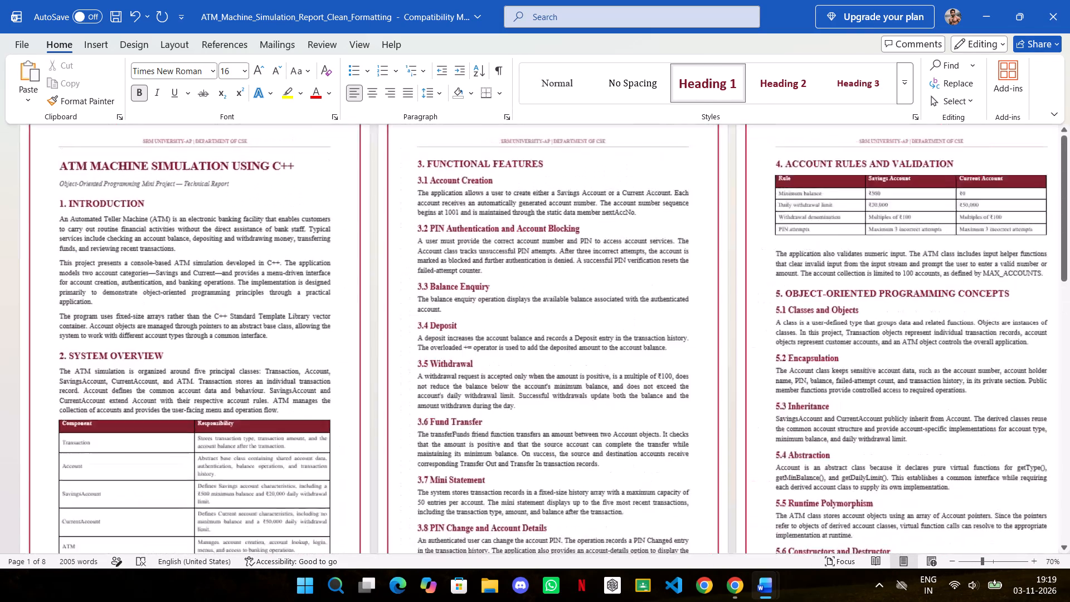
scroll(284, 444, "up", 2, "ctrl")
scroll(284, 444, "up", 8)
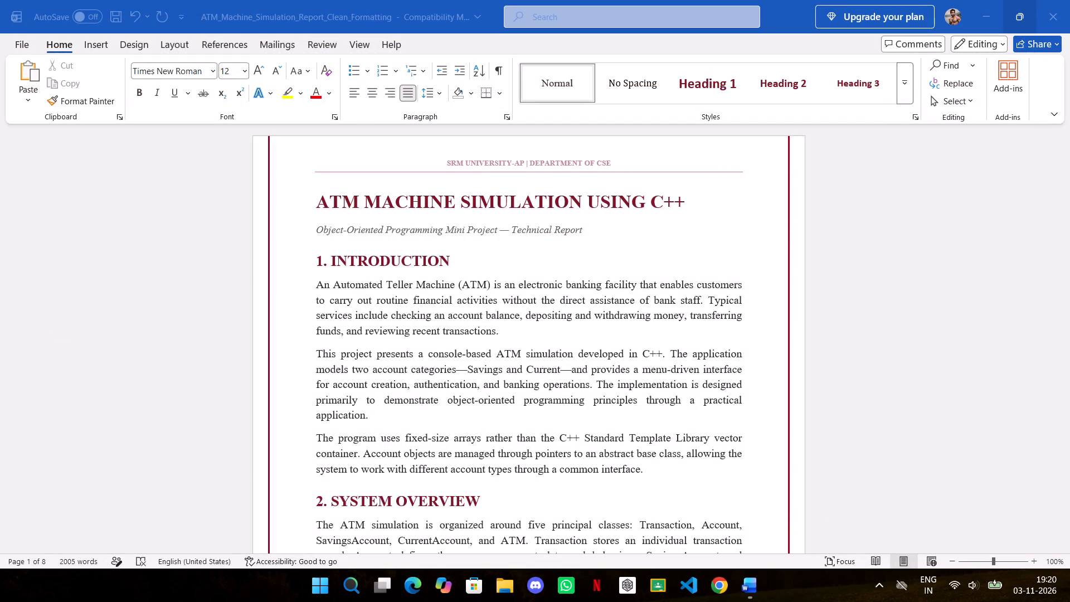
In Word, increase the font size by one increment for everything from the 1. Introduction heading through the last reference bullet.
left_click_drag(313, 258, 346, 263)
left_click_drag(318, 257, 606, 399)
scroll(606, 399, "down", 8)
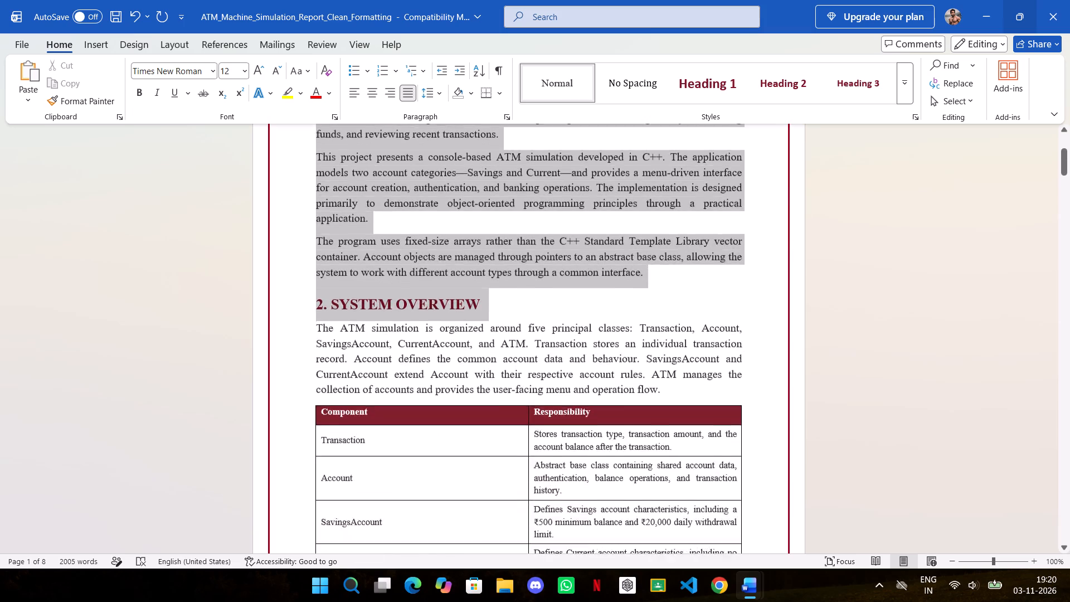
left_click_drag(606, 399, 607, 400)
scroll(606, 399, "down", 20)
scroll(606, 399, "down", 18)
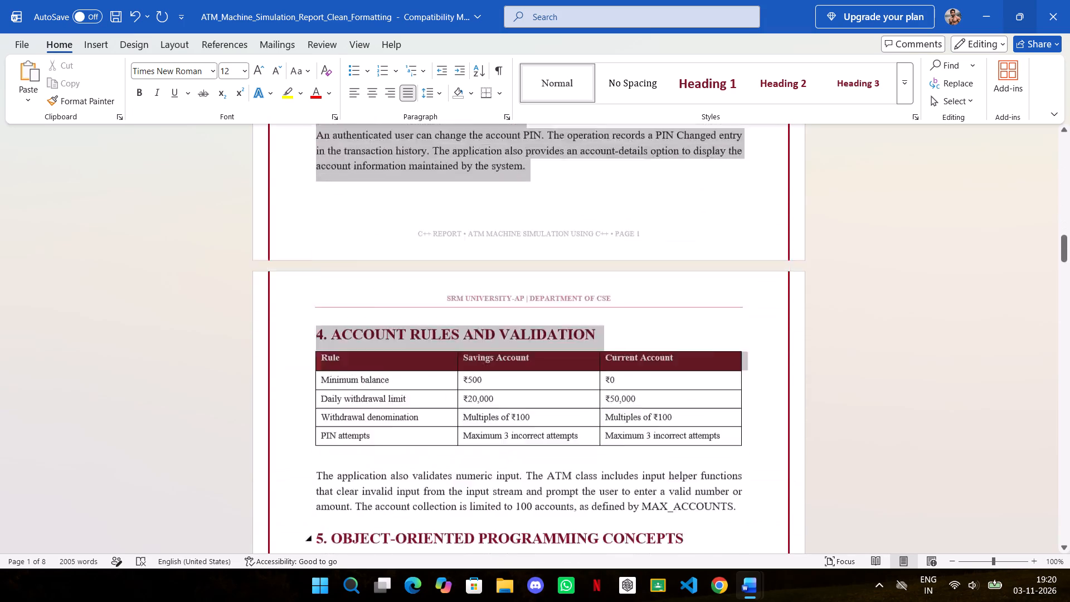
scroll(607, 400, "down", 19)
left_click_drag(607, 400, 606, 429)
scroll(607, 400, "down", 14)
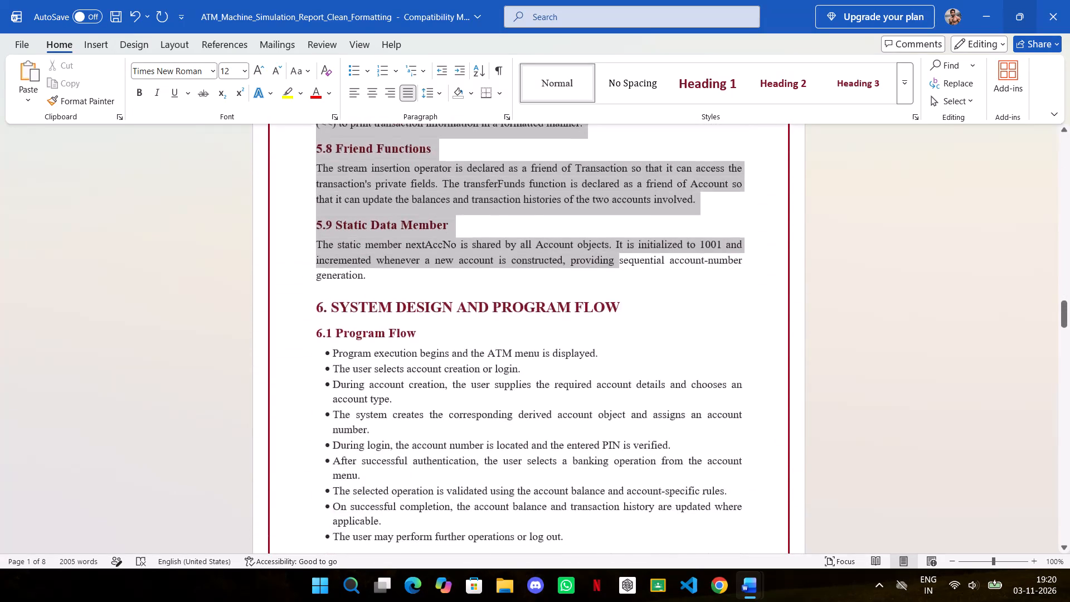
left_click_drag(606, 429, 604, 433)
scroll(606, 429, "down", 20)
scroll(606, 429, "down", 18)
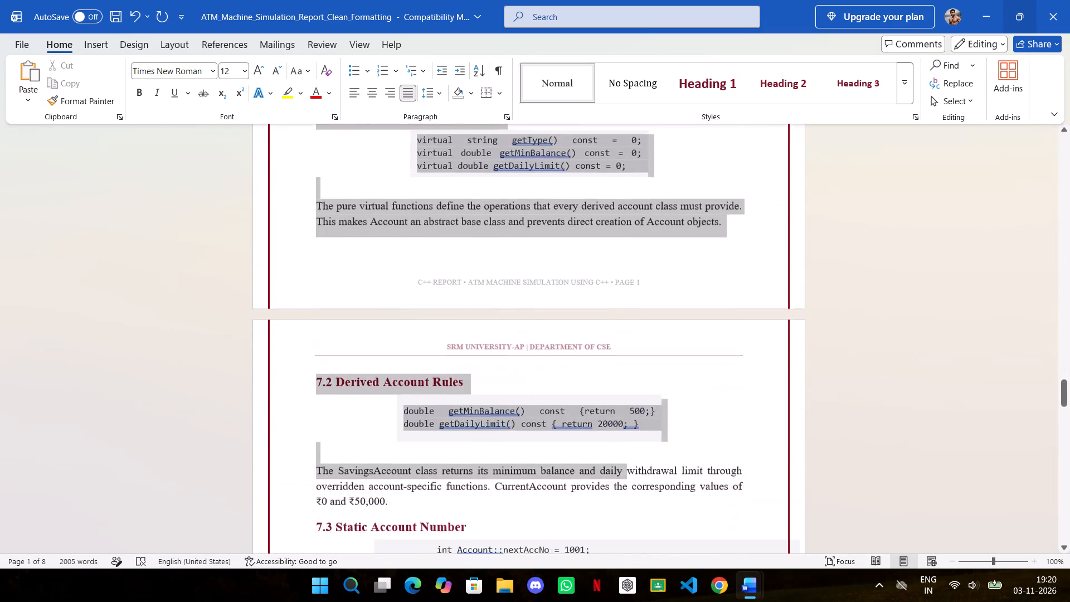
scroll(604, 433, "down", 4)
left_click_drag(604, 433, 602, 432)
scroll(602, 432, "down", 19)
scroll(602, 432, "down", 13)
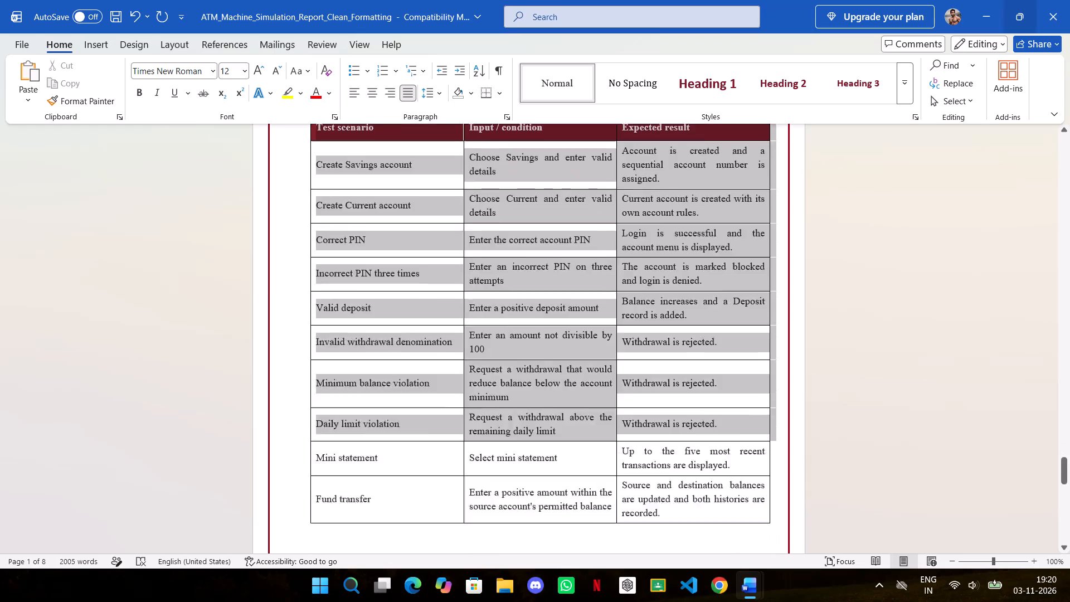
left_click_drag(602, 432, 646, 401)
scroll(602, 432, "down", 14)
scroll(600, 431, "down", 14)
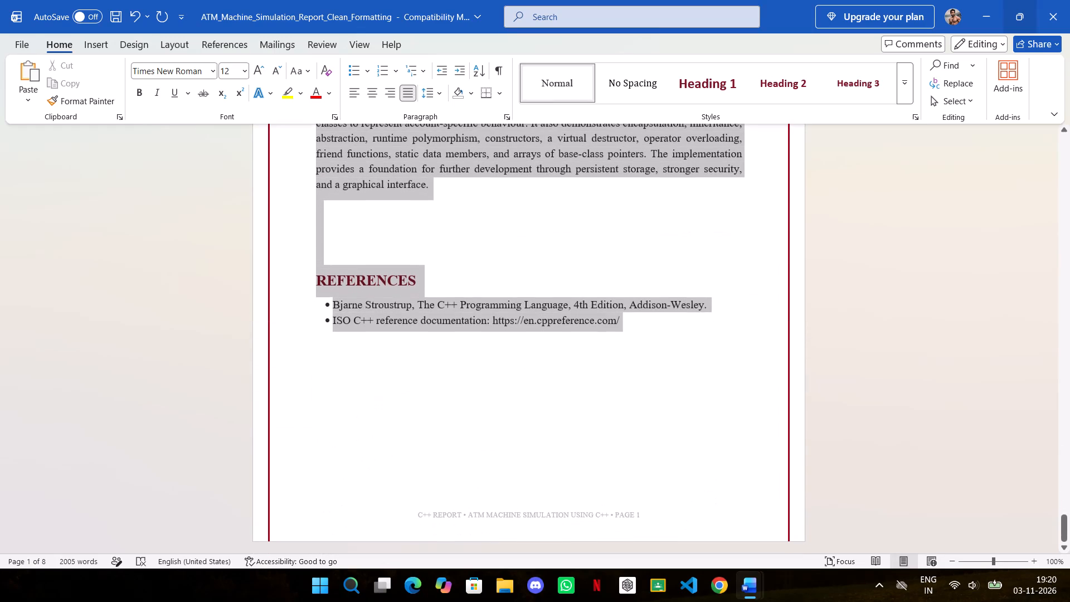
left_click_drag(646, 401, 677, 356)
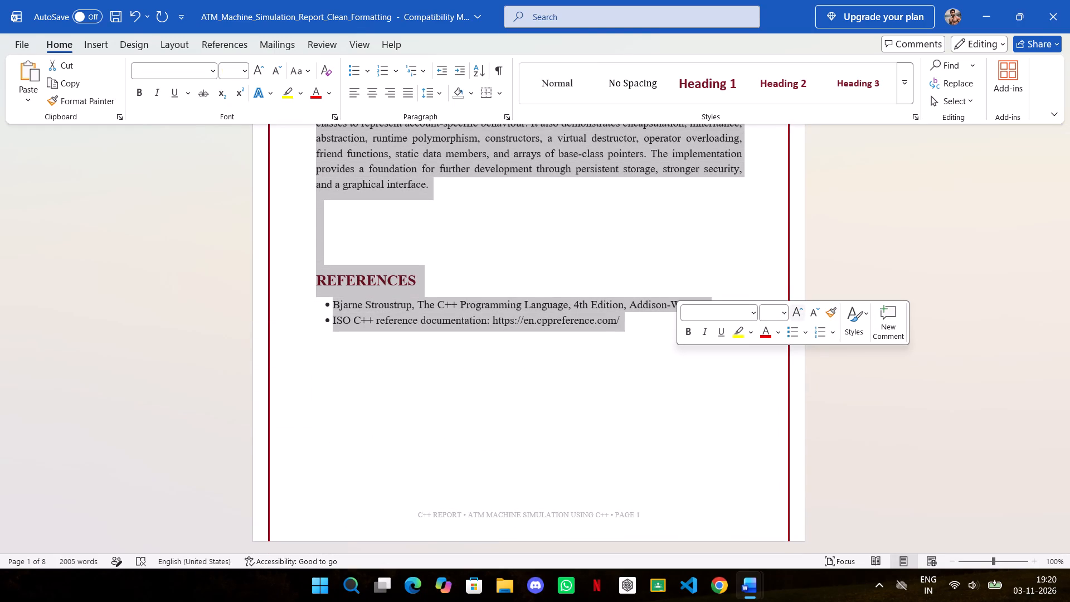
left_click(795, 309)
left_click(590, 465)
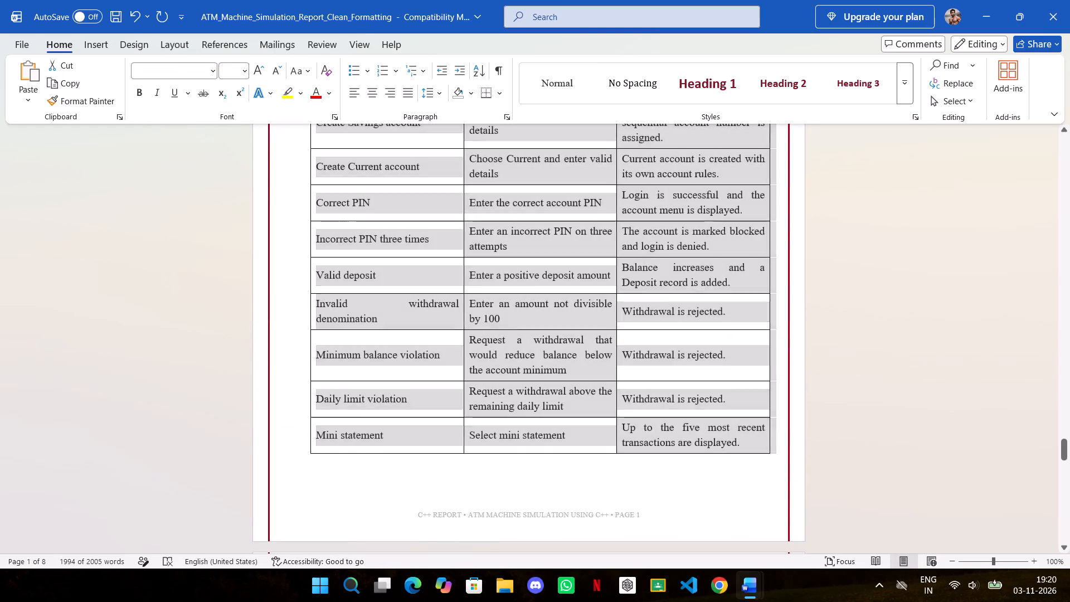
Examine how the enlarged text and tables flow across pages, checking section 8 and the first page through section 5.
scroll(590, 465, "up", 13)
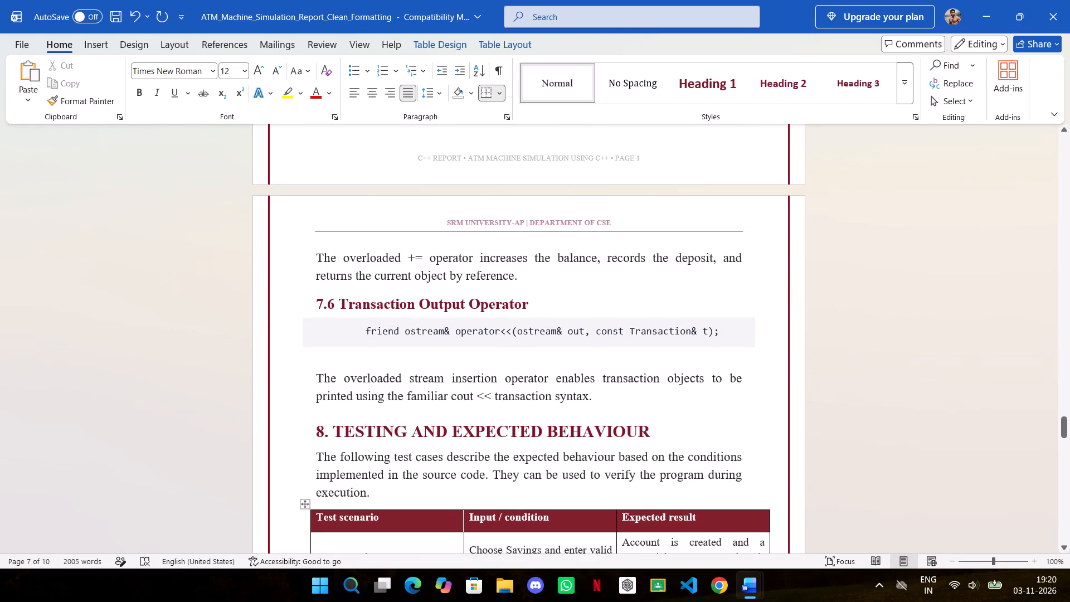
left_click_drag(1068, 433, 1069, 327)
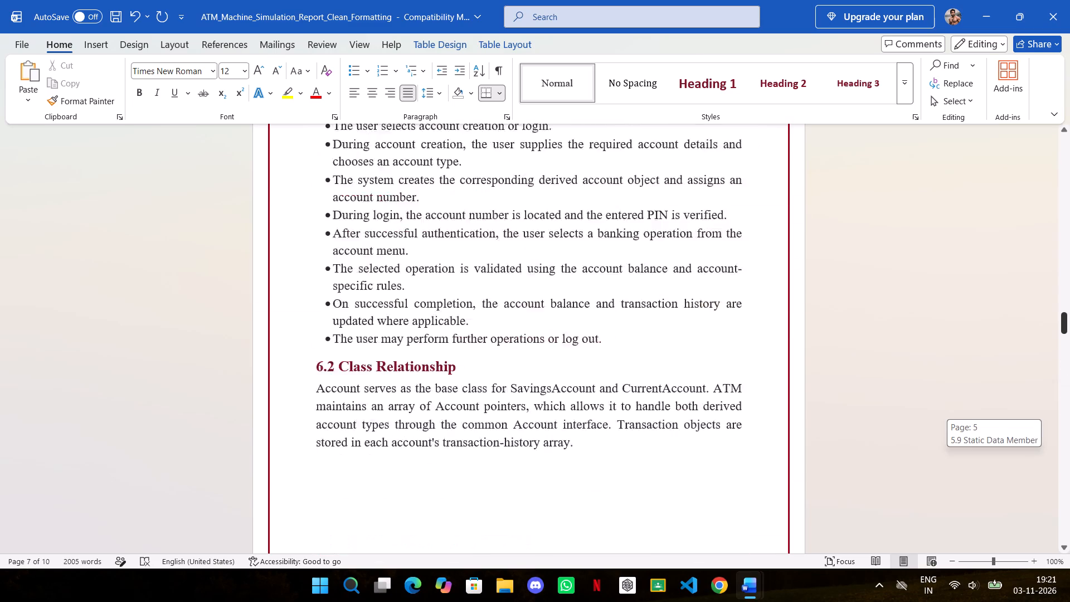
left_click_drag(1069, 327, 1069, 181)
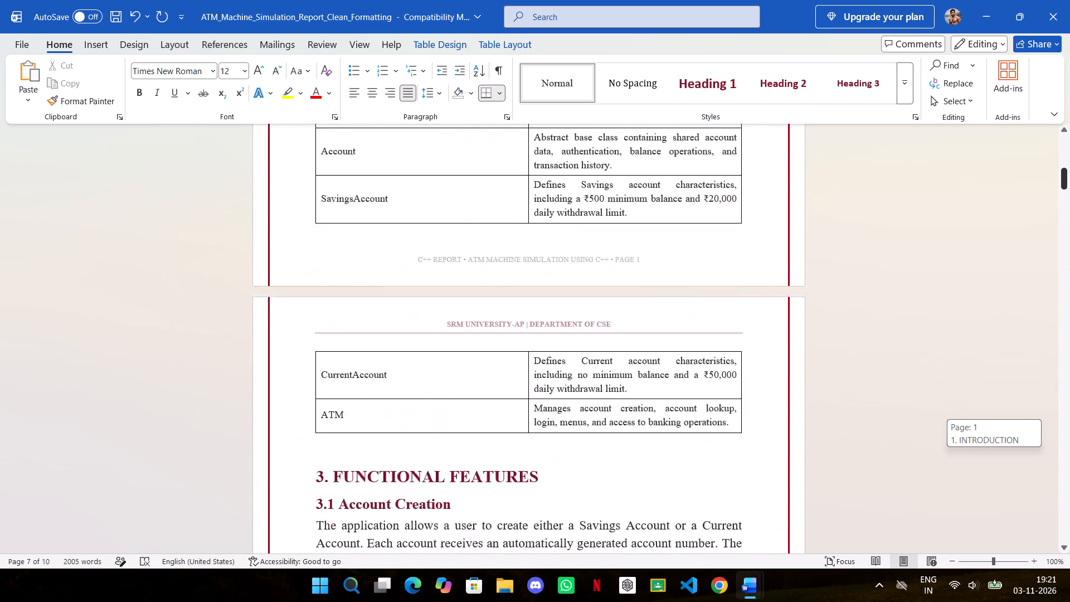
left_click_drag(1069, 181, 1069, 140)
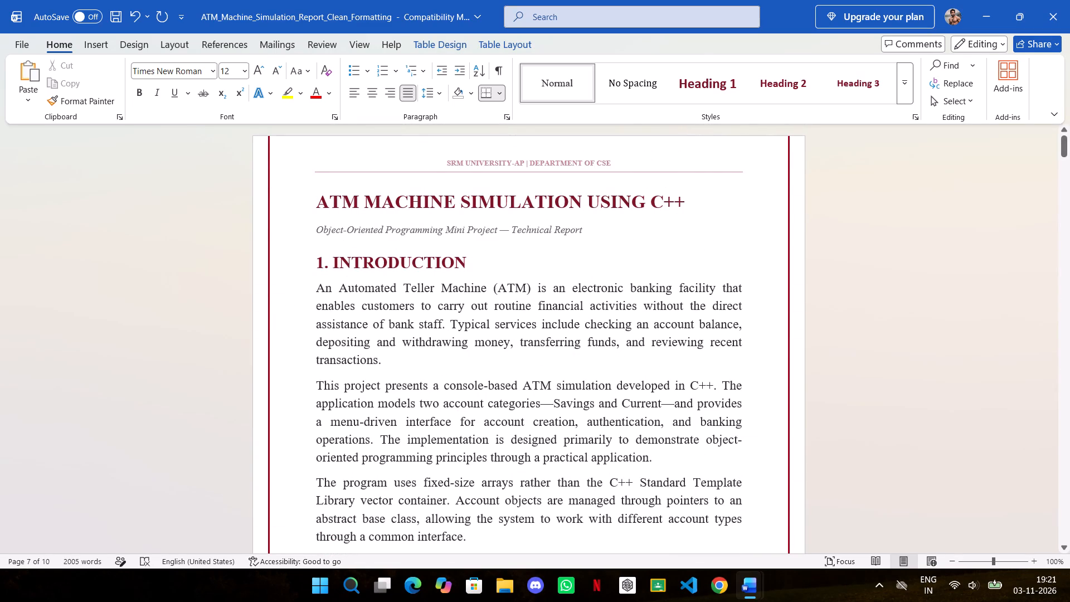
scroll(569, 321, "down", 9)
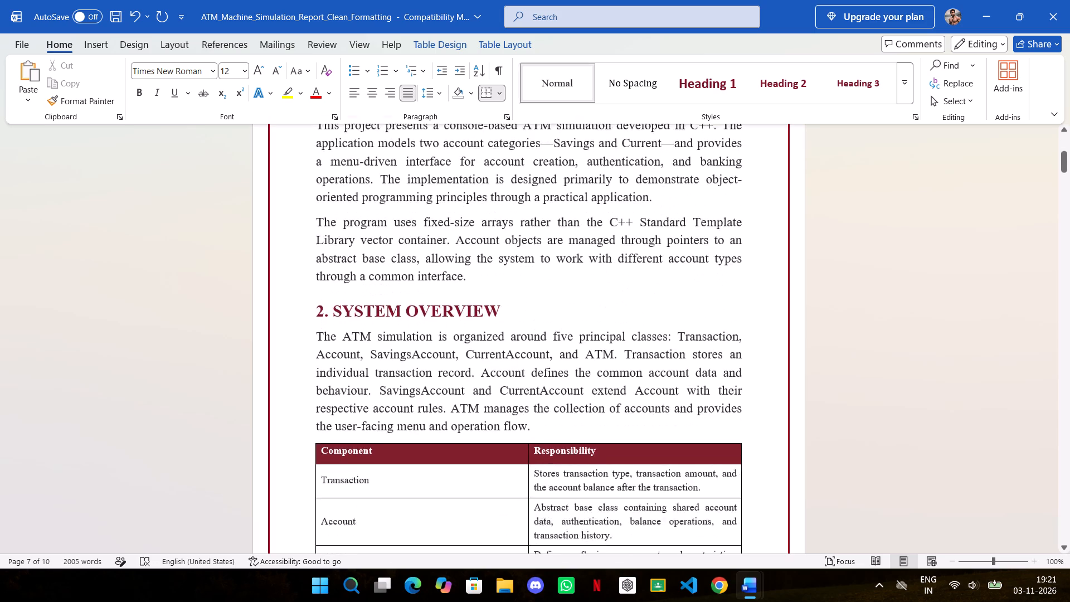
scroll(568, 318, "down", 6)
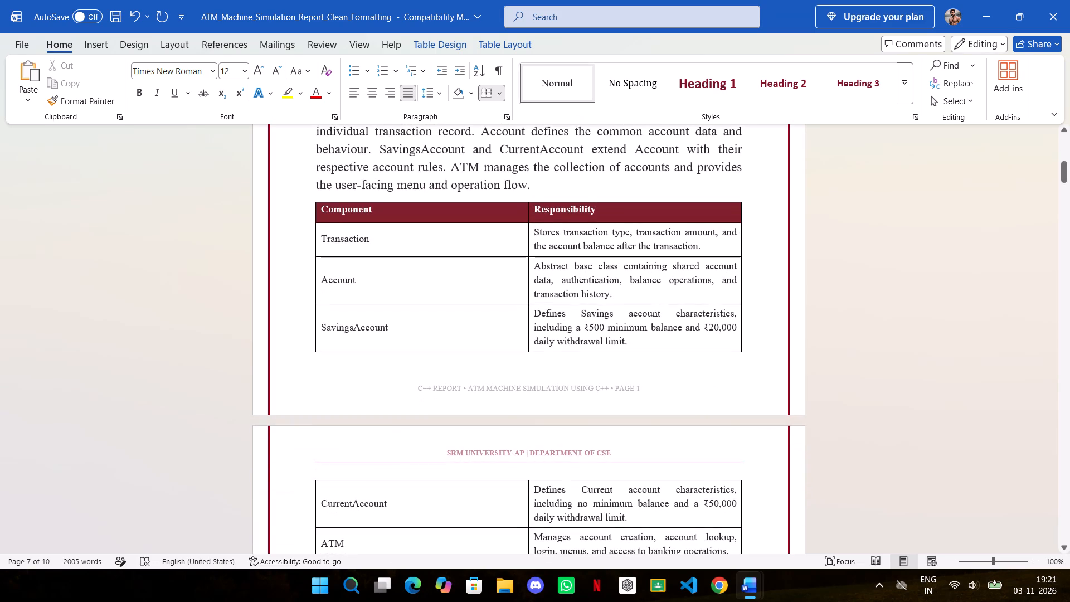
scroll(568, 318, "down", 10)
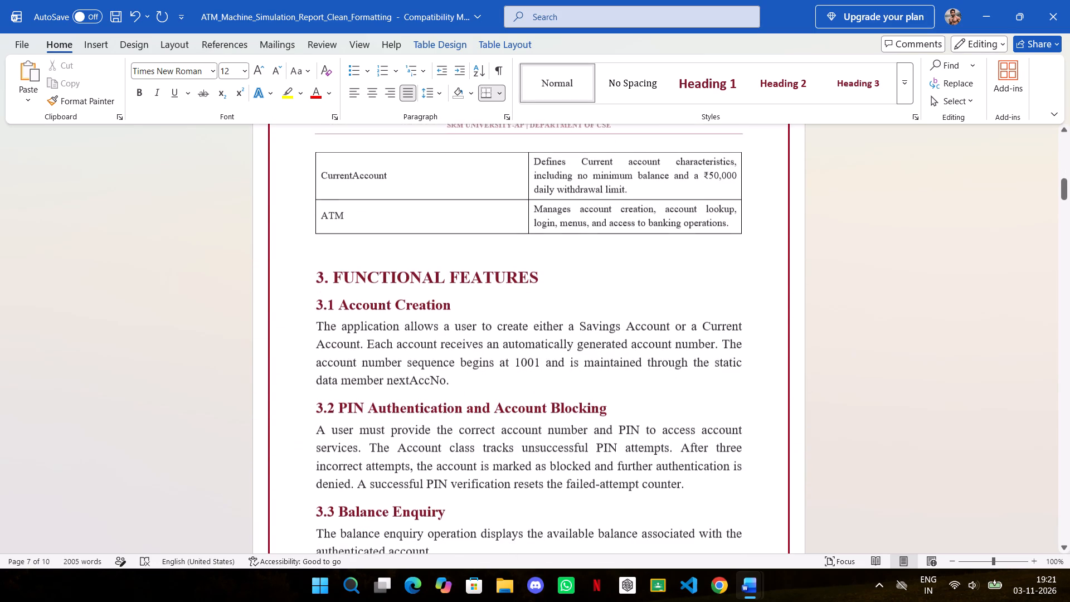
scroll(568, 318, "down", 4)
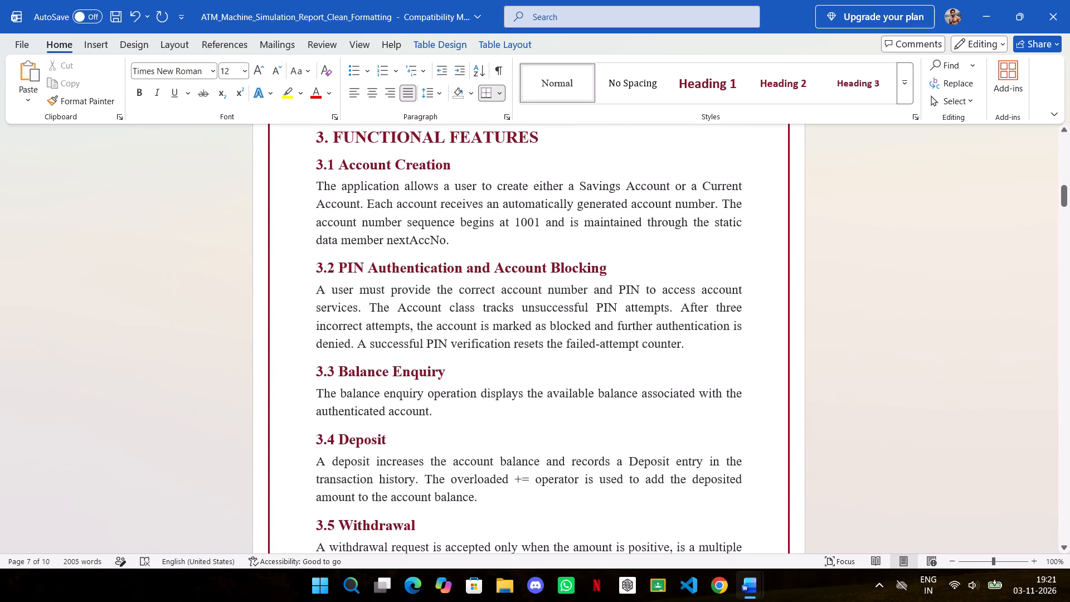
scroll(568, 318, "down", 19)
scroll(568, 318, "down", 5)
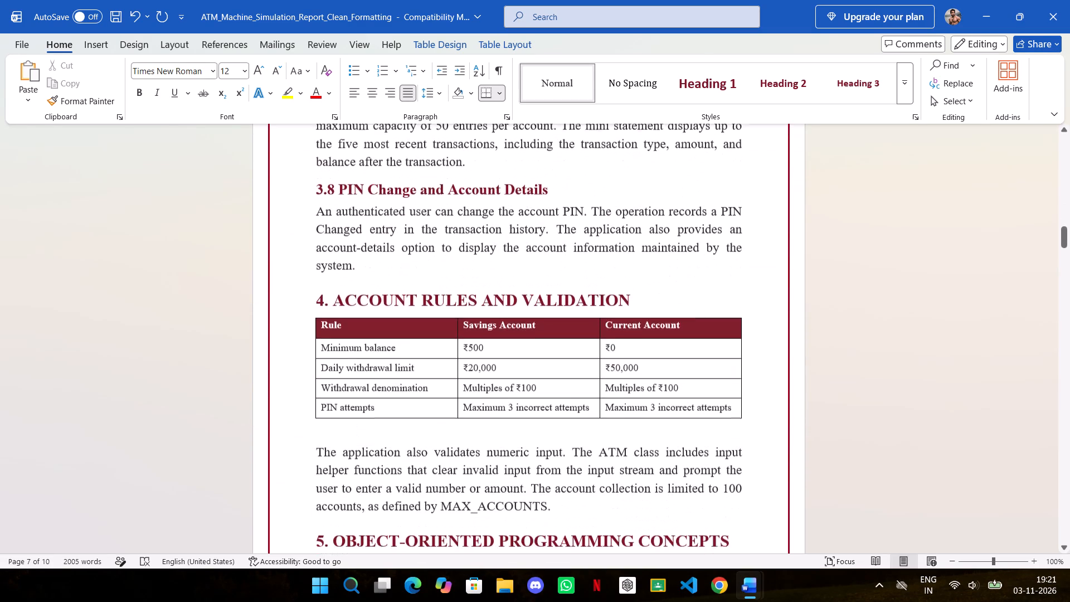
scroll(568, 318, "down", 4)
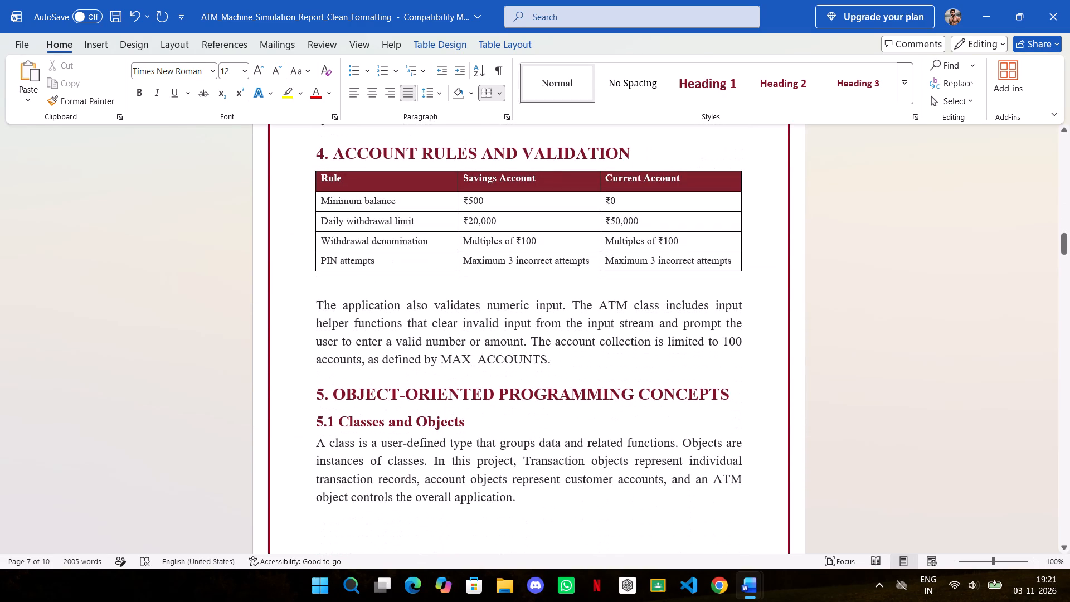
Examine how the text, headings and class diagram flow across pages from section 4 through 6.3 Key Implementation Elements.
scroll(568, 318, "down", 2)
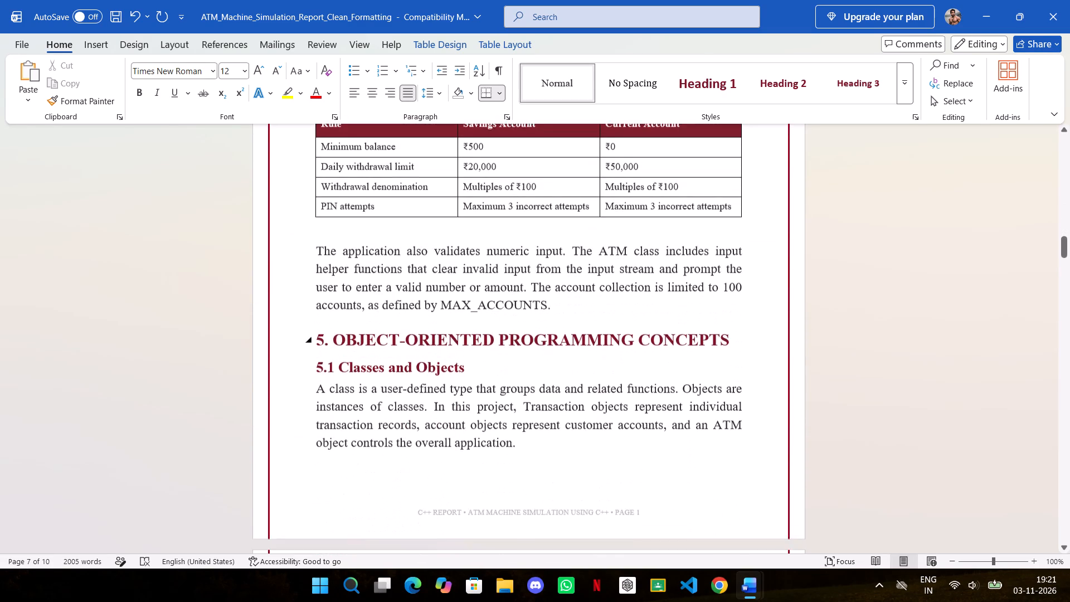
scroll(568, 318, "down", 12)
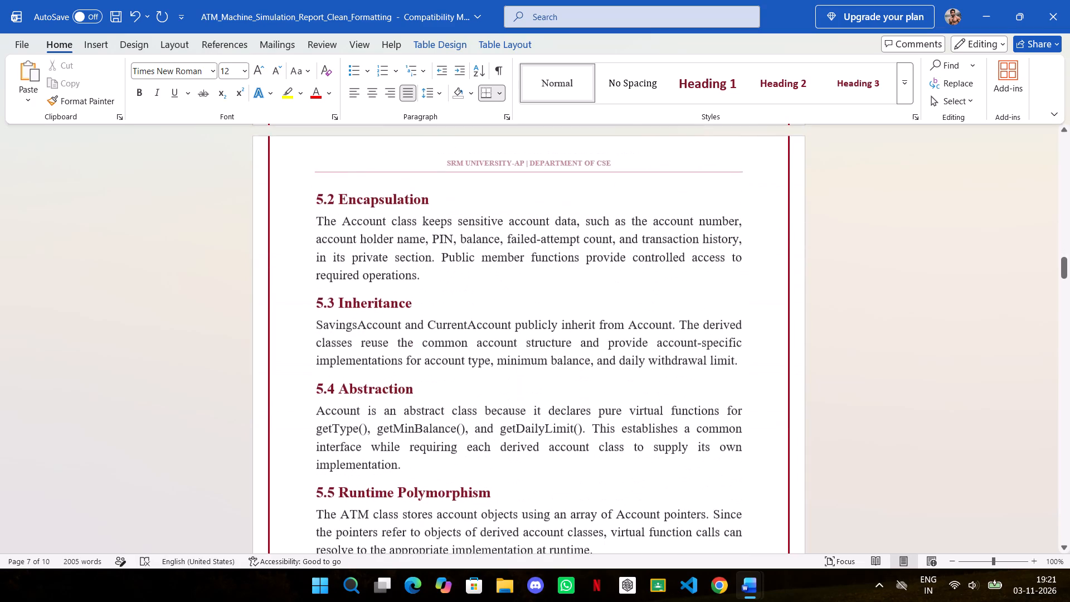
scroll(568, 318, "down", 14)
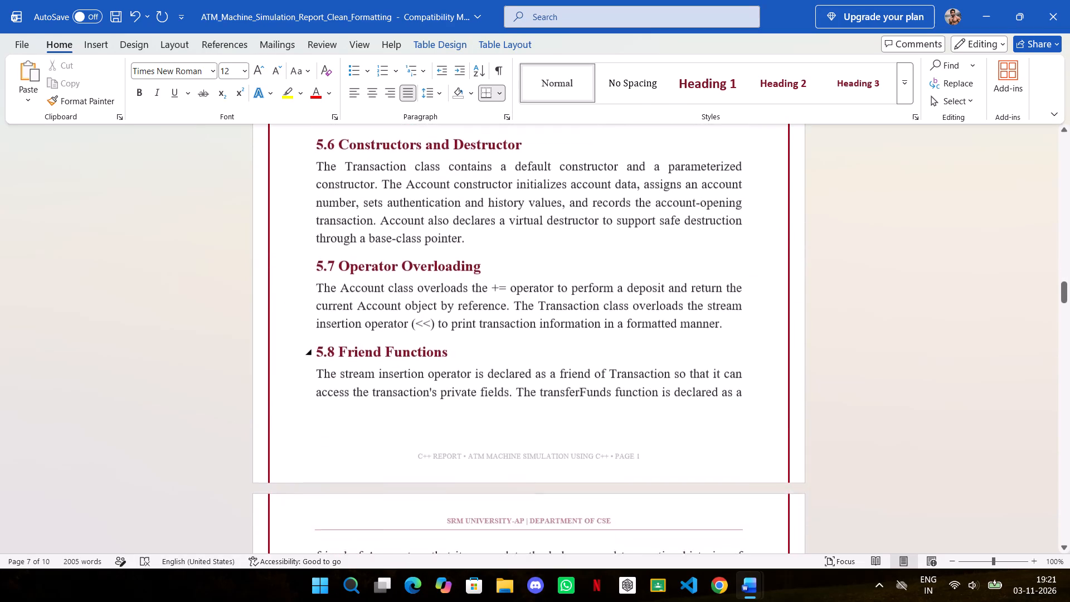
scroll(568, 318, "down", 9)
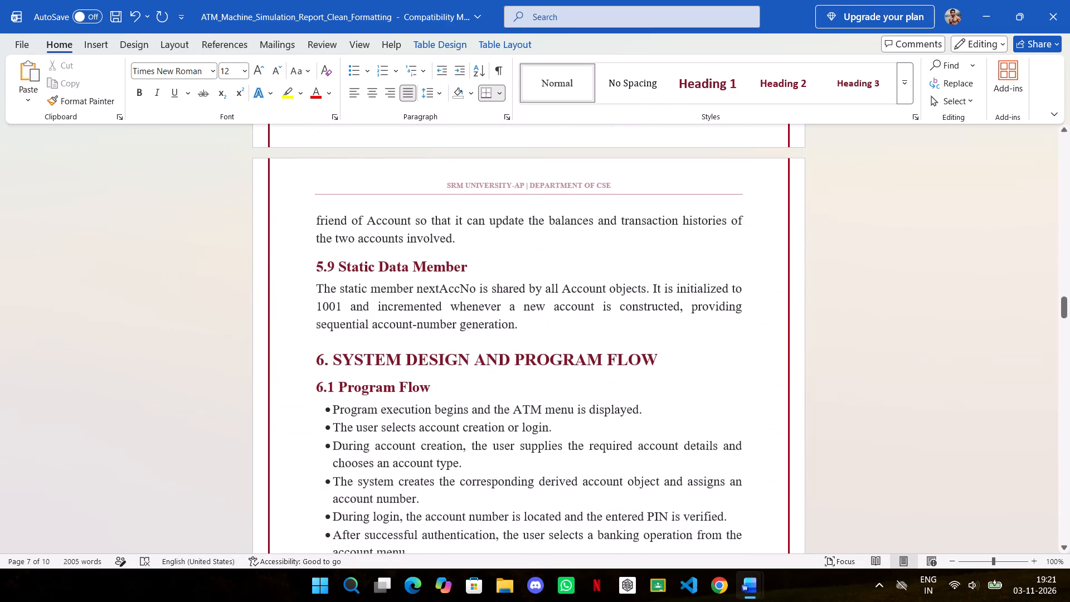
scroll(568, 318, "down", 17)
scroll(568, 318, "down", 5)
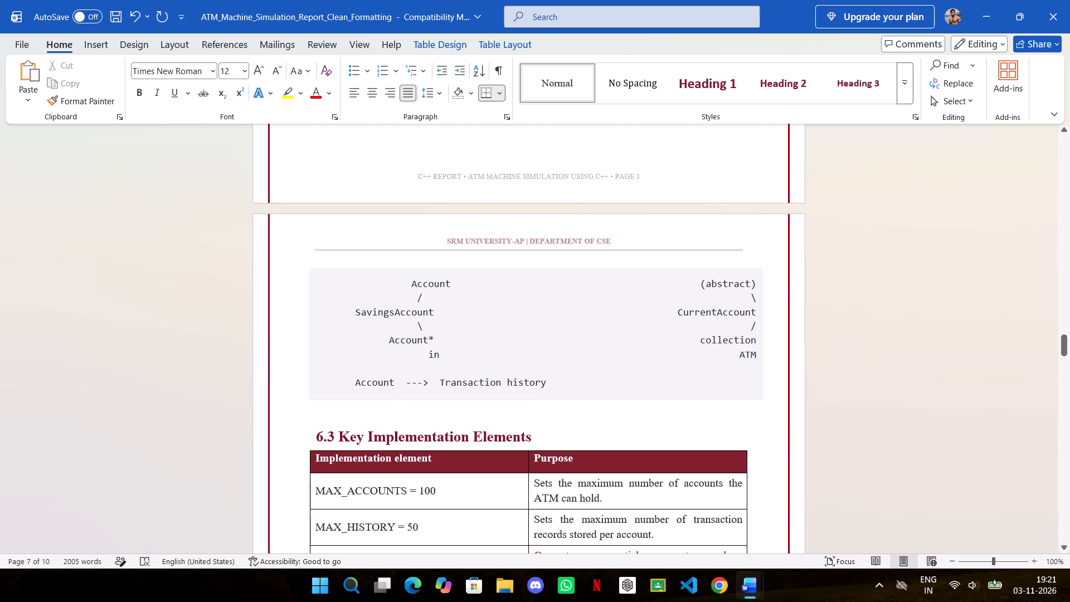
scroll(662, 368, "up", 11)
scroll(659, 368, "down", 6)
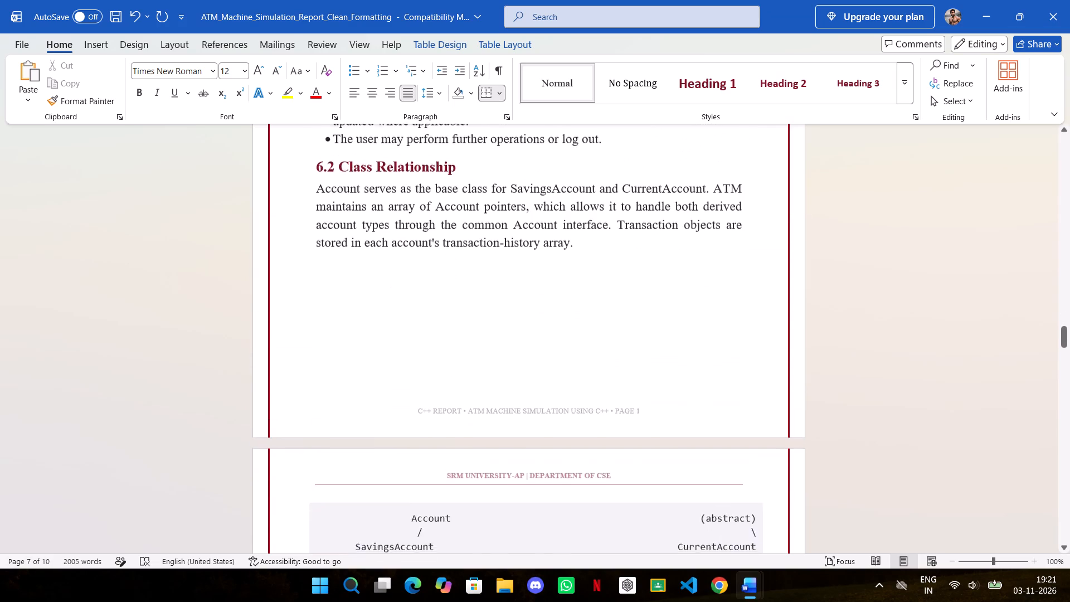
scroll(658, 367, "up", 5)
scroll(533, 356, "down", 5)
scroll(578, 381, "down", 4)
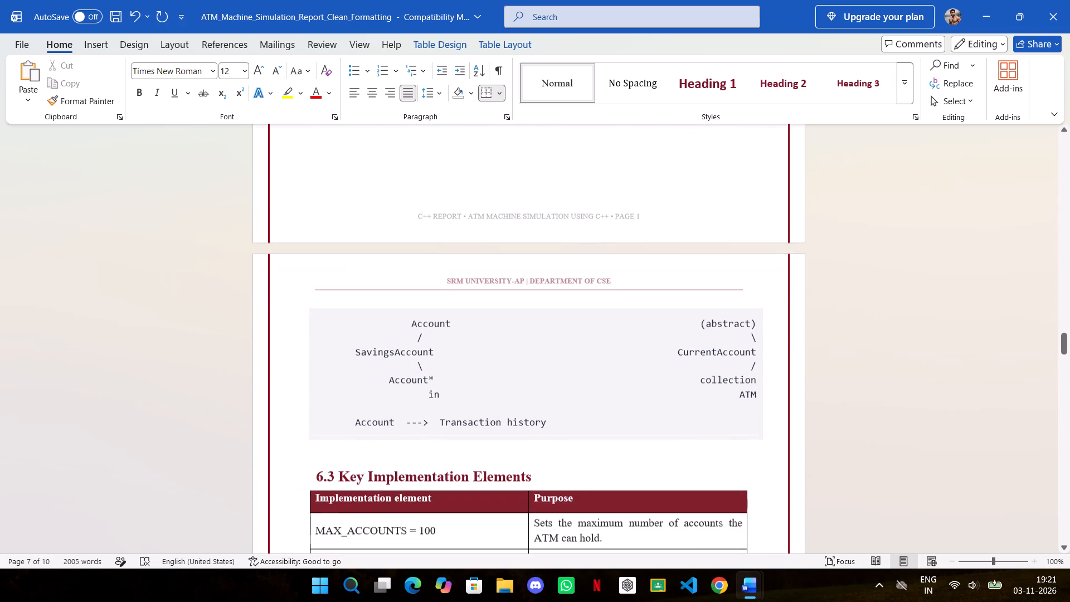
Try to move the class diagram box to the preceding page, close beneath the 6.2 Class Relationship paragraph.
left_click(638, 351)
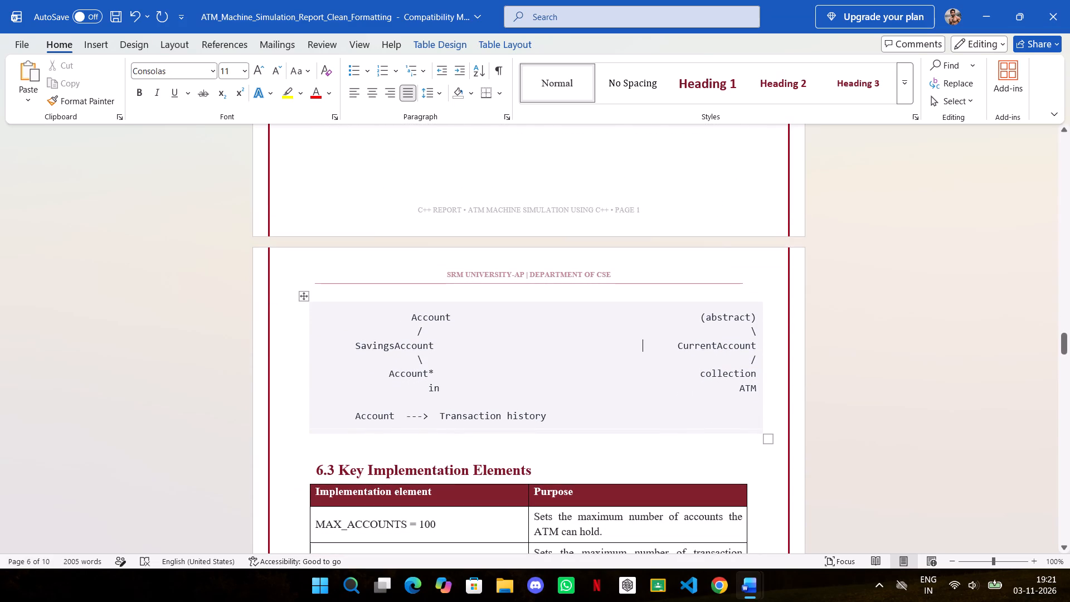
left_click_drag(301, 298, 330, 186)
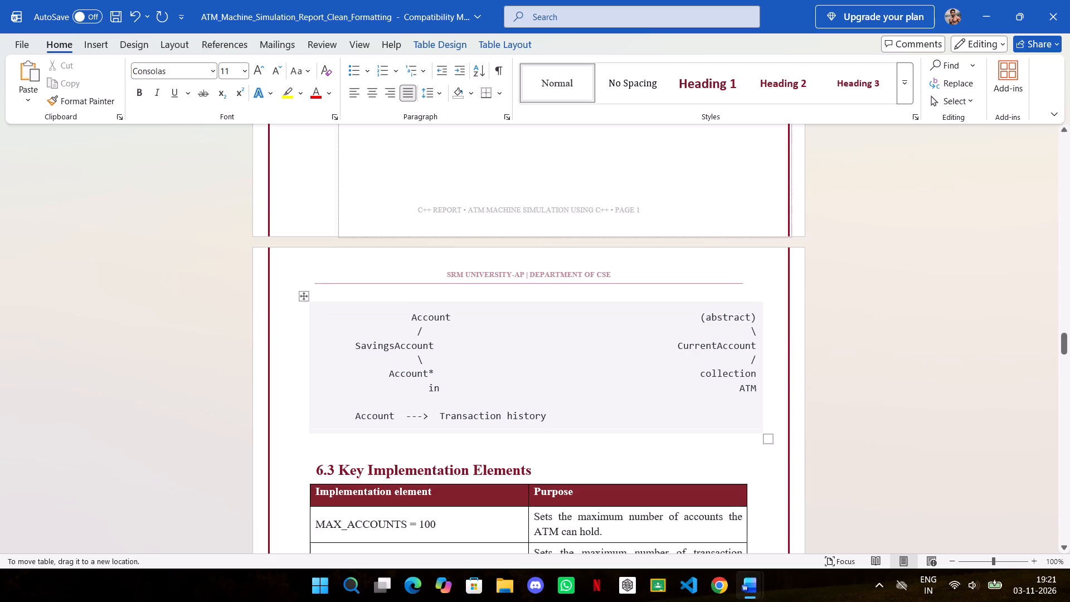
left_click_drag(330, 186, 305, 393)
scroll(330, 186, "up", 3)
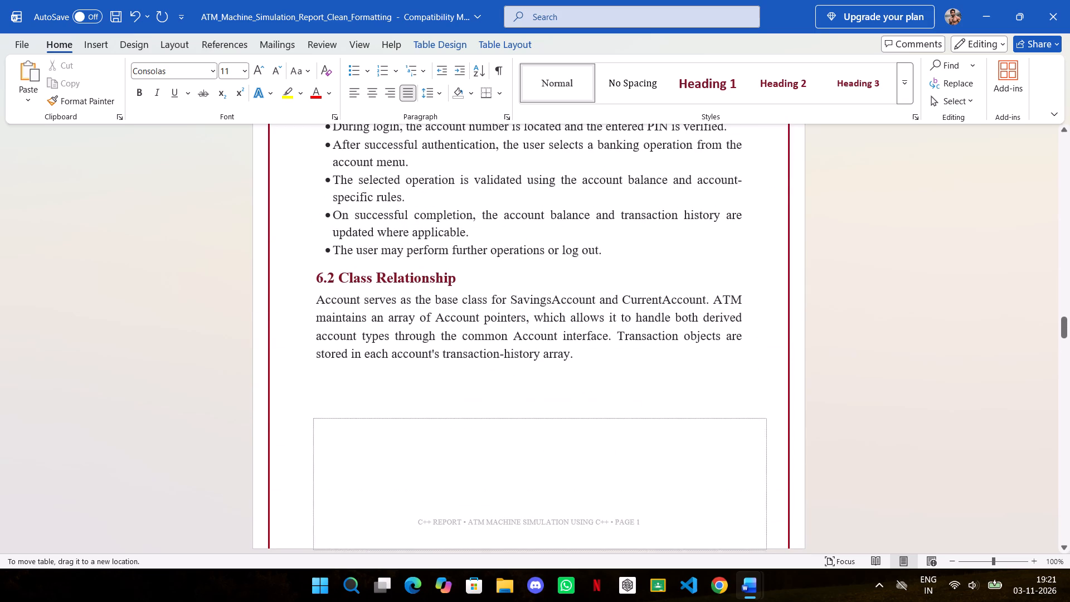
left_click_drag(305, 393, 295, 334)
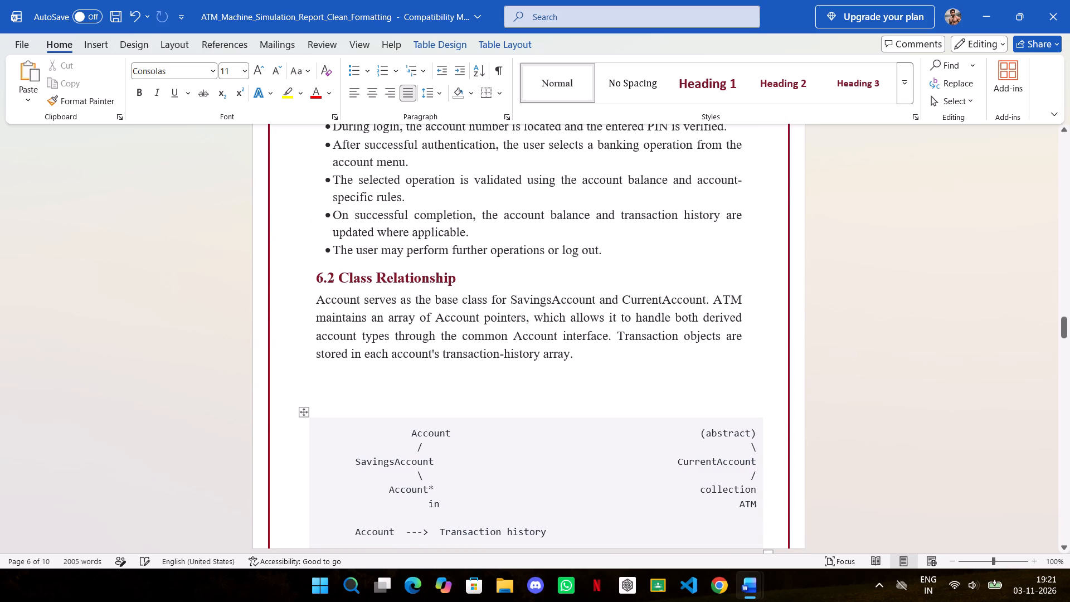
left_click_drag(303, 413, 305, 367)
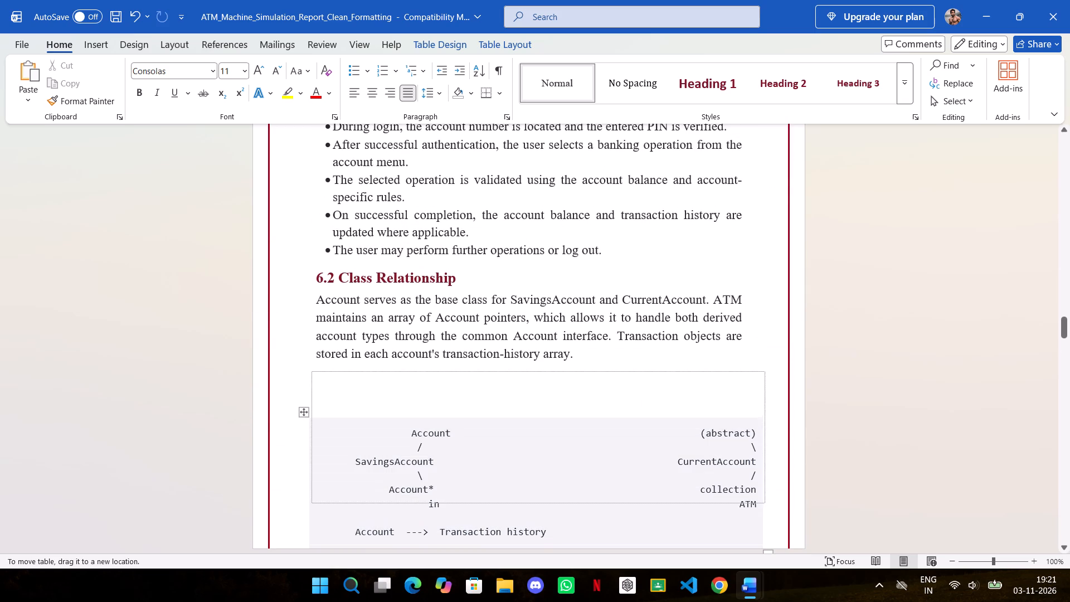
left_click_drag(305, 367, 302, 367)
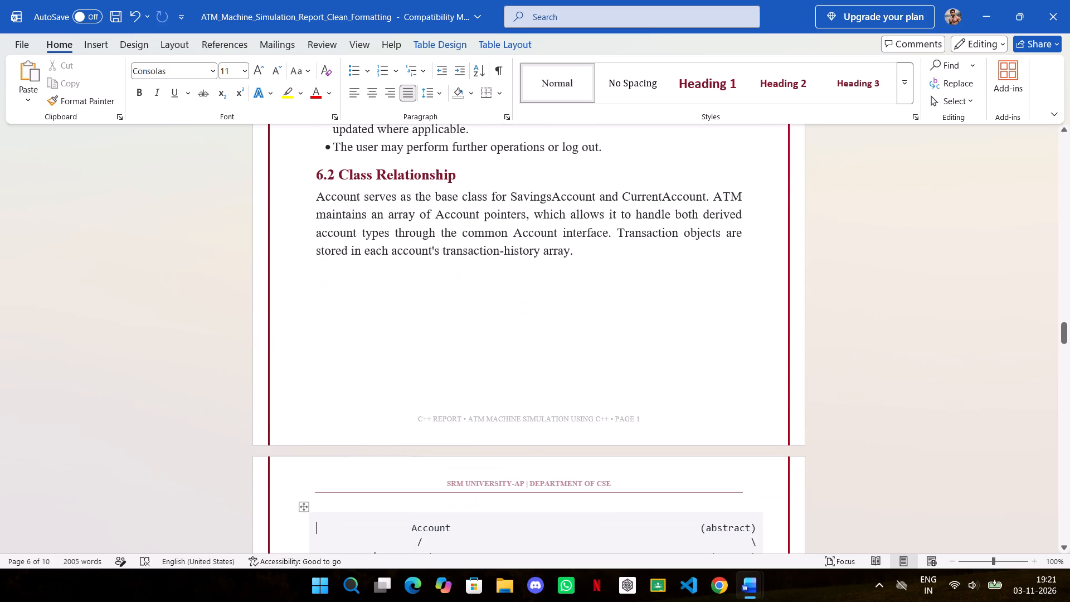
Delete the blank lines in the empty space below the 6.2 Class Relationship paragraph.
left_click(352, 303)
double_click(350, 315)
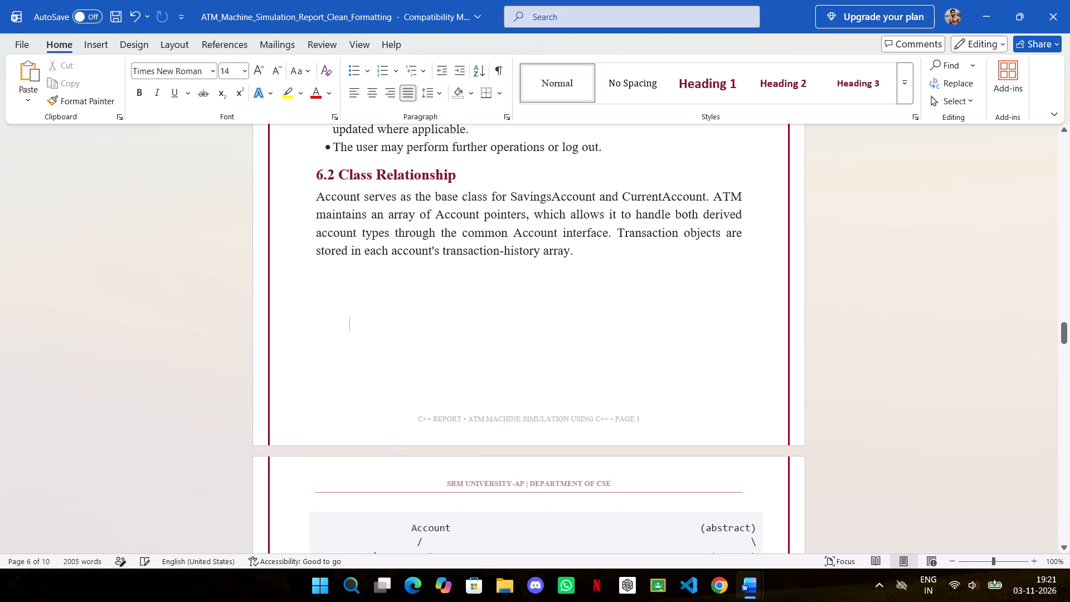
key("BackSpace")
key("BackSpace")
key("BackSpace")
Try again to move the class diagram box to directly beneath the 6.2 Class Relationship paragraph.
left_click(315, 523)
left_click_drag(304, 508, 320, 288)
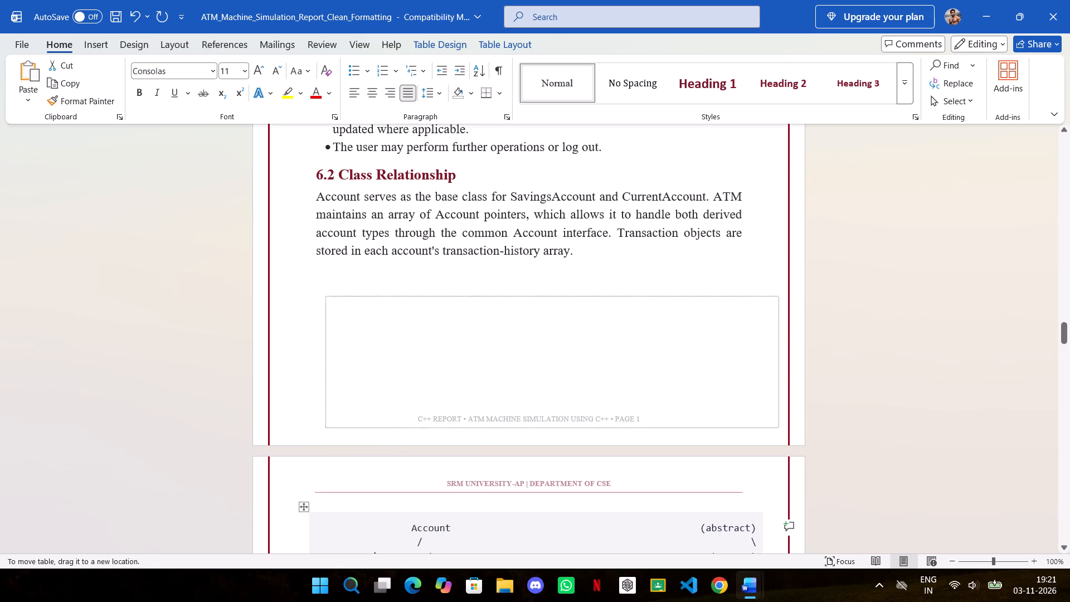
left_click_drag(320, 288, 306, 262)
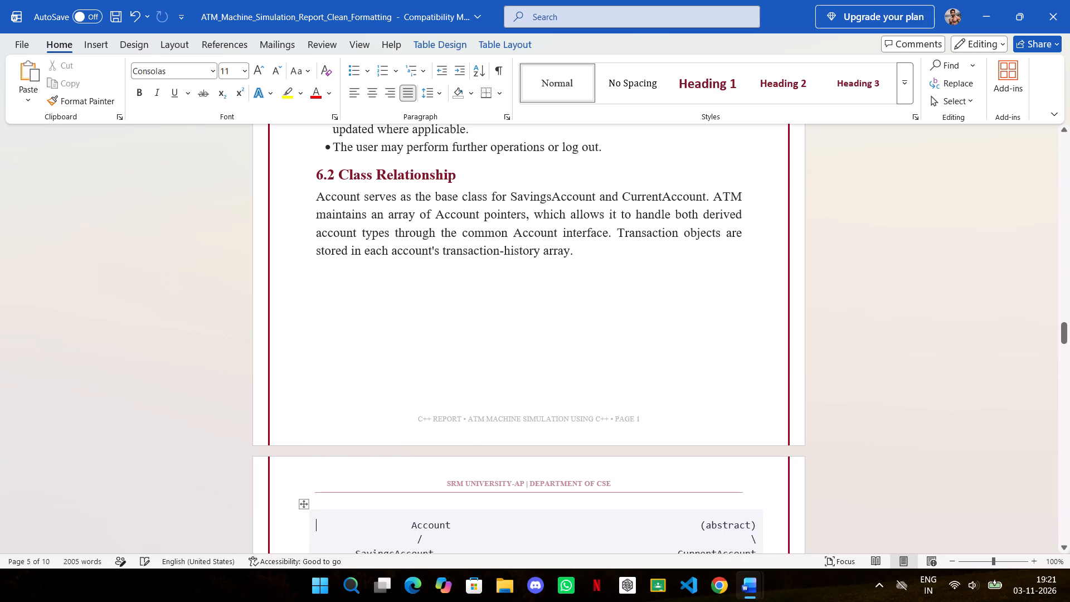
Shrink the class diagram box so it is narrower than the page's text width and slightly shorter.
scroll(354, 503, "down", 6)
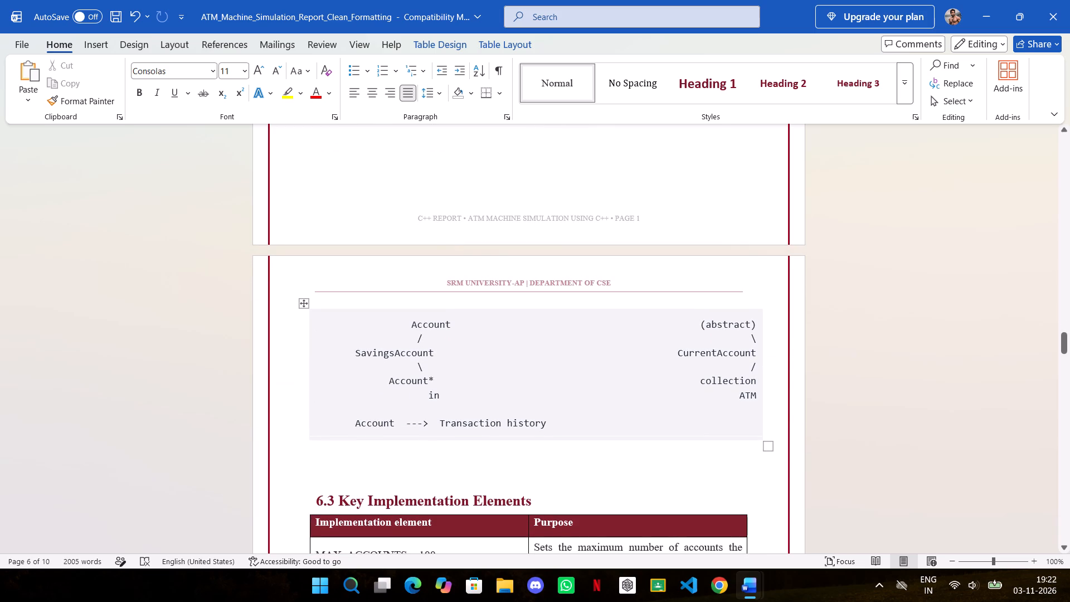
left_click_drag(770, 448, 702, 394)
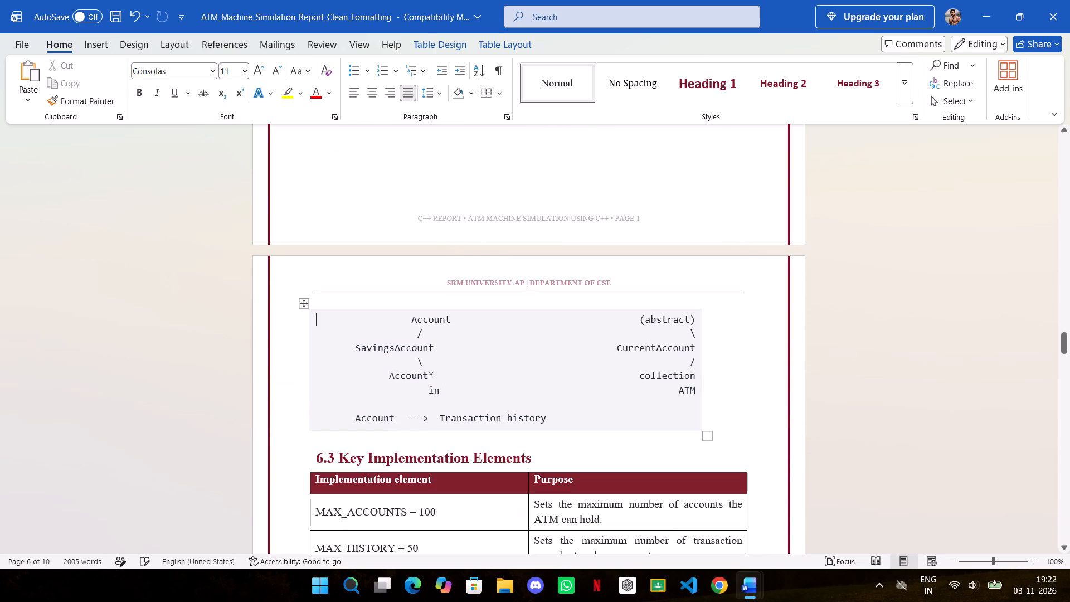
Move the class diagram box to the preceding page, at the end of the 6.2 Class Relationship paragraph.
left_click_drag(301, 302, 314, 161)
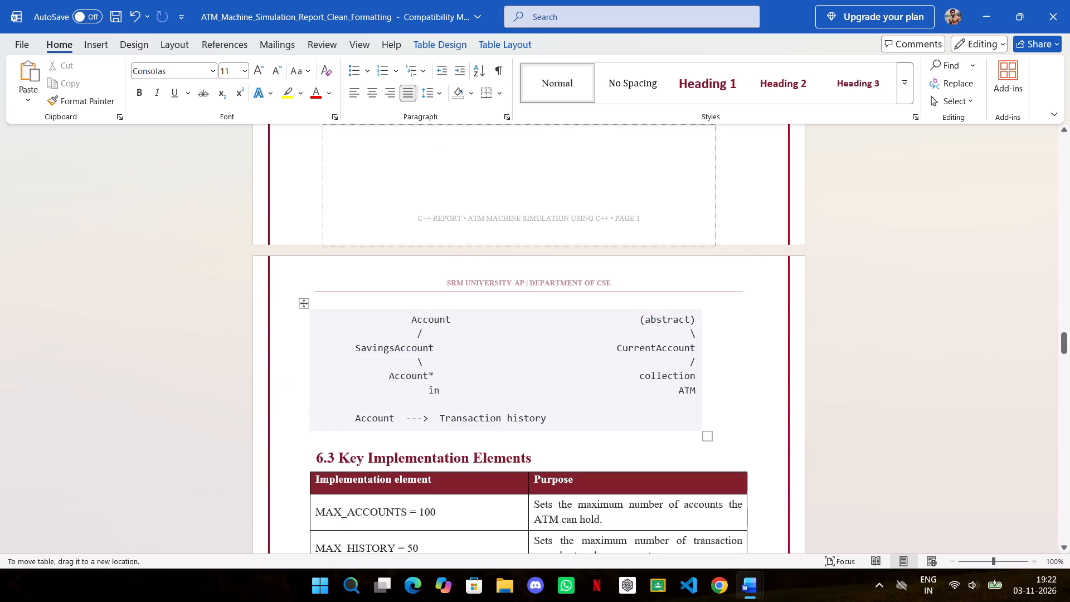
left_click_drag(314, 161, 311, 166)
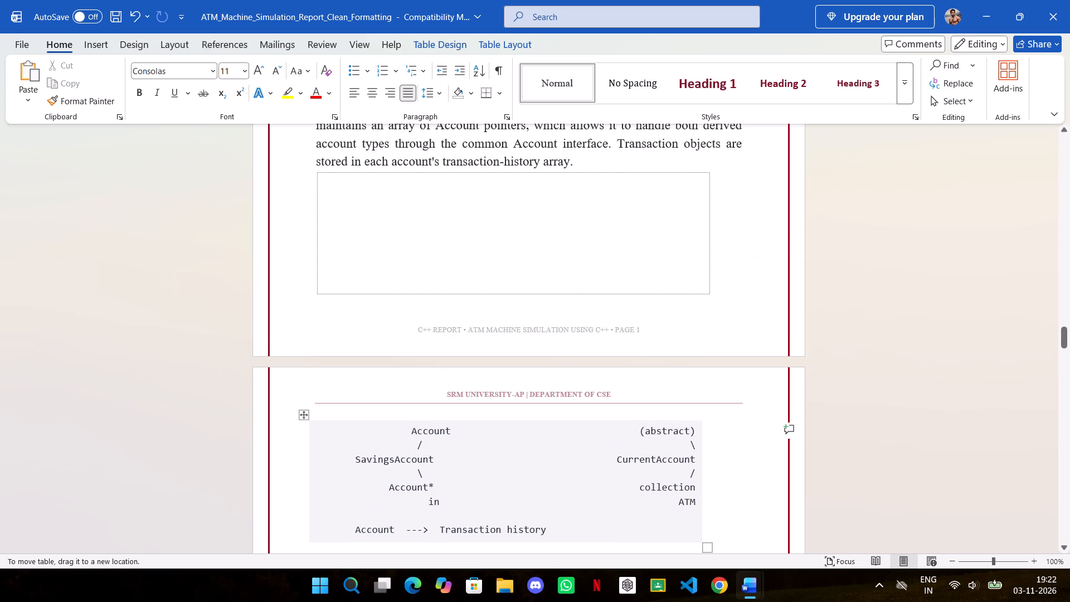
left_click_drag(311, 166, 438, 187)
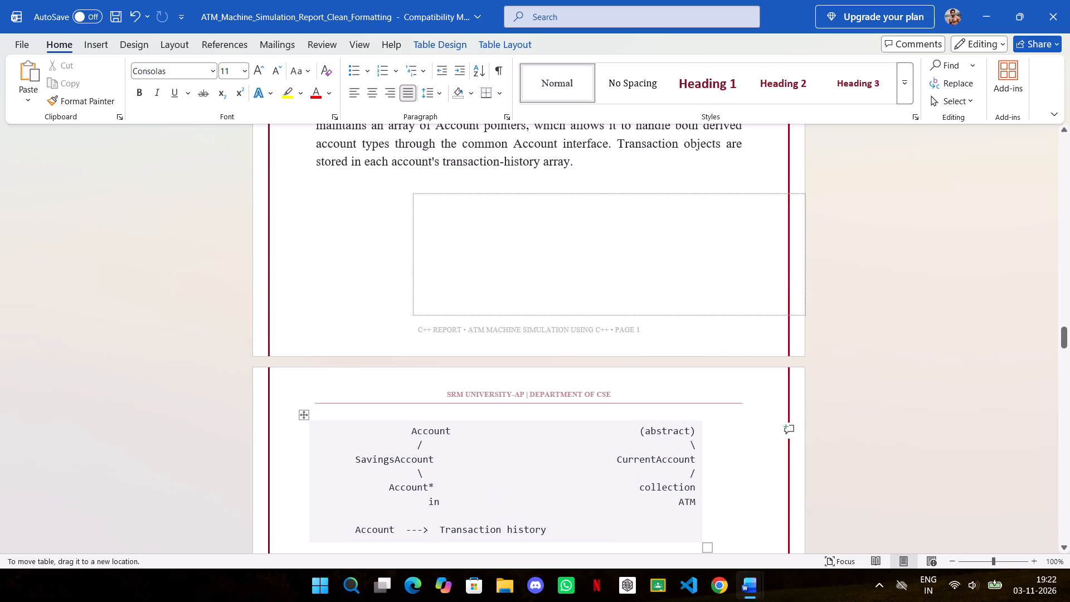
left_click_drag(438, 187, 325, 171)
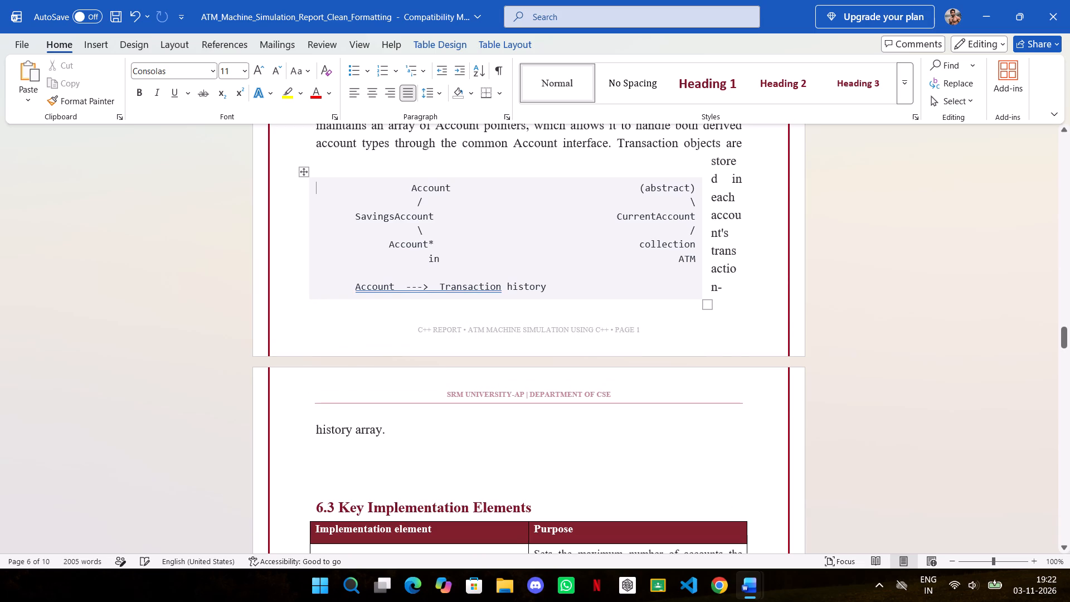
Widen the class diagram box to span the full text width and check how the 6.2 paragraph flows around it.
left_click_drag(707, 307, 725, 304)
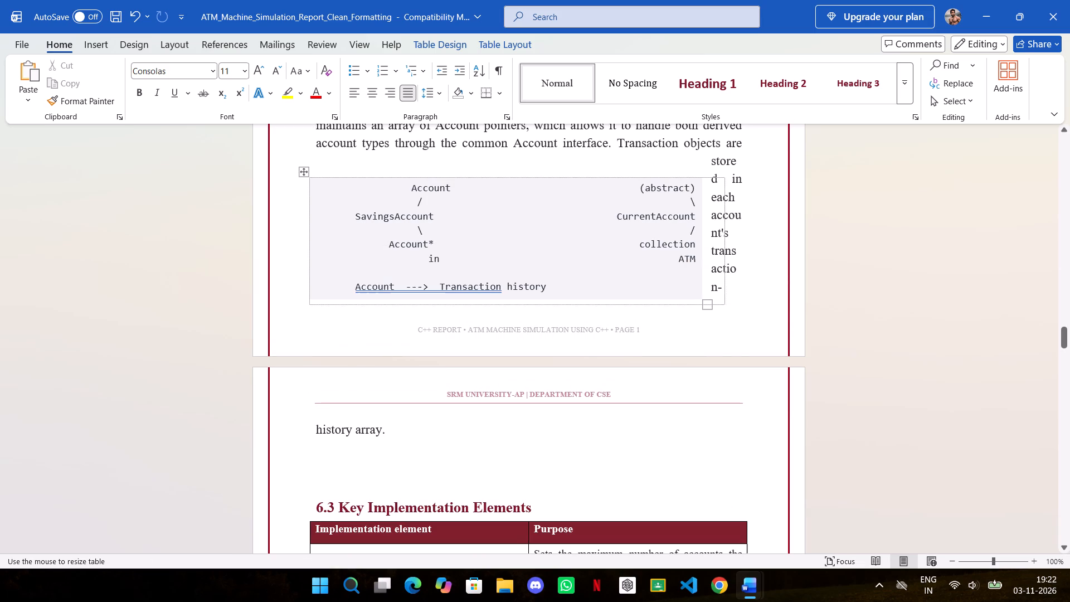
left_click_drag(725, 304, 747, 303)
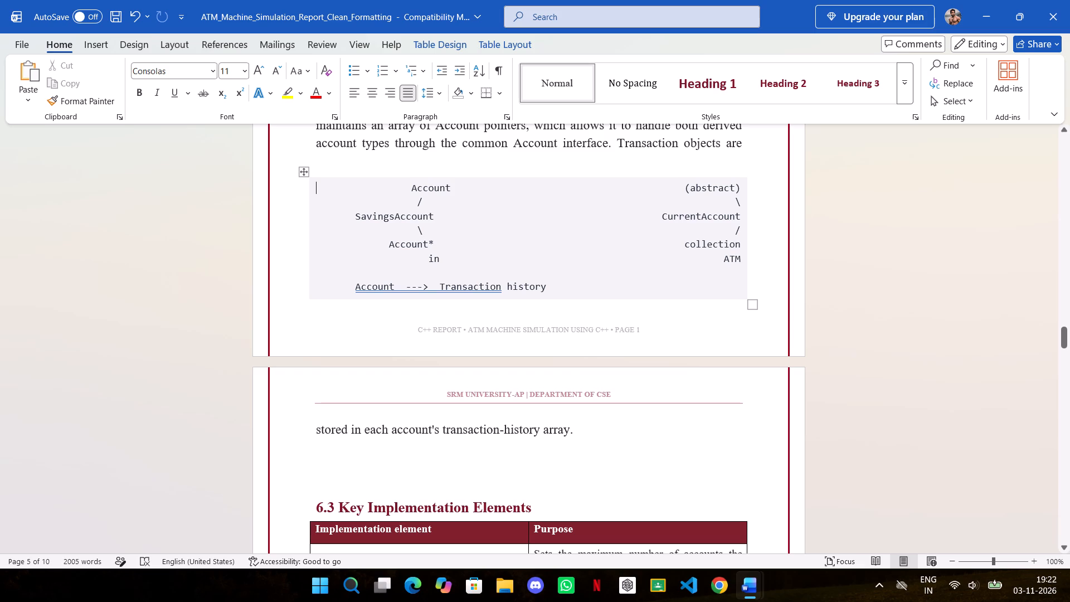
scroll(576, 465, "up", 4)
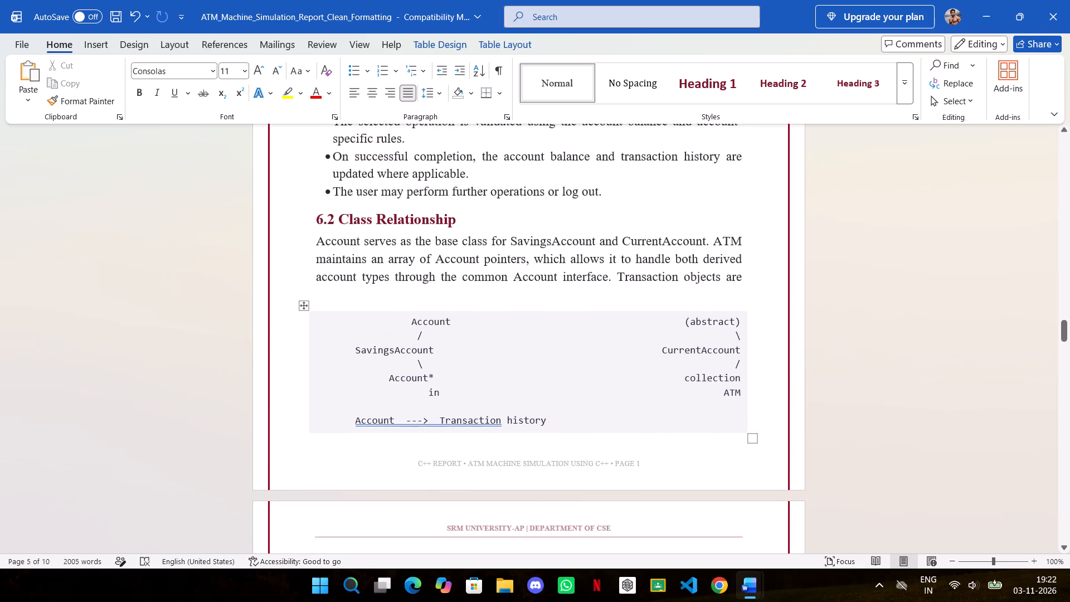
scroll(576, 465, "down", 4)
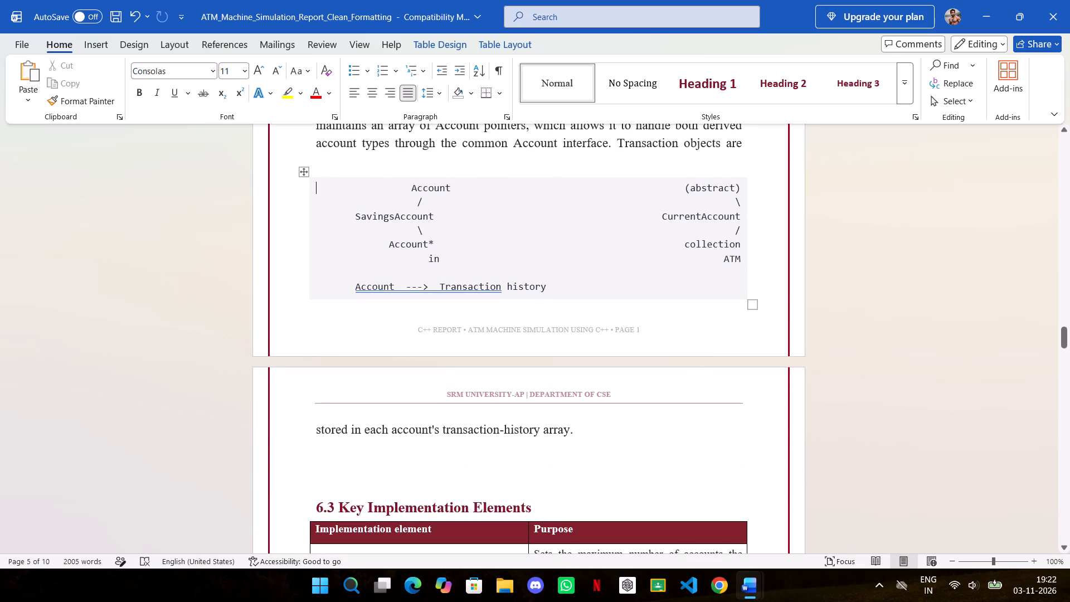
Narrow the class diagram box to roughly 85% of the text width.
left_click_drag(755, 306, 674, 248)
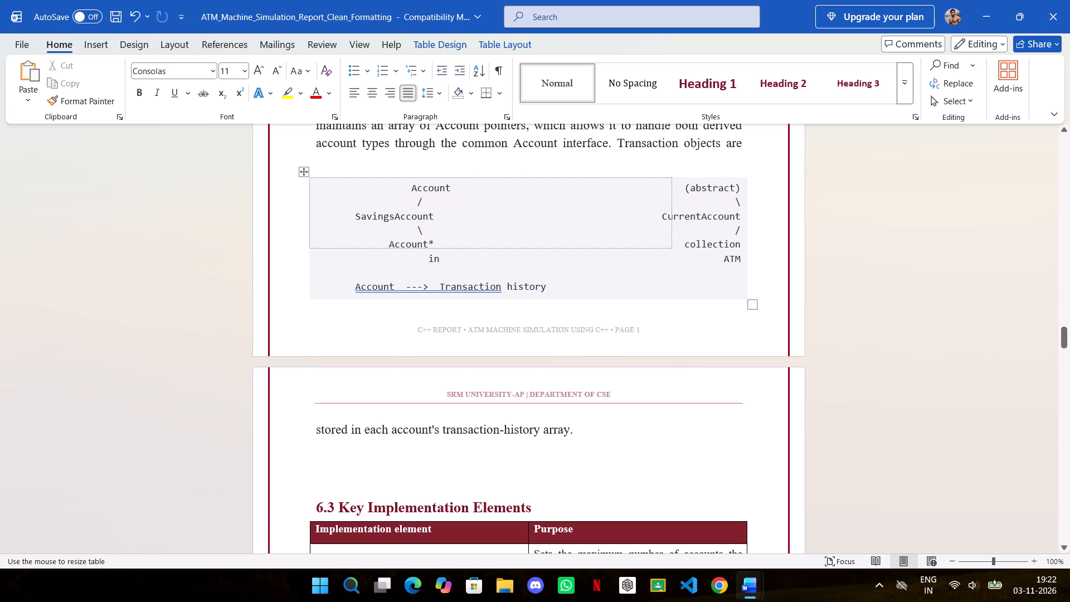
left_click_drag(674, 248, 671, 268)
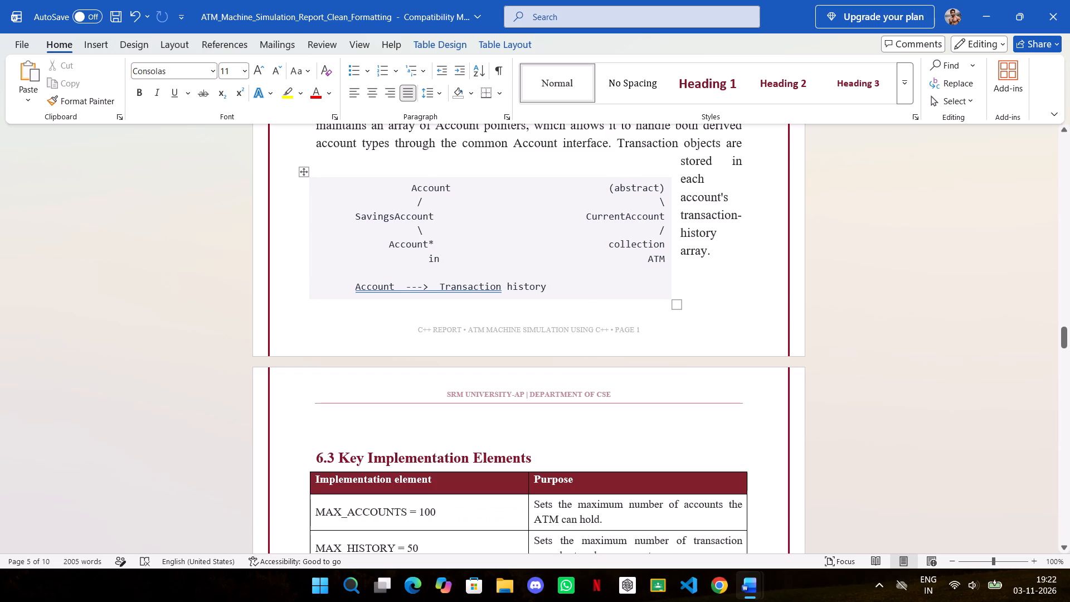
Move the class diagram box below the full 6.2 Class Relationship paragraph, centred between the page margins.
scroll(694, 407, "down", 1)
scroll(691, 407, "up", 2)
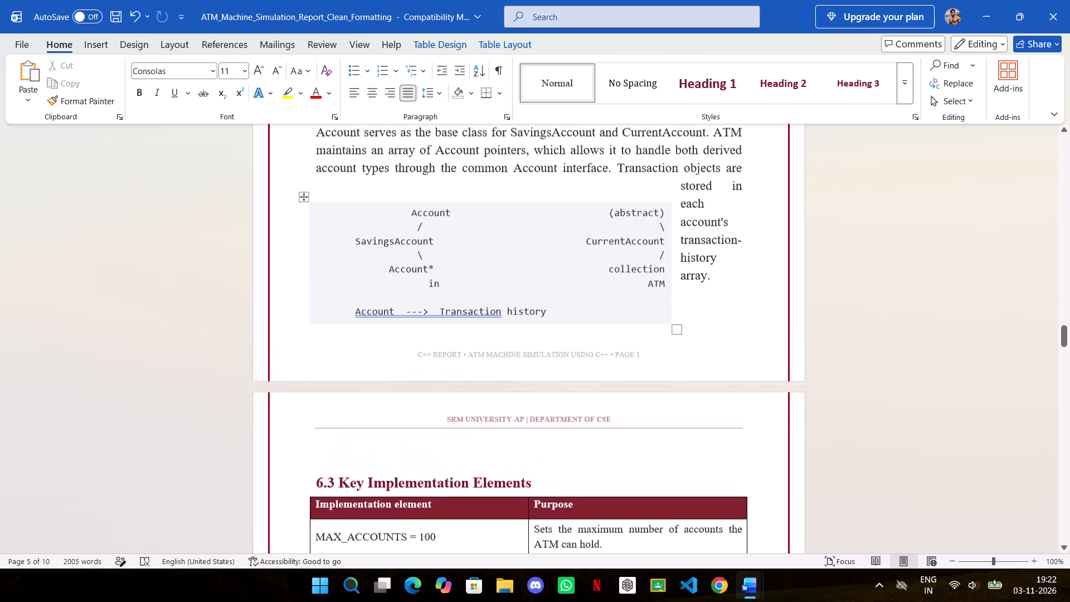
scroll(691, 407, "up", 2)
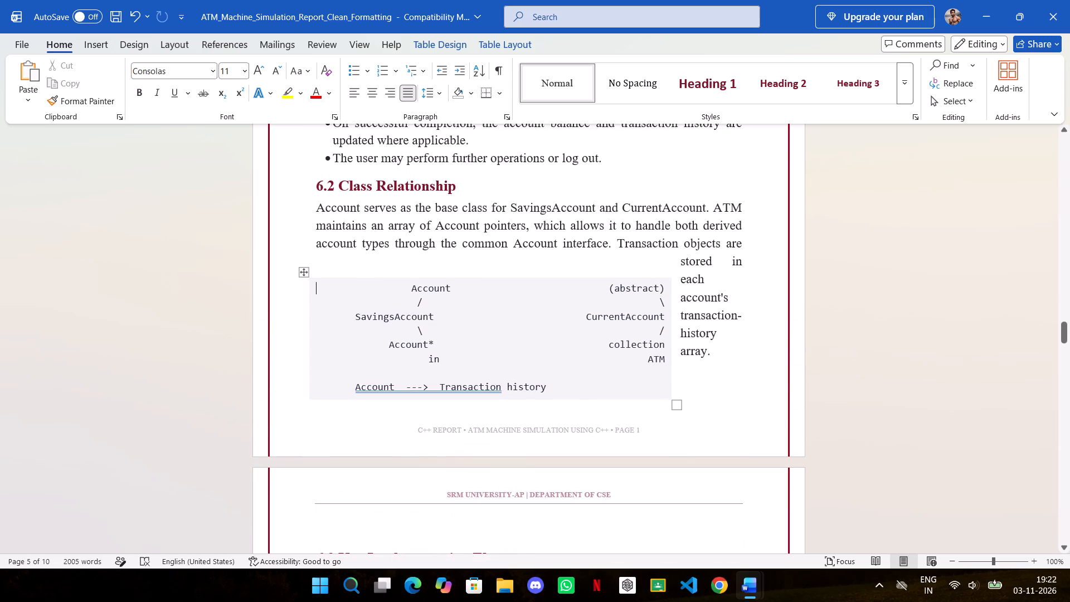
left_click_drag(300, 274, 317, 289)
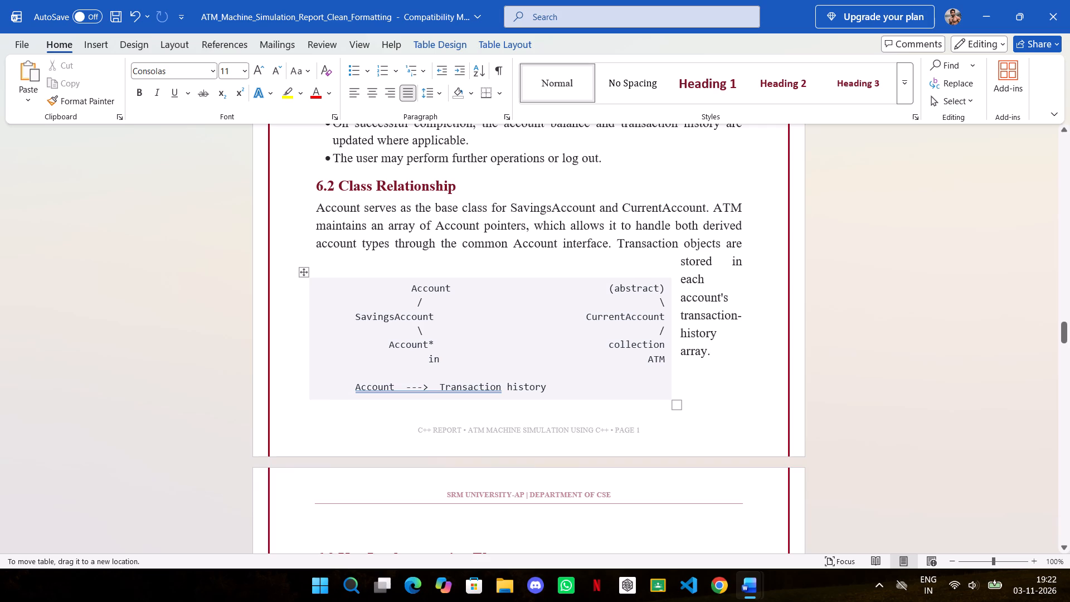
left_click_drag(317, 289, 330, 293)
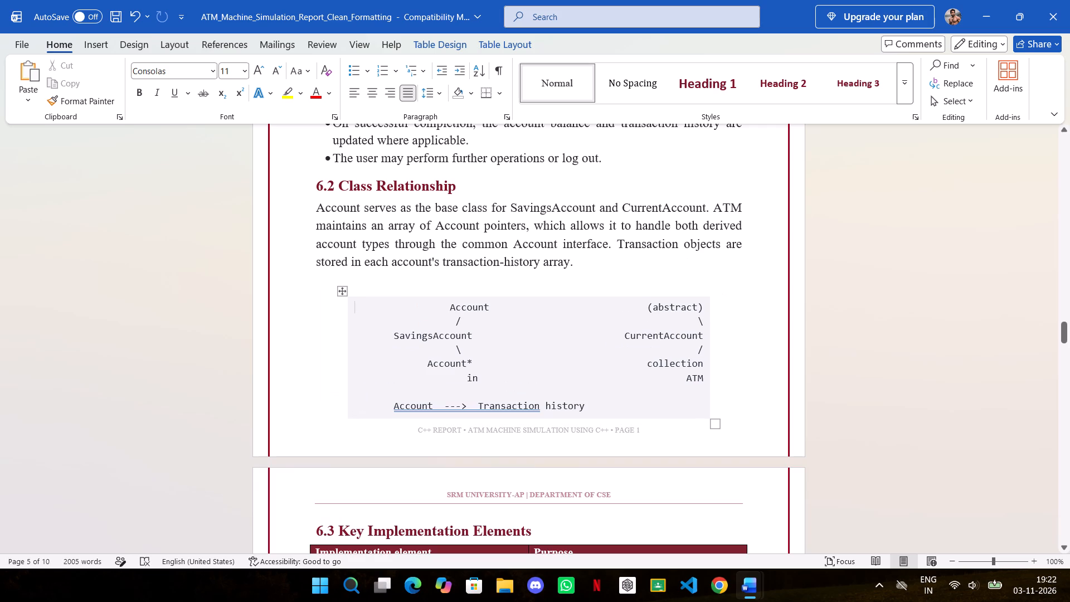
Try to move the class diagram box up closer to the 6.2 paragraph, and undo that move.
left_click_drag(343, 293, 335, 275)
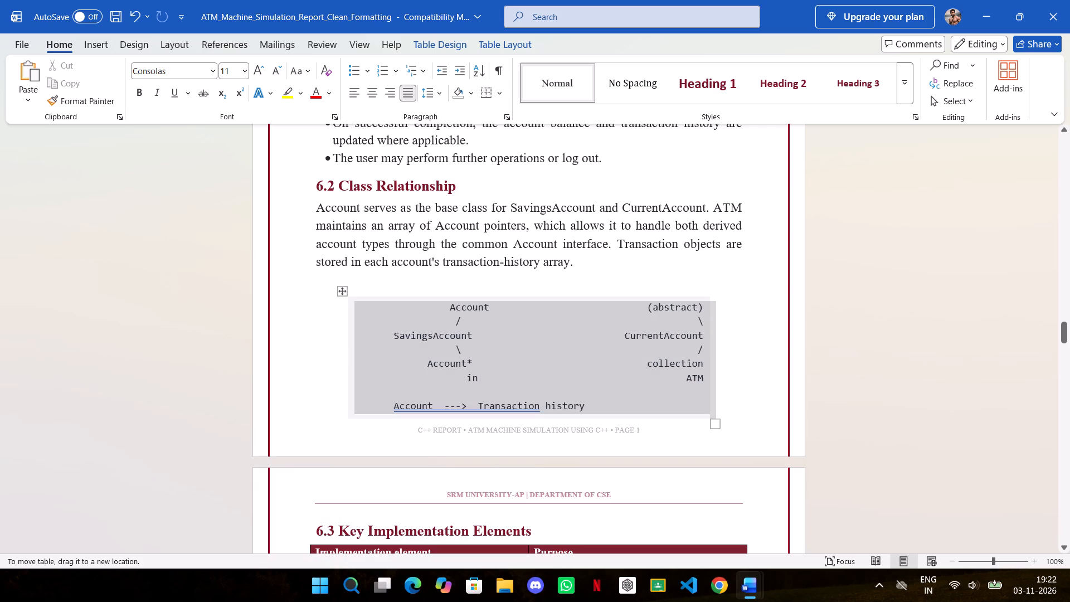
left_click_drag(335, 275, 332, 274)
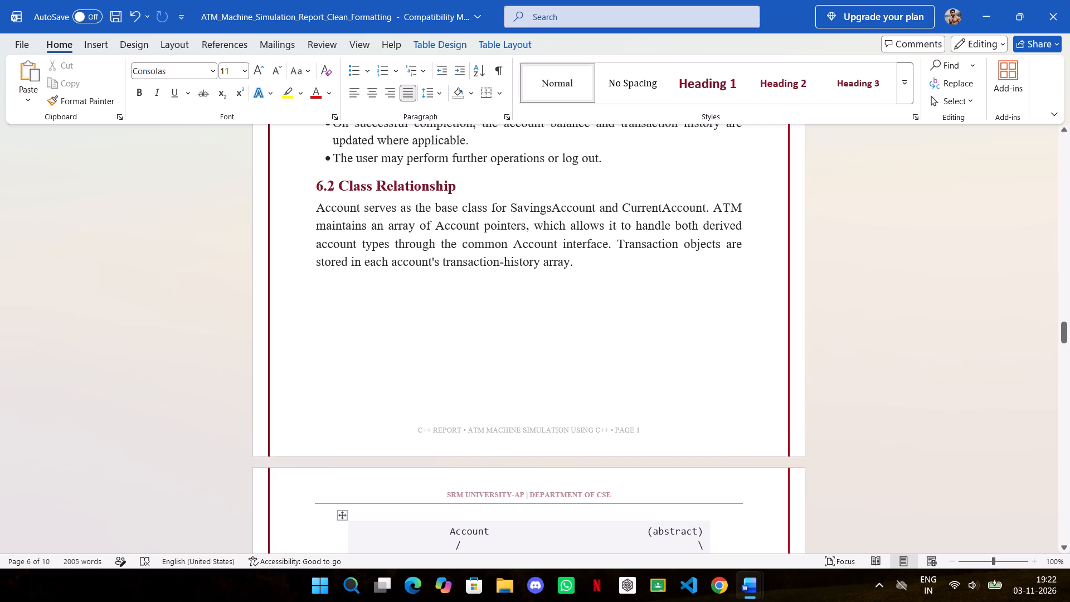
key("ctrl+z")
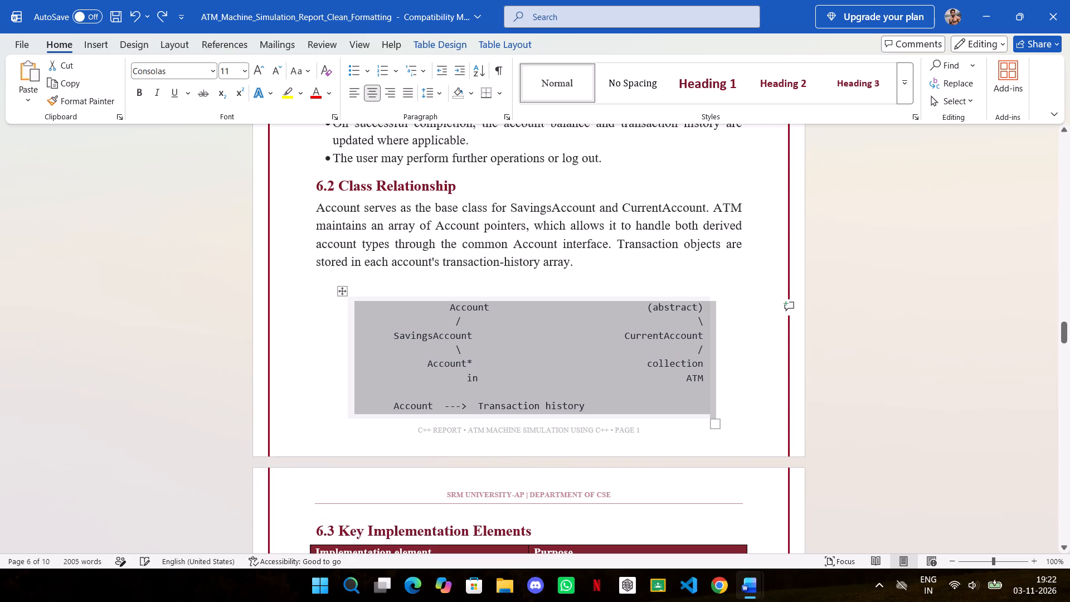
Delete the empty line between the 6.2 Class Relationship paragraph and the class diagram box.
left_click(749, 382)
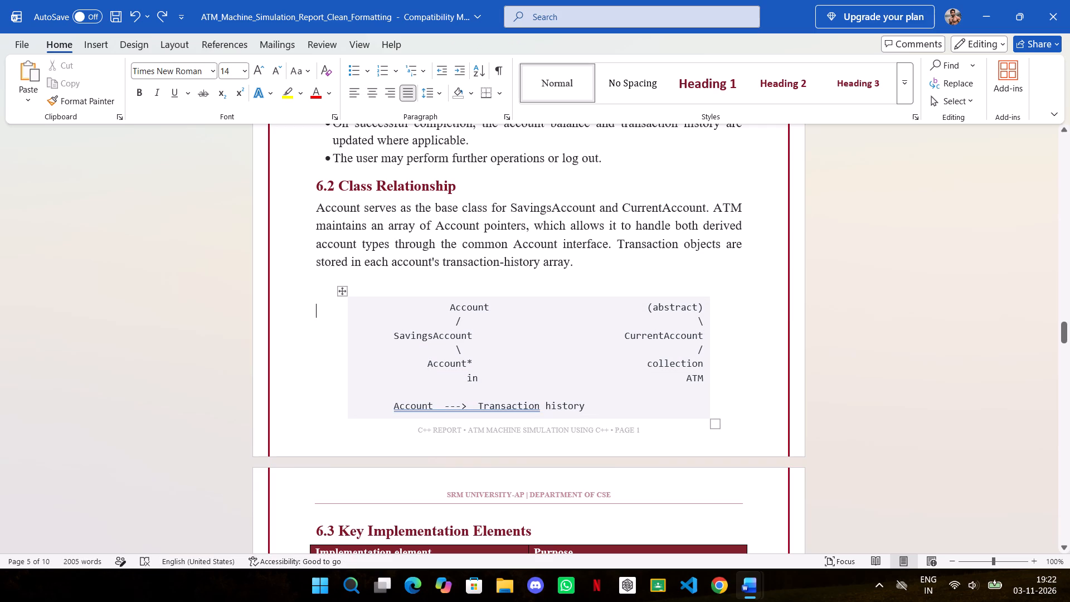
left_click(369, 278)
left_click(333, 292)
key("BackSpace")
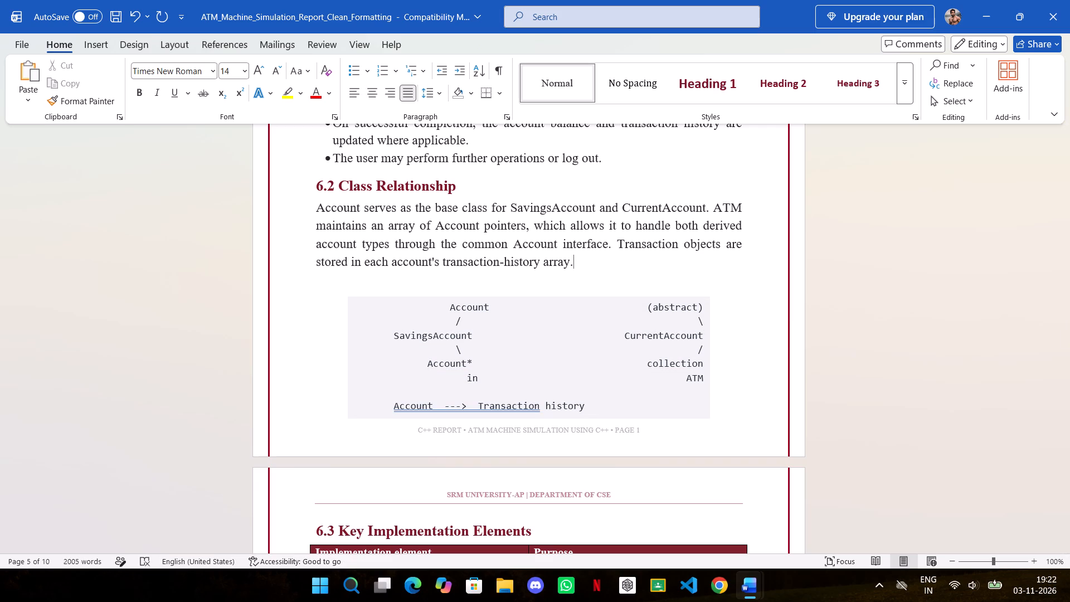
Place the class diagram box directly beneath the 6.2 paragraph and widen it to about 93% of the text width.
left_click_drag(341, 290, 329, 281)
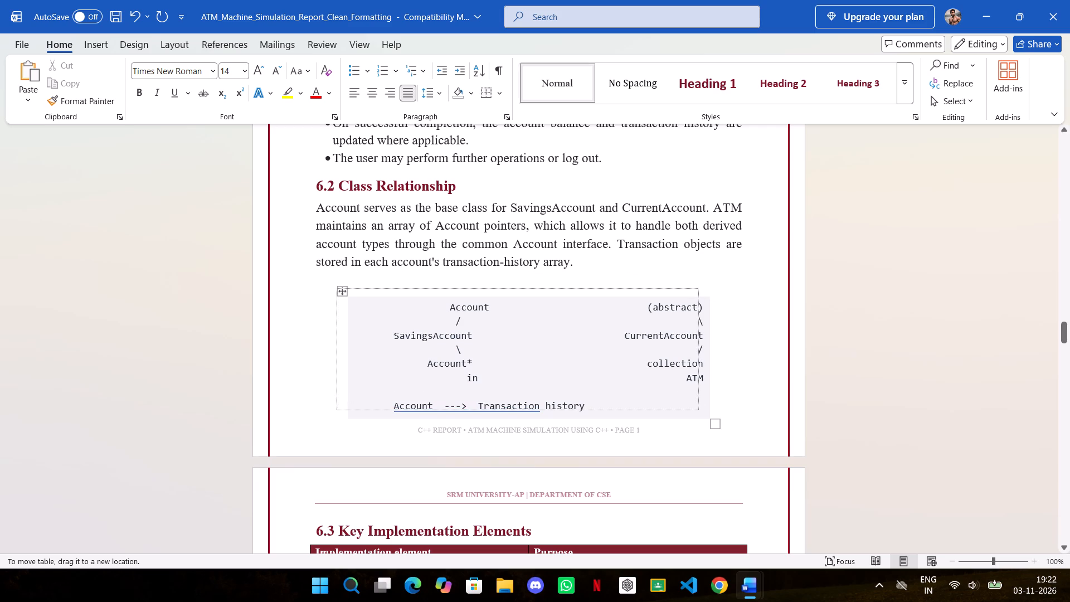
left_click_drag(329, 281, 339, 276)
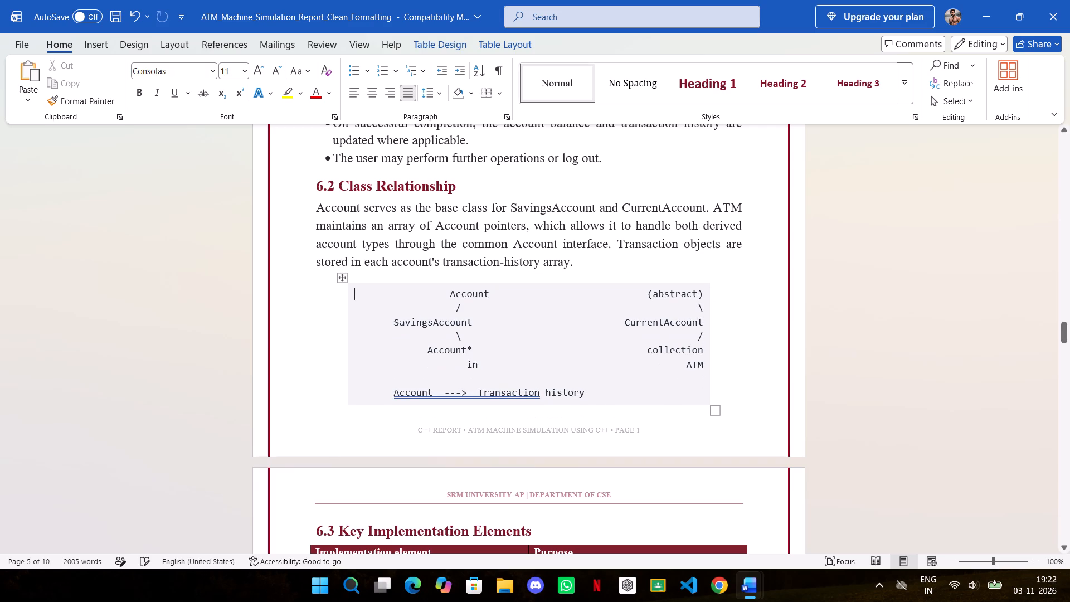
left_click_drag(715, 410, 746, 411)
Delete the empty line above the 6.3 Key Implementation Elements heading.
scroll(533, 525, "down", 5)
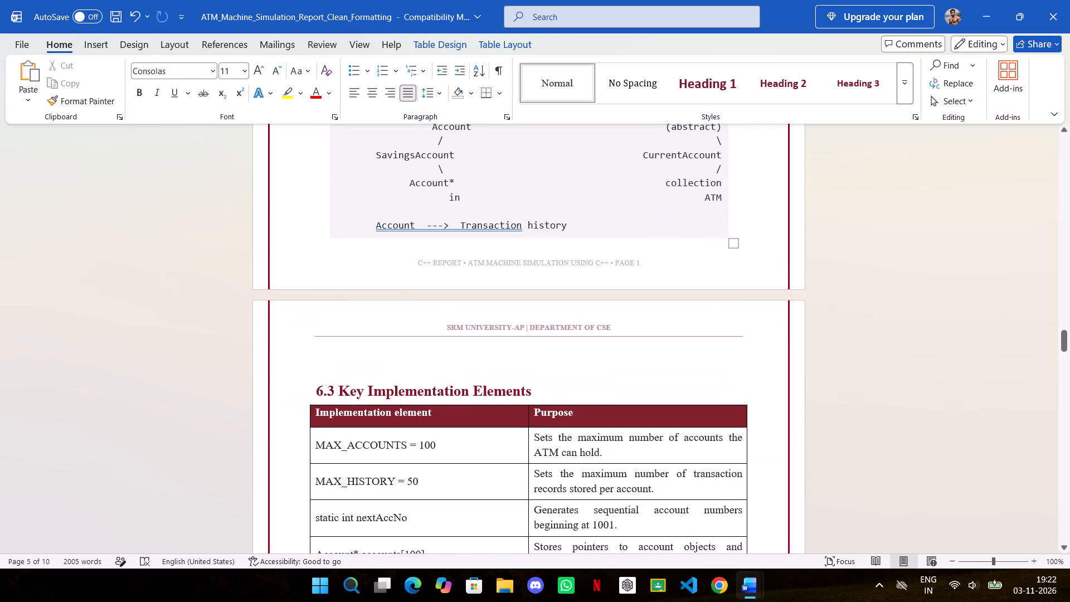
left_click(314, 387)
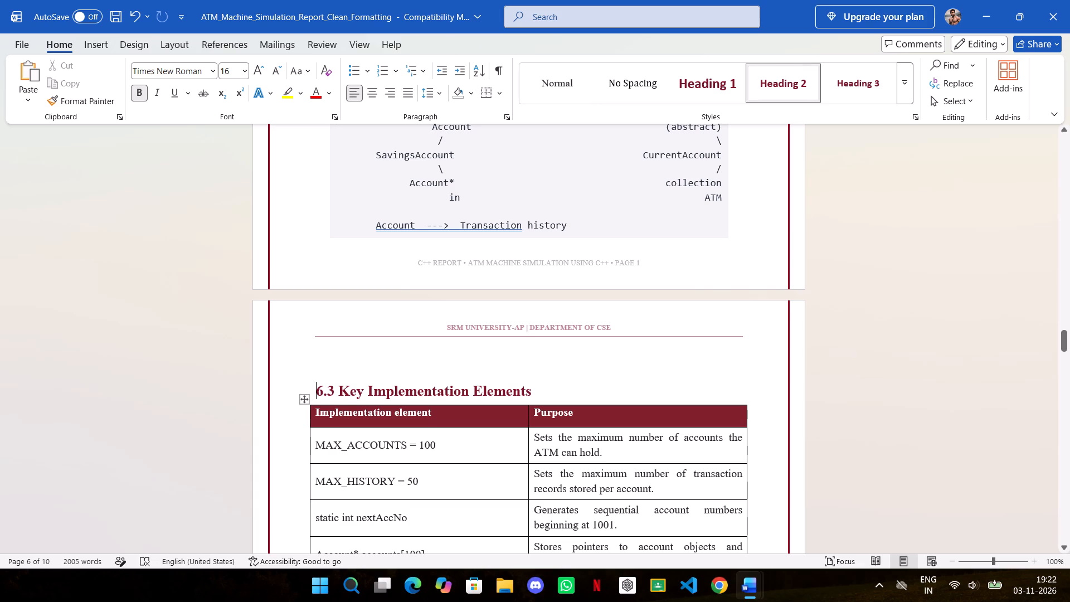
key("BackSpace")
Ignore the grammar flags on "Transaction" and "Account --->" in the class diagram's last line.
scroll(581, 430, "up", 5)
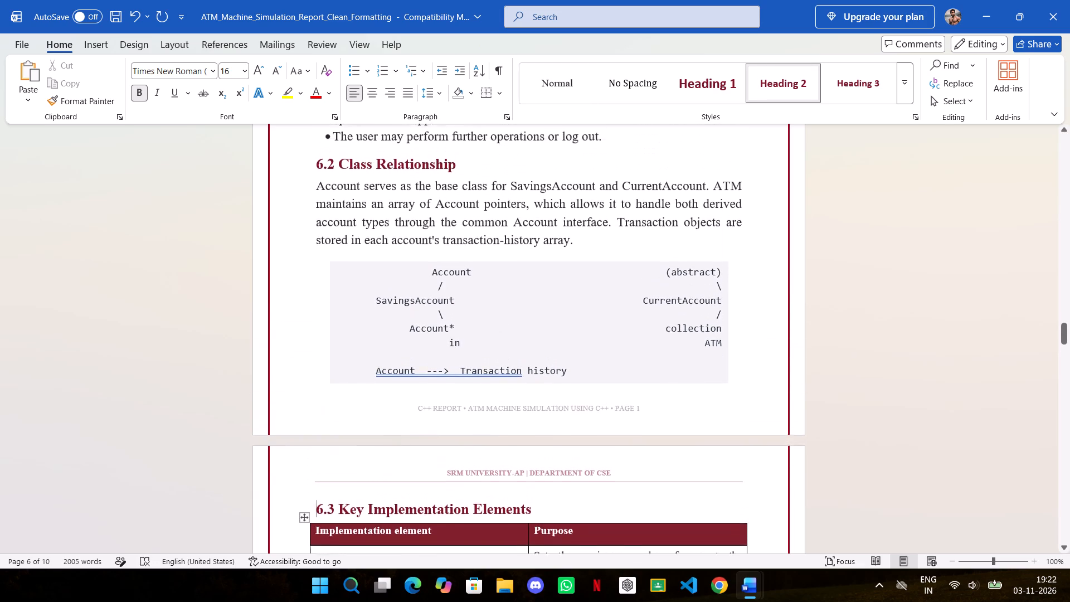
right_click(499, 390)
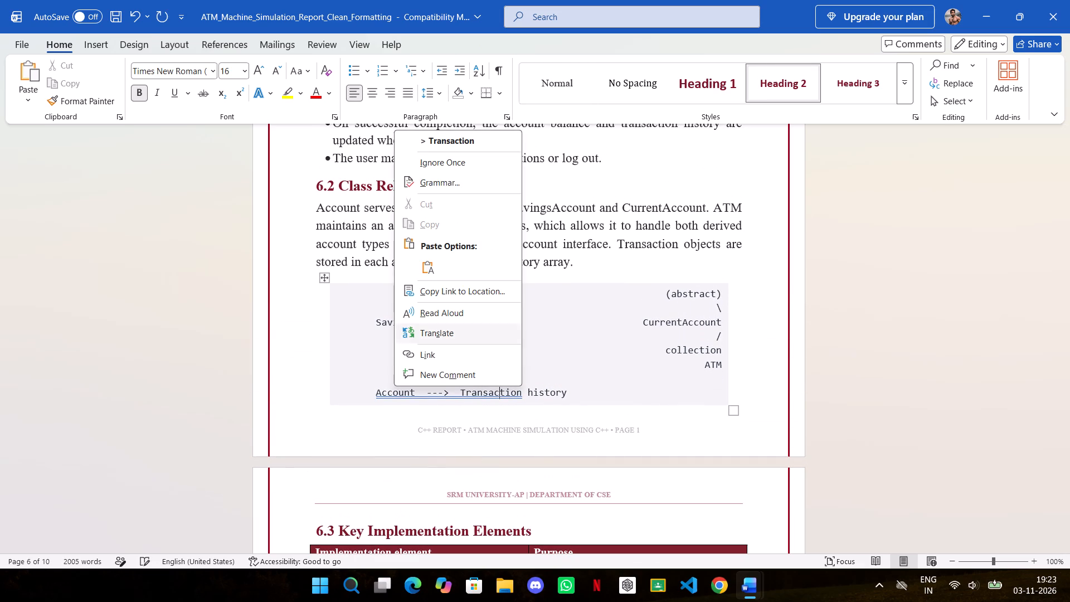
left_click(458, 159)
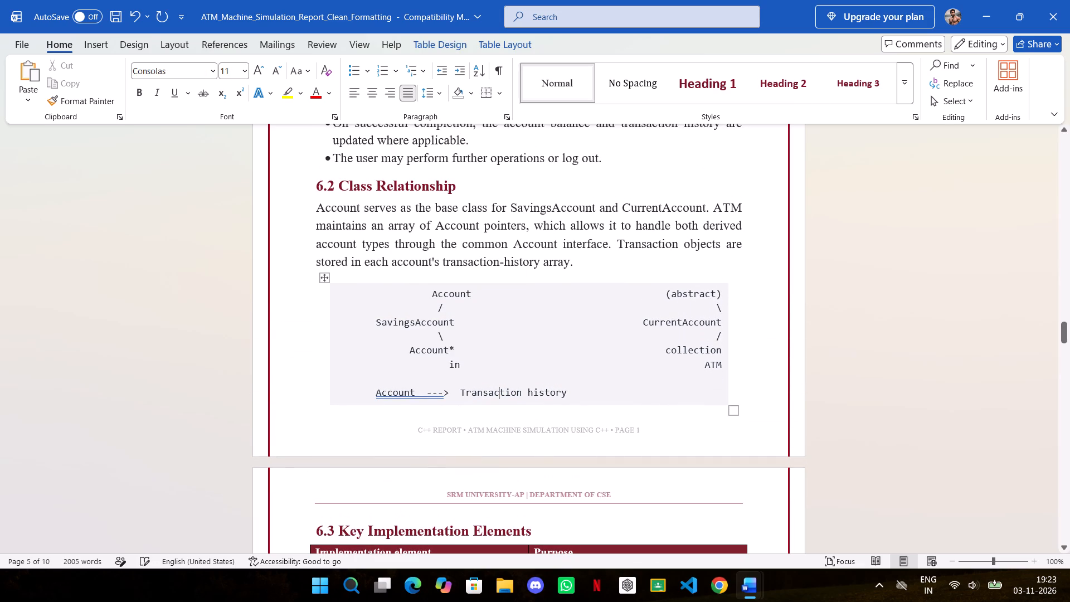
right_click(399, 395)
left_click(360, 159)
Shift the class diagram box sideways to start at the left text margin, directly under the 6.2 paragraph.
scroll(568, 429, "up", 1)
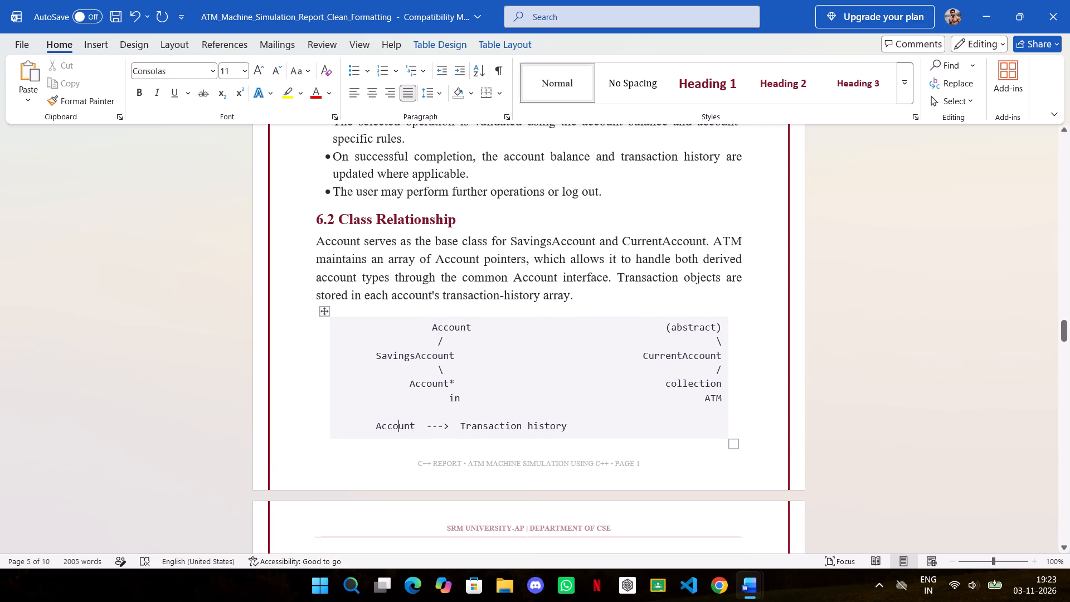
left_click(977, 379)
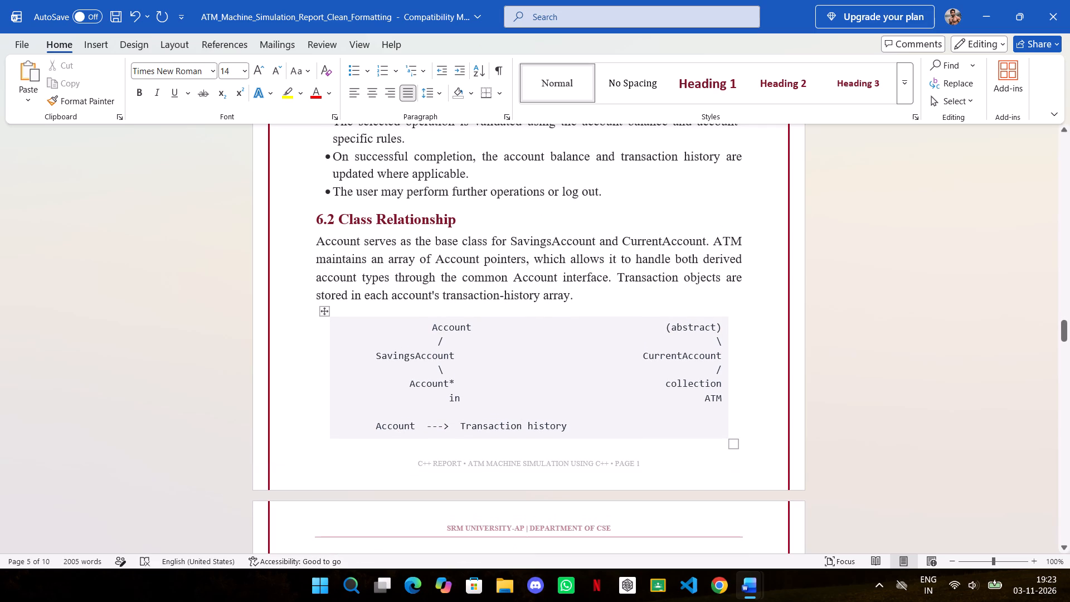
left_click(420, 331)
left_click_drag(324, 312, 324, 312)
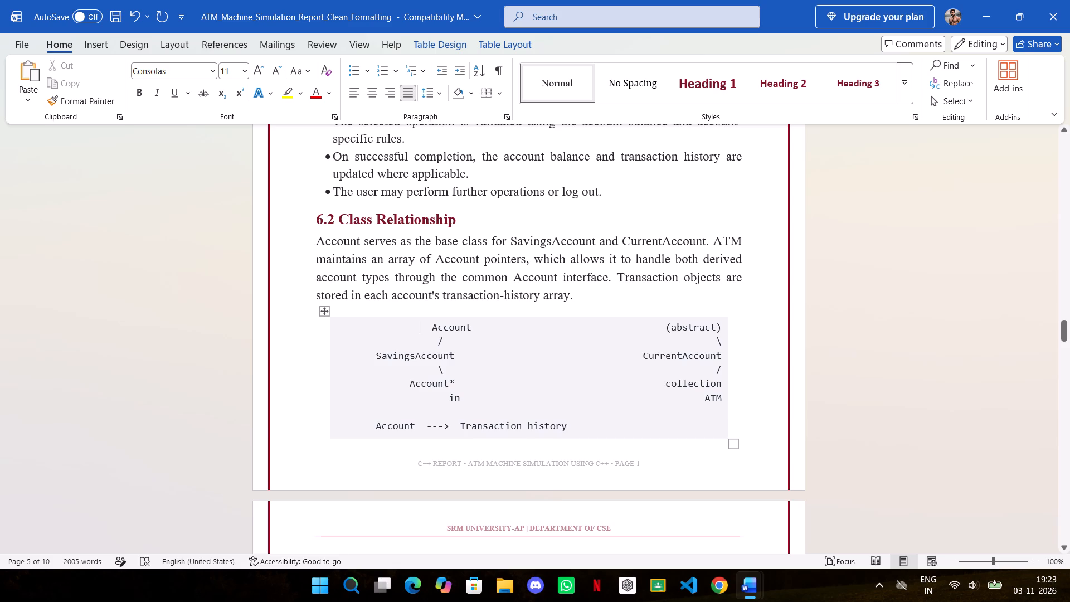
left_click_drag(324, 312, 304, 312)
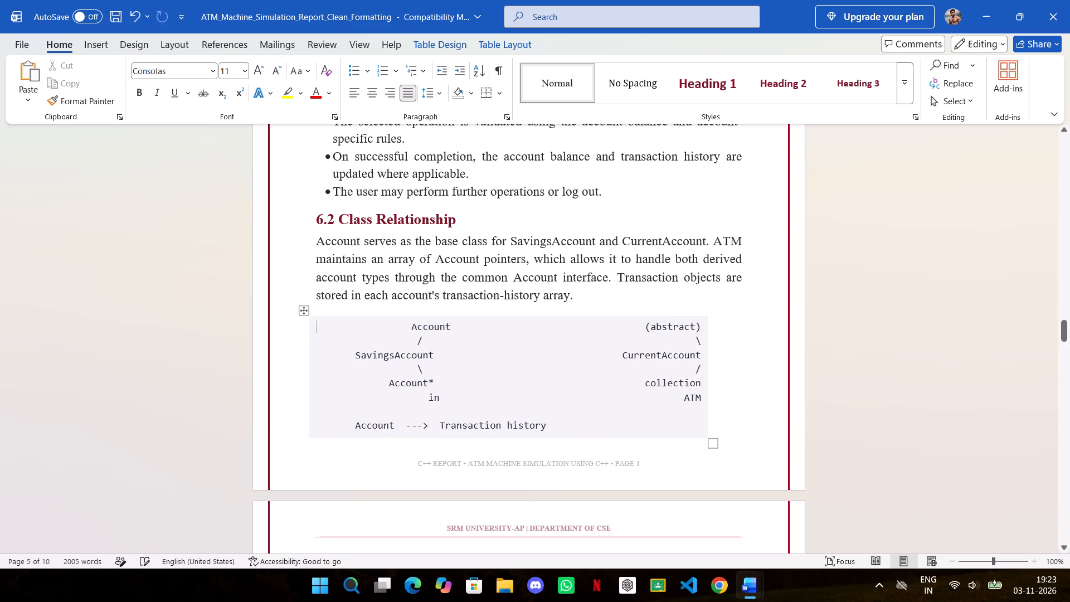
Ignore the grammar flags on "Transaction" and "Account --->" in the repositioned class diagram's last line.
left_click(940, 378)
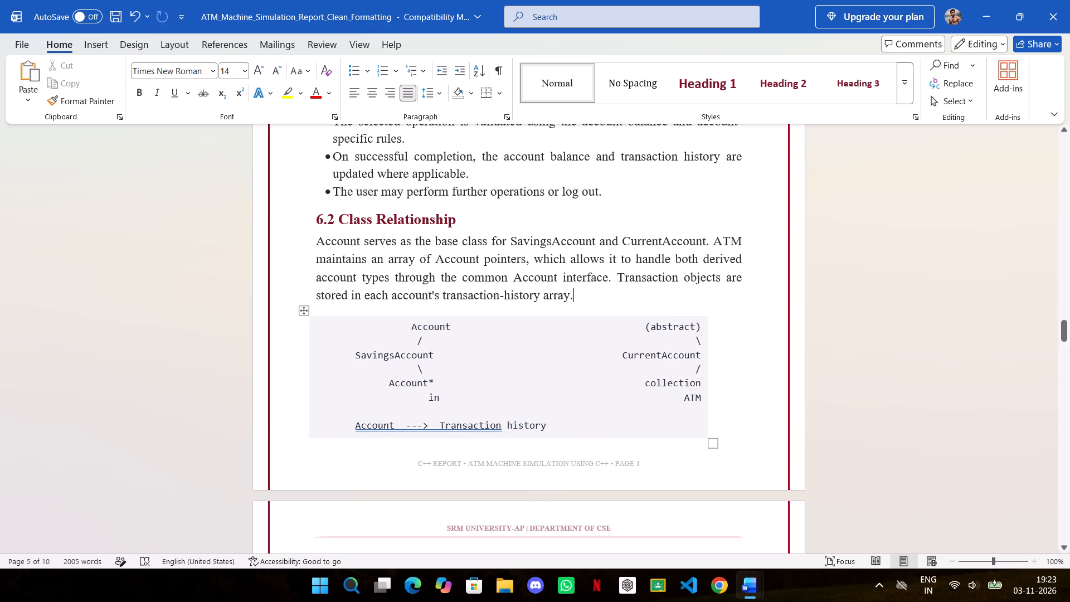
right_click(451, 424)
left_click(446, 192)
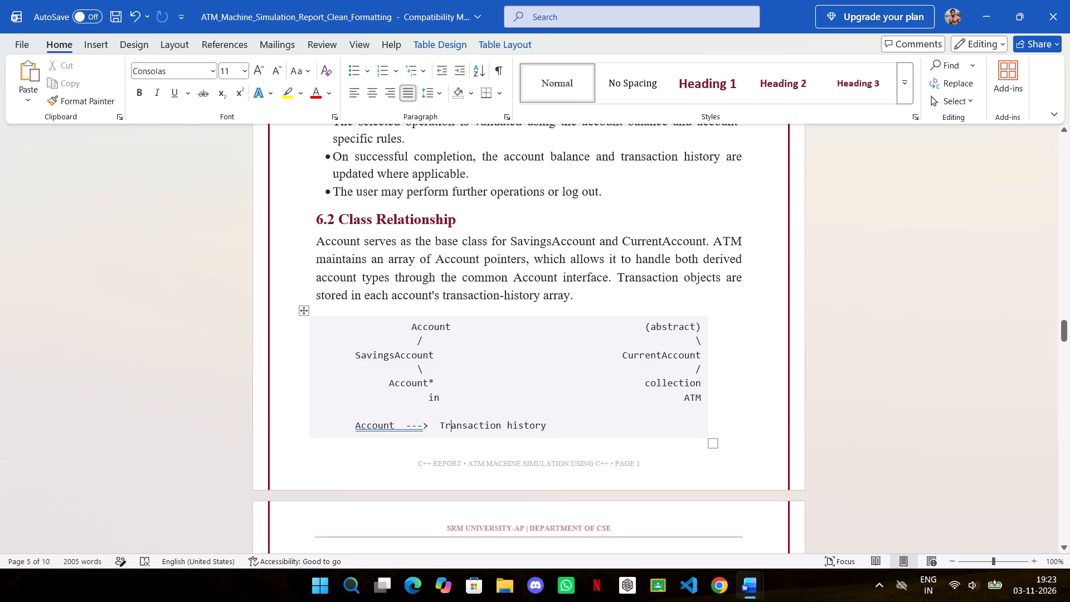
right_click(377, 428)
left_click(346, 195)
left_click(940, 337)
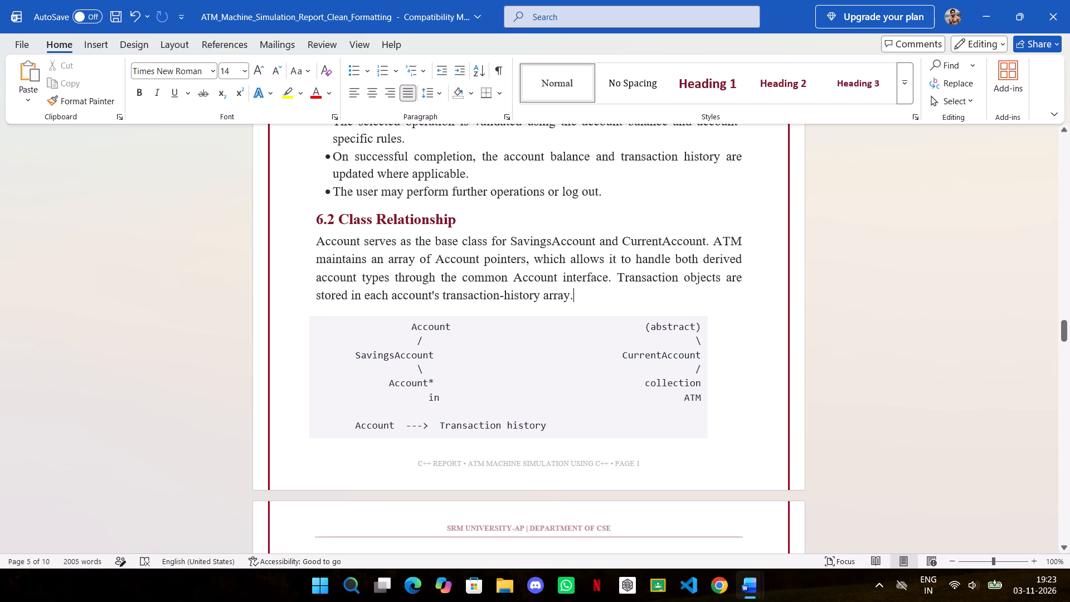
Review the layout and page breaks from section 6.3 through the code, testing, limitations and conclusion sections to the References page.
scroll(856, 336, "down", 13)
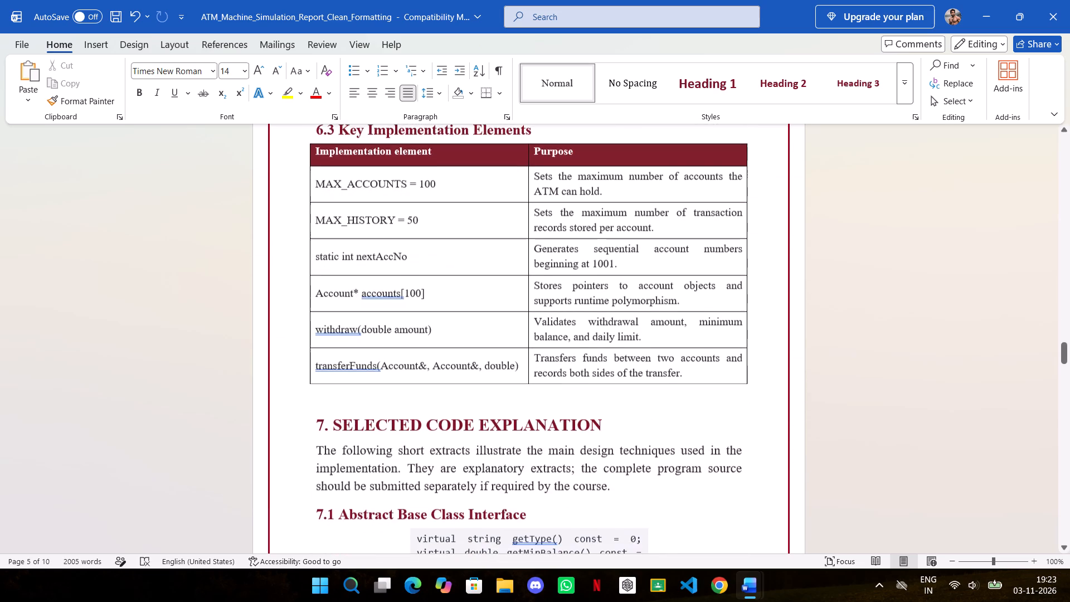
scroll(856, 336, "down", 5)
scroll(856, 336, "up", 4)
scroll(856, 336, "down", 2)
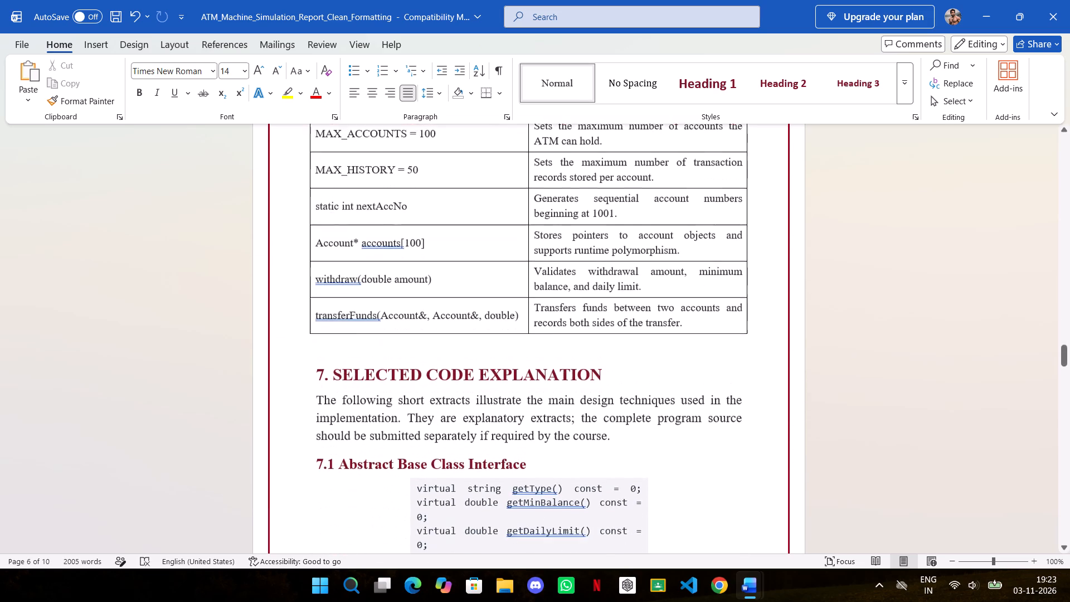
scroll(856, 336, "down", 20)
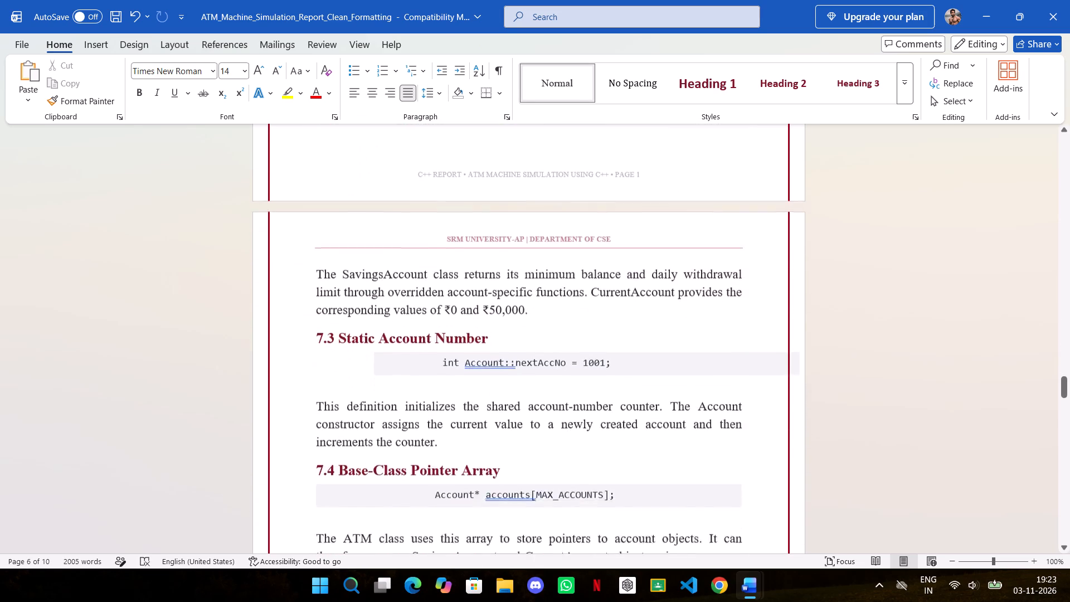
scroll(856, 336, "down", 16)
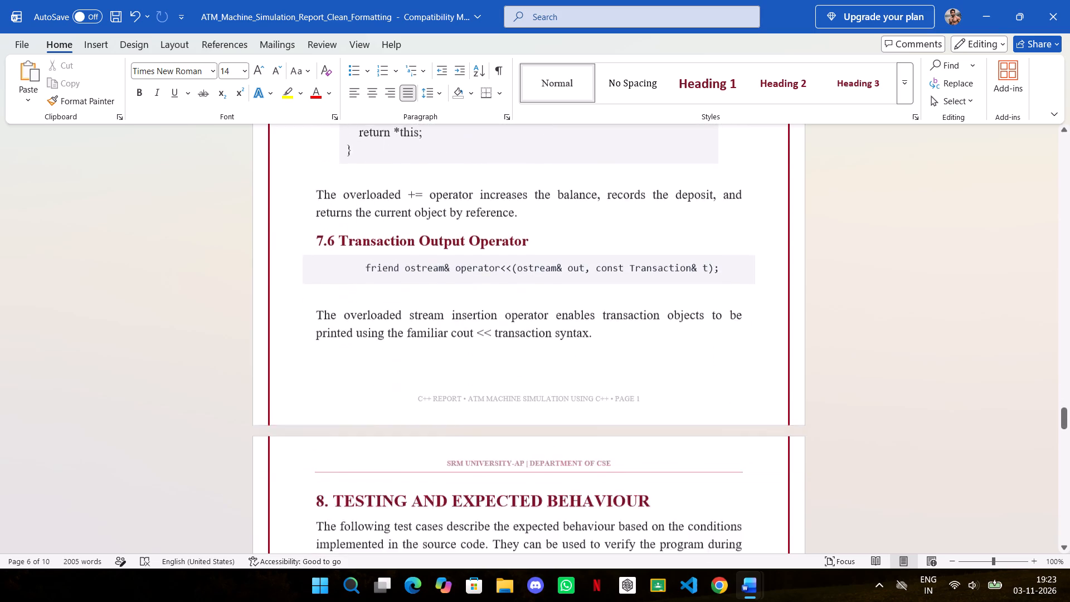
scroll(856, 336, "down", 9)
scroll(856, 336, "up", 3)
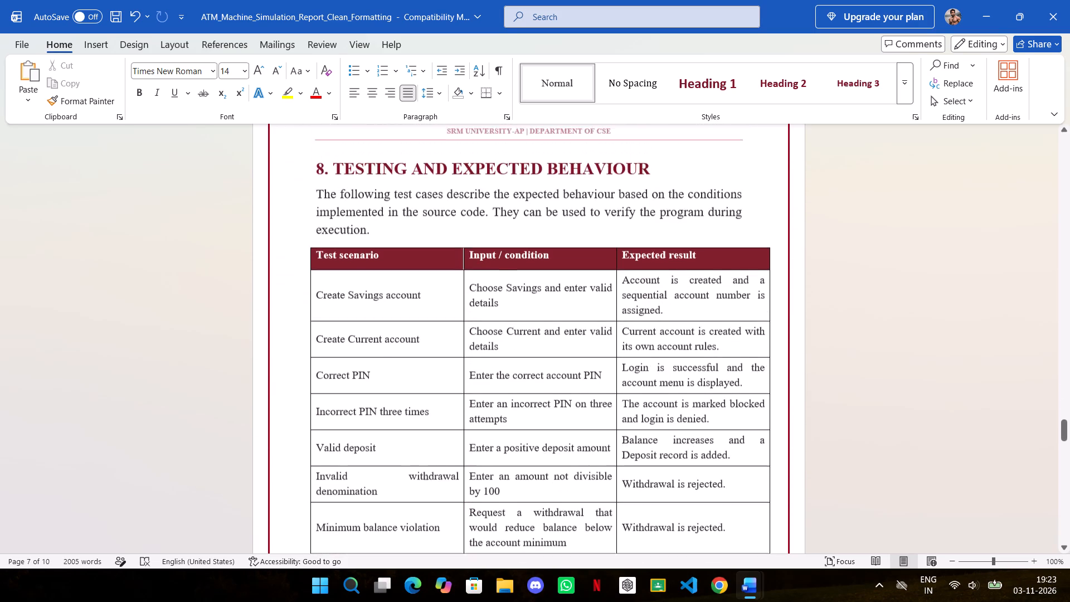
scroll(856, 336, "down", 14)
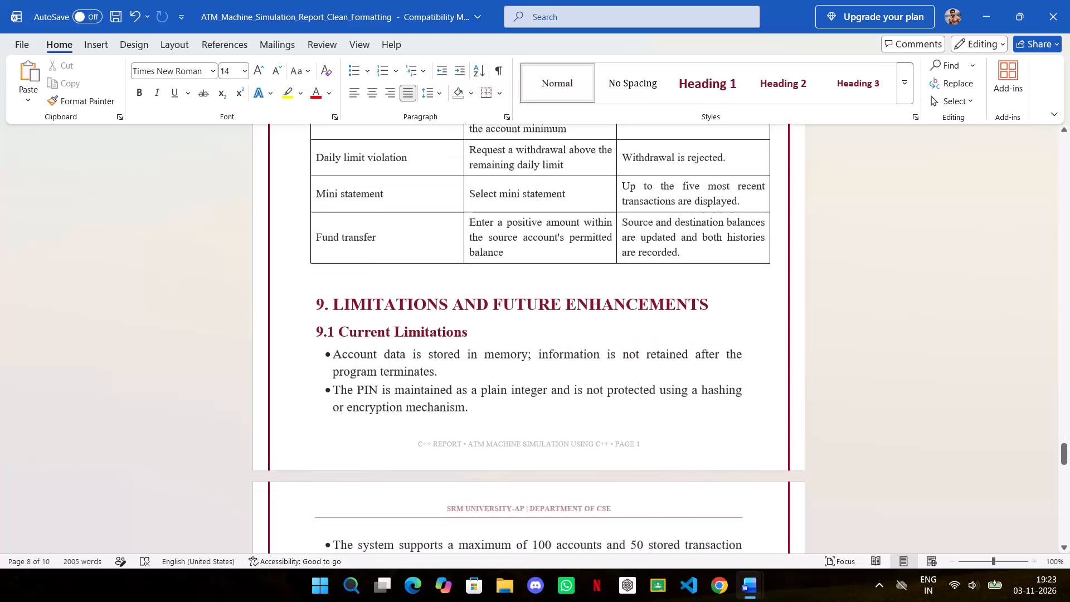
scroll(856, 336, "down", 5)
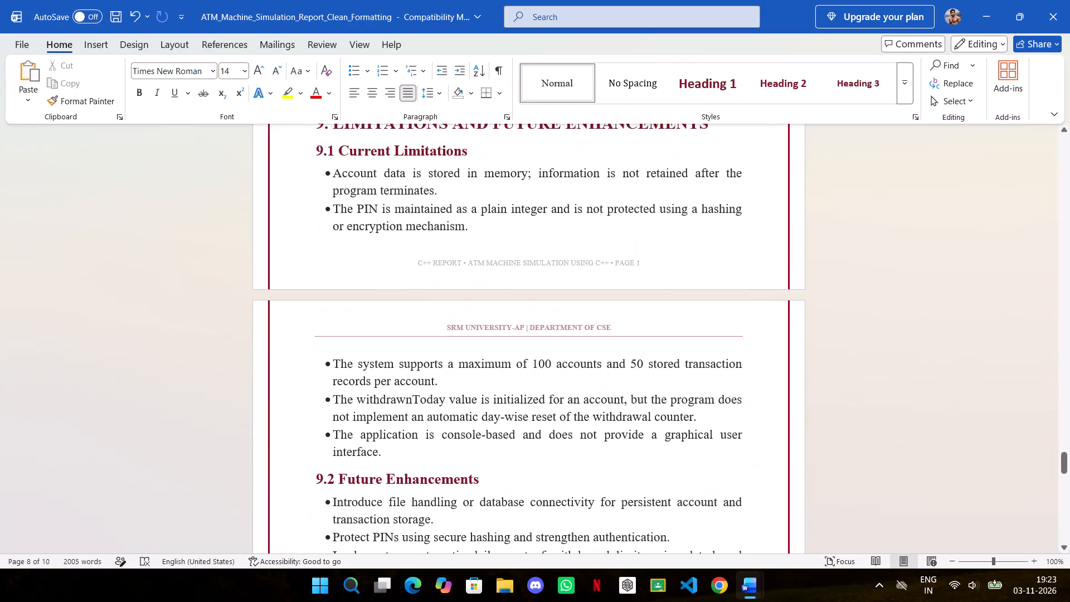
scroll(856, 336, "down", 19)
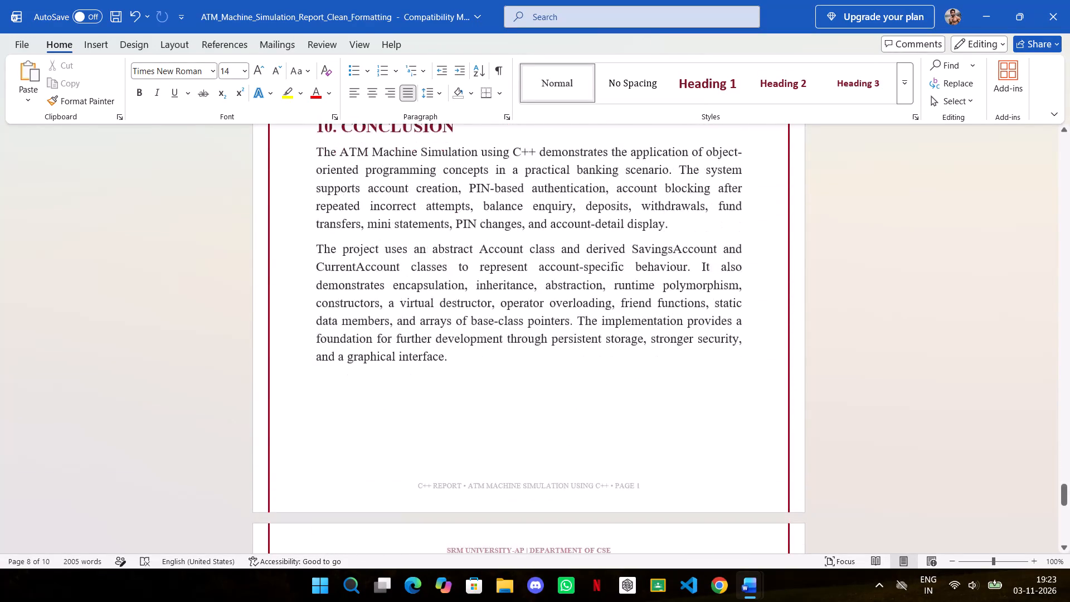
scroll(856, 336, "down", 9)
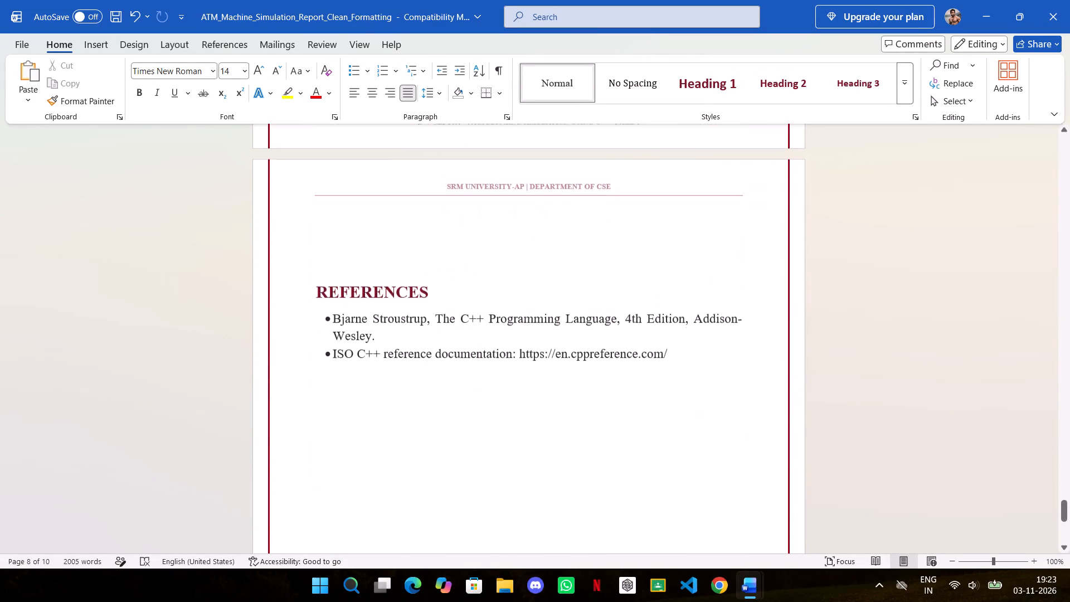
Remove the empty line above the "10. CONCLUSION" heading, keeping the heading on its own line below the 9.2 list.
scroll(856, 336, "down", 3)
scroll(856, 336, "up", 16)
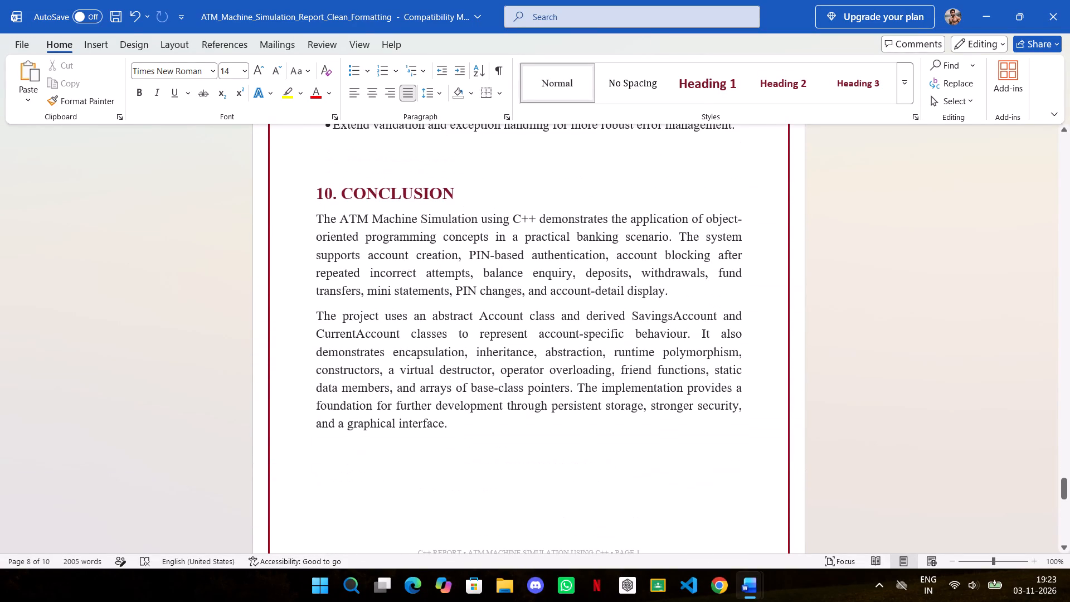
scroll(856, 336, "up", 4)
left_click(317, 327)
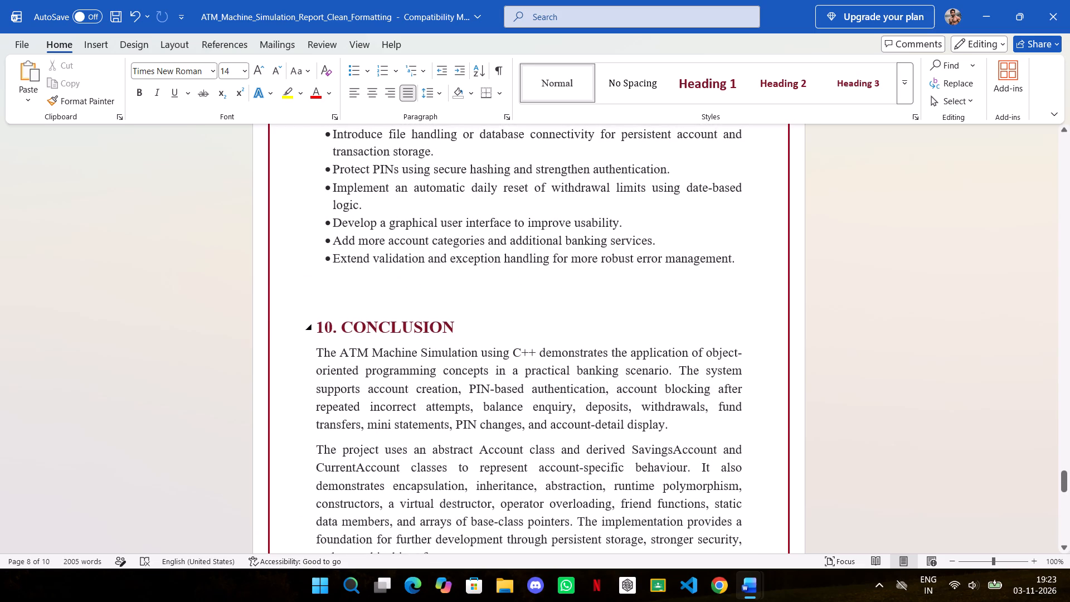
key("BackSpace")
key("BackSpace")
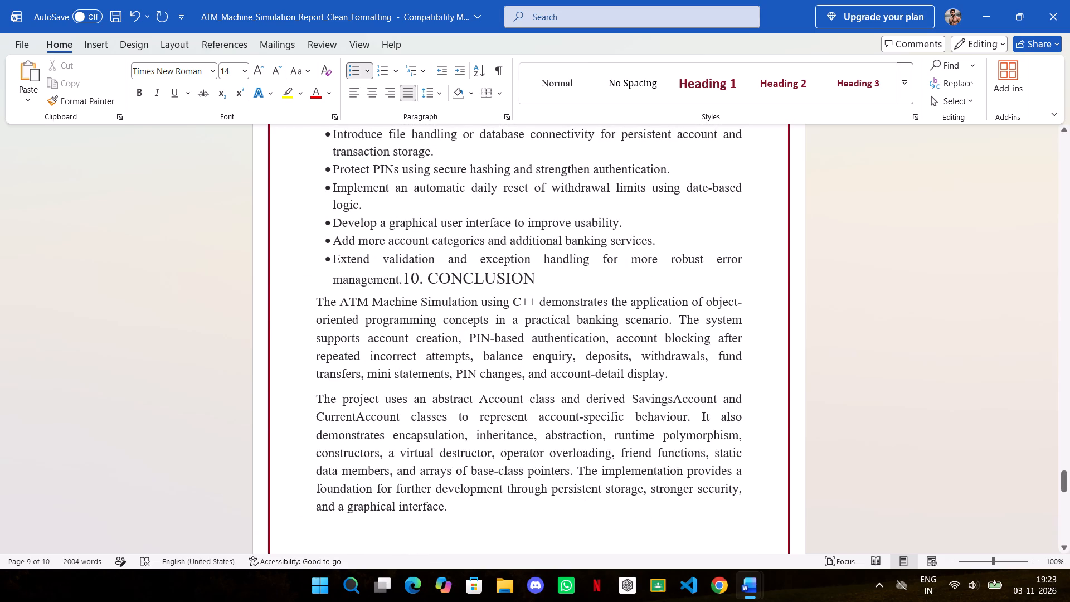
key("Return")
key("ctrl+z")
key("ctrl+z")
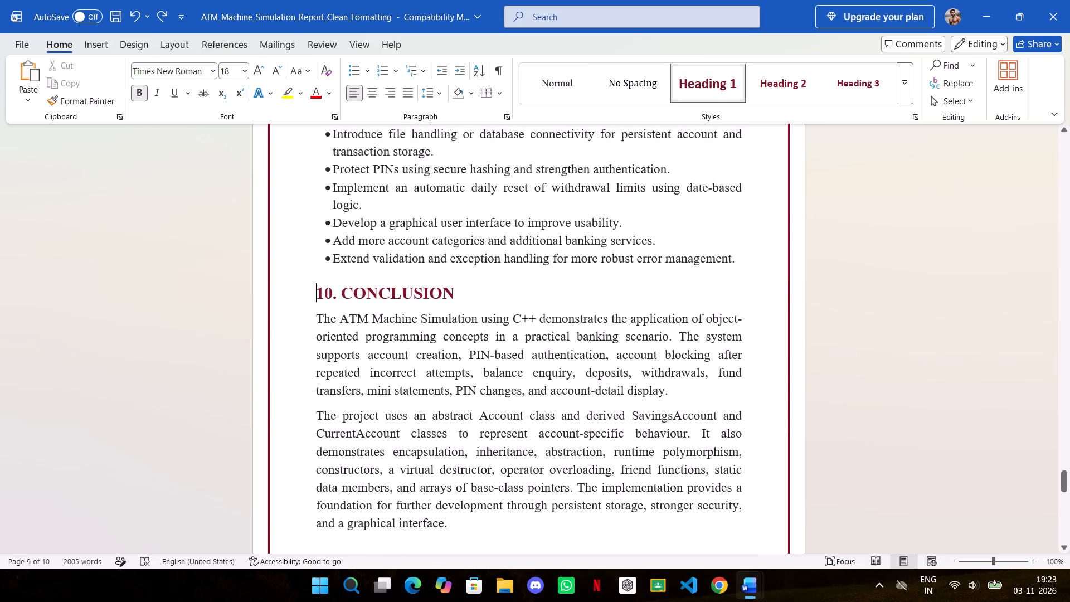
Pull the REFERENCES section up onto the Conclusion page by removing the break before its heading.
scroll(777, 477, "down", 5)
scroll(609, 395, "down", 5)
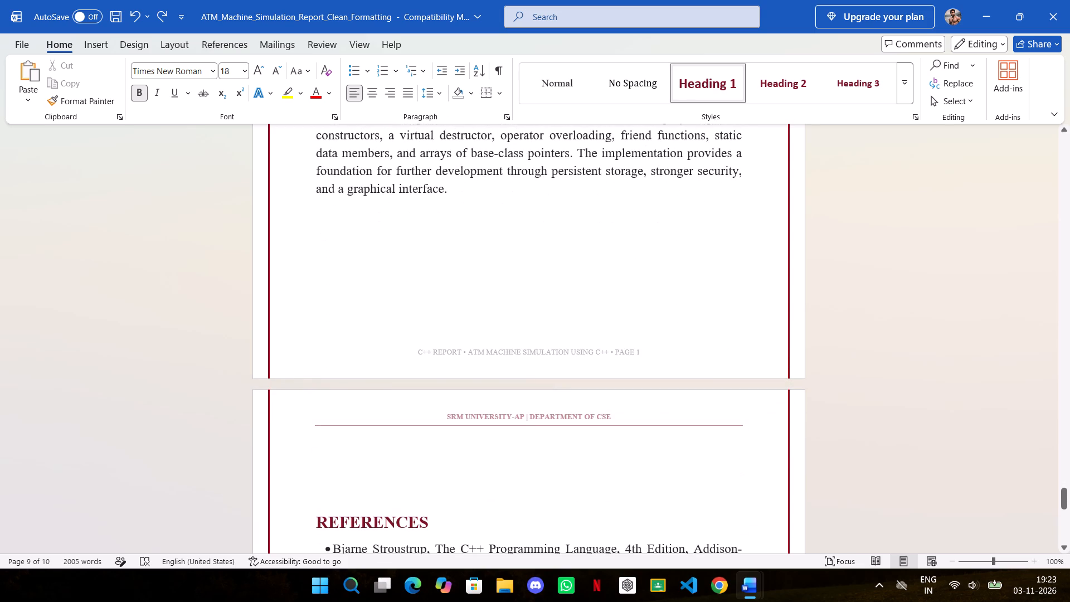
left_click(318, 524)
key("BackSpace")
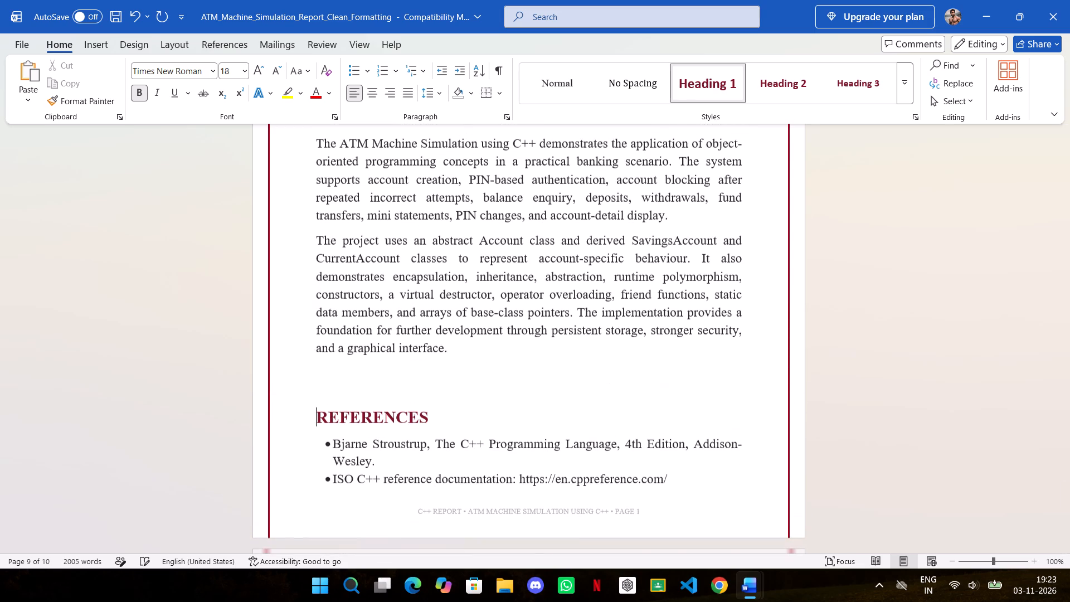
Reduce the REFERENCES heading to 14 pt.
left_click_drag(315, 424, 436, 421)
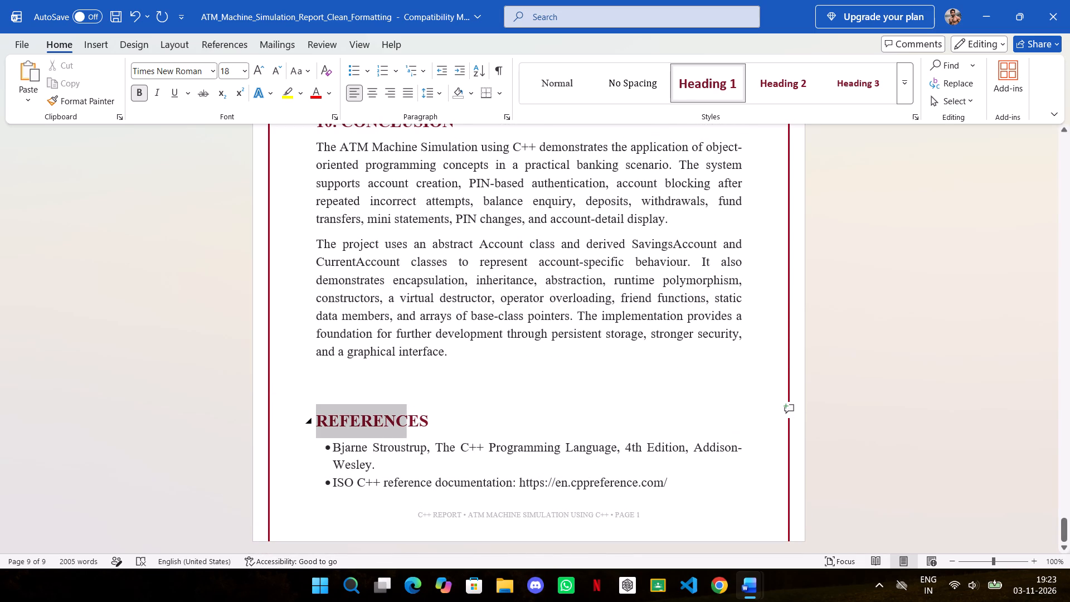
left_click_drag(436, 421, 446, 419)
left_click(580, 373)
left_click(580, 373)
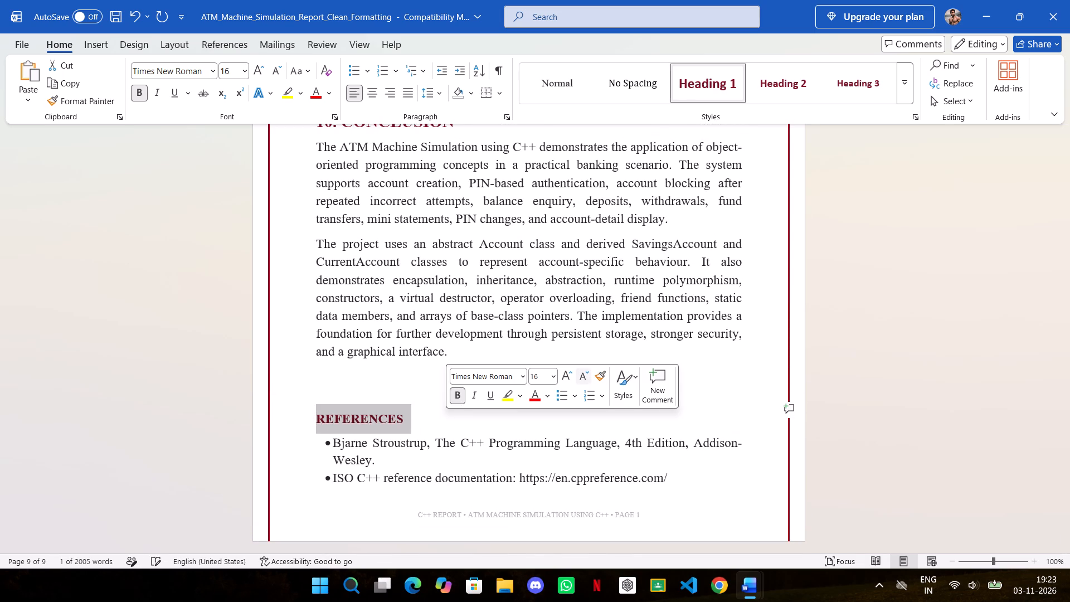
Reduce the two bulleted reference entries to 12 pt.
left_click_drag(326, 444, 473, 489)
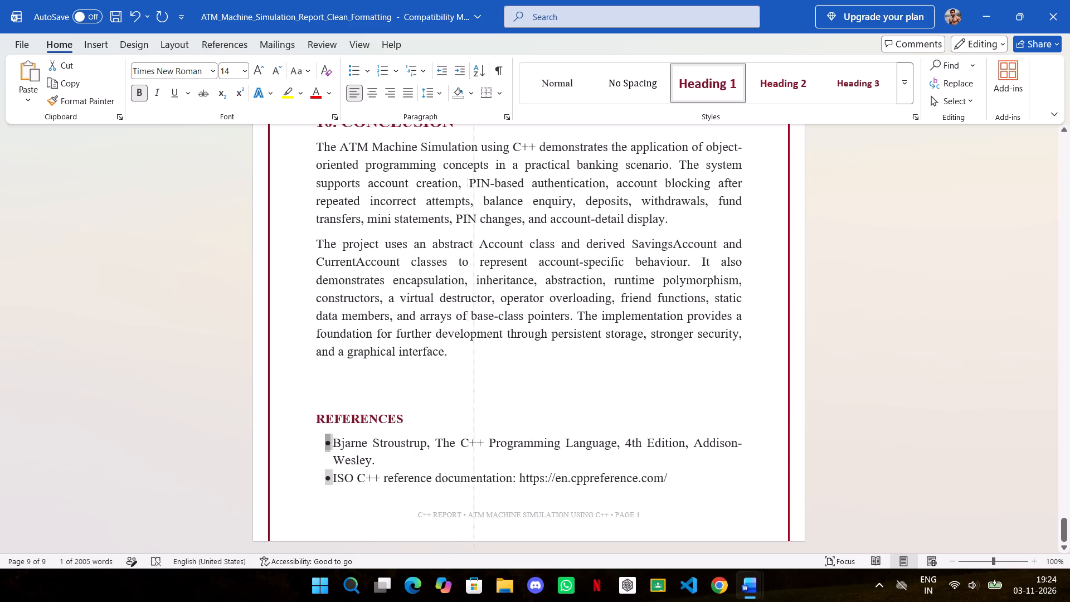
left_click_drag(473, 489, 323, 471)
left_click_drag(323, 471, 329, 470)
left_click_drag(334, 445, 335, 445)
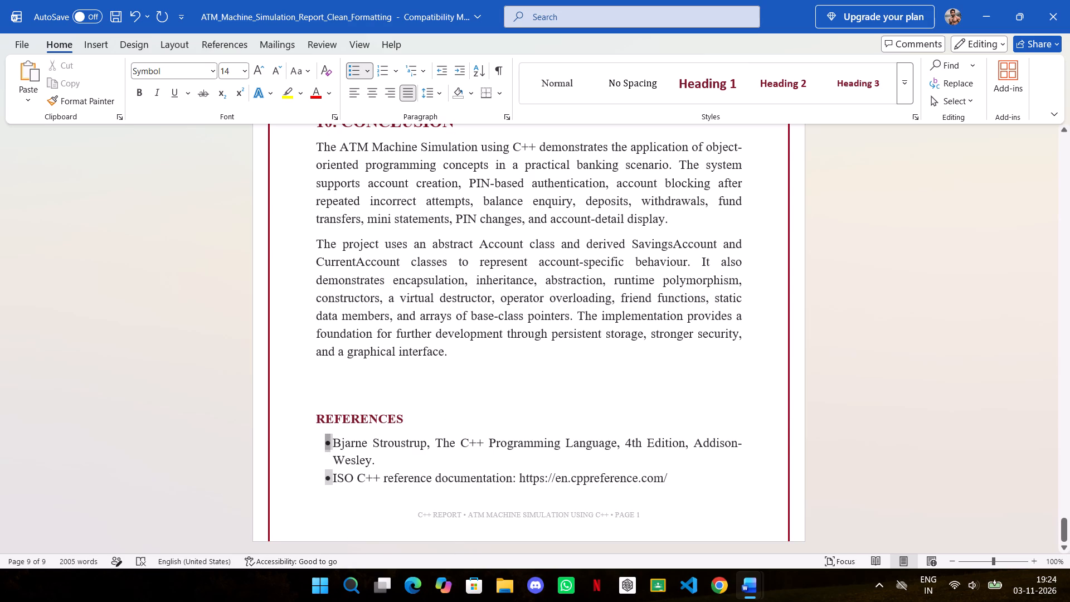
left_click_drag(335, 445, 714, 491)
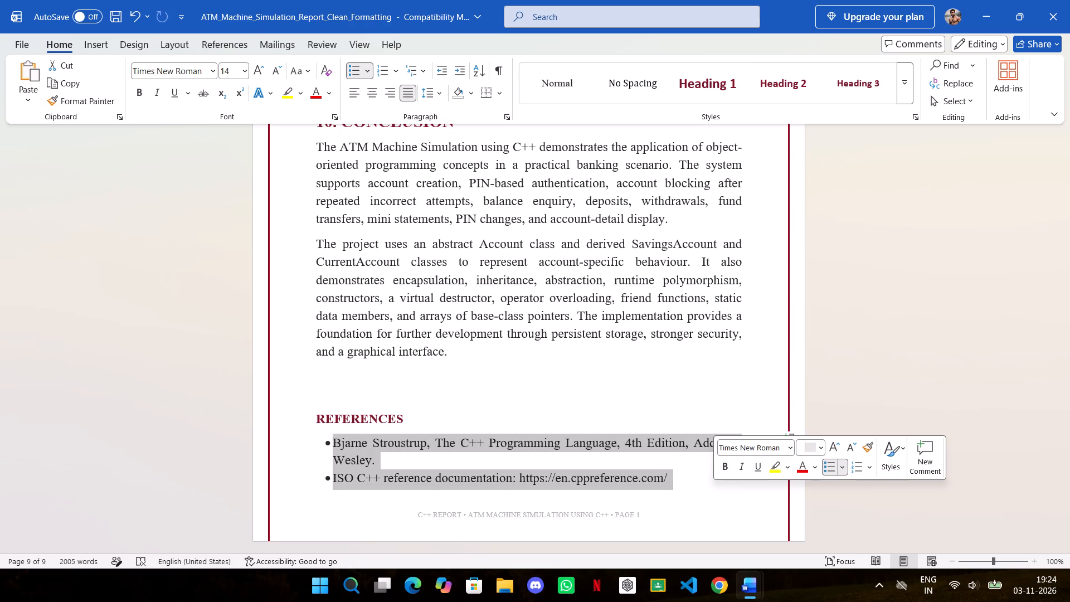
left_click(850, 445)
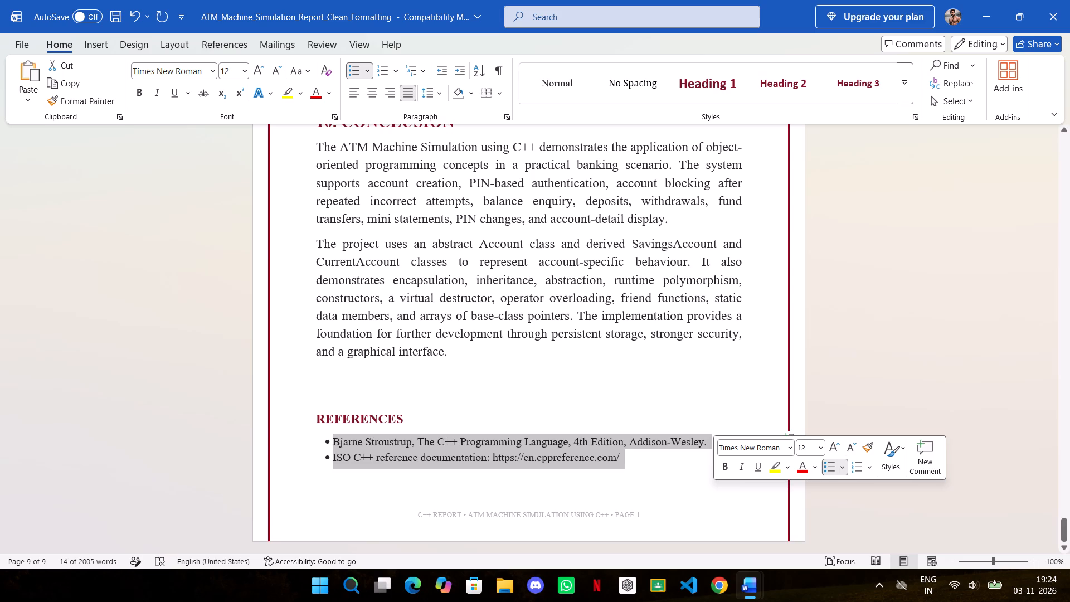
left_click(640, 465)
scroll(586, 482, "up", 5)
scroll(586, 482, "down", 8)
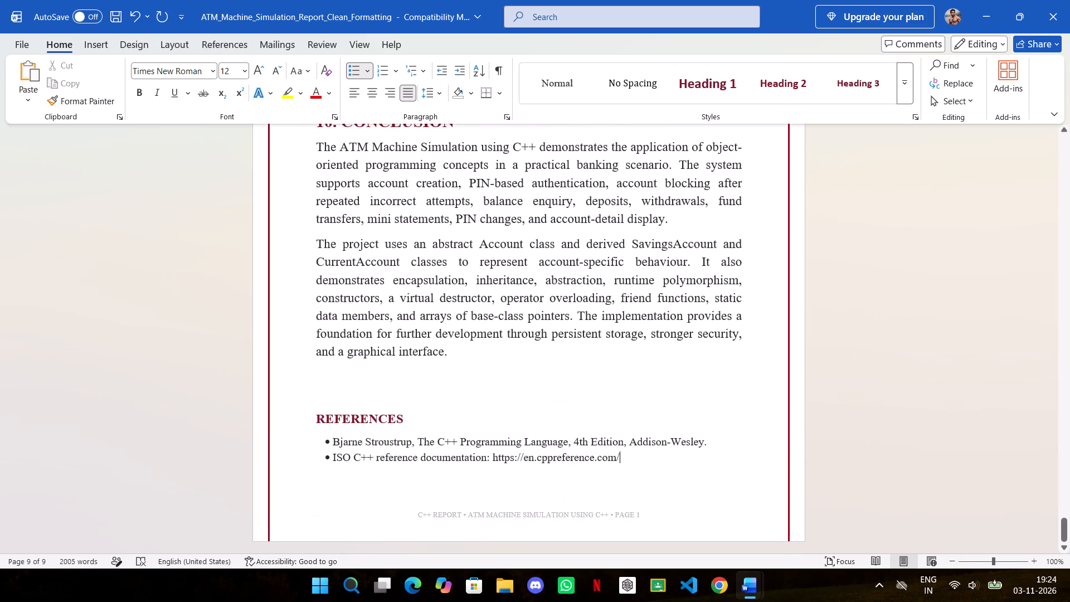
scroll(586, 482, "down", 3)
left_click(622, 464)
Replace "Technical" with "Project" in the italic subtitle under the report title on the first page.
scroll(655, 518, "up", 13)
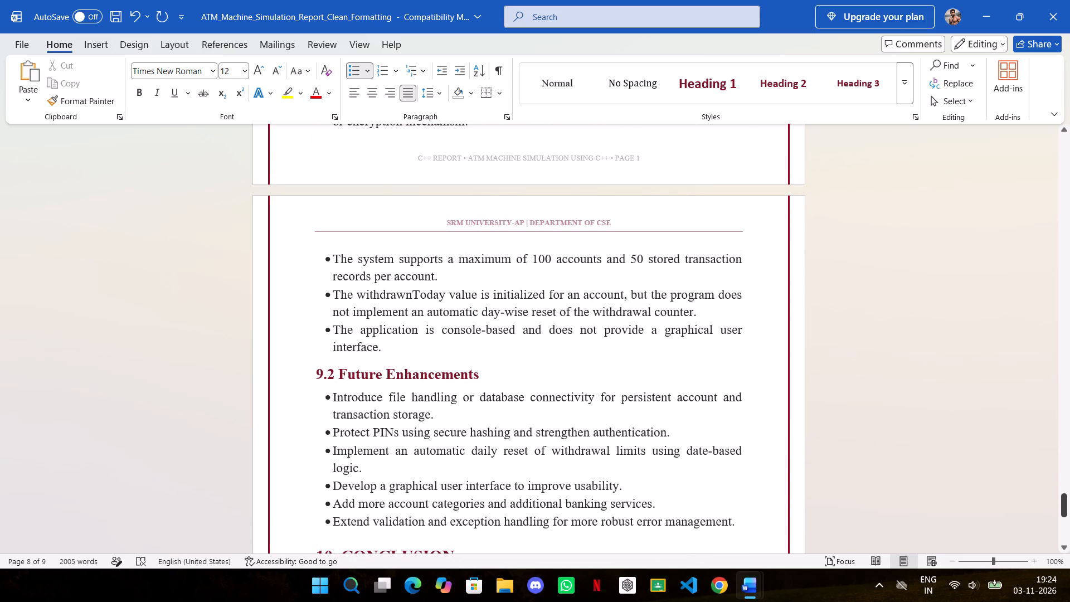
left_click_drag(1069, 506, 1069, 166)
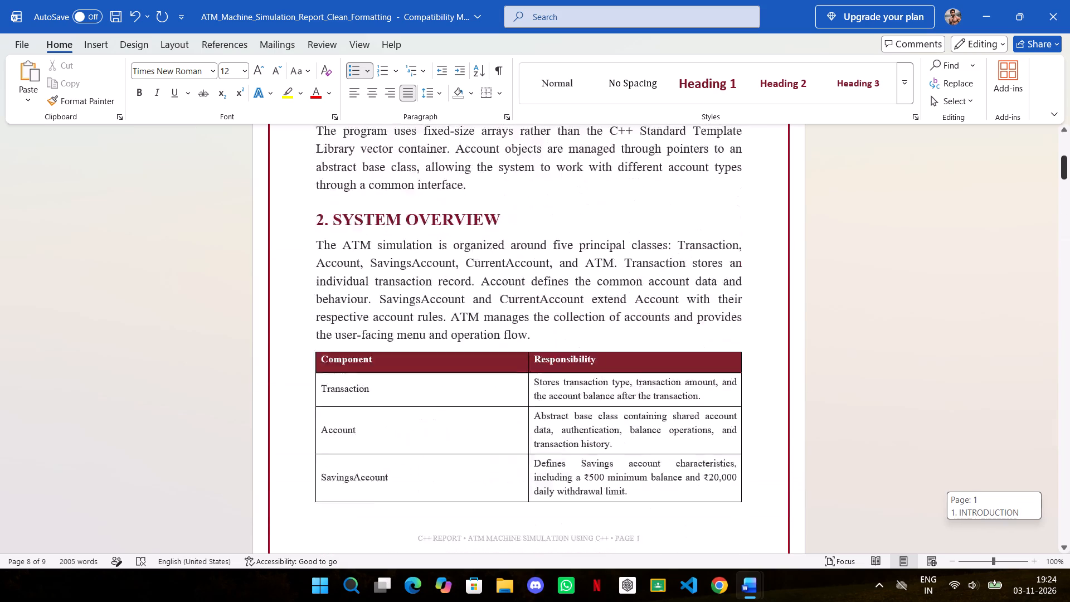
left_click_drag(1069, 166, 1069, 131)
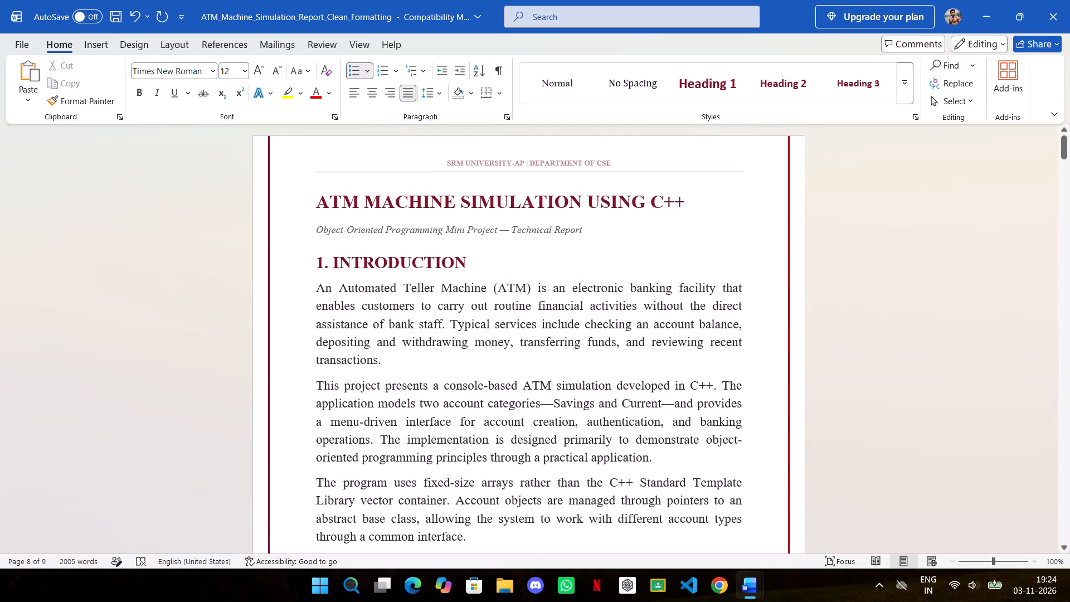
left_click(600, 232)
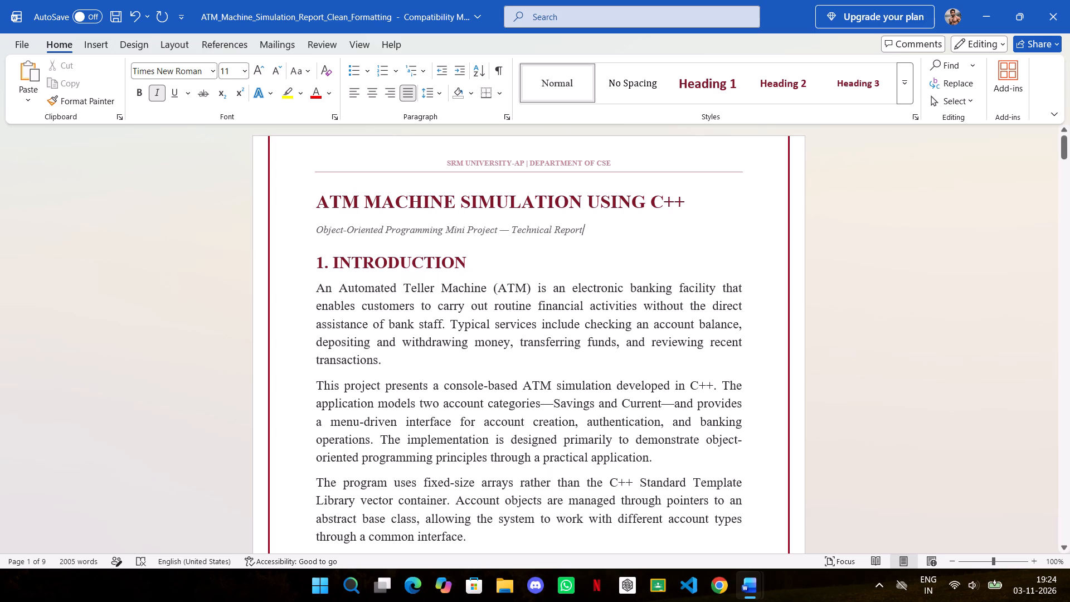
left_click_drag(587, 230, 315, 236)
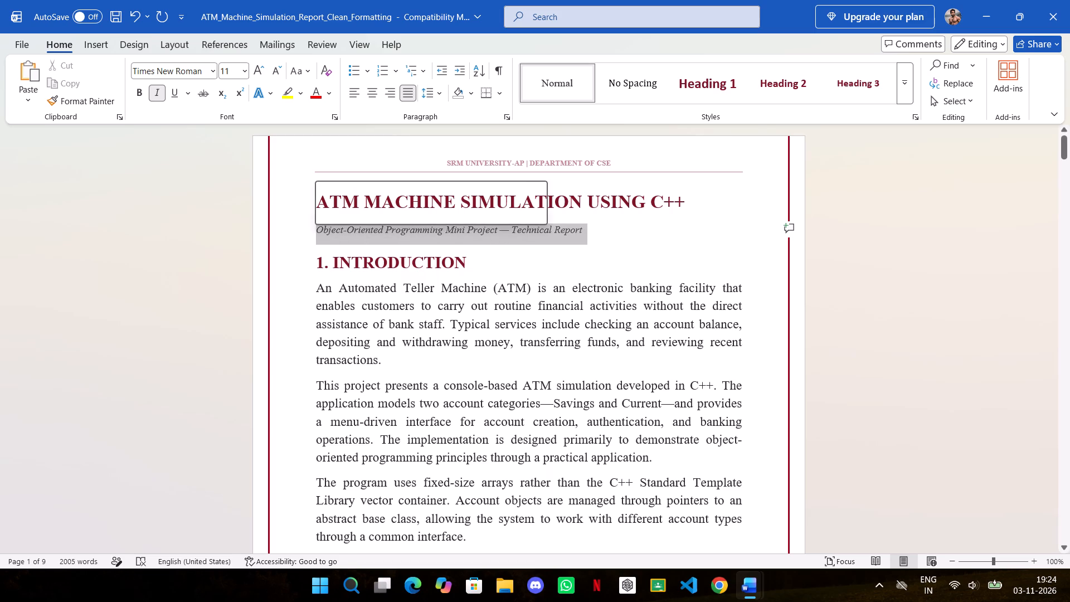
left_click(583, 231)
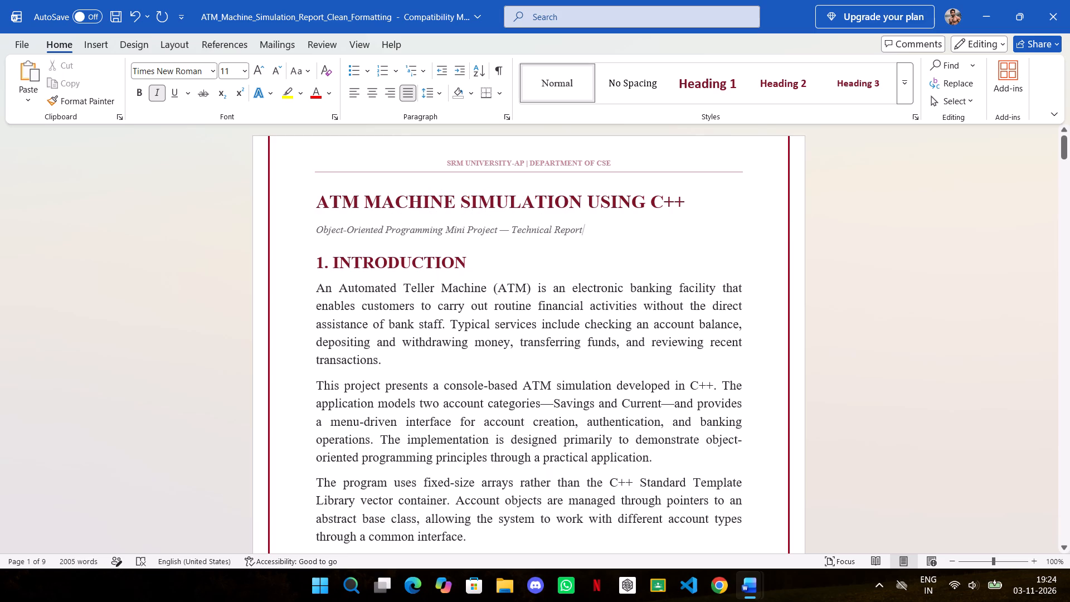
left_click(550, 236)
key("Right")
key("BackSpace")
key("BackSpace")
key("BackSpace")
key("BackSpace")
key("BackSpace")
key("BackSpace")
key("BackSpace")
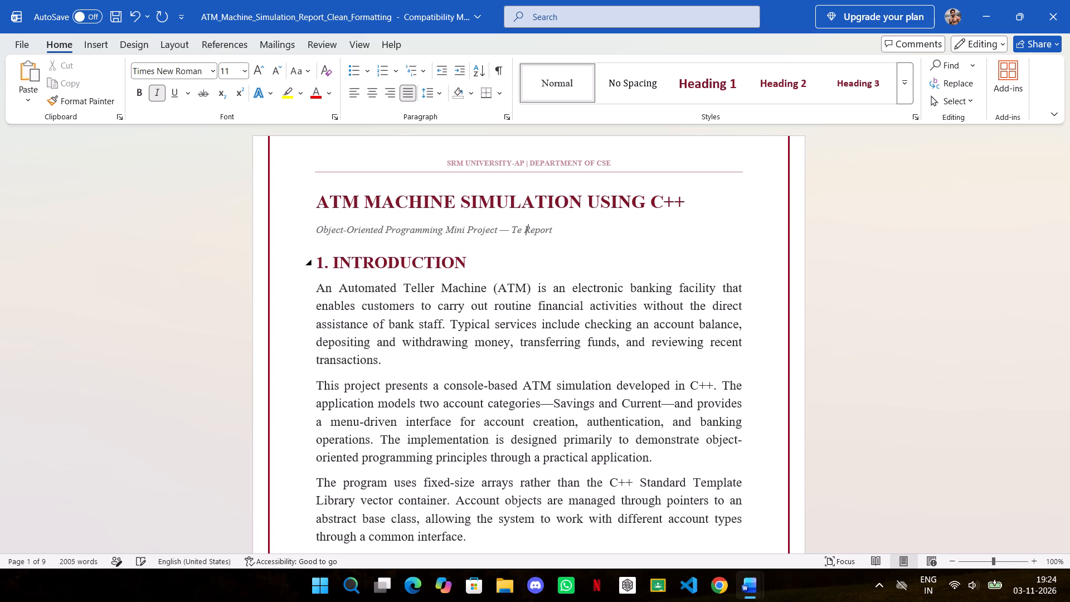
key("BackSpace")
key("BackSpace")
type("Project")
left_click(569, 235)
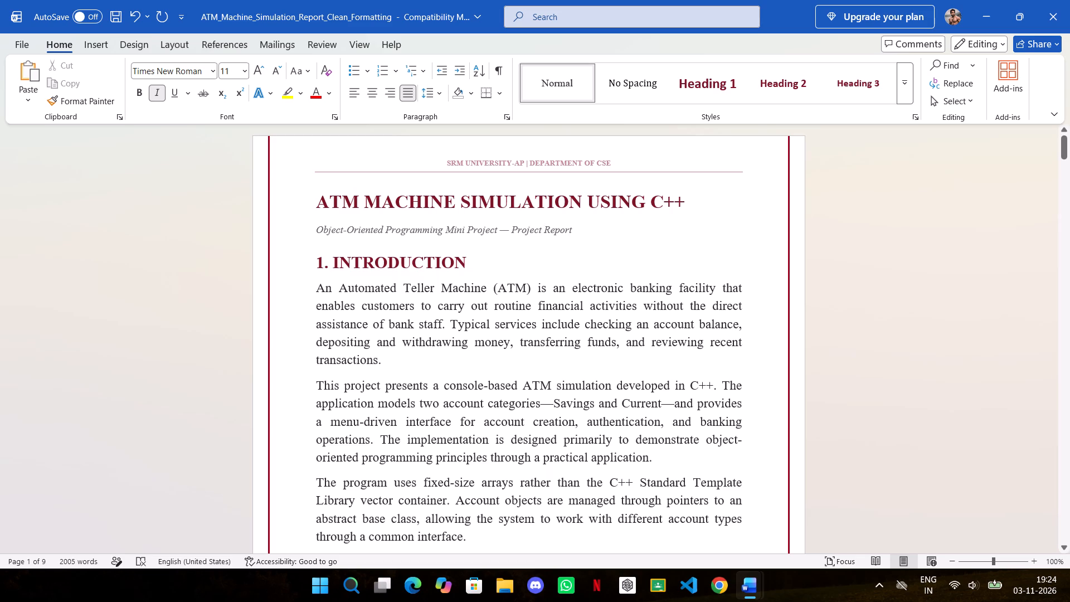
left_click(582, 234)
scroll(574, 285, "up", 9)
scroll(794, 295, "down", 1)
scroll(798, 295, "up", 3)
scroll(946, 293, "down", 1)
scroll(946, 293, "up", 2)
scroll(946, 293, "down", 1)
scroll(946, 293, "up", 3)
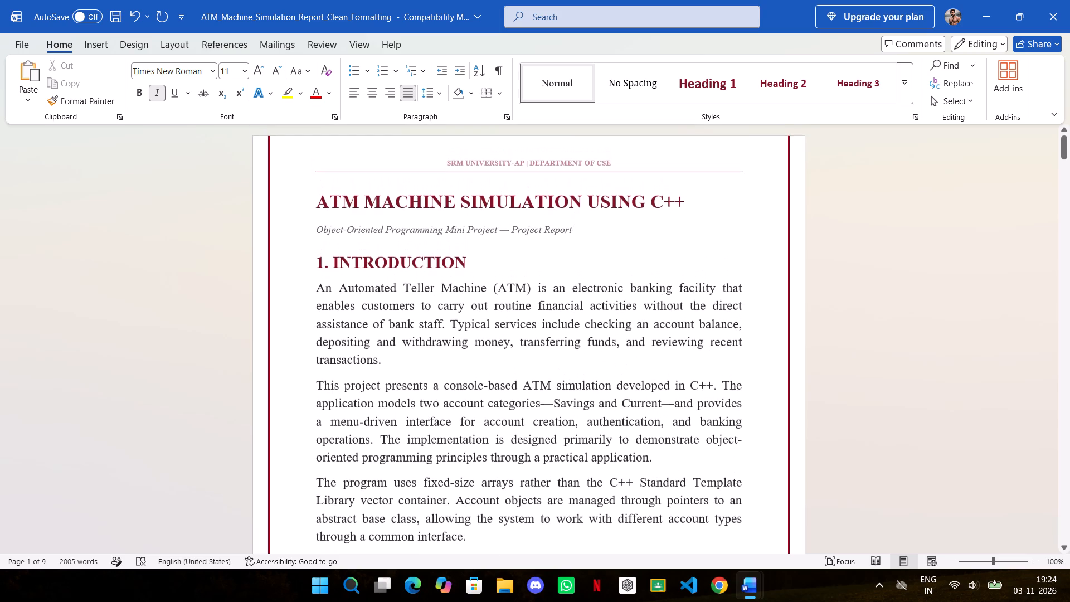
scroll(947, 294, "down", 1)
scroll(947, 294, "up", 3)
Change the page number in the second page's footer to 2.
scroll(947, 294, "down", 20)
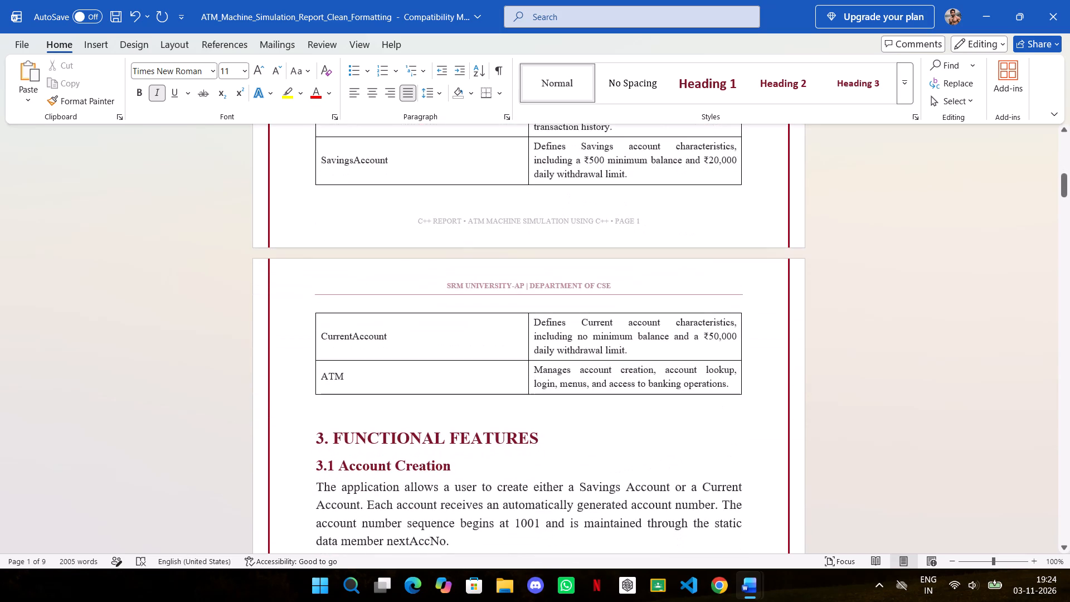
scroll(730, 264, "down", 20)
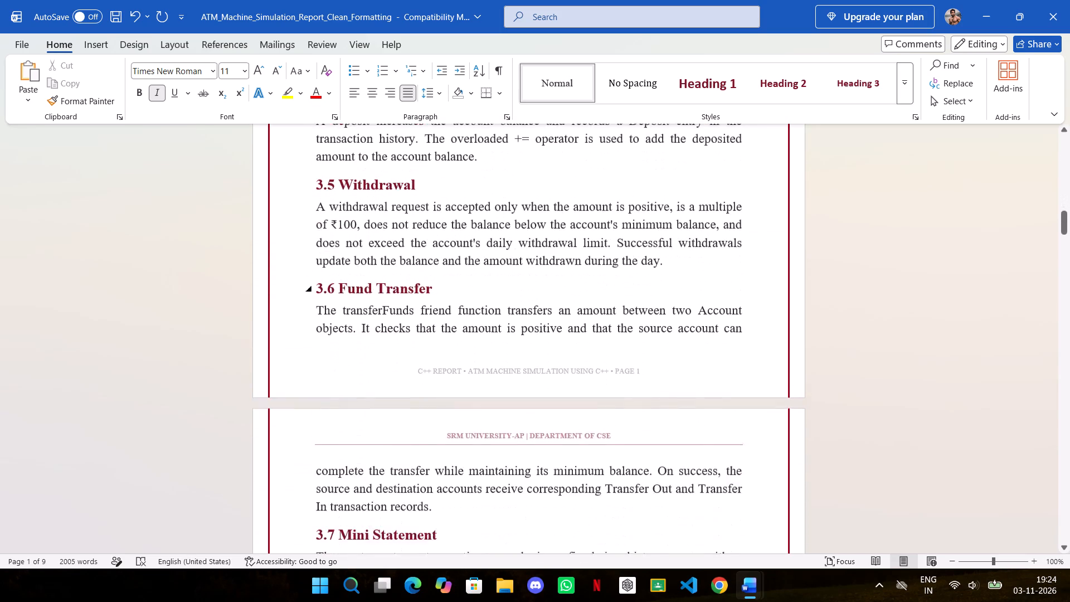
double_click(644, 346)
left_click(639, 345)
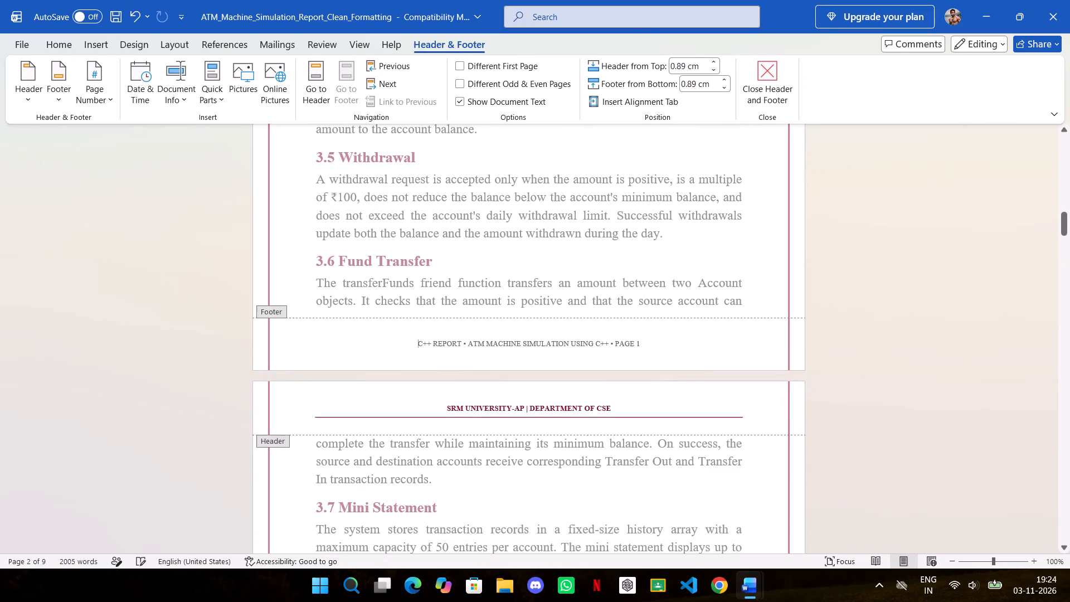
key("BackSpace")
key("2")
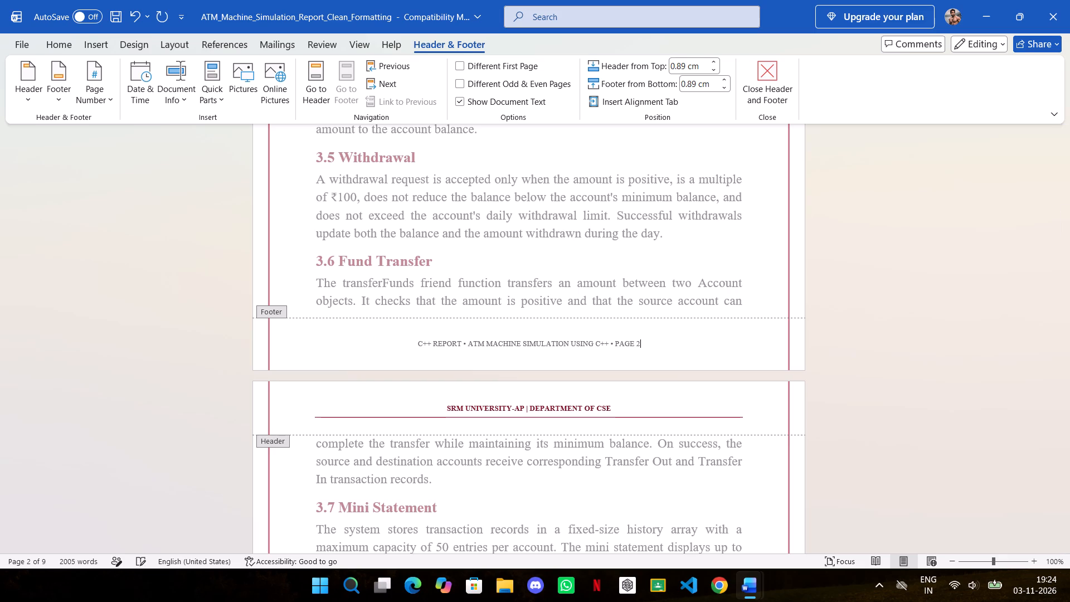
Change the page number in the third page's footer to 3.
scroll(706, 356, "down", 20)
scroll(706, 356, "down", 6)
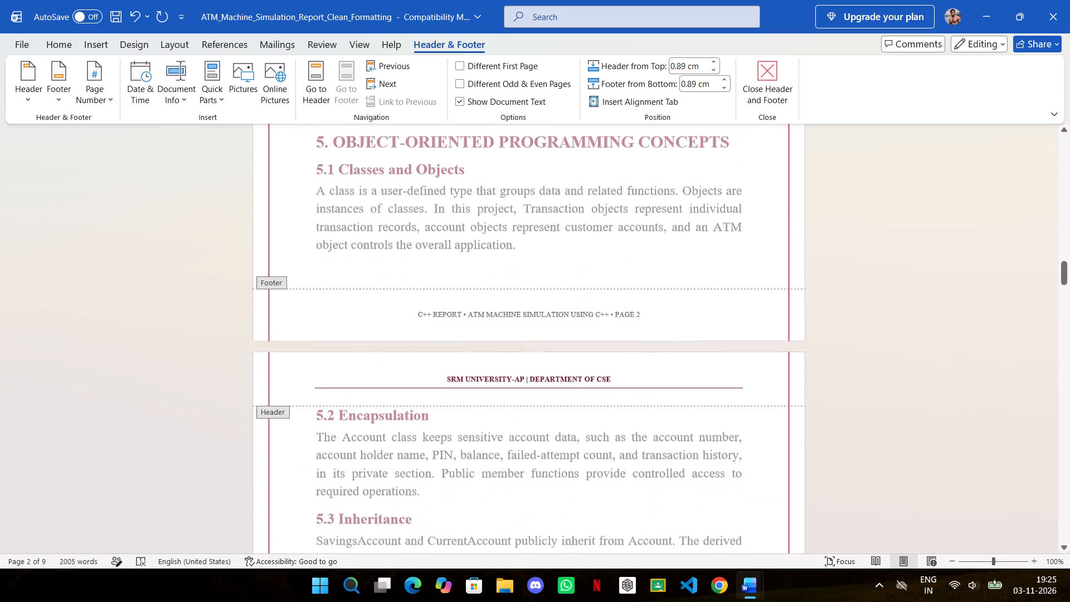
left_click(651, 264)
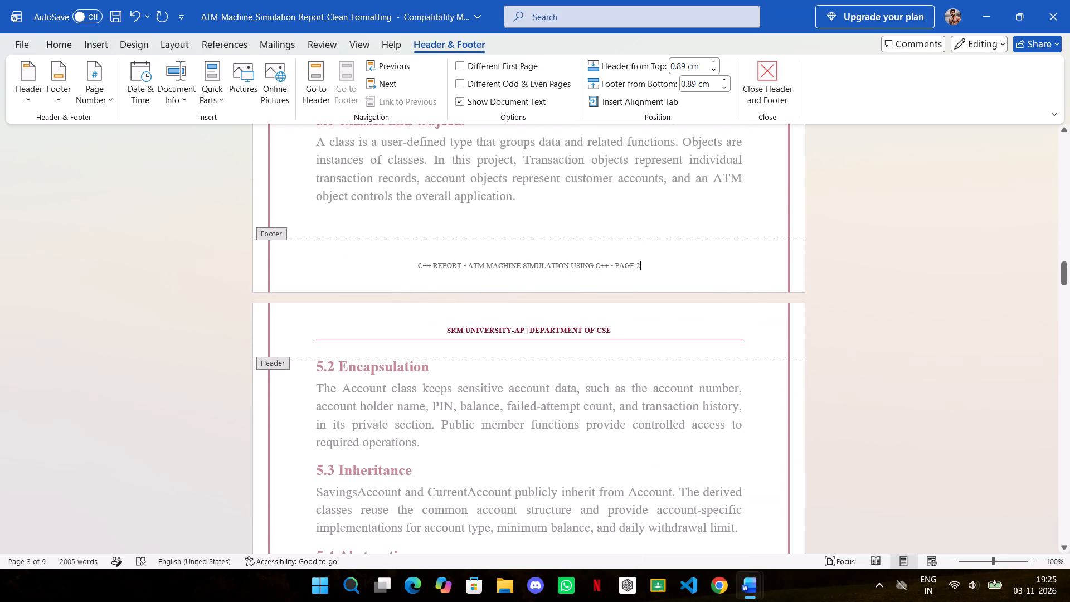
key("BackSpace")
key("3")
Delete "• PAGE 3" from the end of the first page's footer text and leave footer editing.
scroll(649, 274, "up", 11)
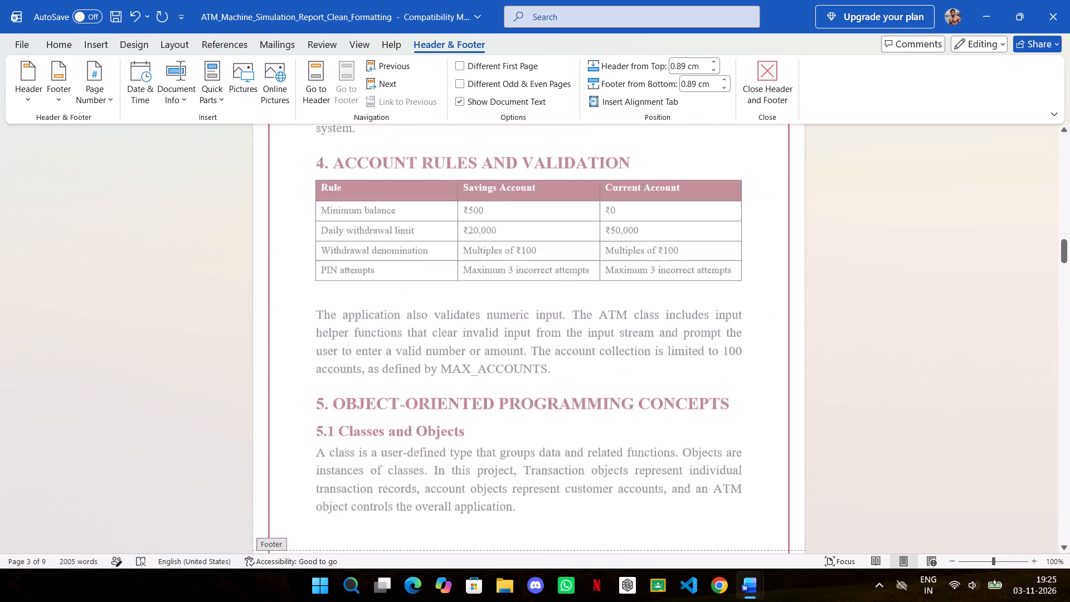
scroll(657, 293, "up", 12)
scroll(658, 294, "up", 12)
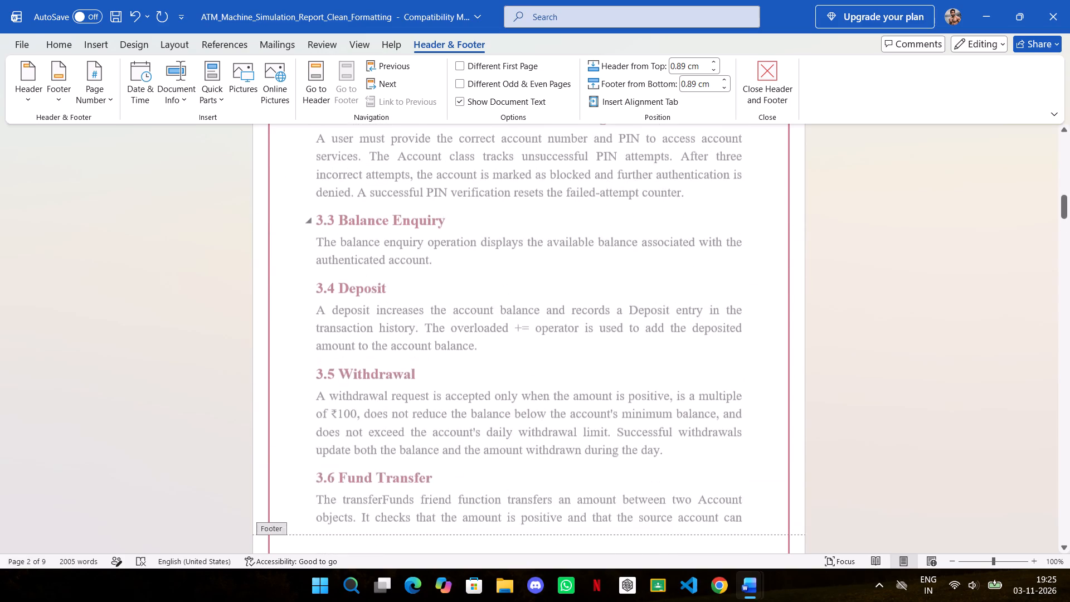
scroll(658, 294, "up", 11)
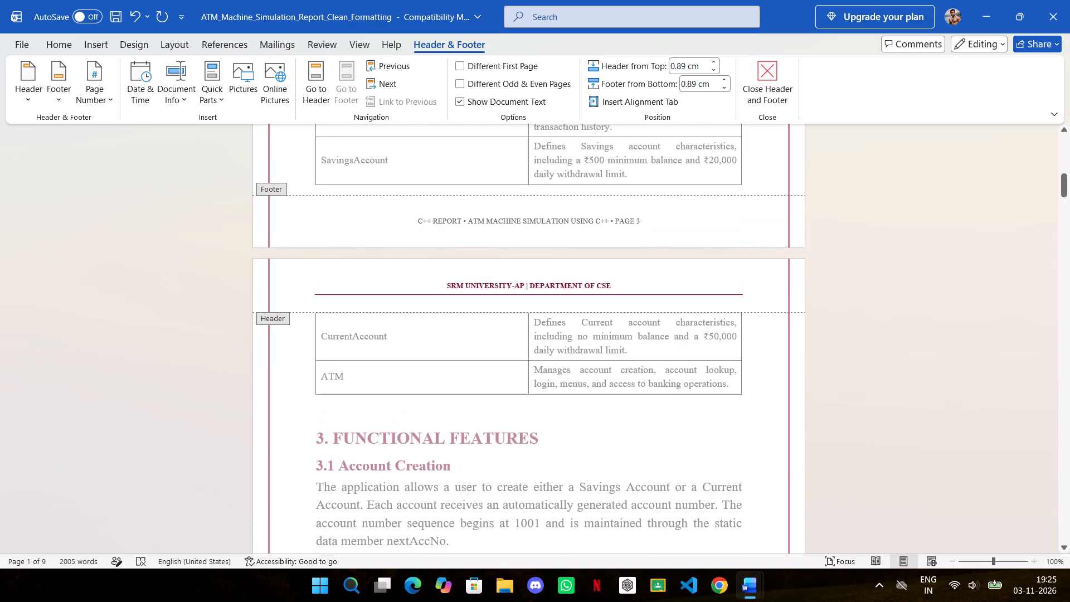
scroll(658, 294, "up", 1)
left_click_drag(643, 254, 615, 258)
key("BackSpace")
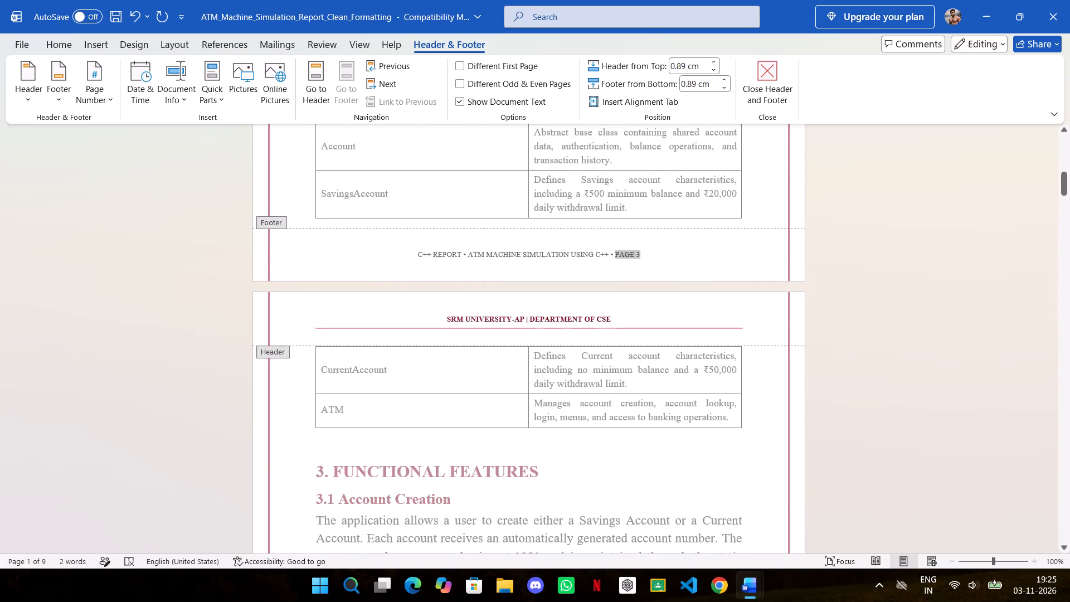
key("BackSpace")
key("BackSpace")
key("BackSpace")
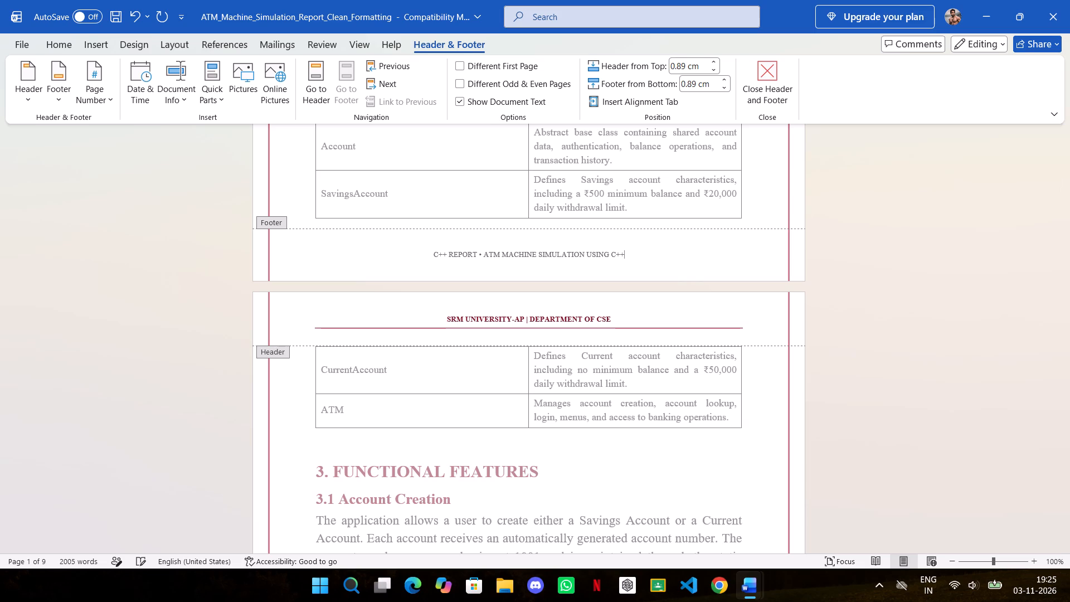
left_click(772, 182)
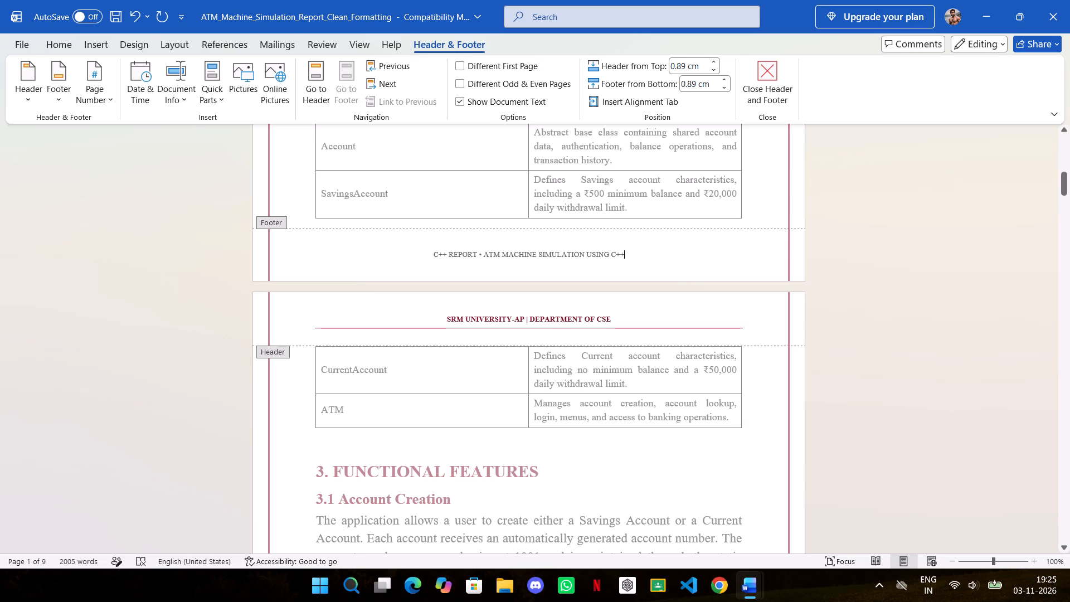
double_click(831, 182)
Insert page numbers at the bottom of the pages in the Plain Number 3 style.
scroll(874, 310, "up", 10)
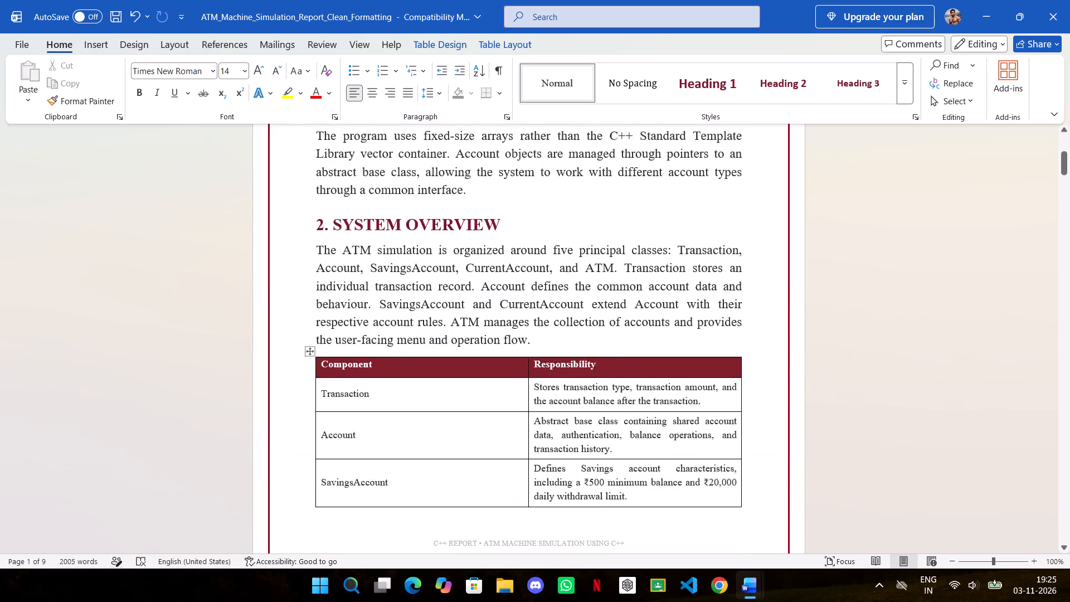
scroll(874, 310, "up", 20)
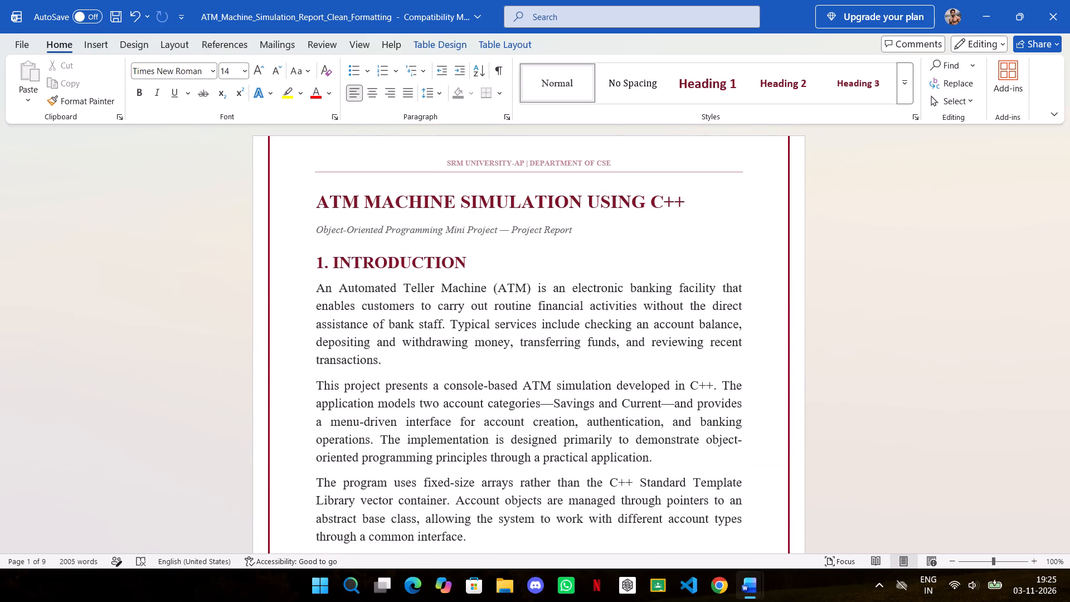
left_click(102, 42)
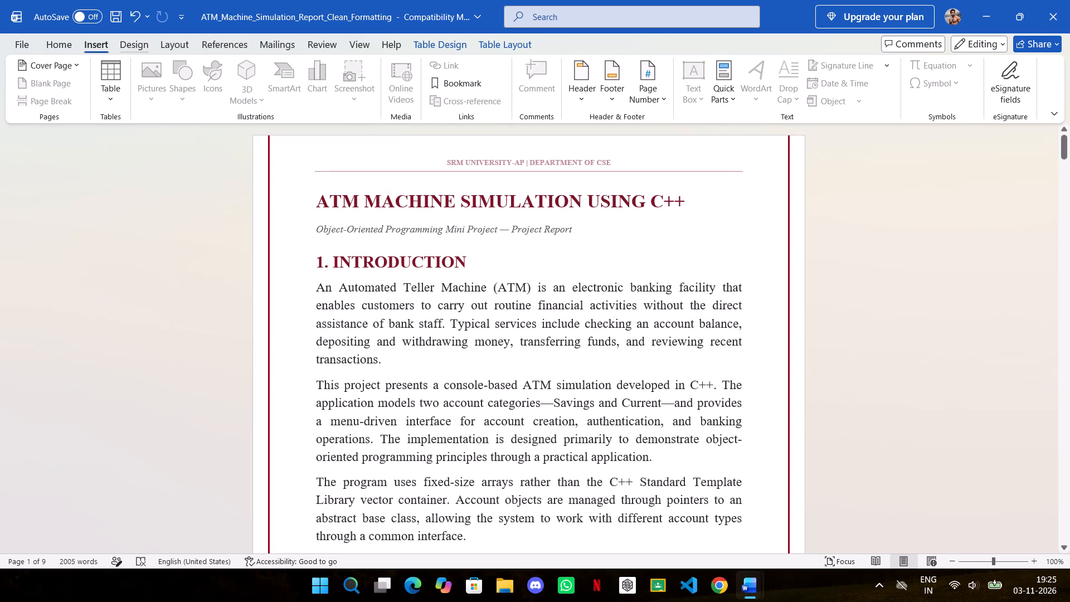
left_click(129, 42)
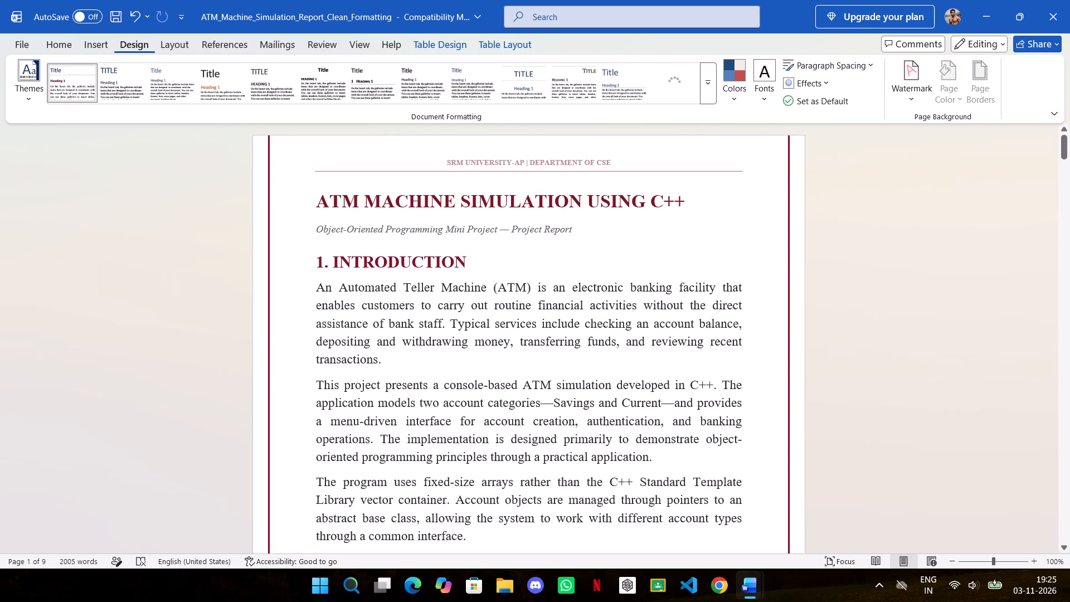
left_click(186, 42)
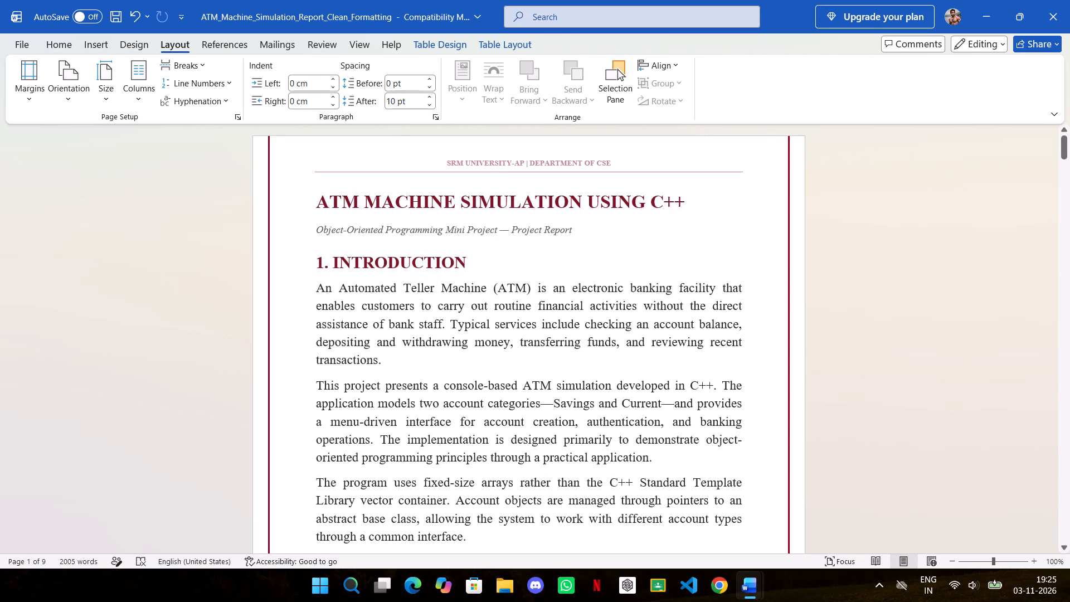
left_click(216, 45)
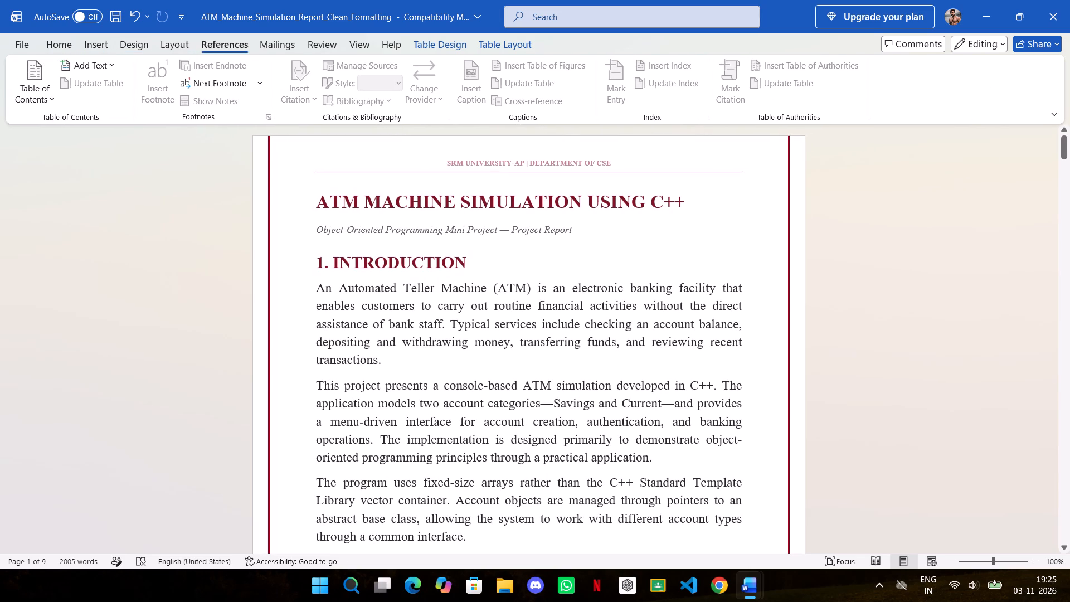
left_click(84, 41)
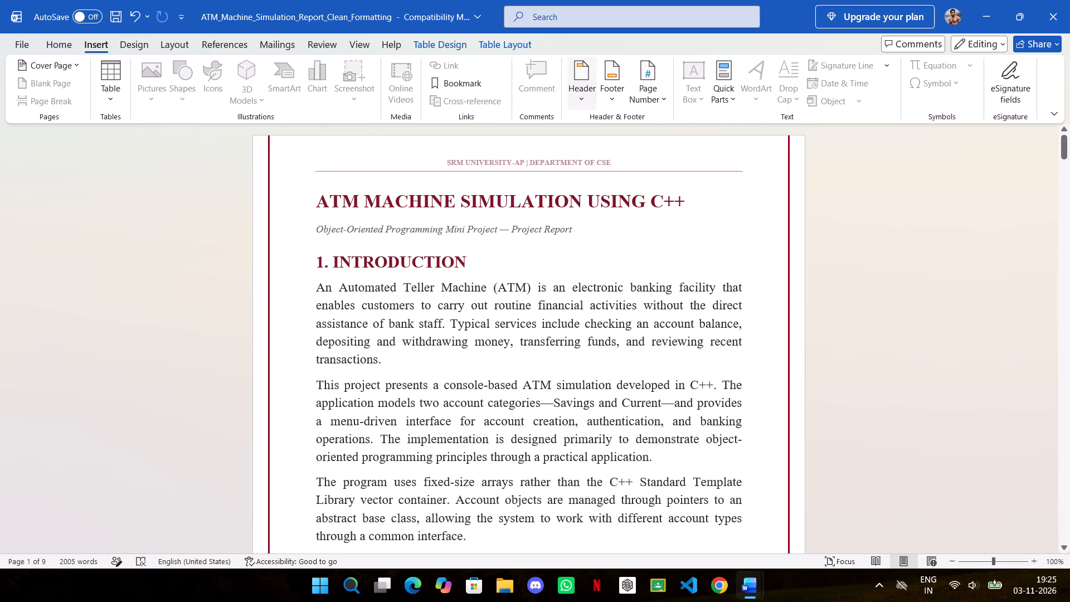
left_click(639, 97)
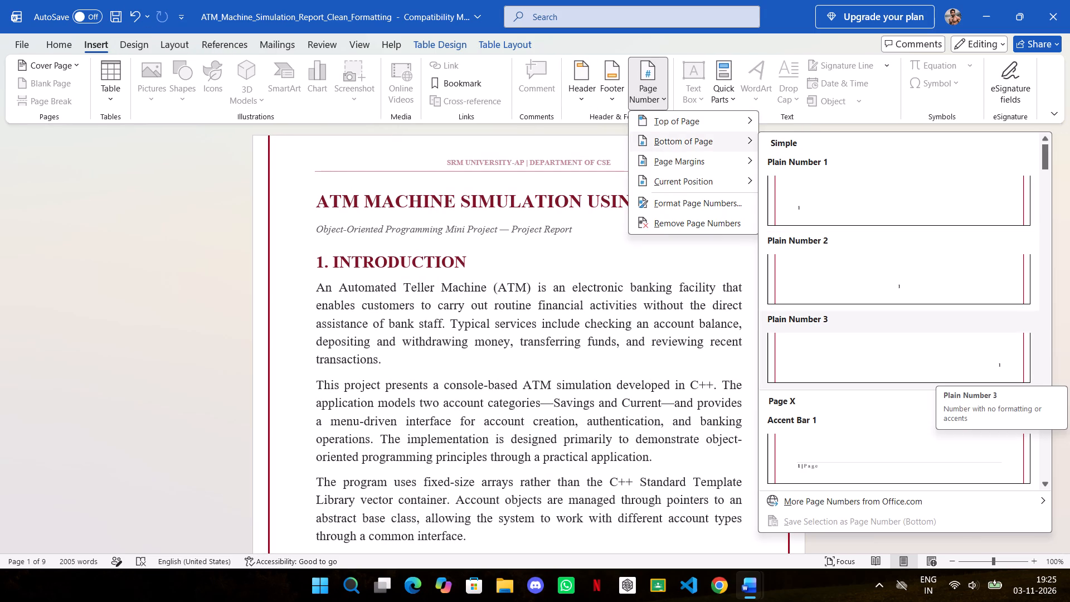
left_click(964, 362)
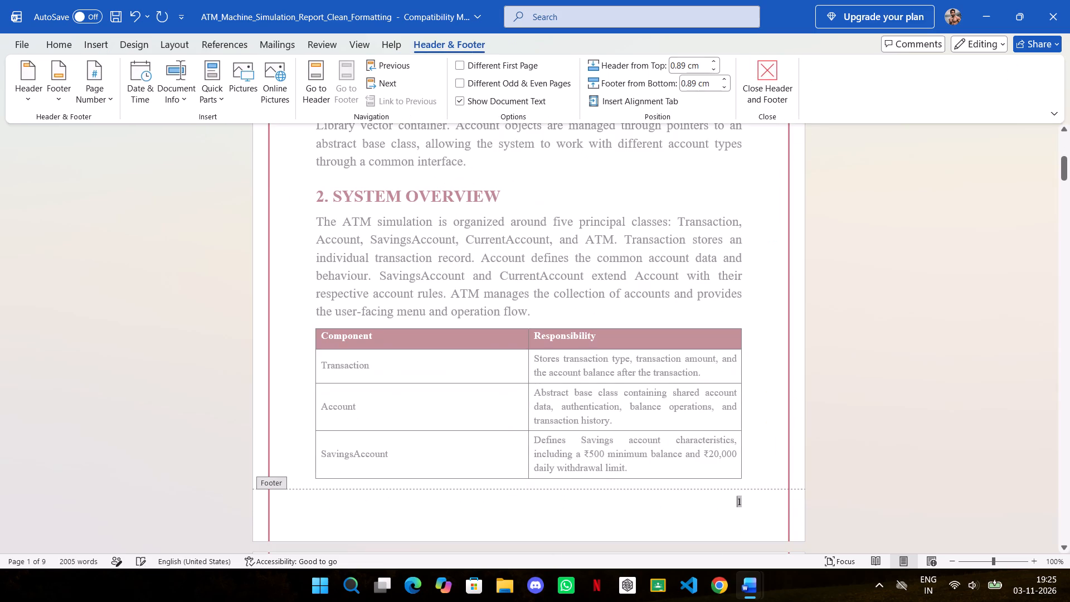
Examine the footer page numbers from the first page through to the last, and leave footer editing.
scroll(835, 397, "down", 12)
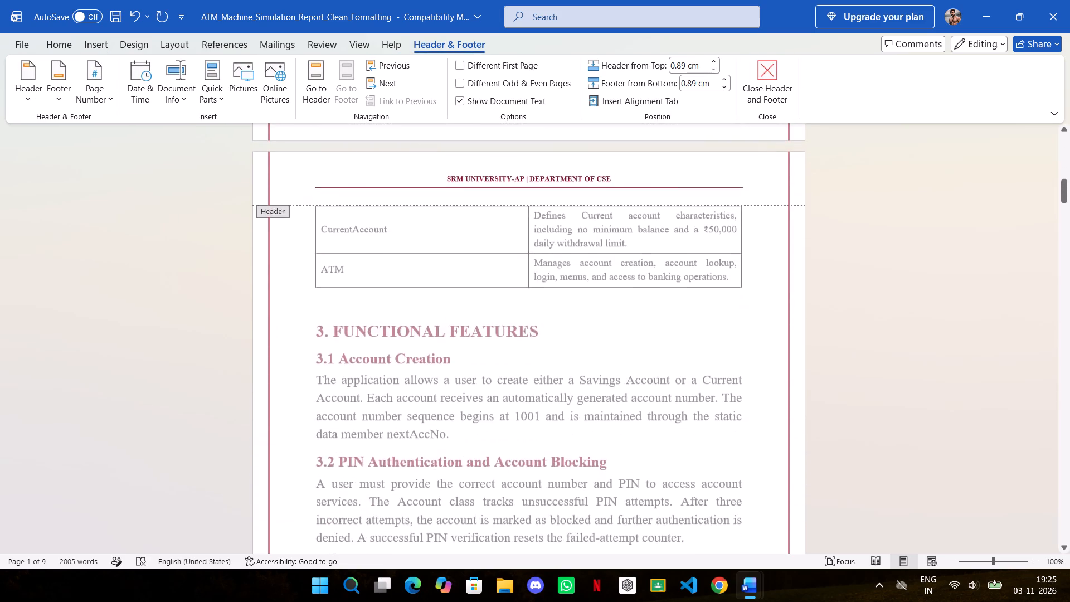
scroll(835, 396, "down", 18)
scroll(835, 396, "down", 19)
scroll(835, 396, "down", 4)
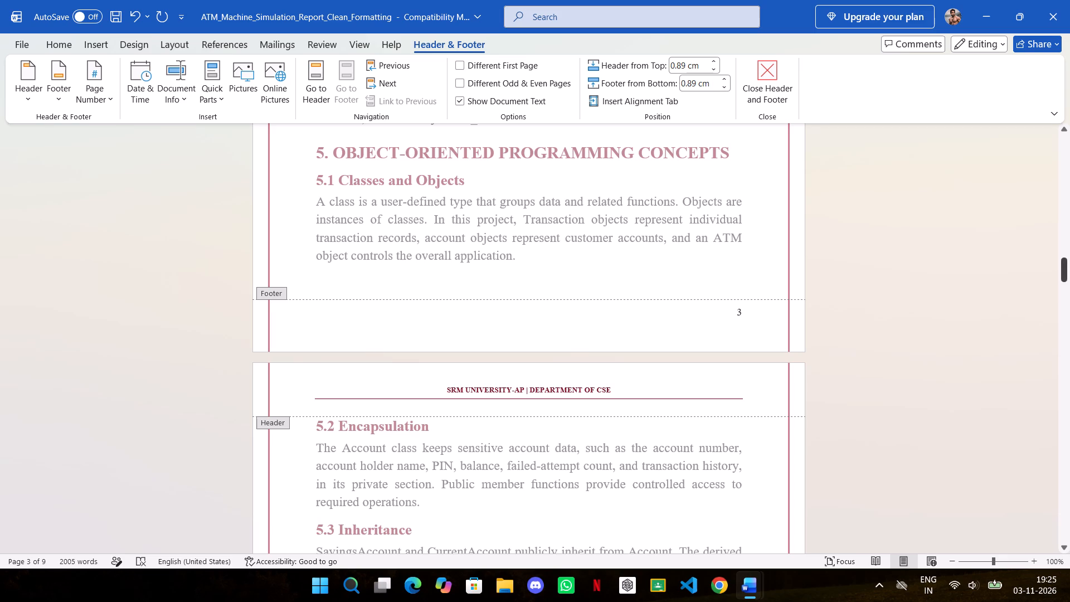
left_click_drag(1064, 268, 1069, 394)
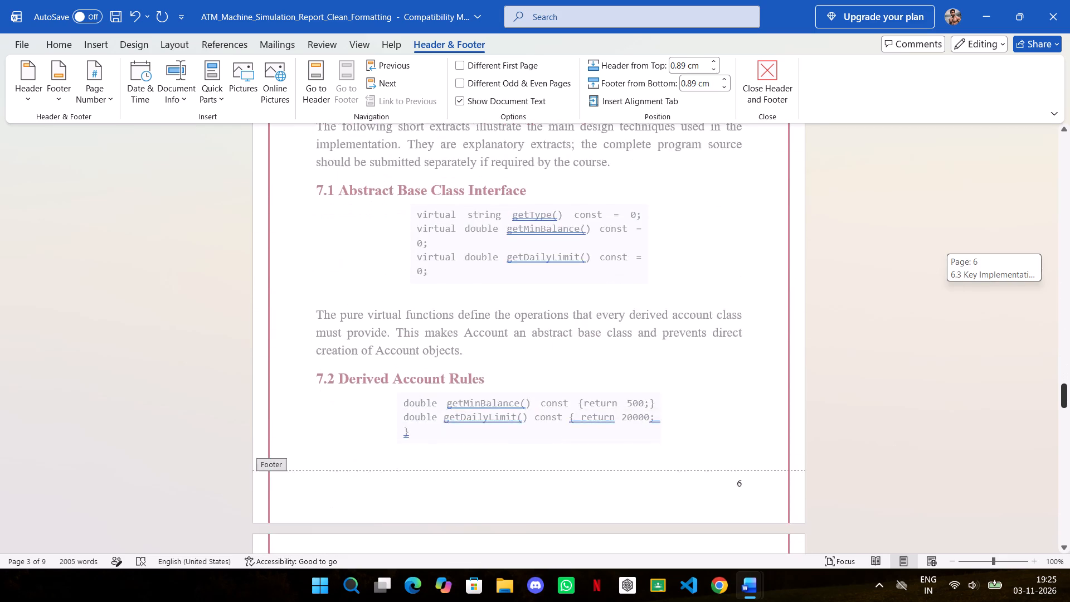
left_click_drag(1069, 394, 1069, 452)
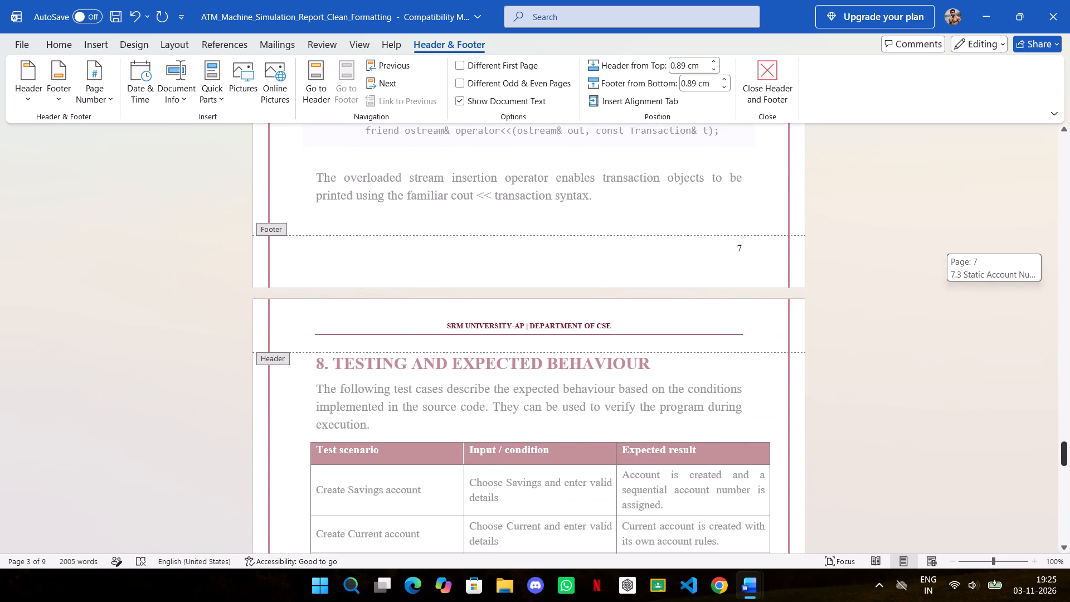
left_click_drag(1069, 452, 1069, 504)
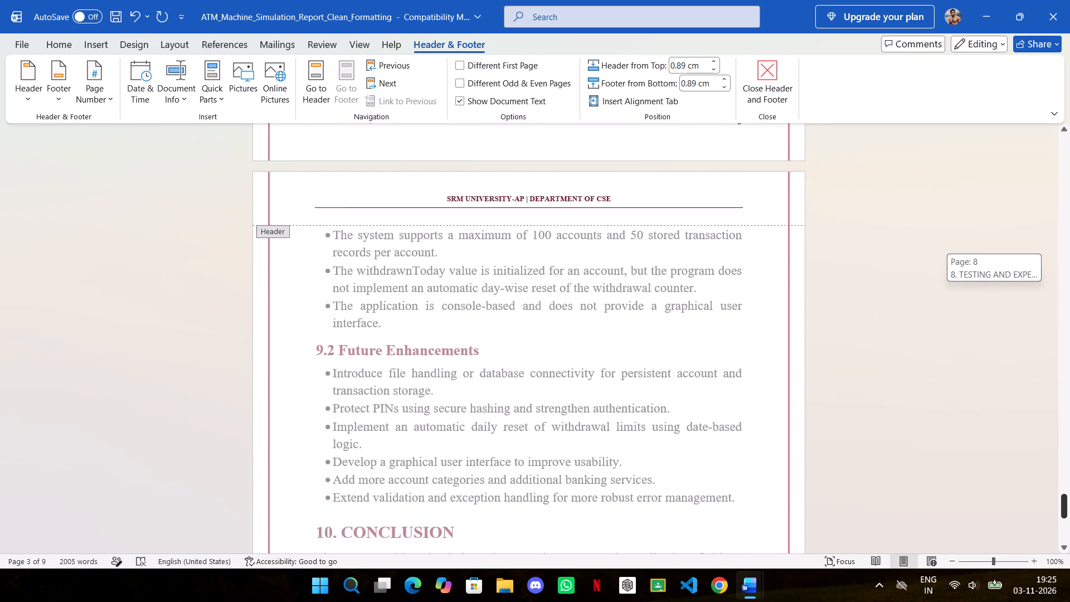
left_click_drag(1069, 504, 1069, 539)
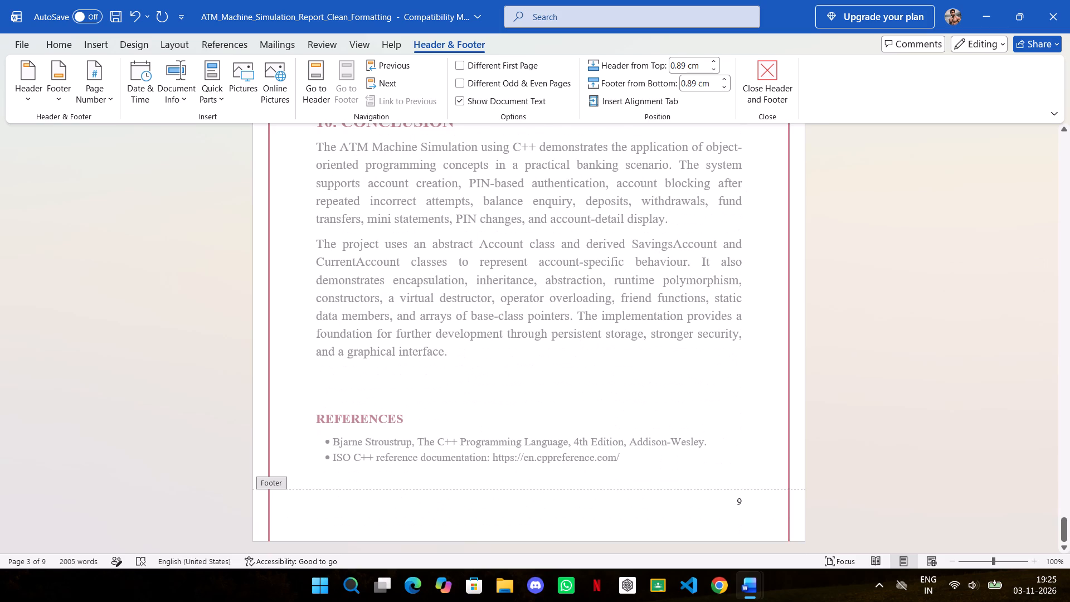
left_click(832, 242)
left_click(869, 254)
double_click(898, 256)
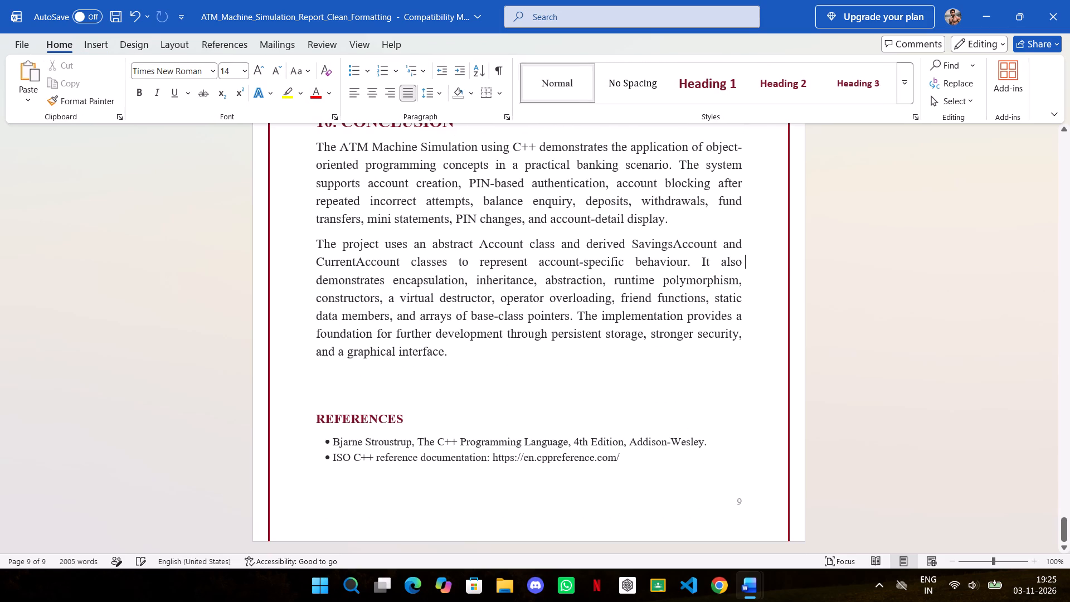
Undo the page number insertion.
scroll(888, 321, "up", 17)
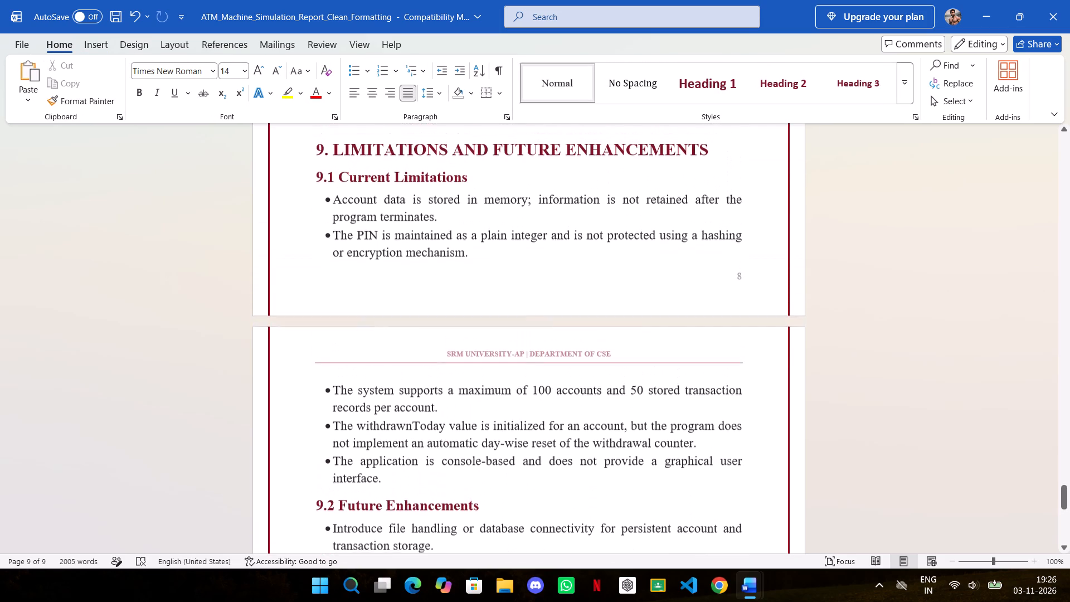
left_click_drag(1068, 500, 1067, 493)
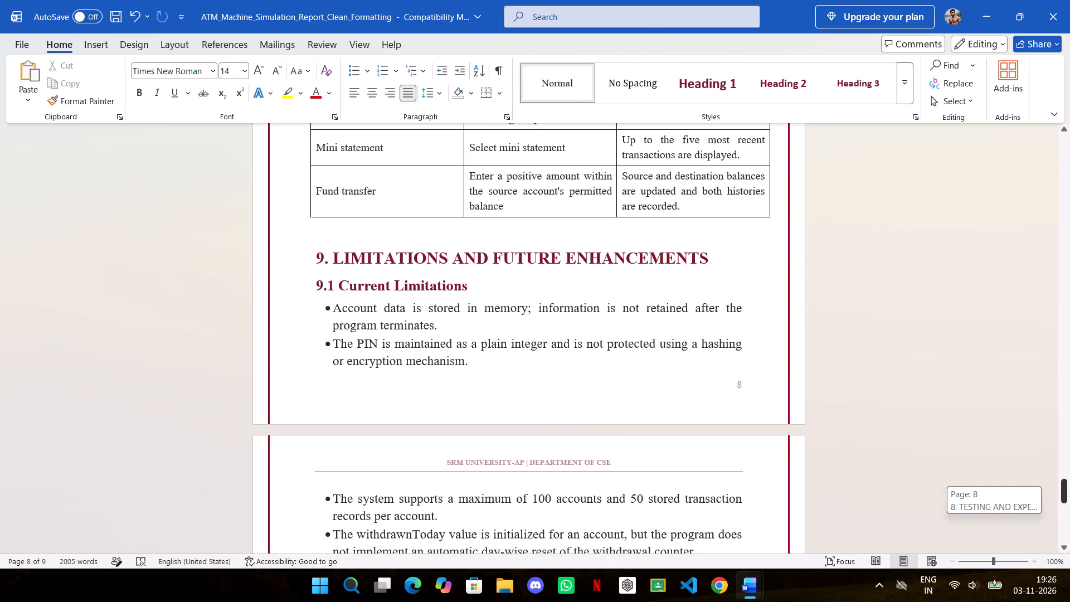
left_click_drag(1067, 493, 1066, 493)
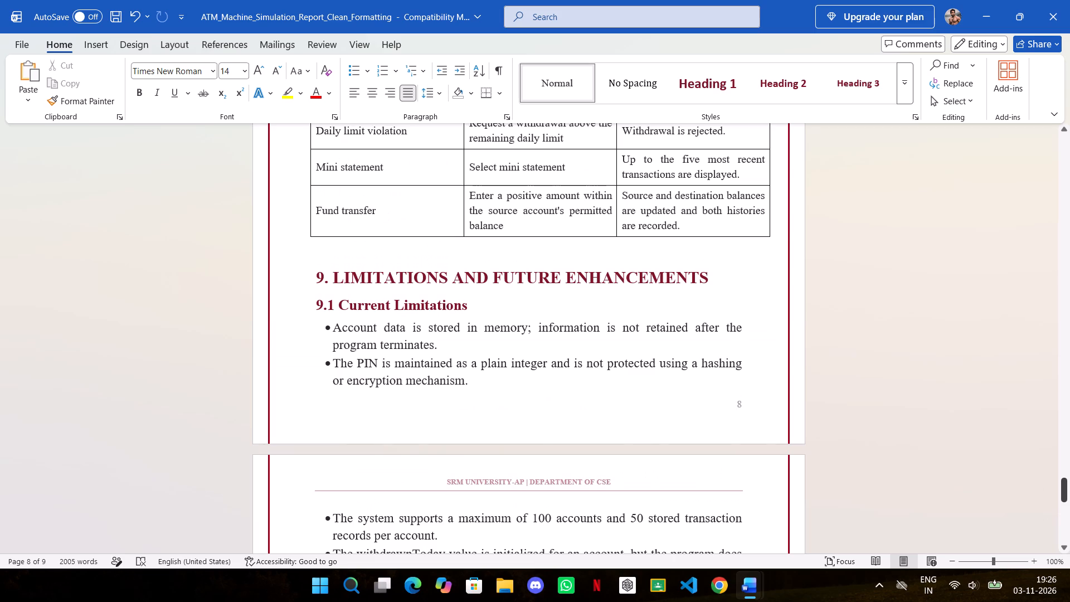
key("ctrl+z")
Copy the first page's footer text "C++ REPORT • ATM MACHINE SIMULATION USING C++" and leave footer editing.
scroll(854, 436, "up", 4)
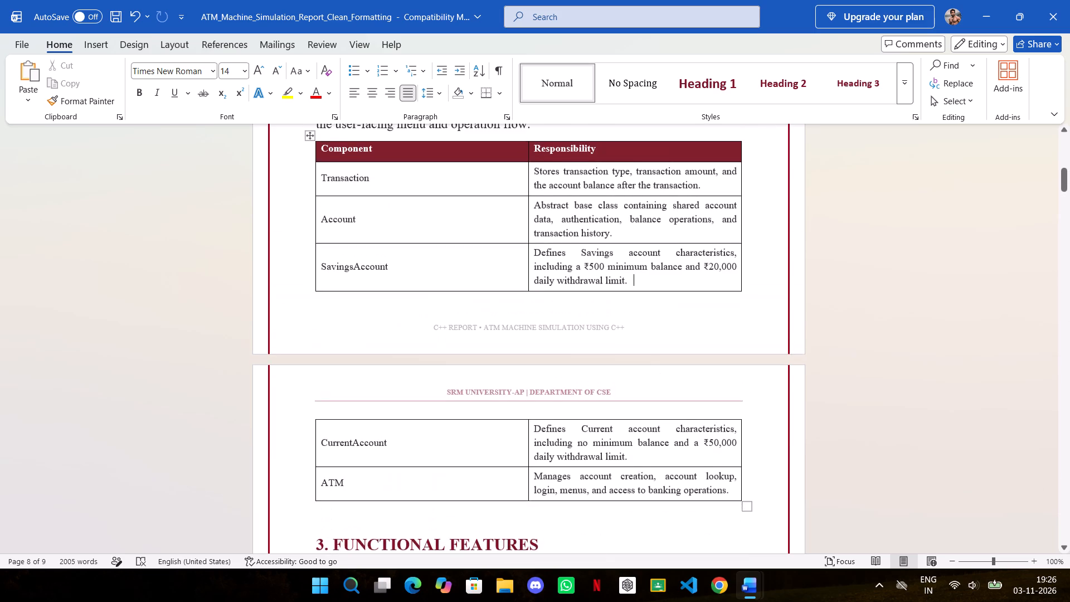
scroll(854, 436, "up", 20)
scroll(854, 436, "up", 2)
scroll(854, 436, "down", 6)
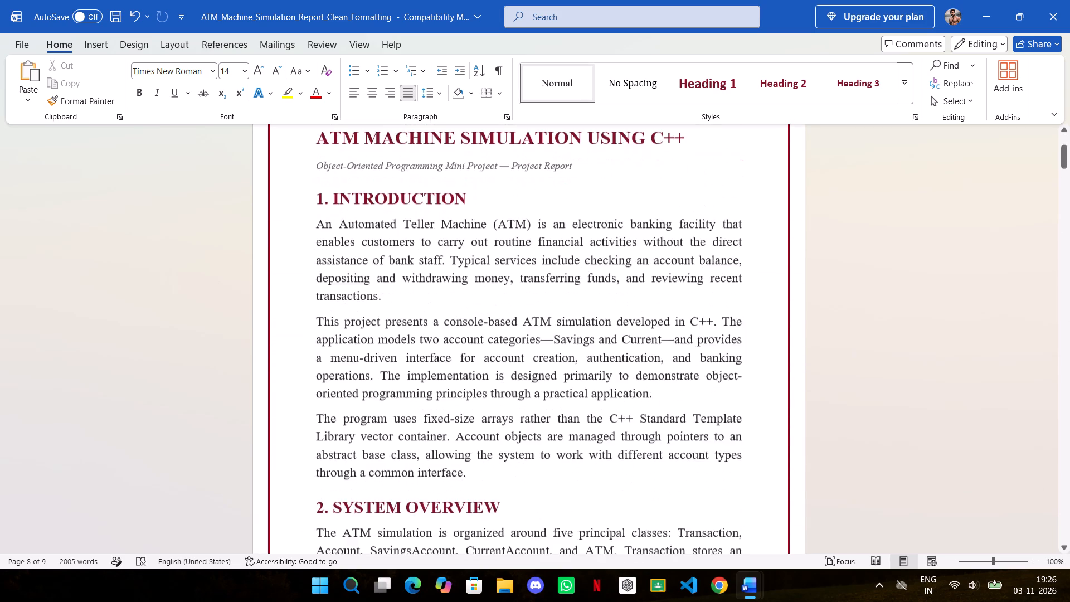
scroll(854, 436, "down", 10)
scroll(822, 422, "up", 2)
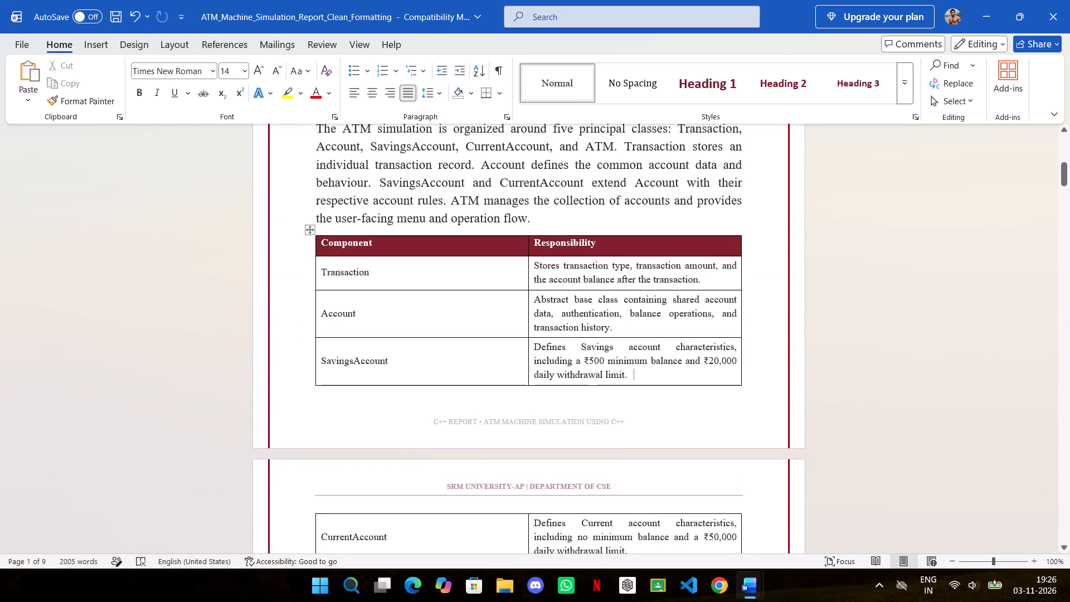
double_click(636, 424)
left_click_drag(631, 424, 566, 424)
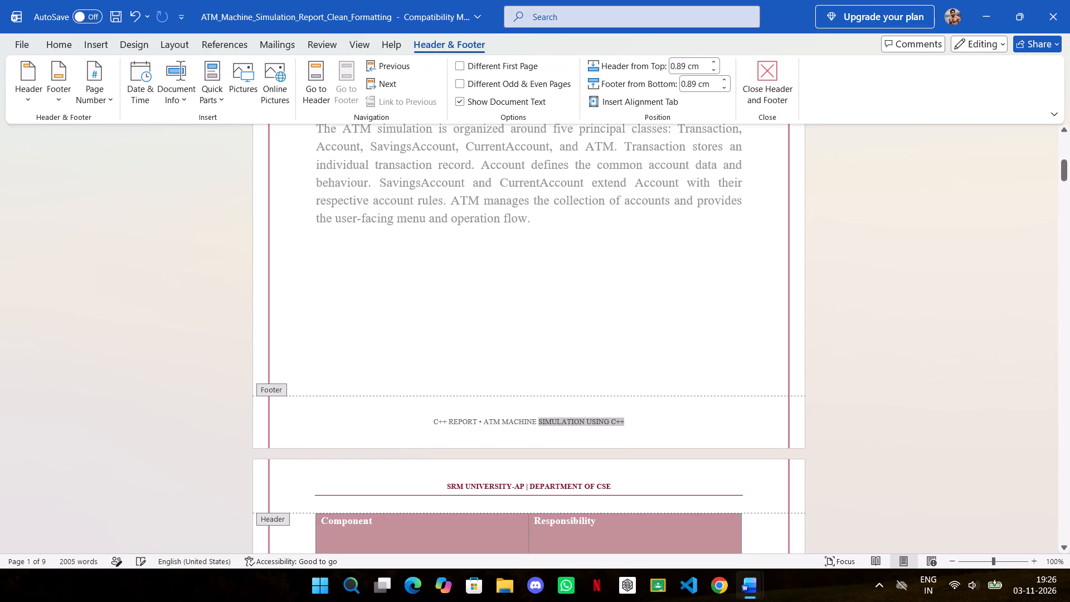
left_click_drag(566, 424, 419, 424)
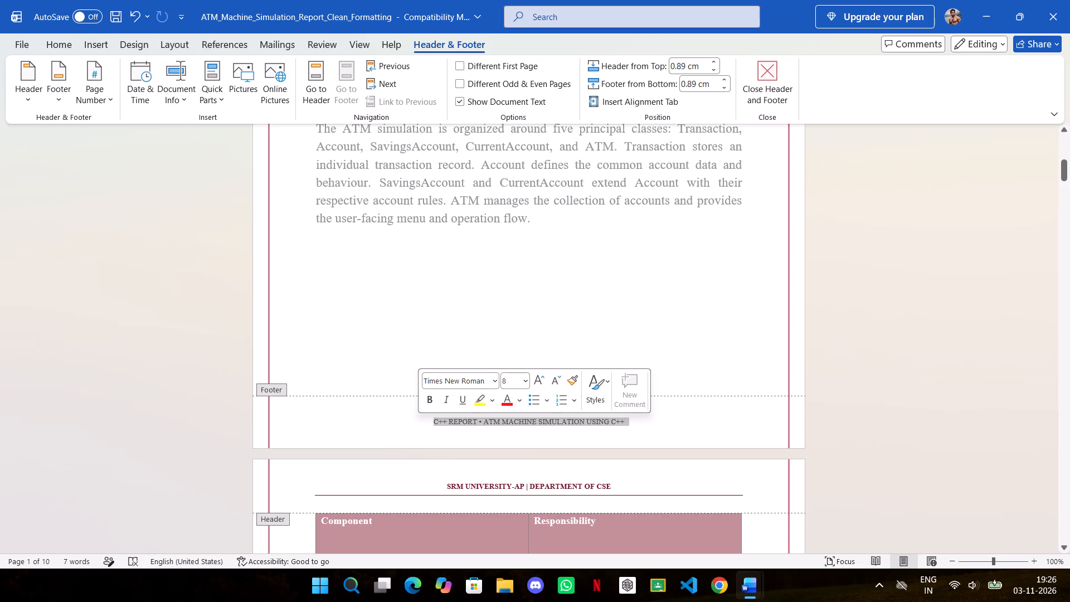
key("ctrl+c")
key("ctrl+c")
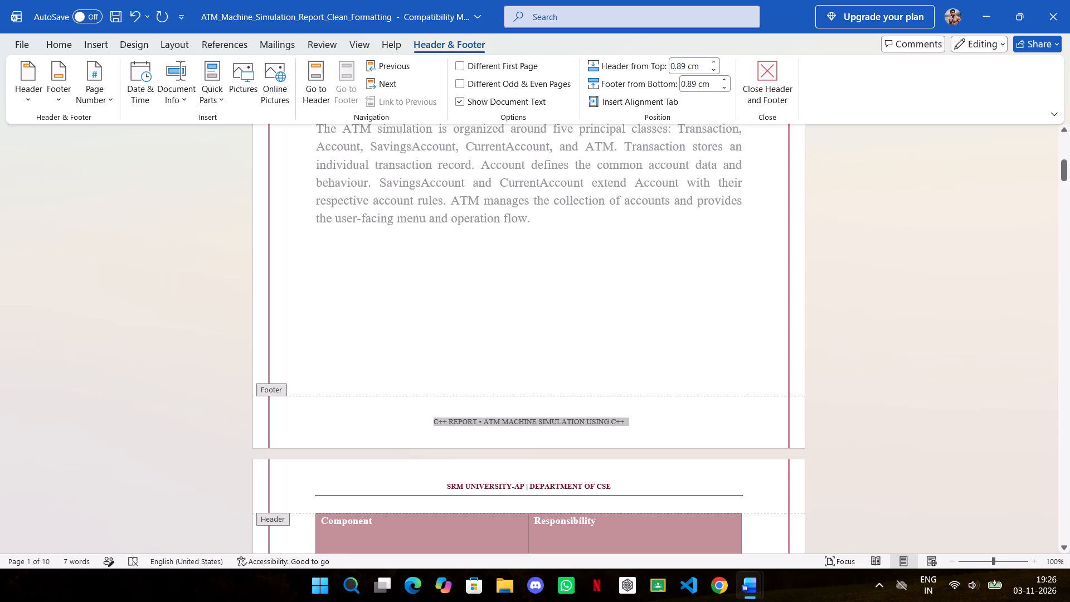
key("ctrl+c")
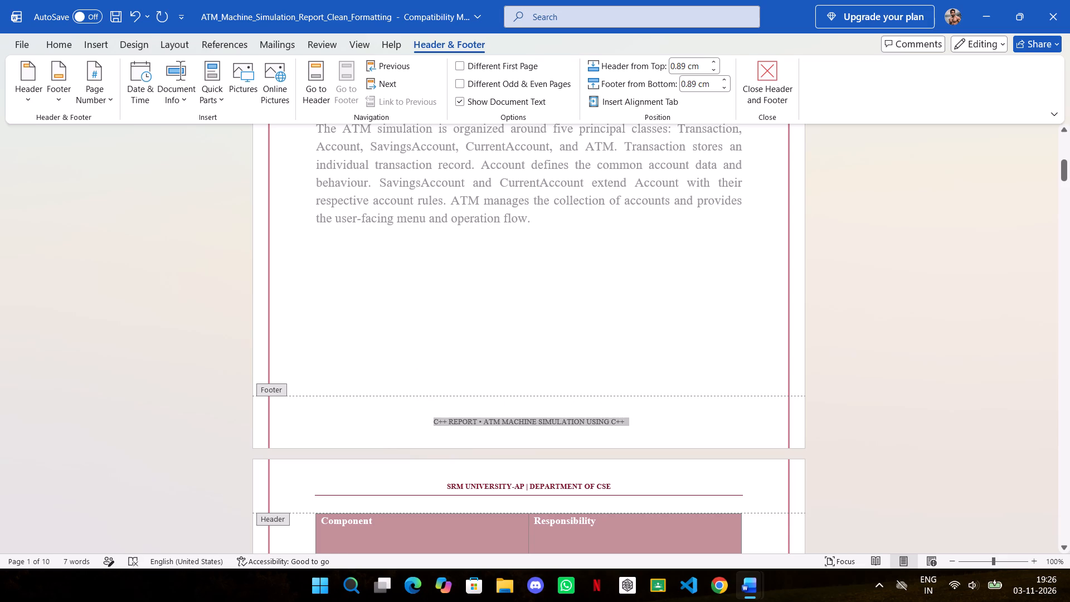
left_click(866, 385)
double_click(815, 341)
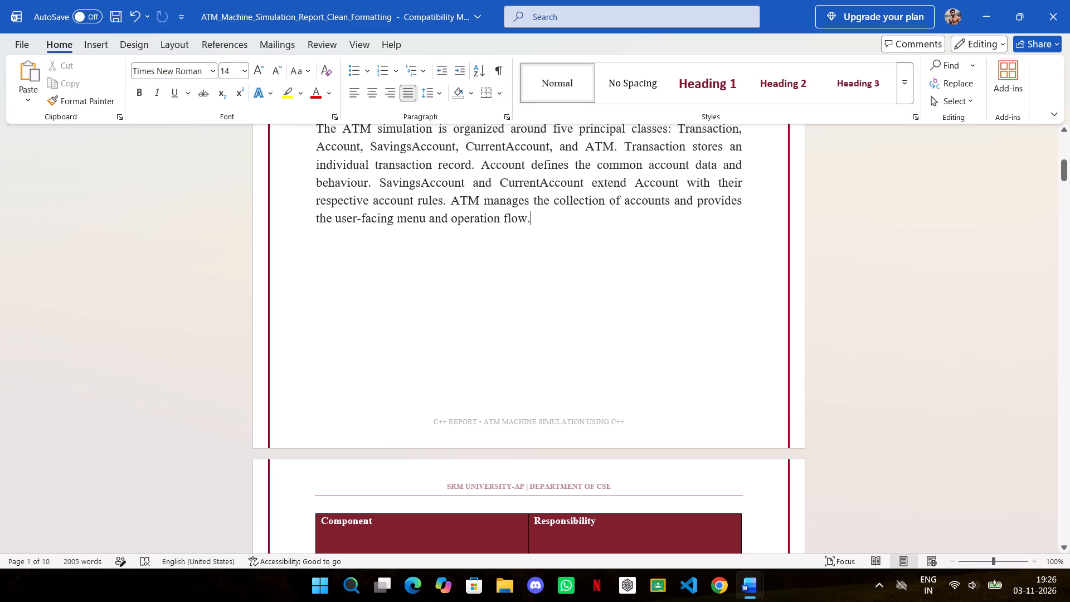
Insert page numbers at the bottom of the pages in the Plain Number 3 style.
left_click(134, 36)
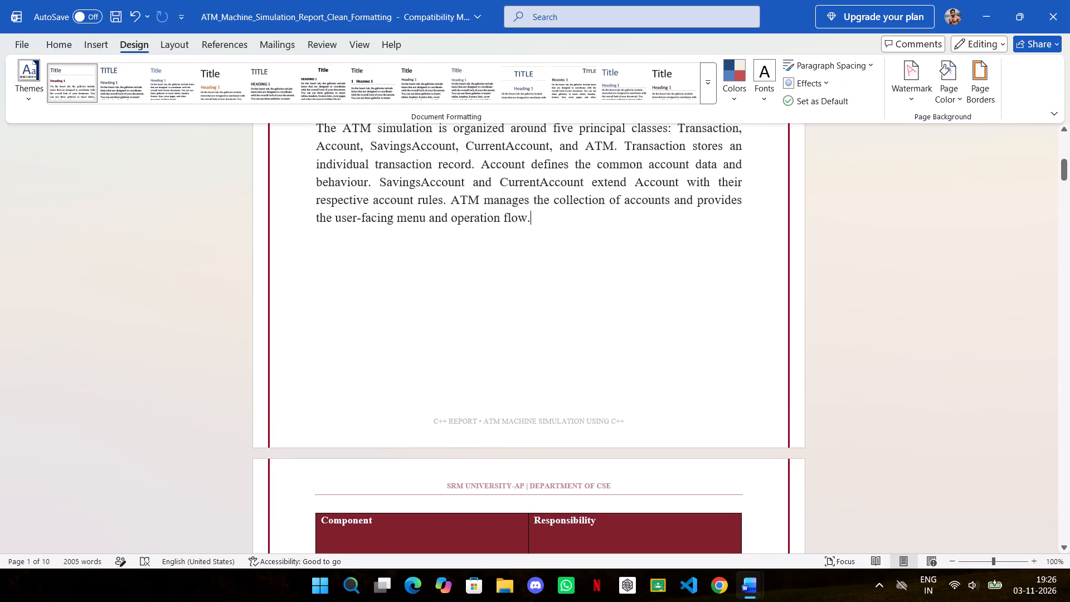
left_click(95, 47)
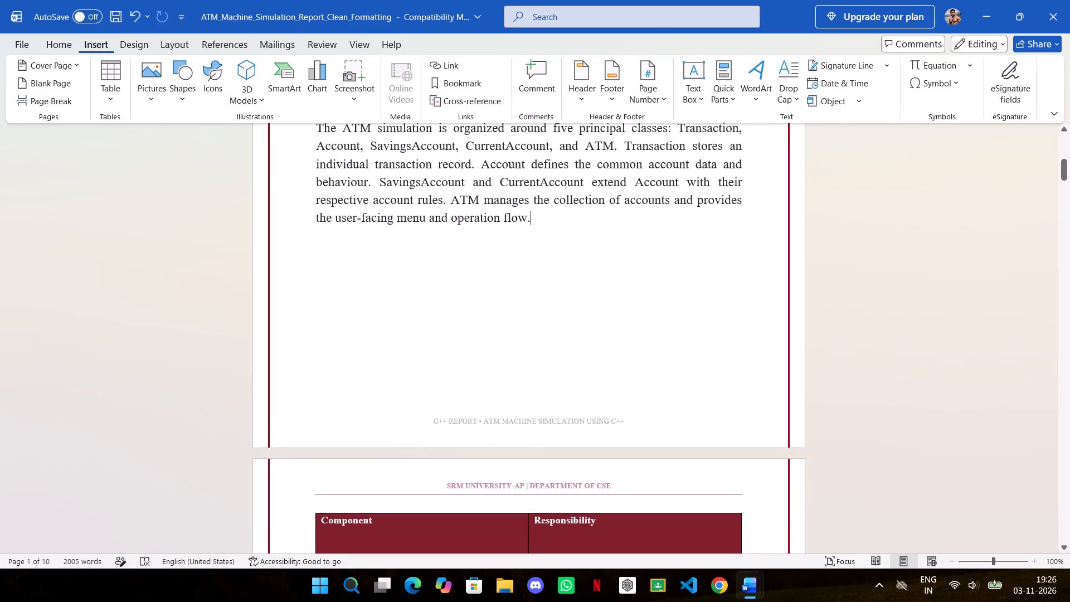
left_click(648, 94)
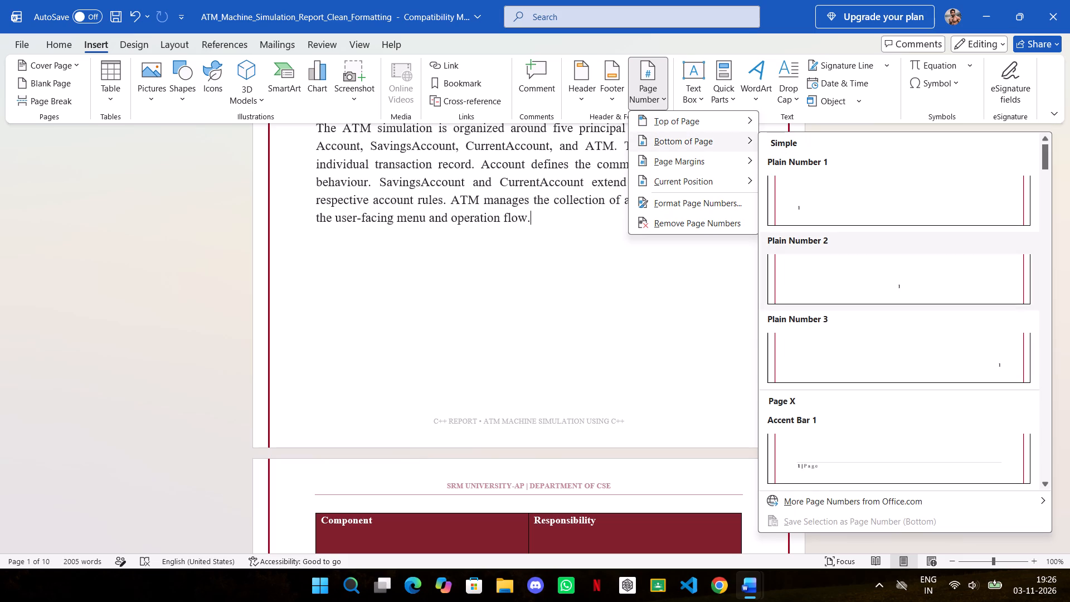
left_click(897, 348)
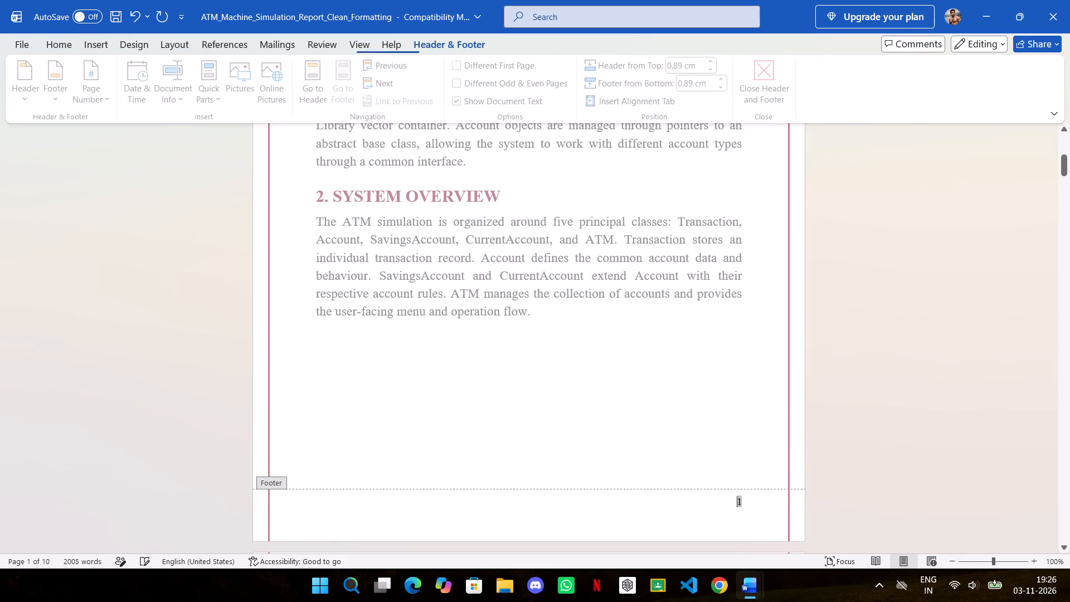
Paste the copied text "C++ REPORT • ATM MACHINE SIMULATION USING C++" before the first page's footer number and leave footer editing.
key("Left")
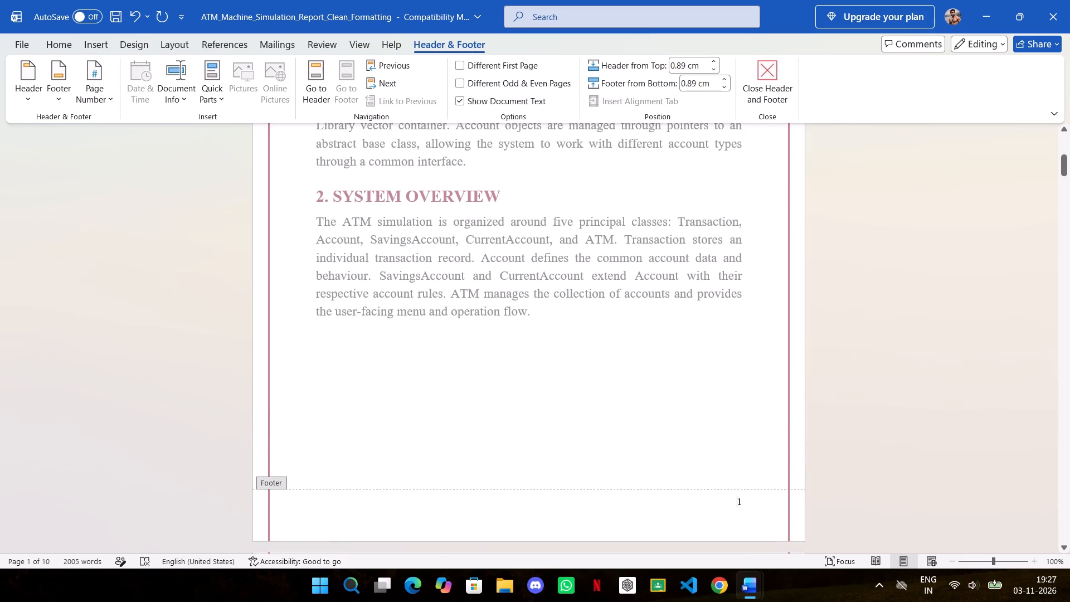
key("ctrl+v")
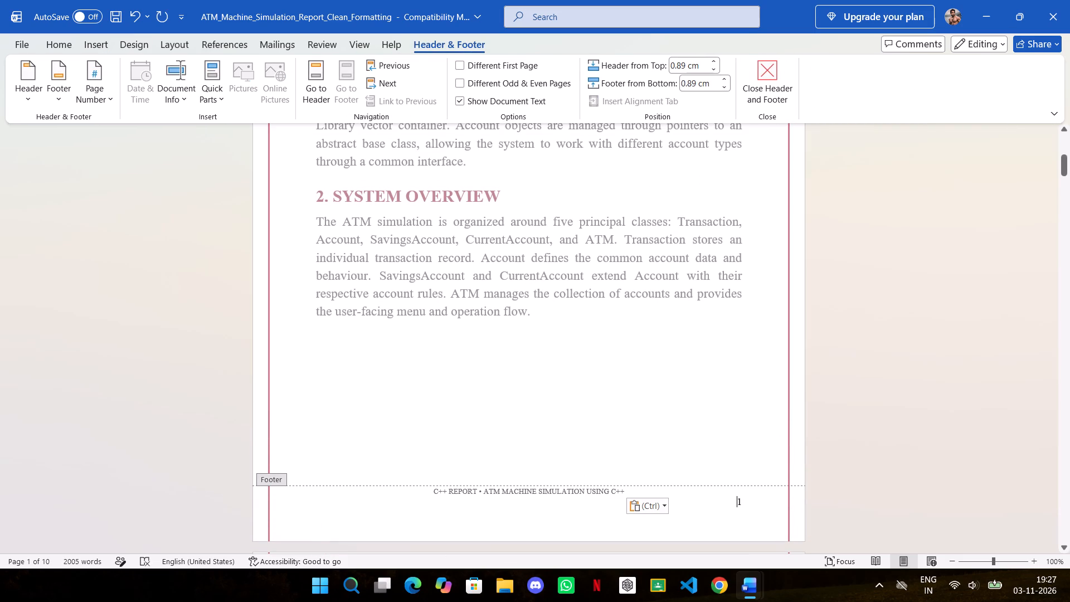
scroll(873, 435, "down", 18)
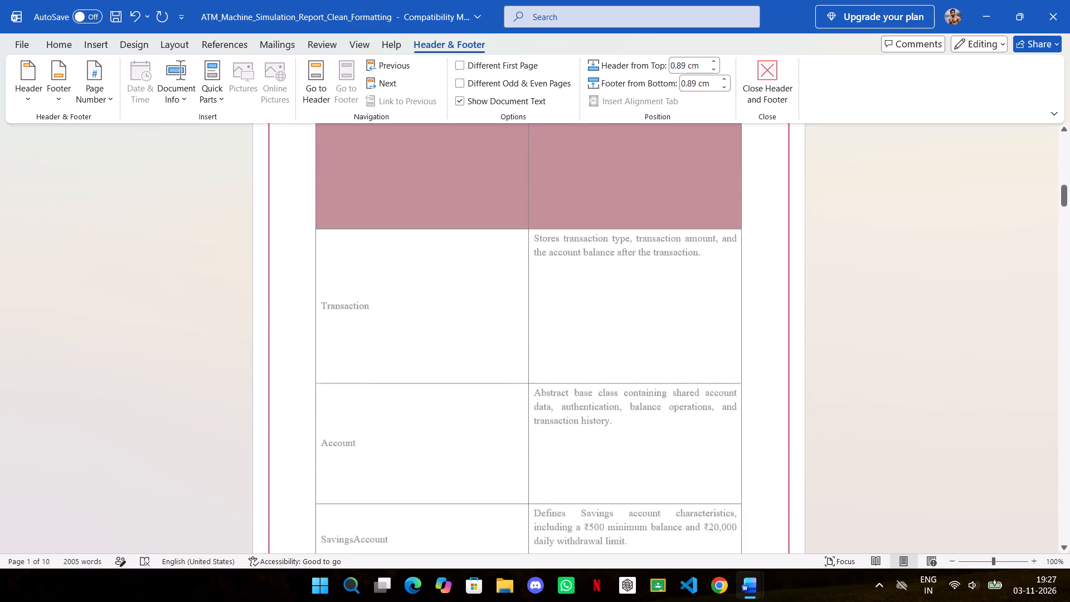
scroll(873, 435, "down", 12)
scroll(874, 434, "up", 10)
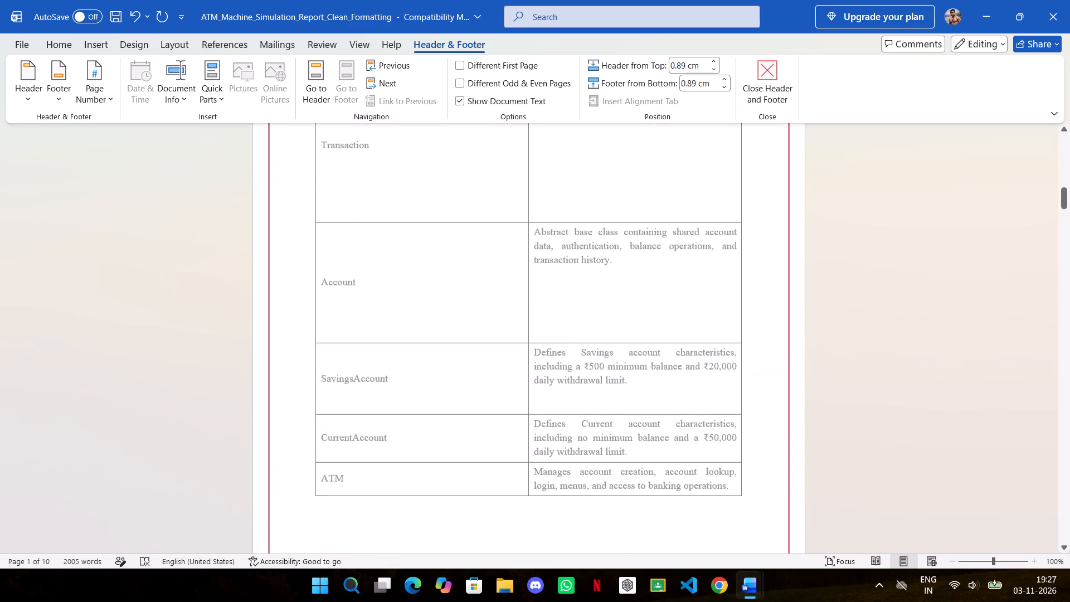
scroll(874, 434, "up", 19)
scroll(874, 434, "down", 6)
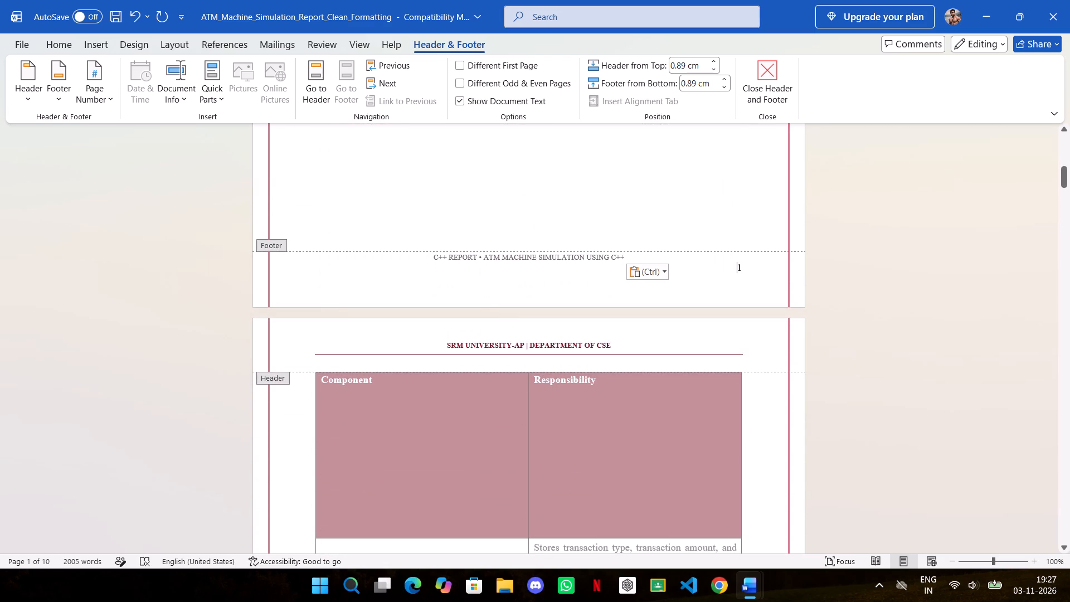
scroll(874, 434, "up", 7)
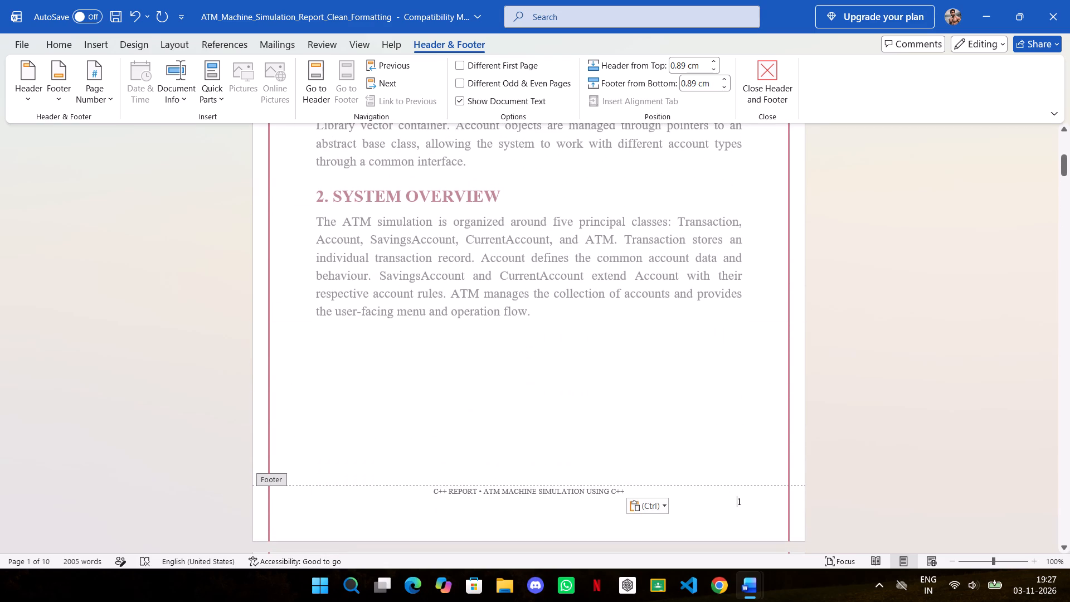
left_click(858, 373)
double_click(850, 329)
Examine the footer text and page numbers on the first two pages.
scroll(870, 349, "down", 4)
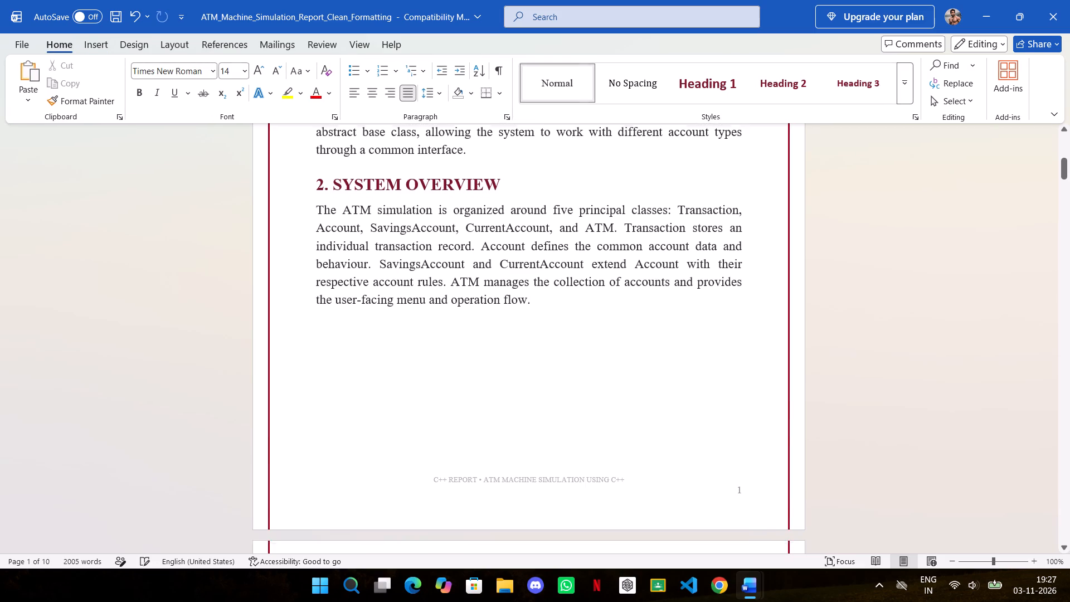
scroll(870, 349, "down", 13)
scroll(870, 350, "up", 5)
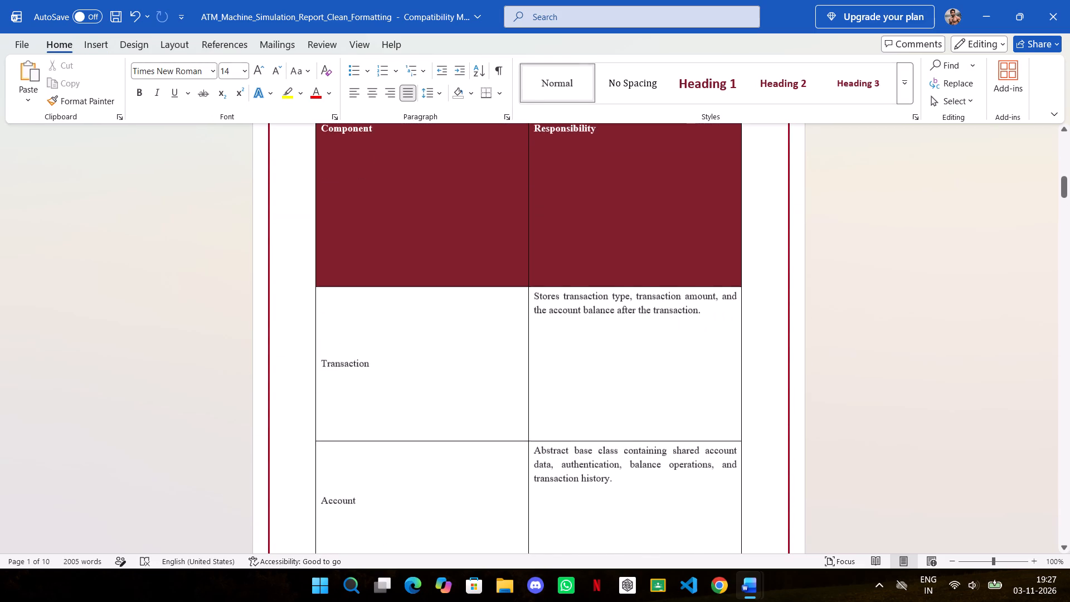
scroll(385, 275, "down", 17)
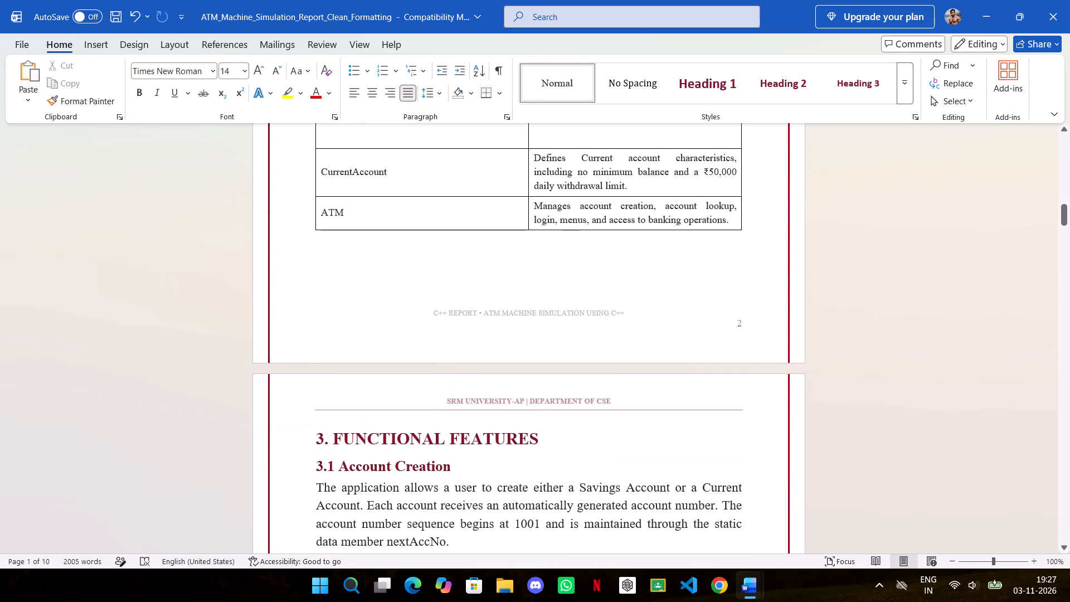
scroll(966, 355, "up", 15)
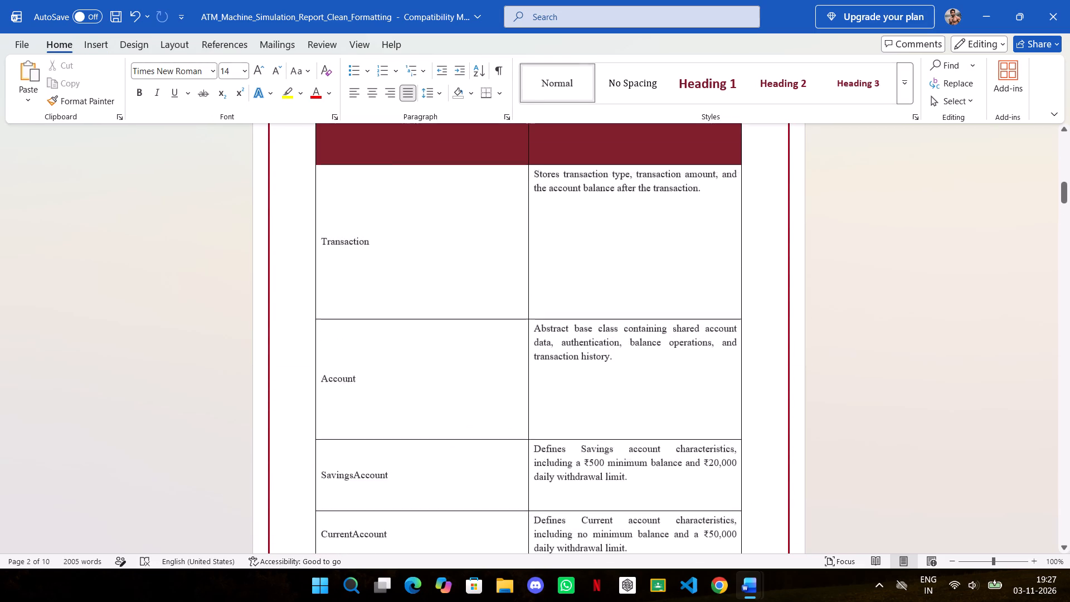
scroll(965, 355, "up", 2)
Undo the footer text paste, the page number insertion and the enlargement of the Component/Responsibility table's rows.
key("ctrl+z")
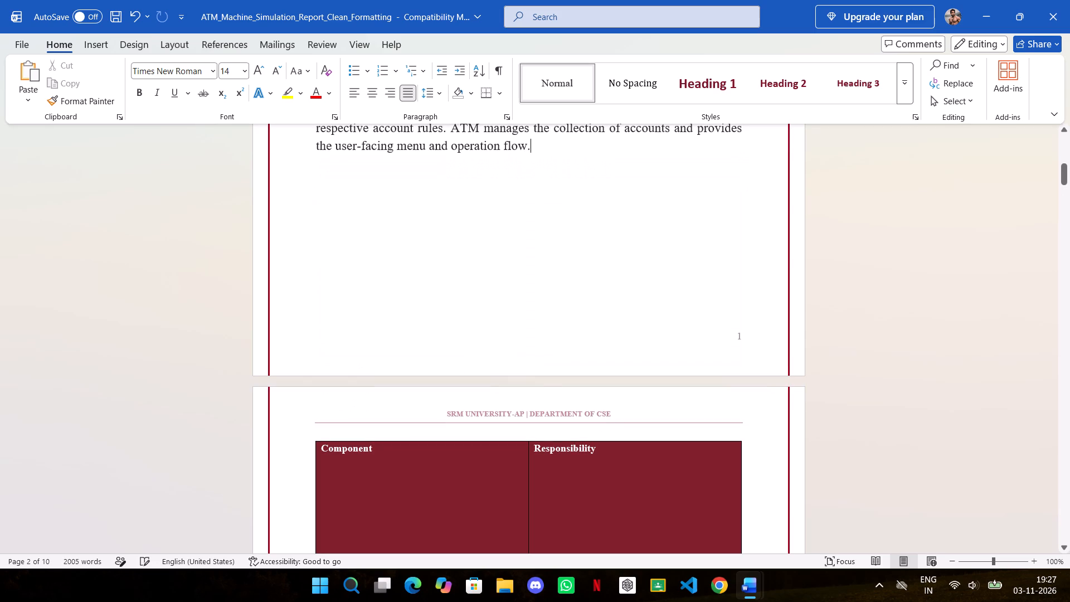
key("ctrl+z")
key("ctrl+z")
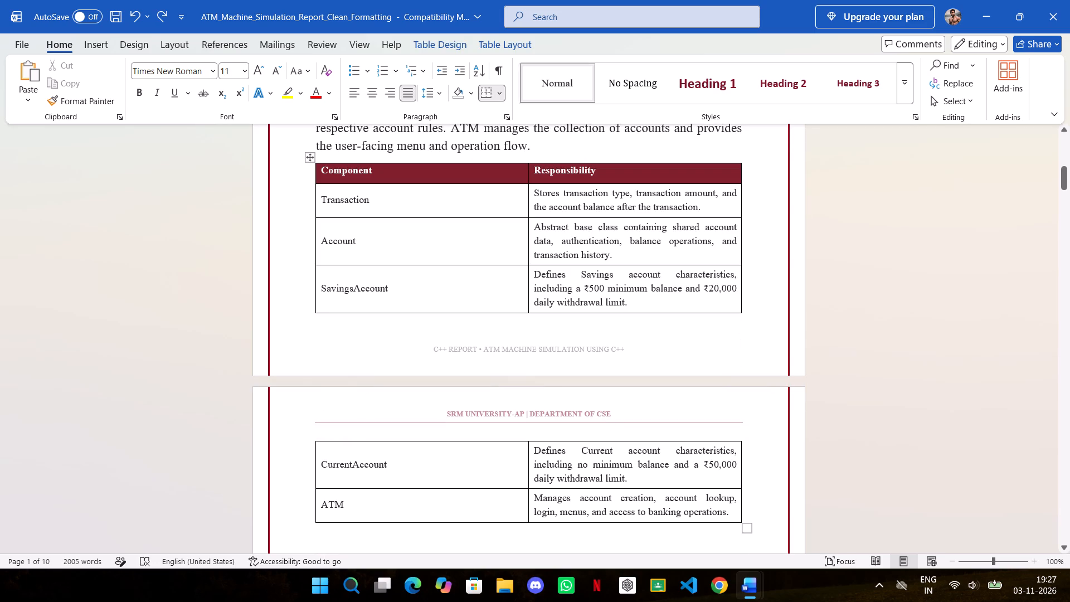
Examine the first page's footer and how the Component/Responsibility table flows onto the second page.
scroll(951, 358, "up", 4)
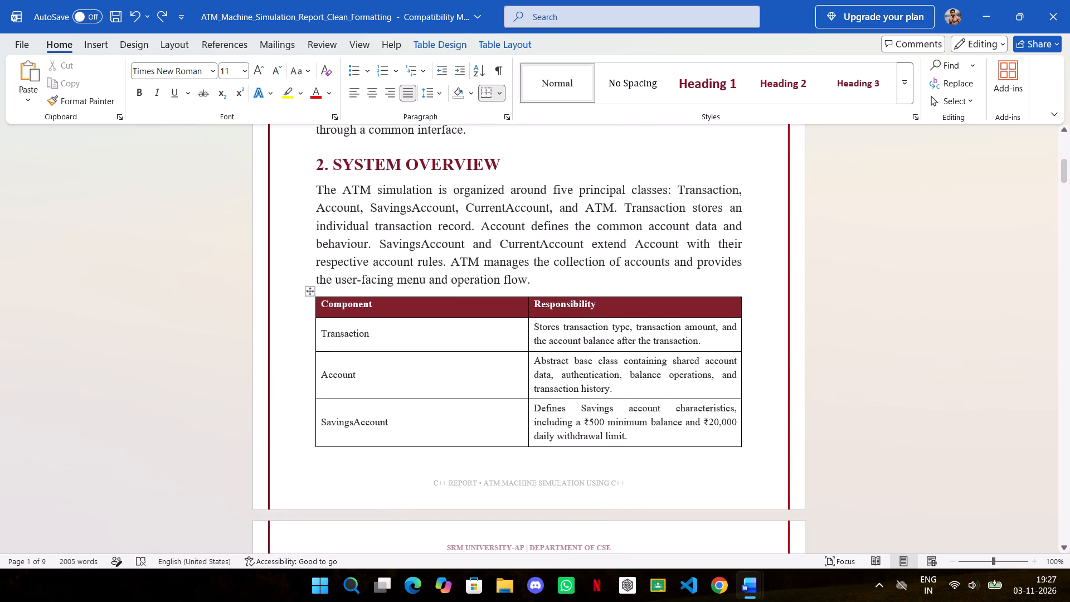
left_click(633, 485)
left_click(718, 482)
scroll(886, 405, "up", 5)
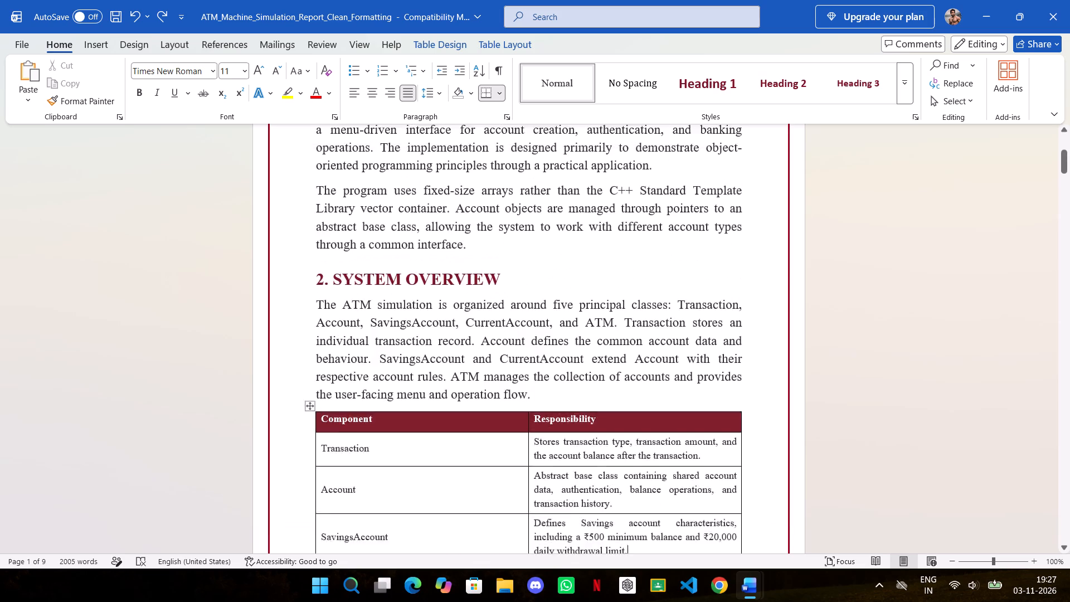
scroll(886, 402, "up", 18)
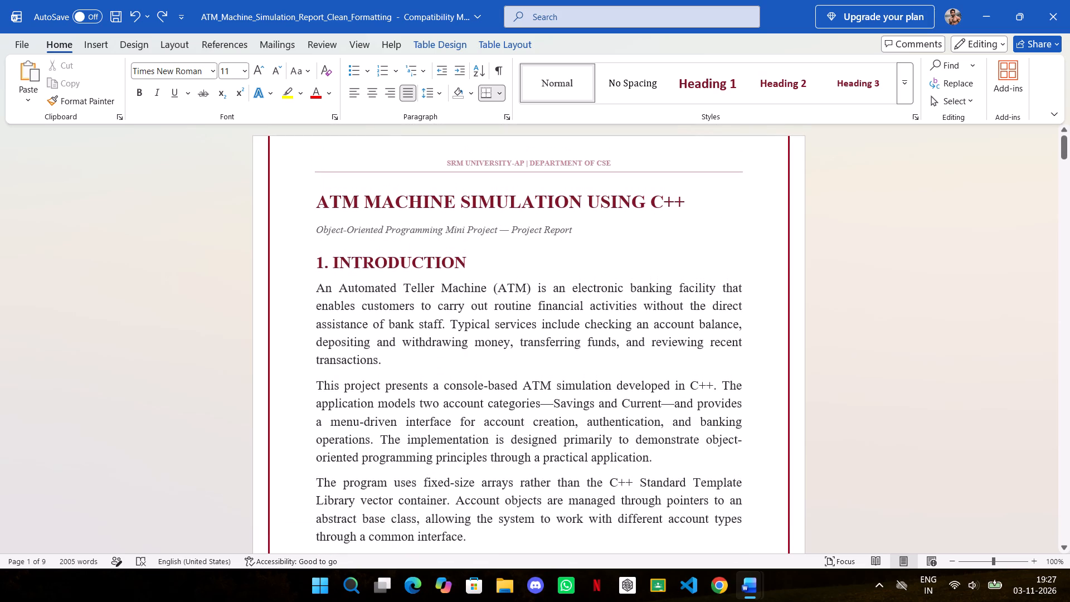
scroll(886, 401, "down", 12)
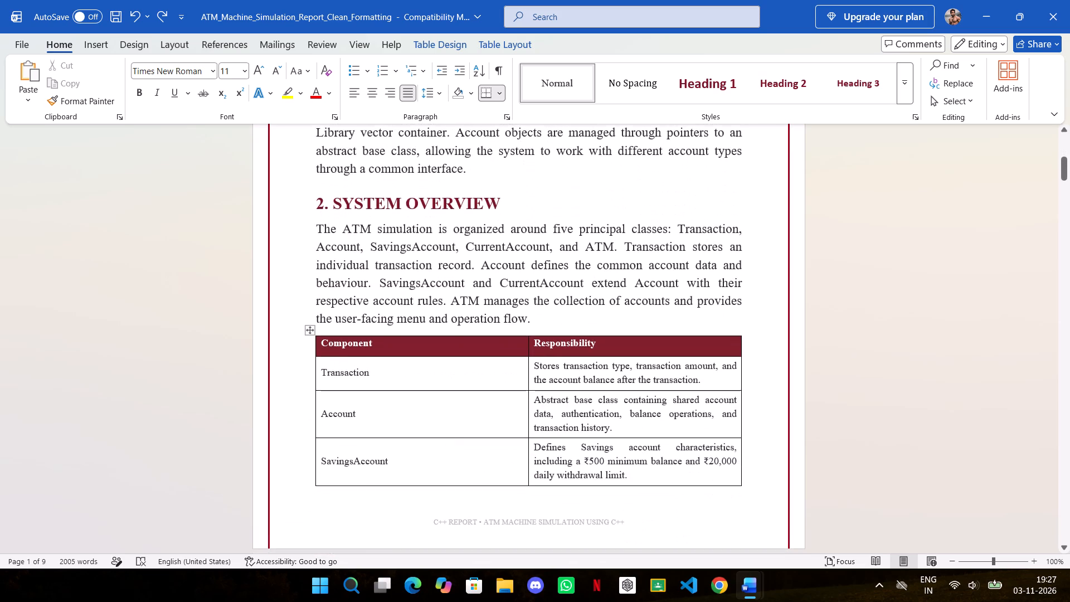
scroll(886, 401, "down", 7)
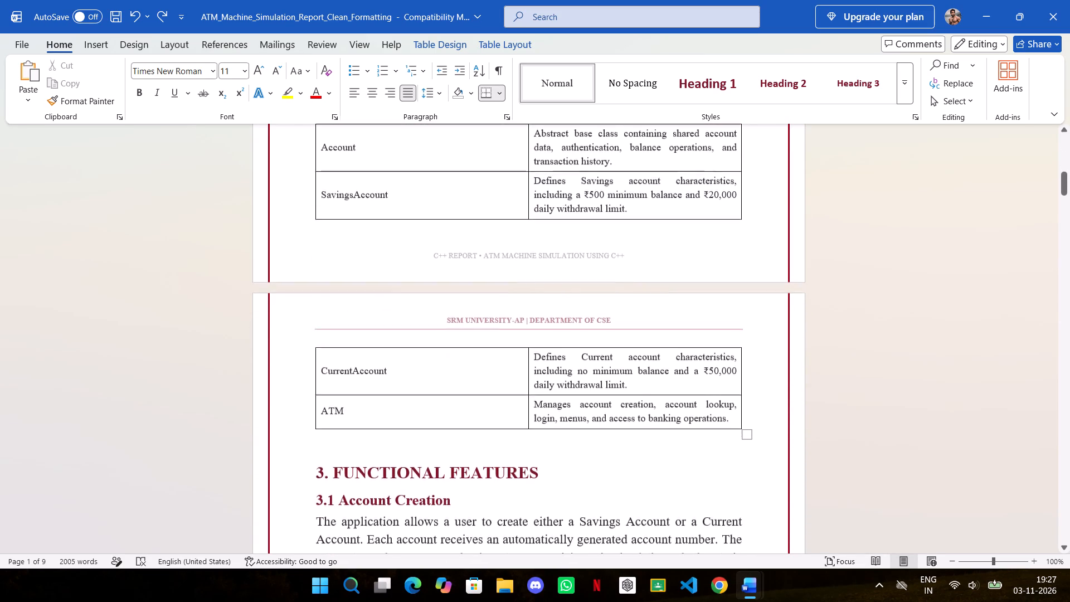
scroll(886, 401, "down", 4)
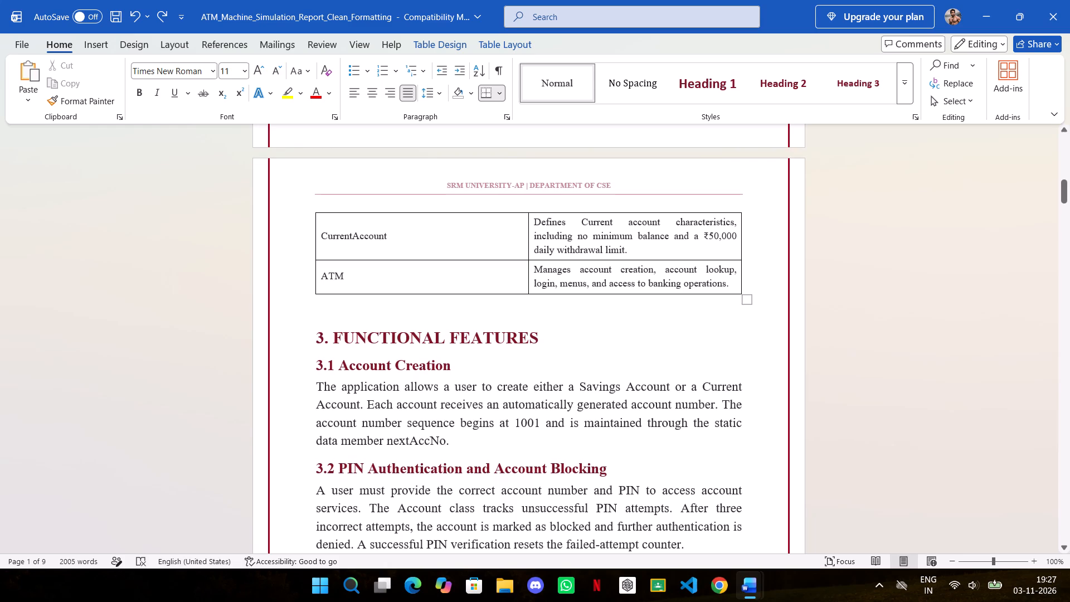
scroll(943, 322, "up", 17)
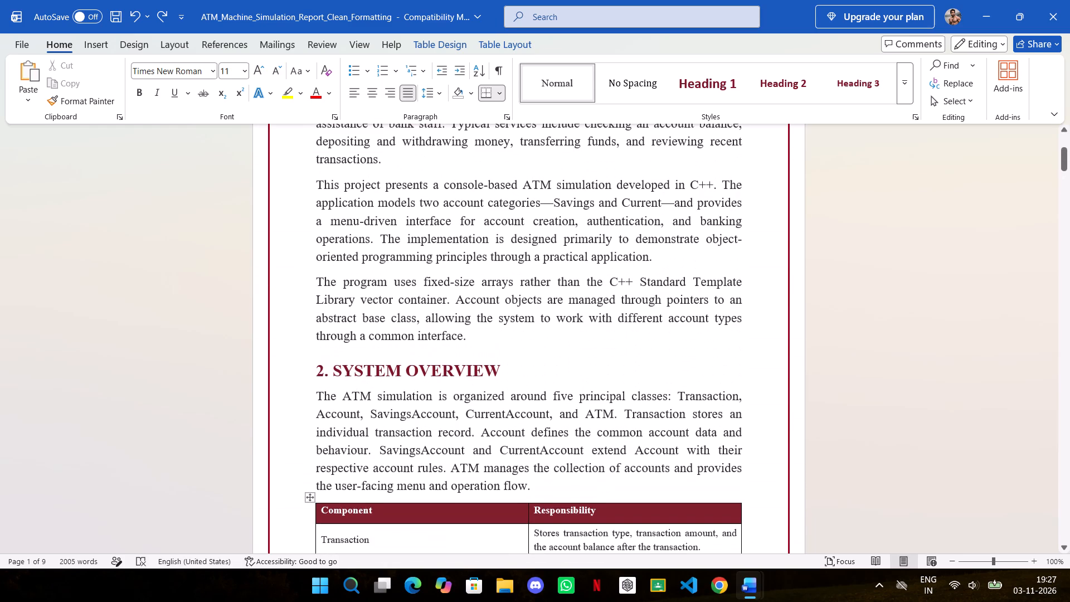
Examine the page flow and footers through to the References on the last page, and return to the first page.
left_click_drag(1069, 161, 1069, 130)
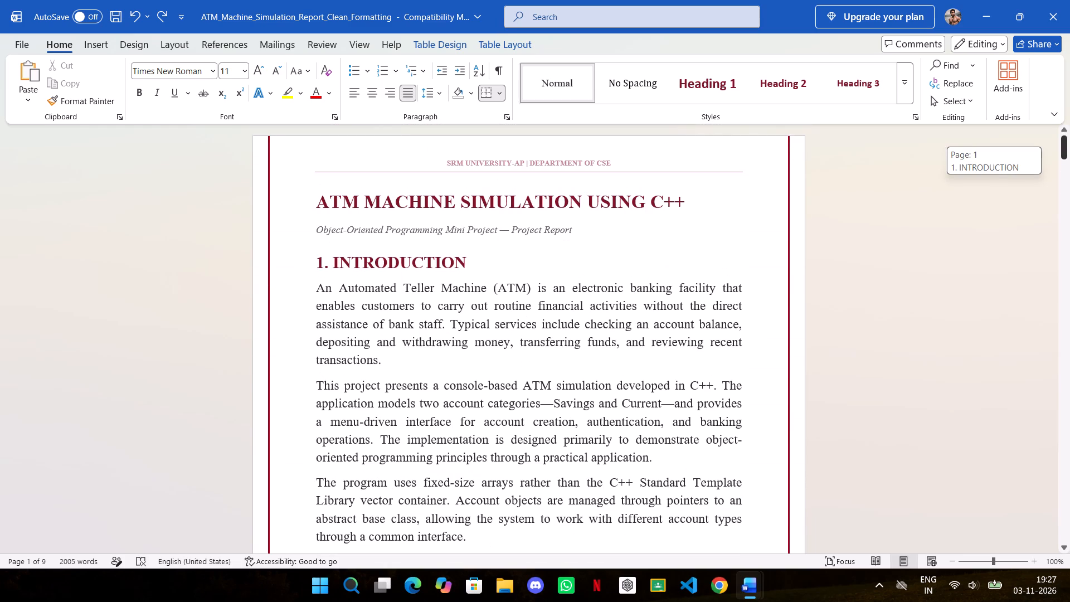
left_click_drag(1069, 130, 1069, 181)
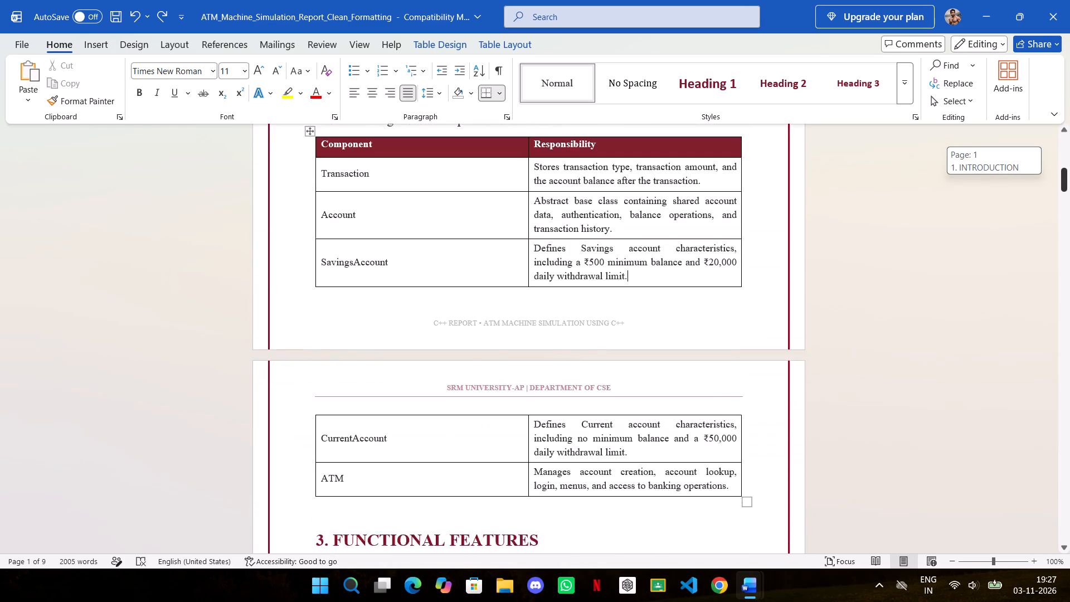
left_click_drag(1069, 181, 1069, 198)
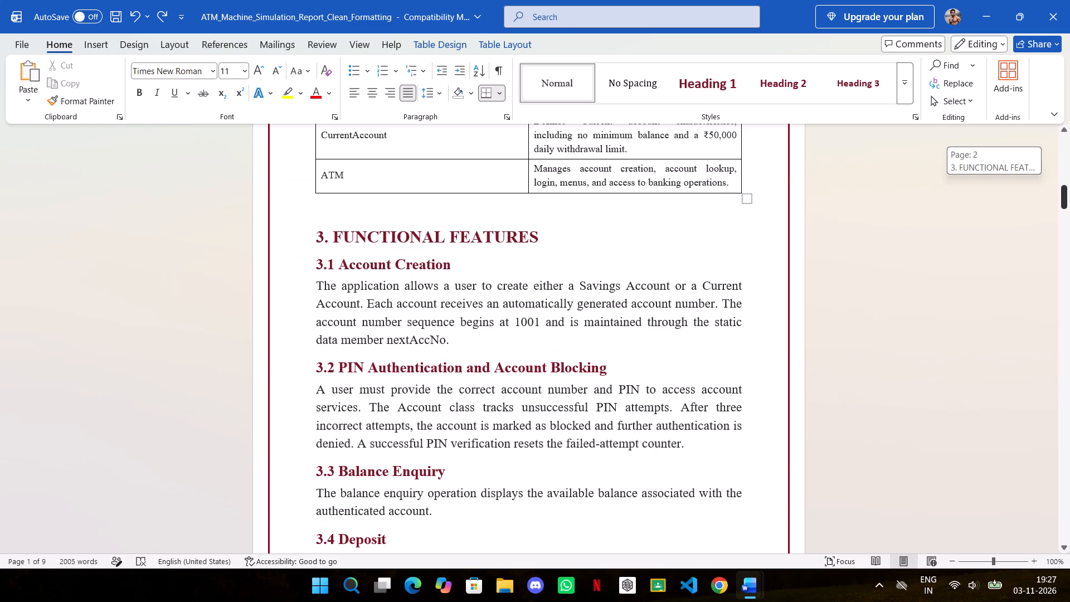
left_click_drag(1069, 198, 1069, 200)
left_click(569, 276)
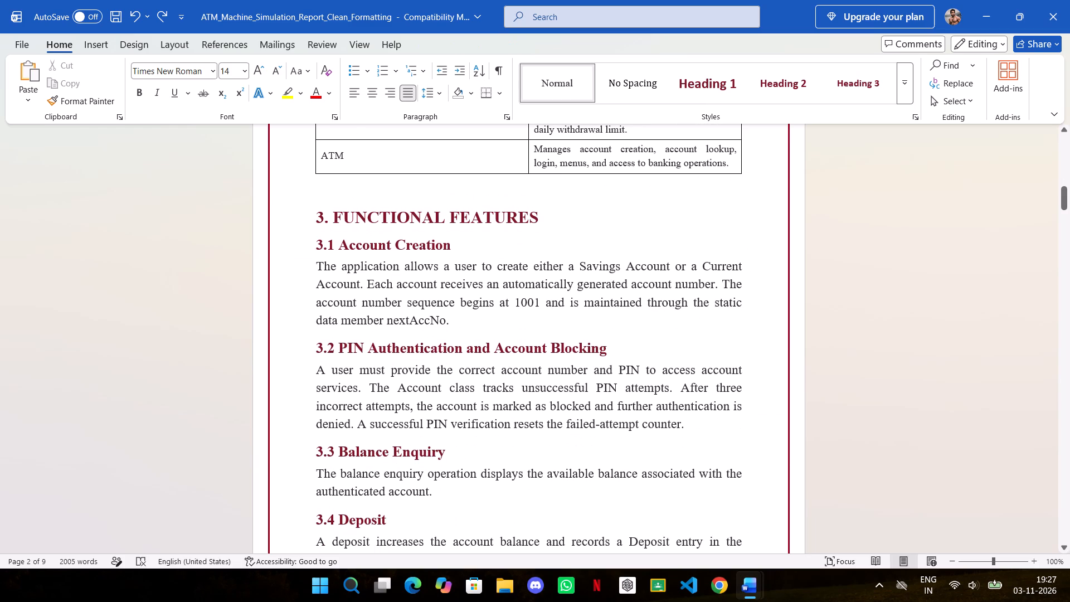
scroll(612, 295, "up", 6)
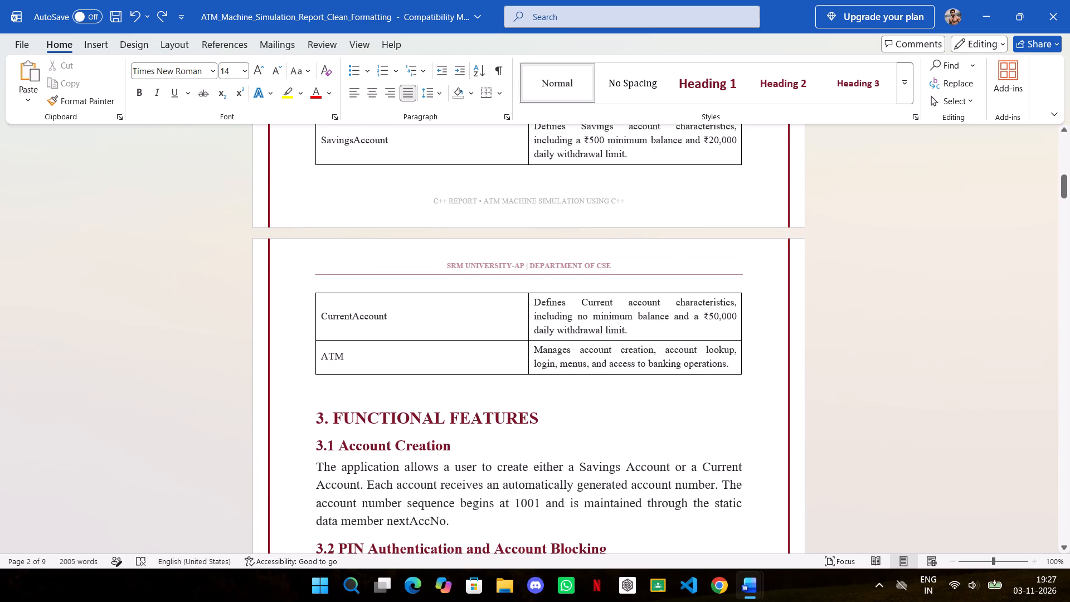
left_click_drag(1062, 191, 1066, 180)
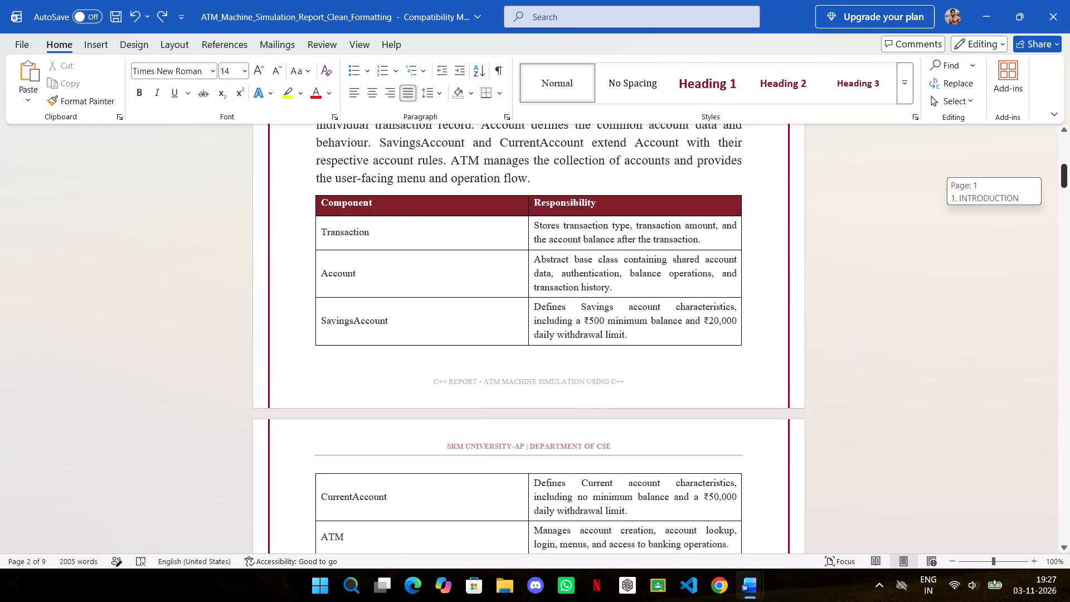
left_click_drag(1066, 180, 1067, 207)
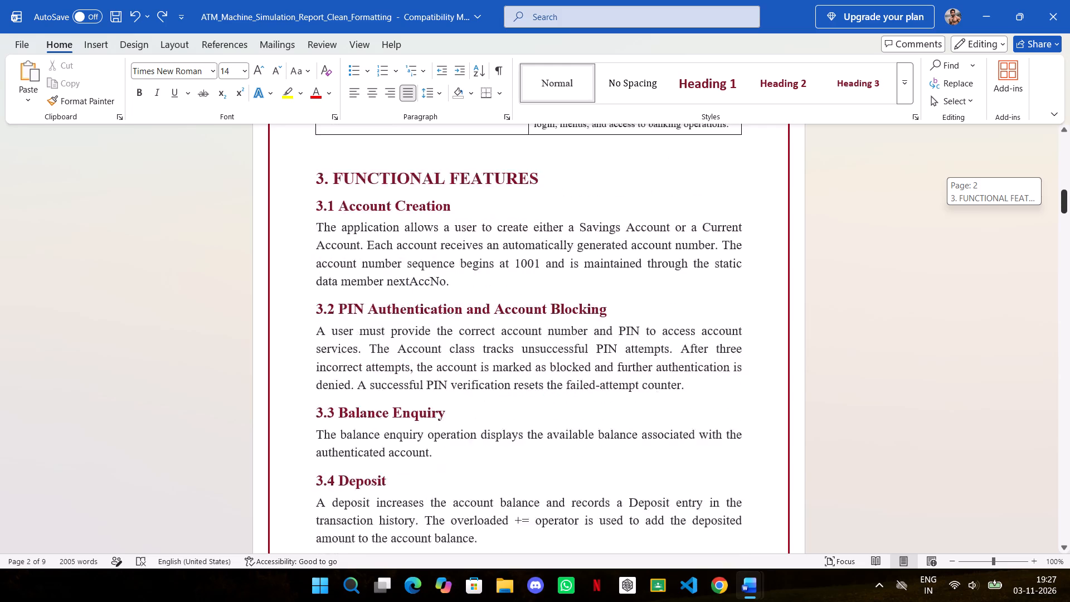
left_click_drag(1067, 207, 1069, 474)
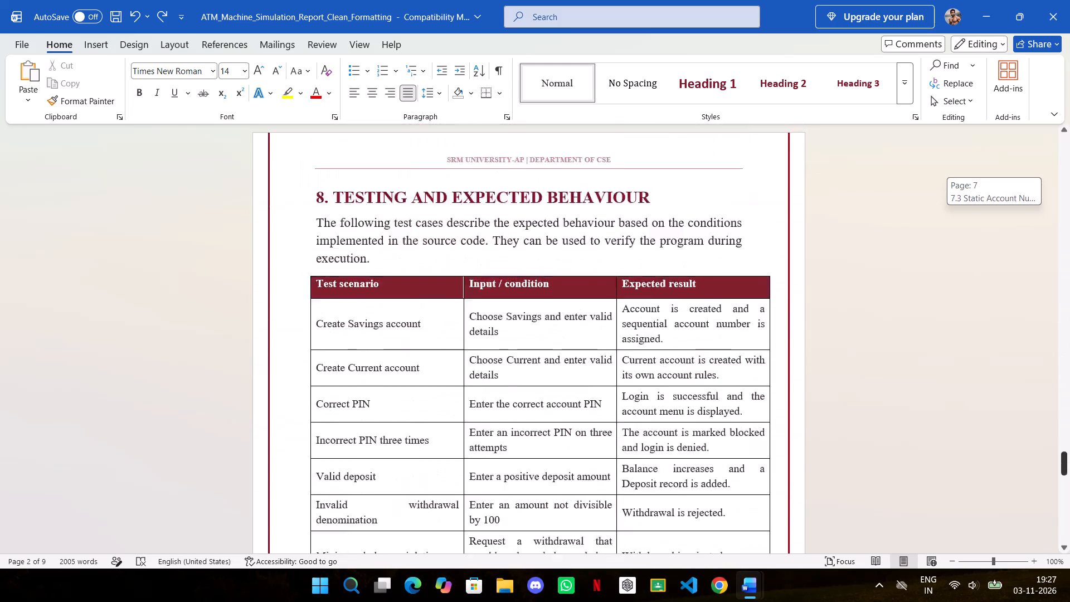
left_click_drag(1069, 474, 1067, 532)
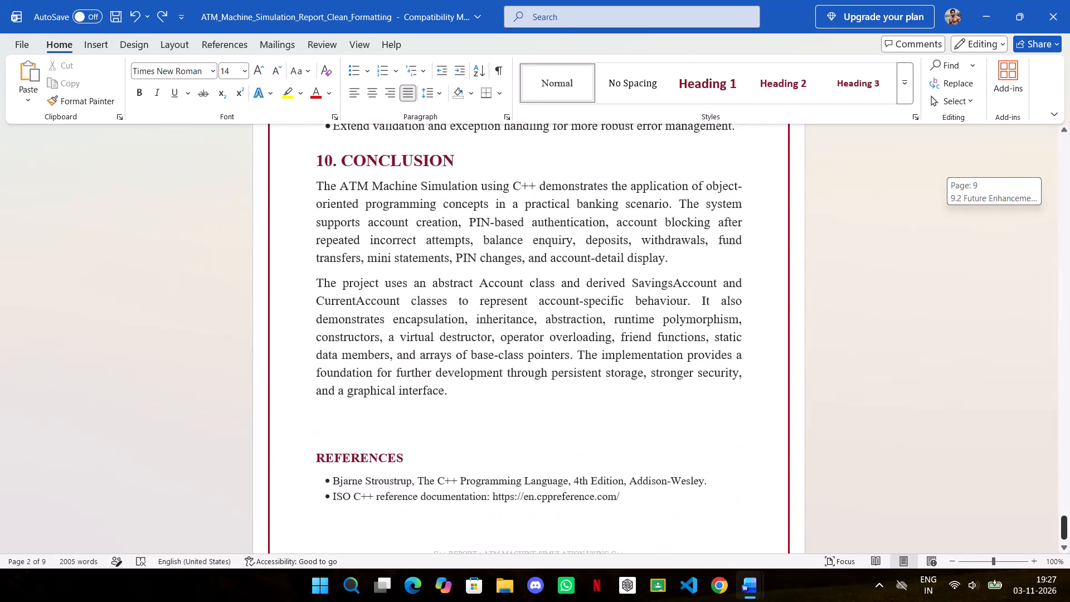
left_click_drag(1067, 532, 1066, 539)
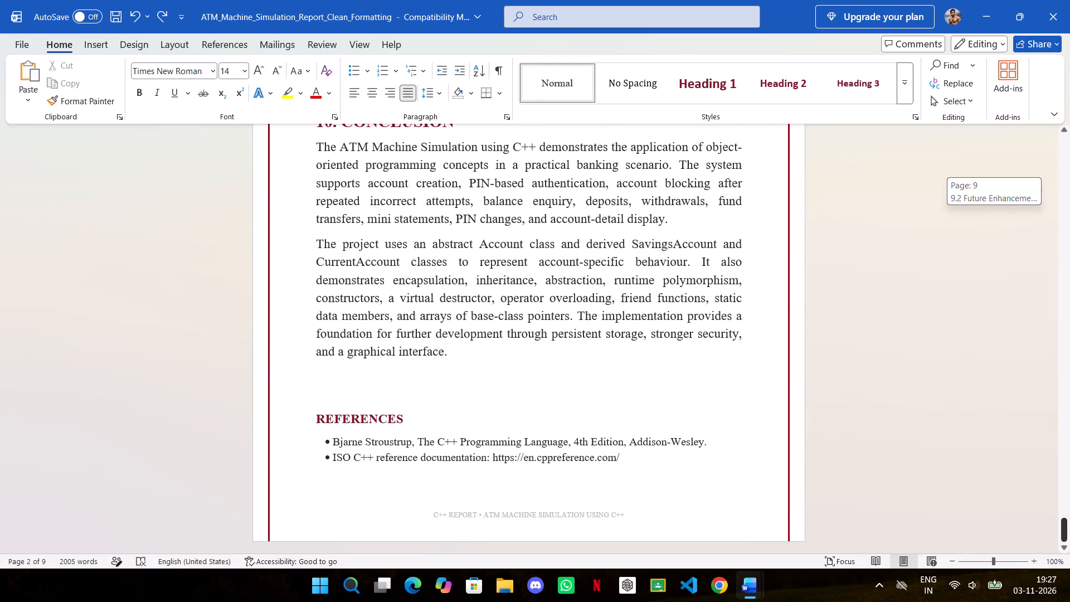
left_click_drag(1066, 539, 1011, 147)
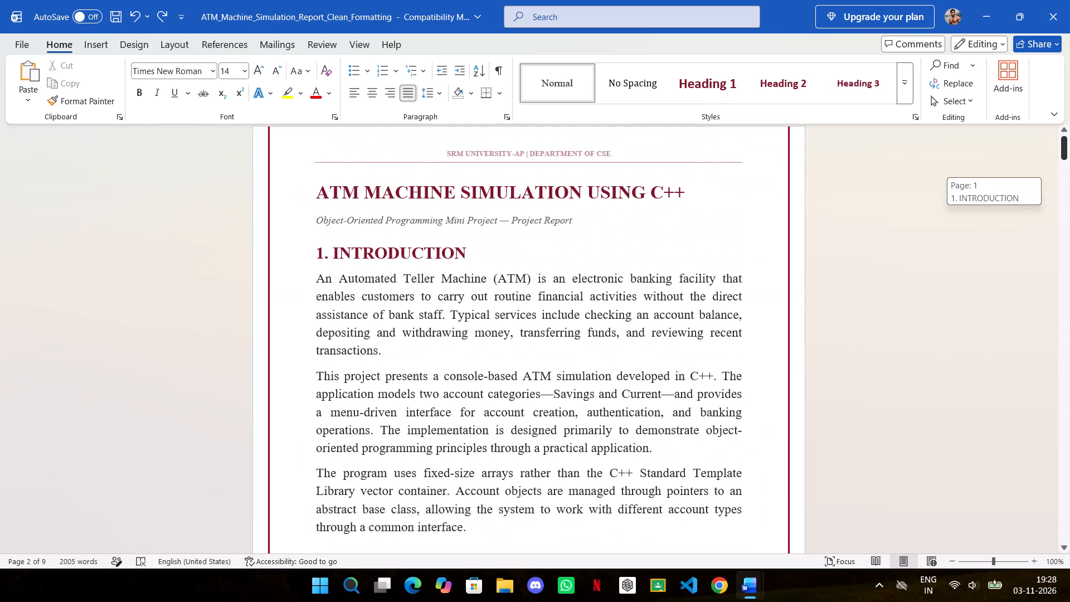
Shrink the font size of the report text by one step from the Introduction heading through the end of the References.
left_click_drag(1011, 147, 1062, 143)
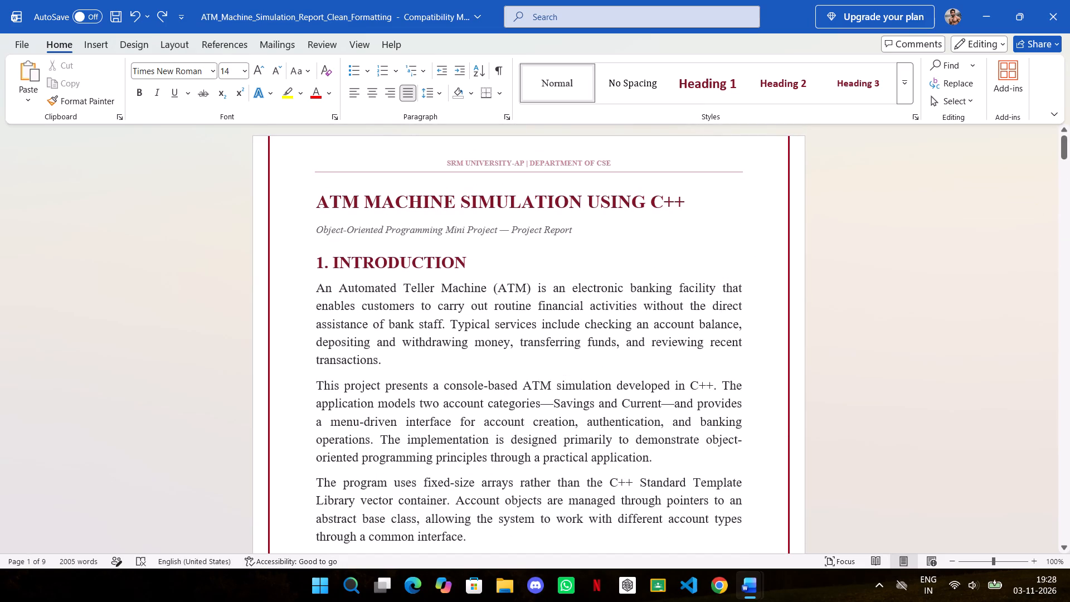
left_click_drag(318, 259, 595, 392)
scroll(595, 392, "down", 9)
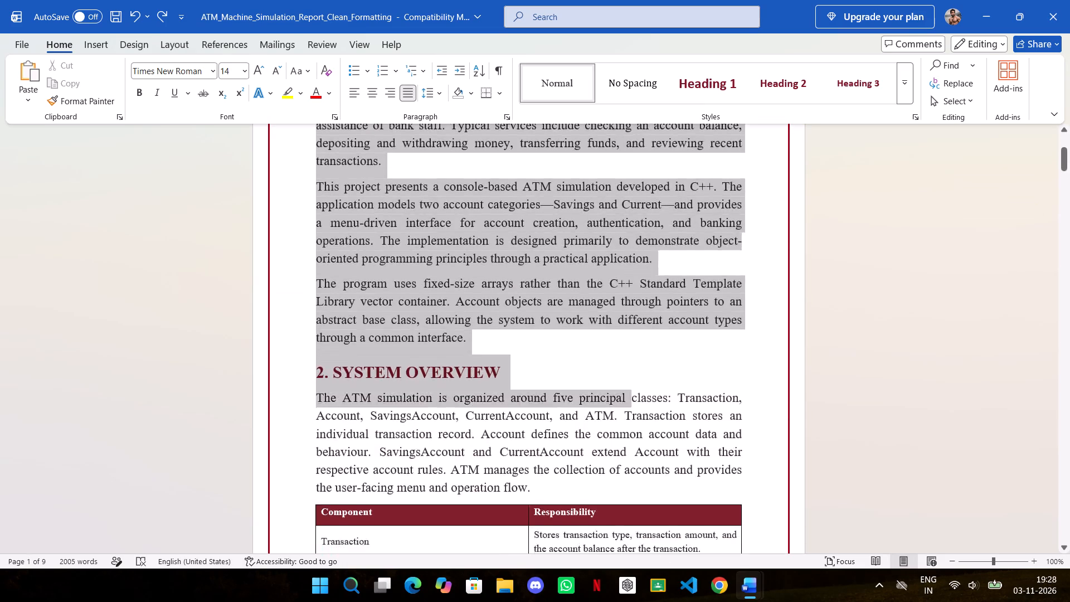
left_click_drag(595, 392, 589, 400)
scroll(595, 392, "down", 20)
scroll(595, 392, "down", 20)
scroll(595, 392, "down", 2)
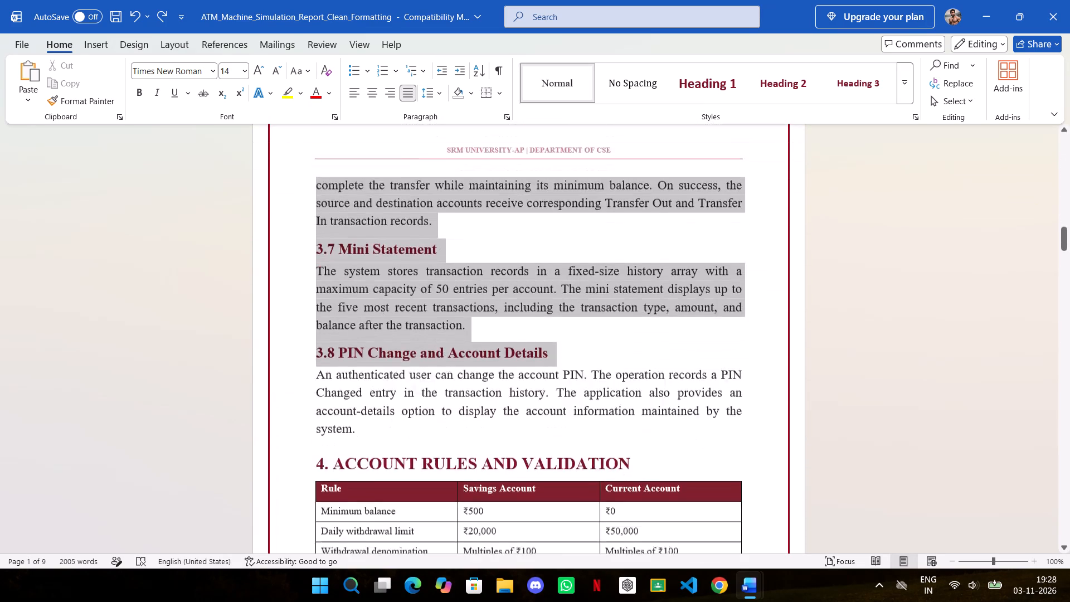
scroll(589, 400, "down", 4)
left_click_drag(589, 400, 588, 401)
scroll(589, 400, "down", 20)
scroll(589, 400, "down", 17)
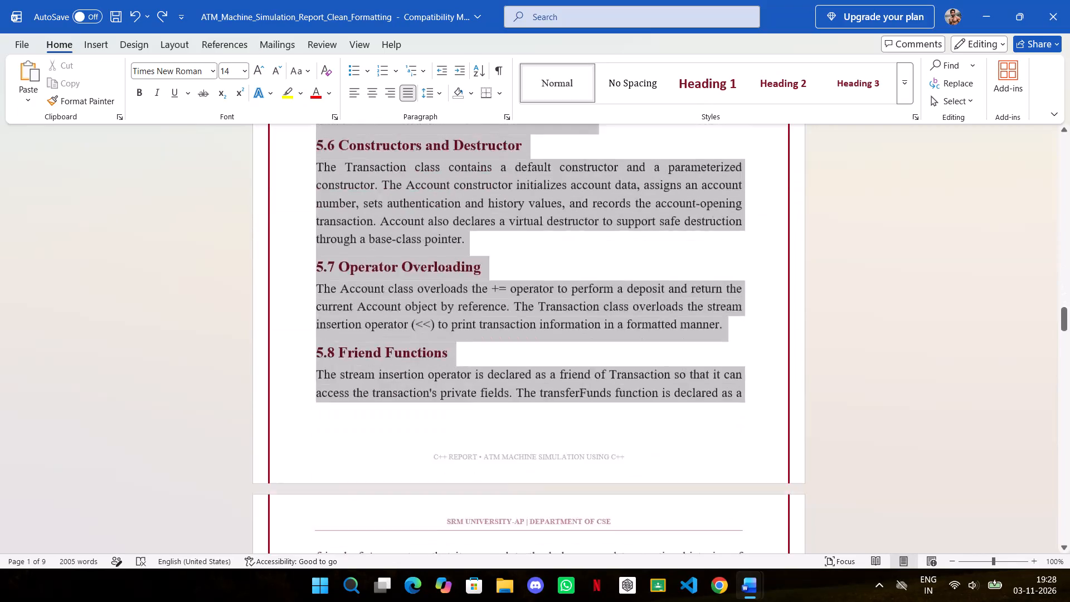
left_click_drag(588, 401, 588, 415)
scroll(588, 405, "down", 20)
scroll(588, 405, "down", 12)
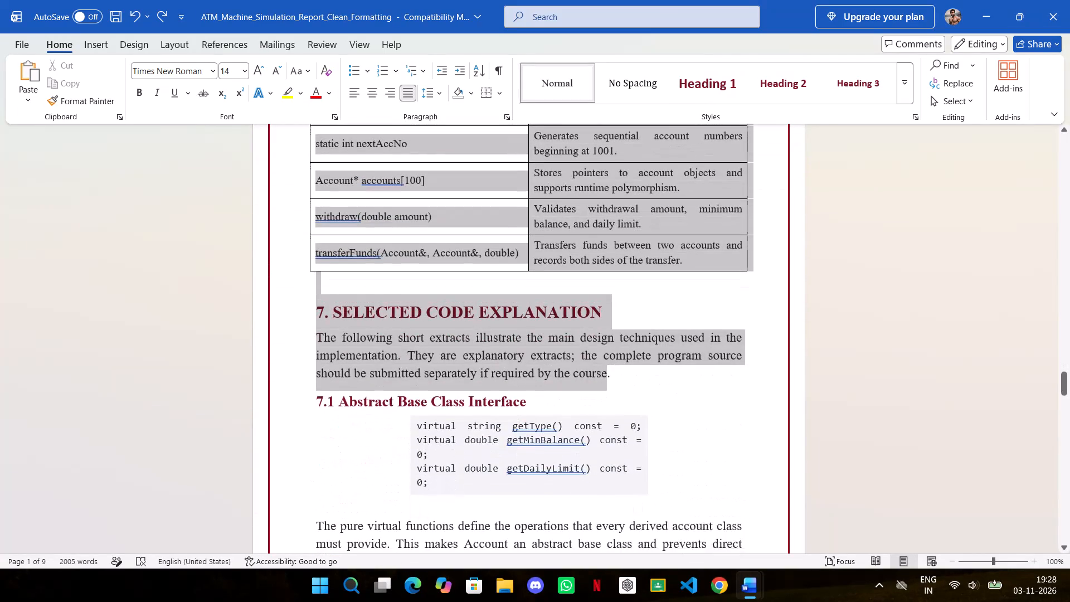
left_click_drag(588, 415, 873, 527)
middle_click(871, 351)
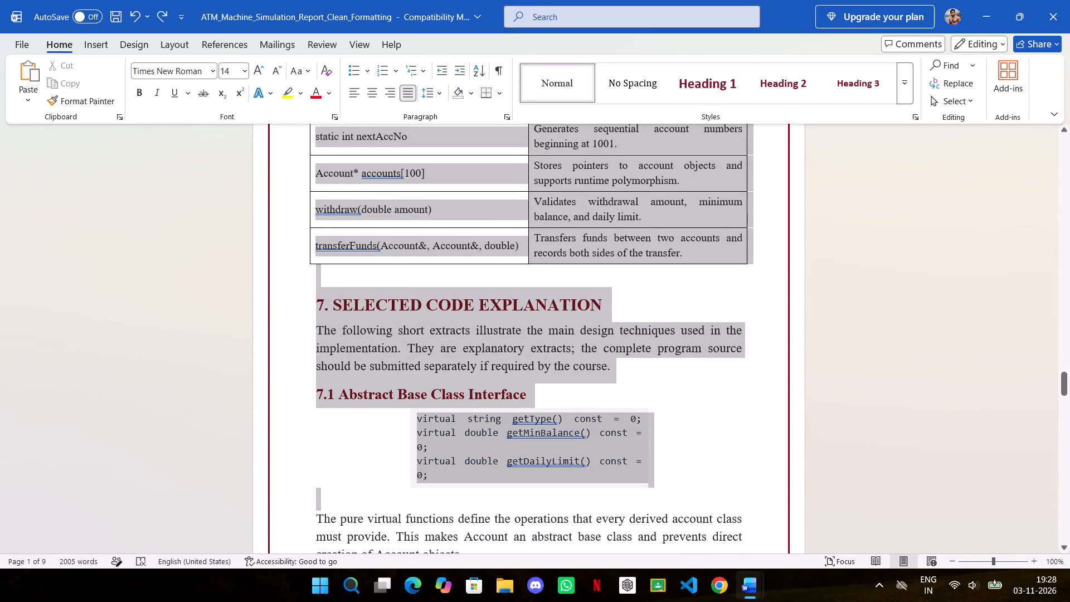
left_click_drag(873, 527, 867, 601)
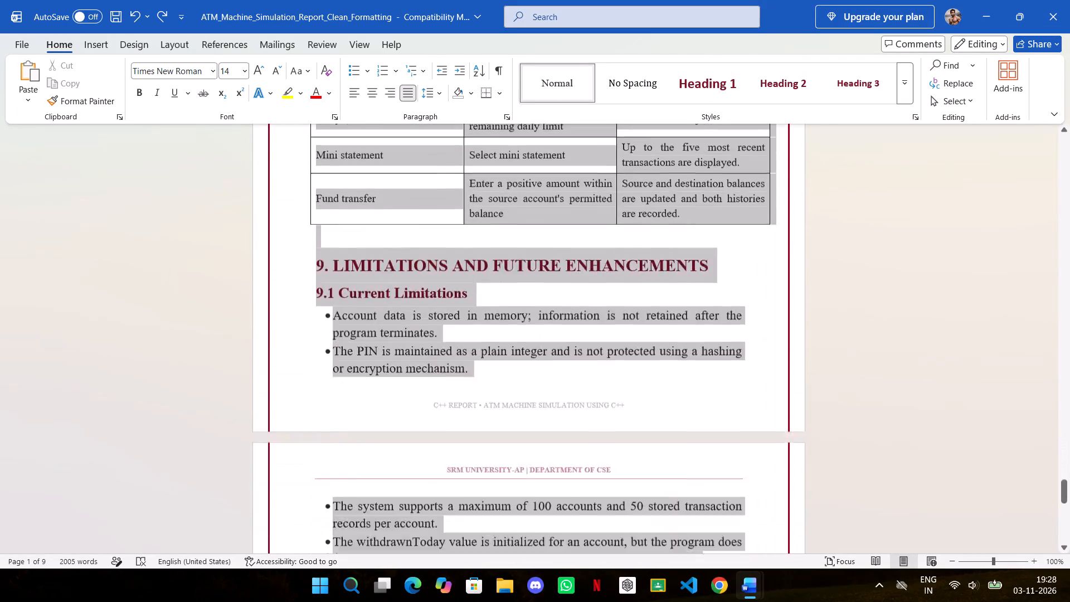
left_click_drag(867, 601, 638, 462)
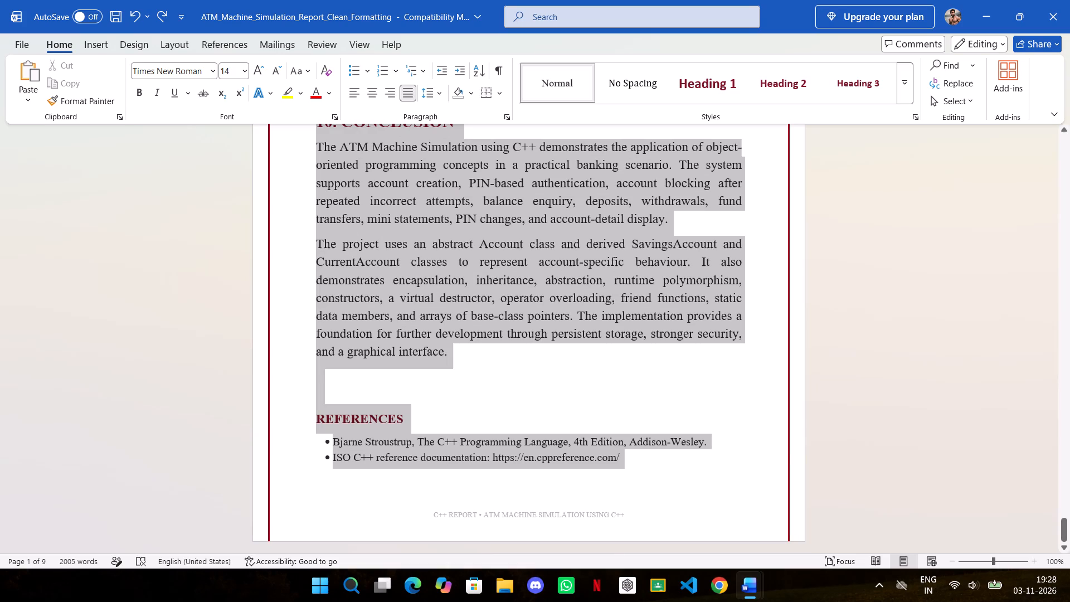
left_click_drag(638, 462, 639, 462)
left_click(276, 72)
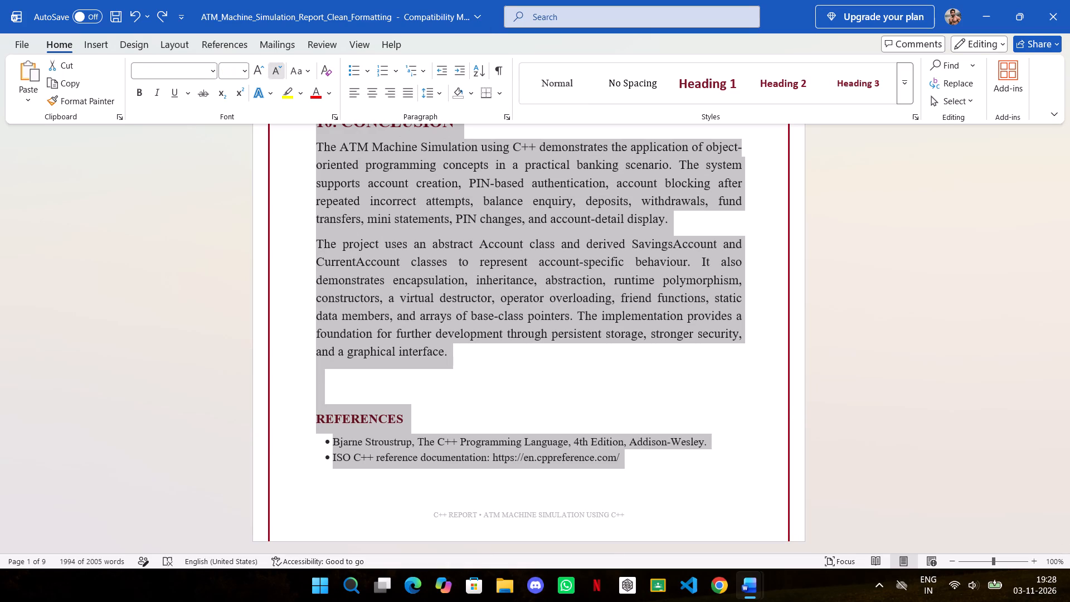
Examine how the Limitations, Future Enhancements, Conclusion and References sections flow across the last pages with the smaller text.
scroll(758, 290, "up", 10)
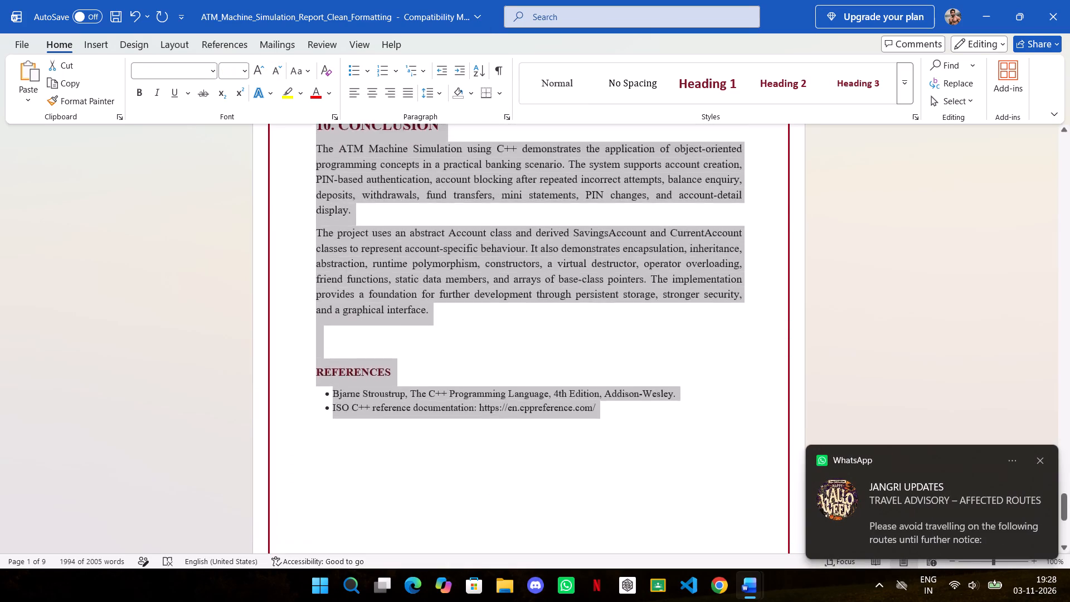
scroll(760, 284, "up", 4)
scroll(760, 284, "down", 2)
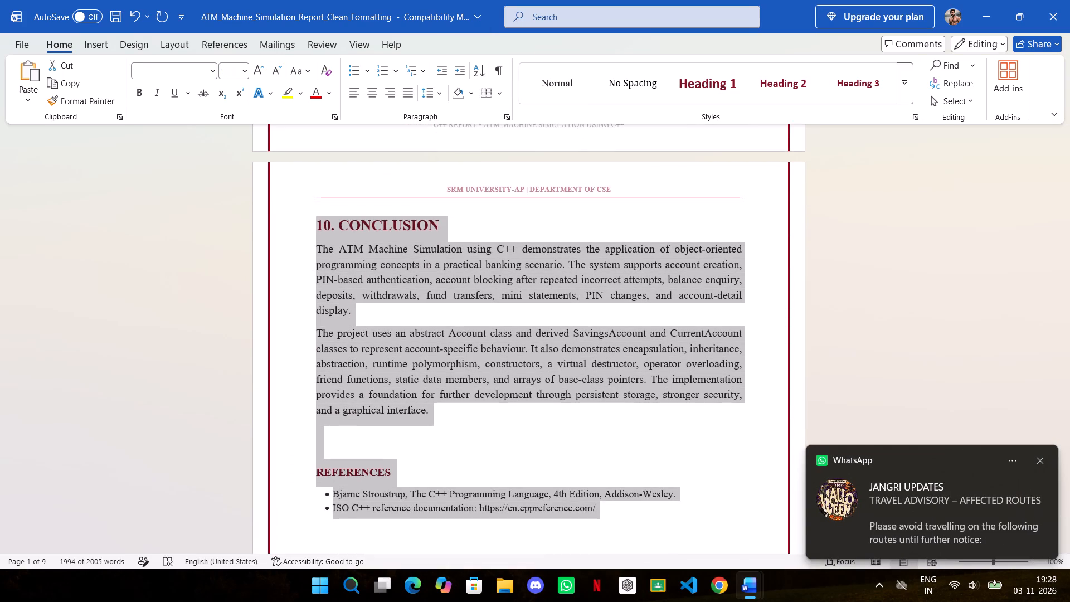
left_click(1041, 462)
scroll(599, 409, "up", 2)
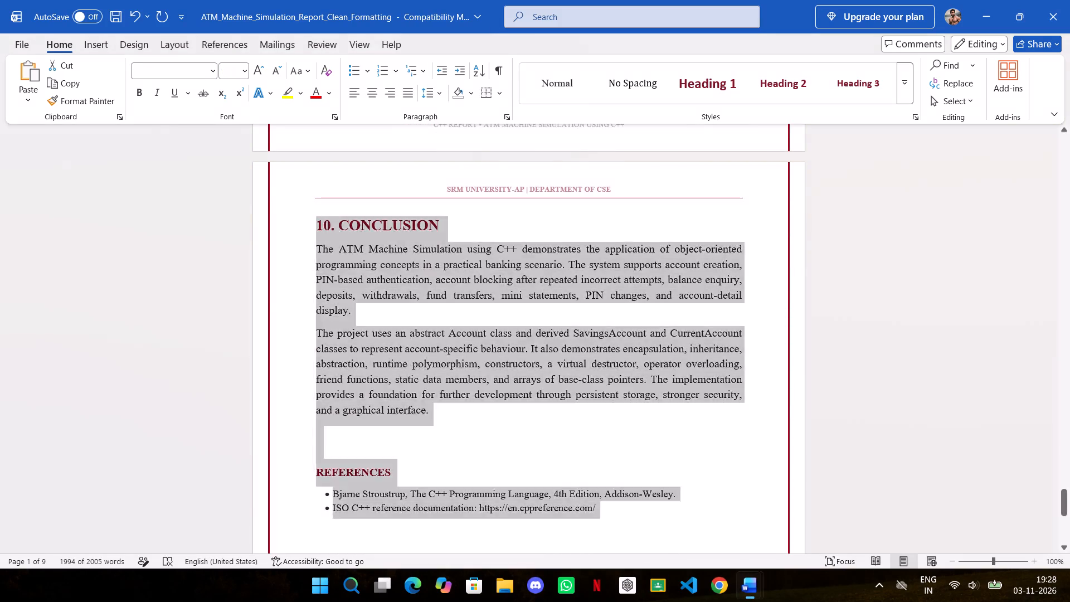
scroll(599, 409, "up", 9)
left_click(692, 399)
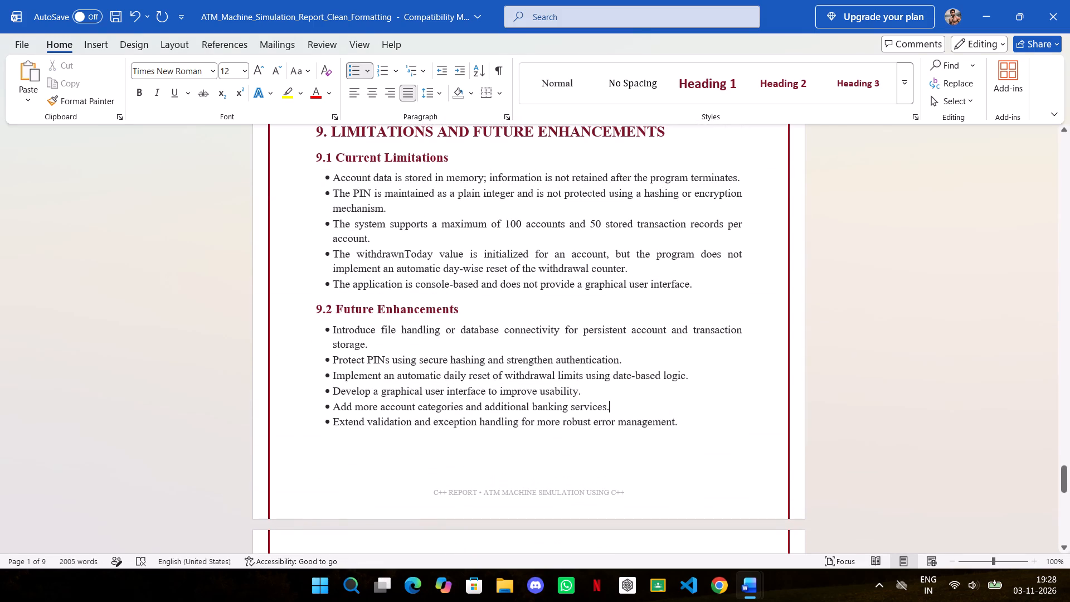
left_click(438, 238)
left_click(468, 274)
left_click(684, 421)
left_click_drag(1067, 480, 1069, 503)
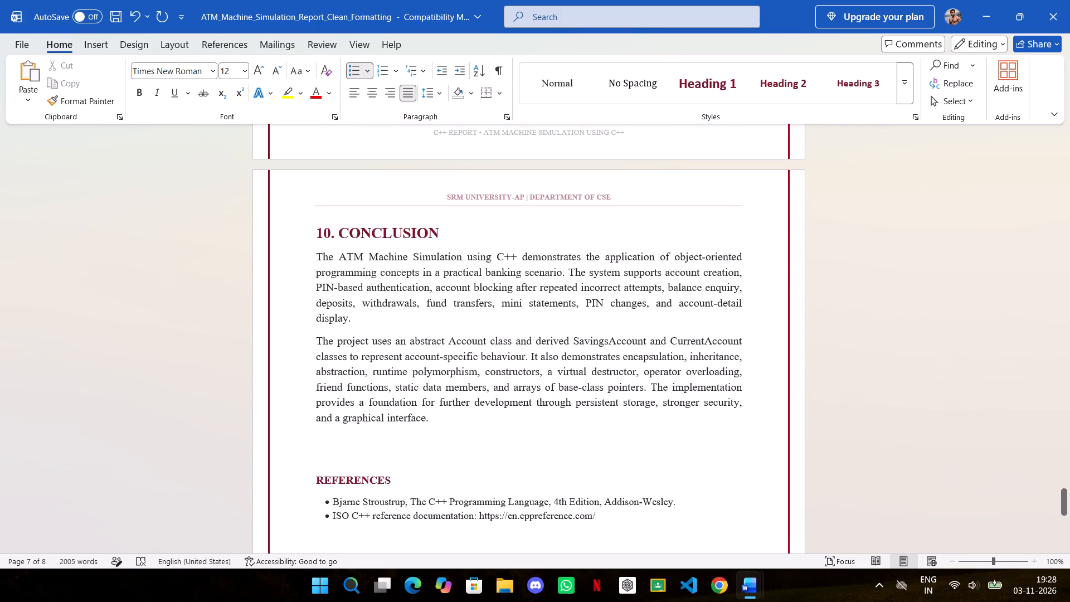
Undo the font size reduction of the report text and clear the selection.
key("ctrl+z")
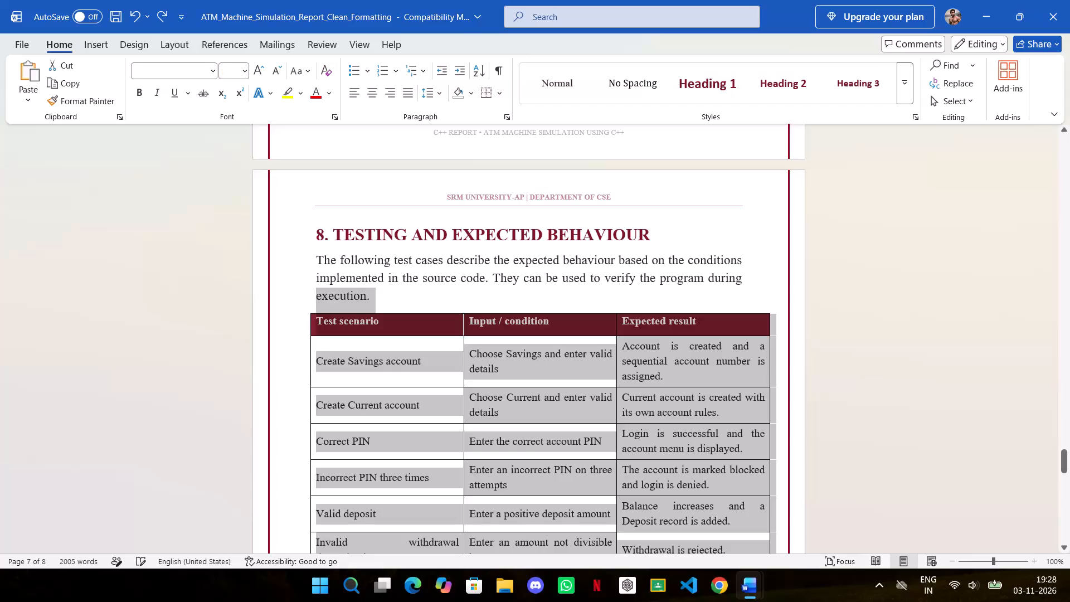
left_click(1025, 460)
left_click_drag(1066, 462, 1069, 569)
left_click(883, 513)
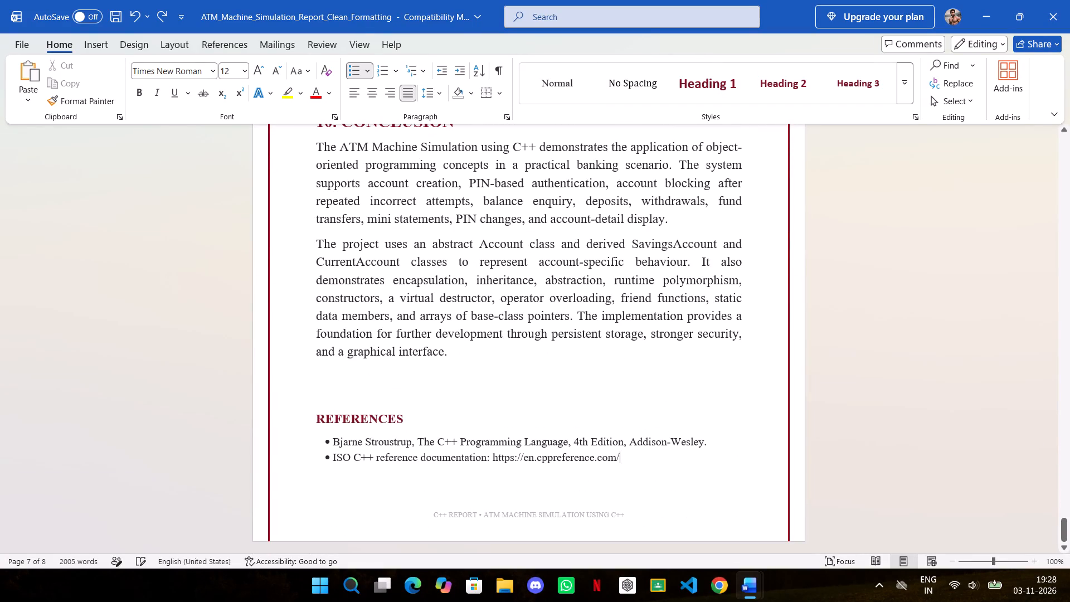
Examine the page breaks from Testing and Expected Behaviour to the References, and the Component/Responsibility table's split across the first two pages.
scroll(855, 429, "up", 19)
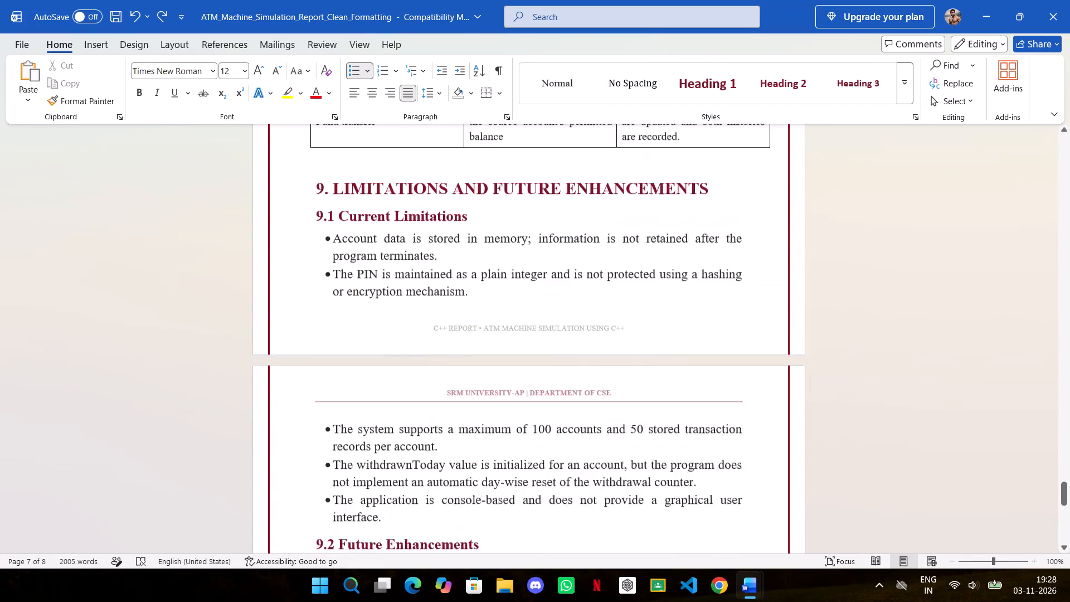
scroll(855, 406, "up", 19)
scroll(855, 406, "down", 7)
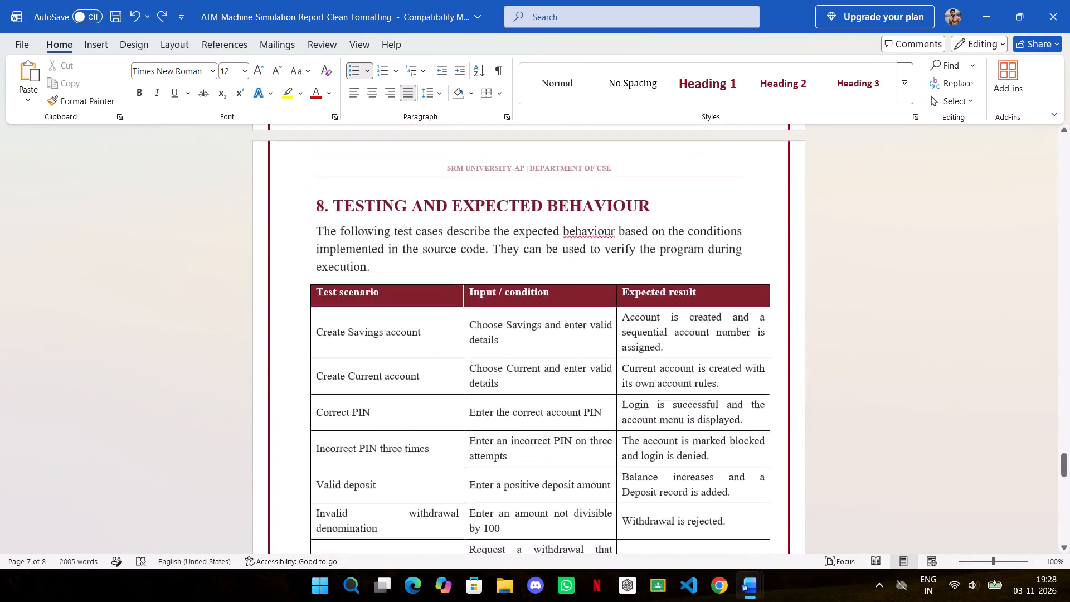
scroll(855, 406, "down", 12)
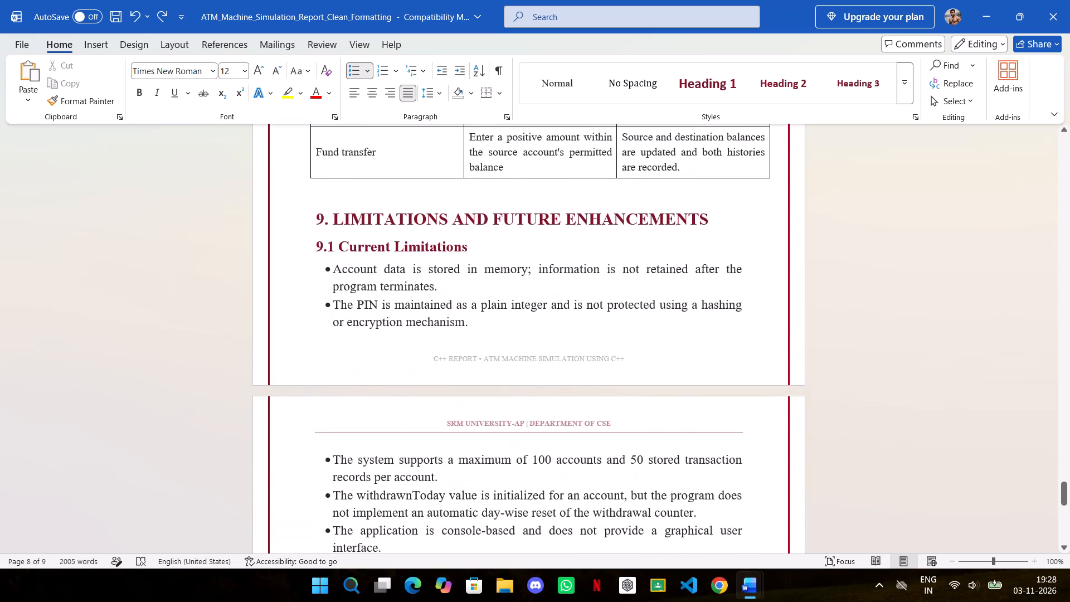
scroll(855, 406, "down", 17)
scroll(855, 406, "down", 5)
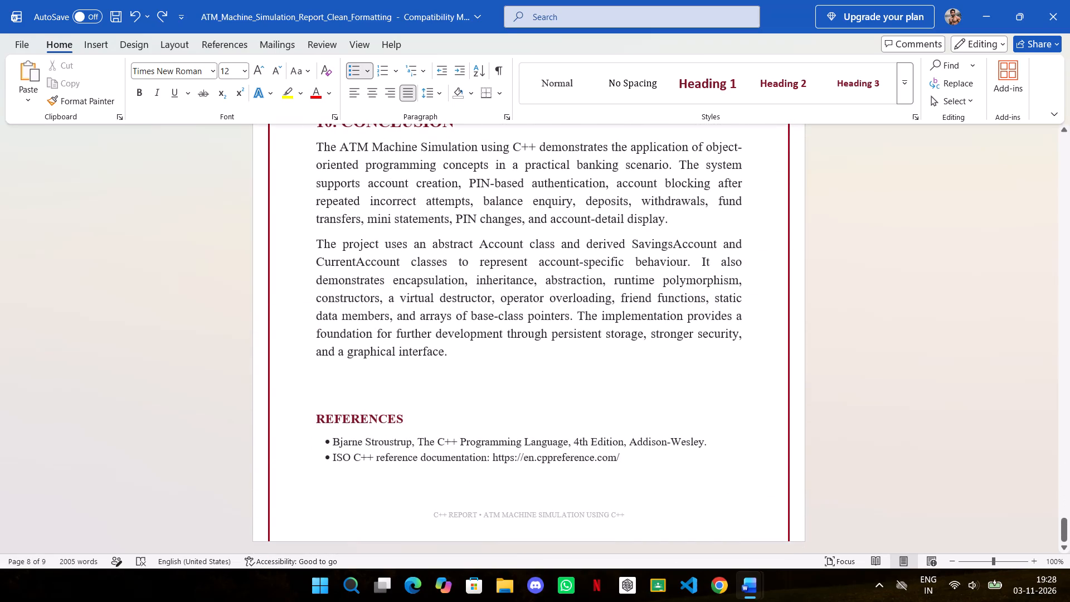
scroll(855, 406, "down", 6)
scroll(855, 406, "up", 19)
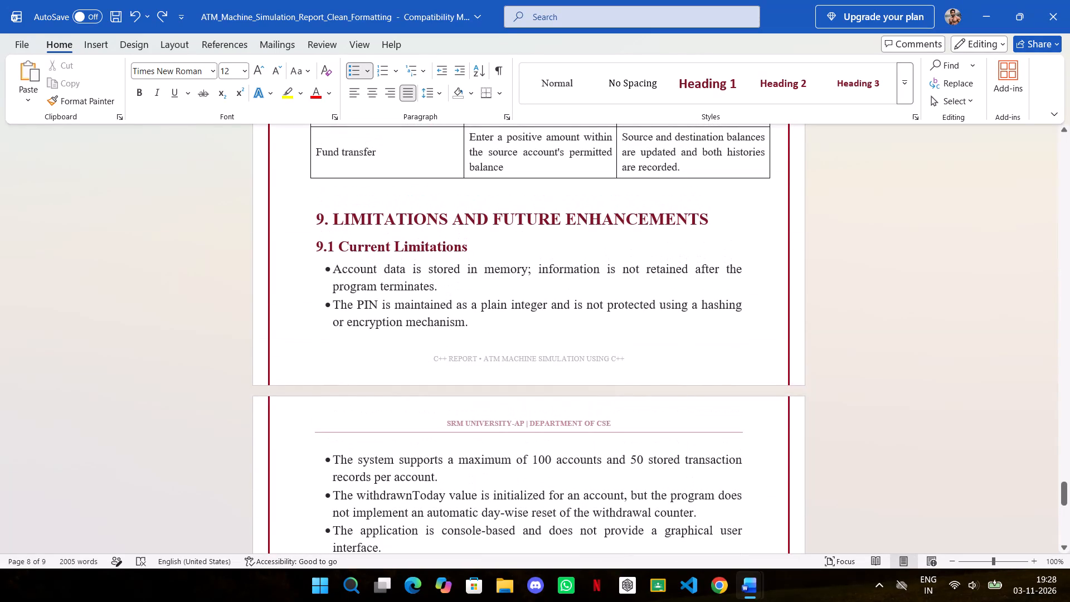
left_click_drag(1059, 498, 1066, 115)
scroll(926, 323, "down", 19)
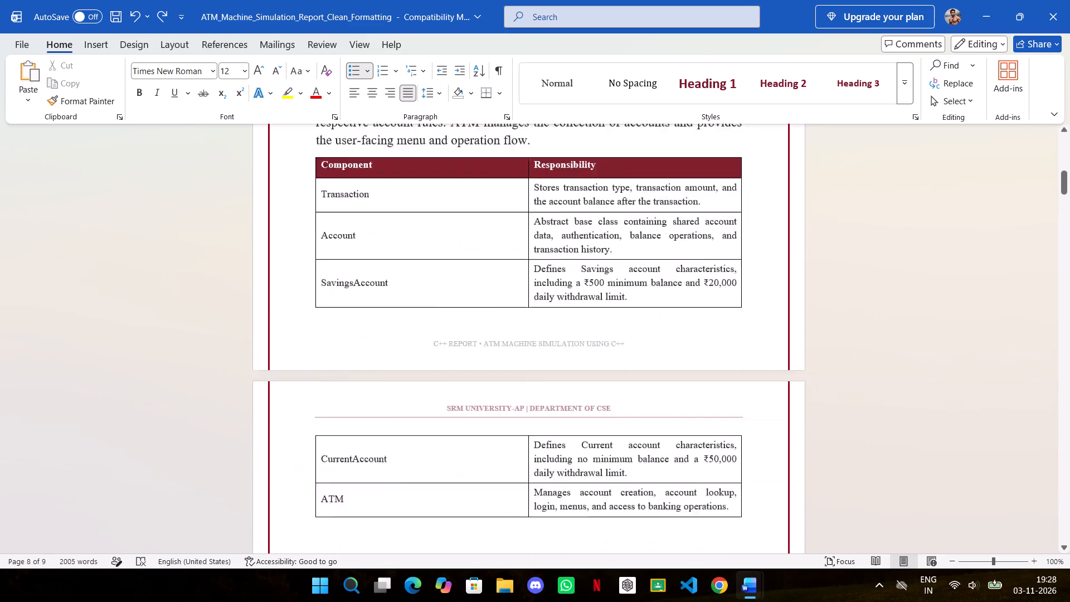
scroll(926, 352, "up", 3)
Undo the last four edits, back through the change that removed the PAGE label from the footers, checking the final pages side by side.
key("ctrl+z")
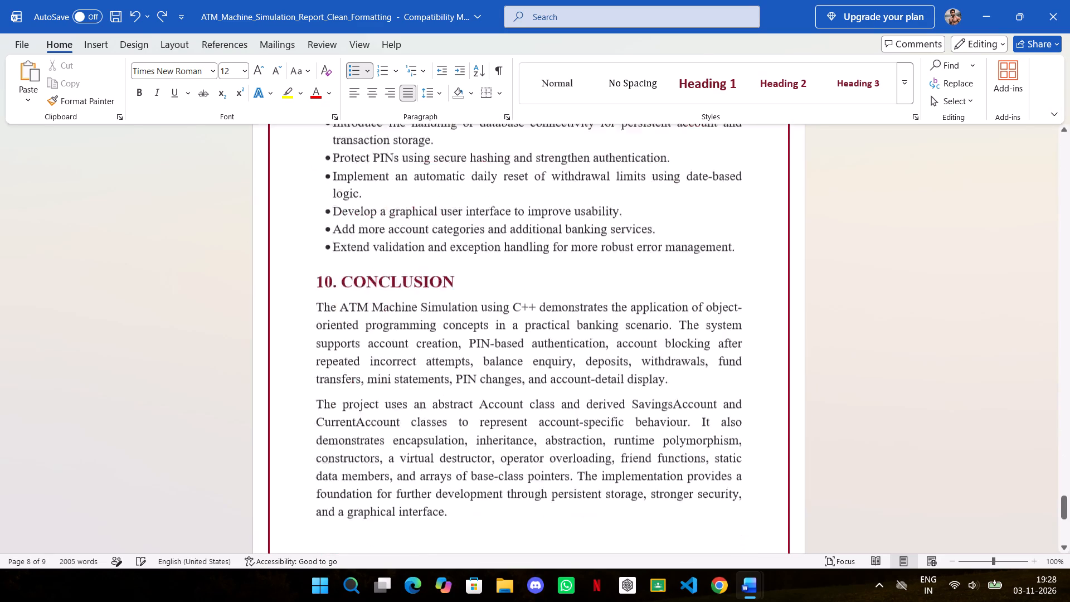
scroll(923, 352, "down", 11)
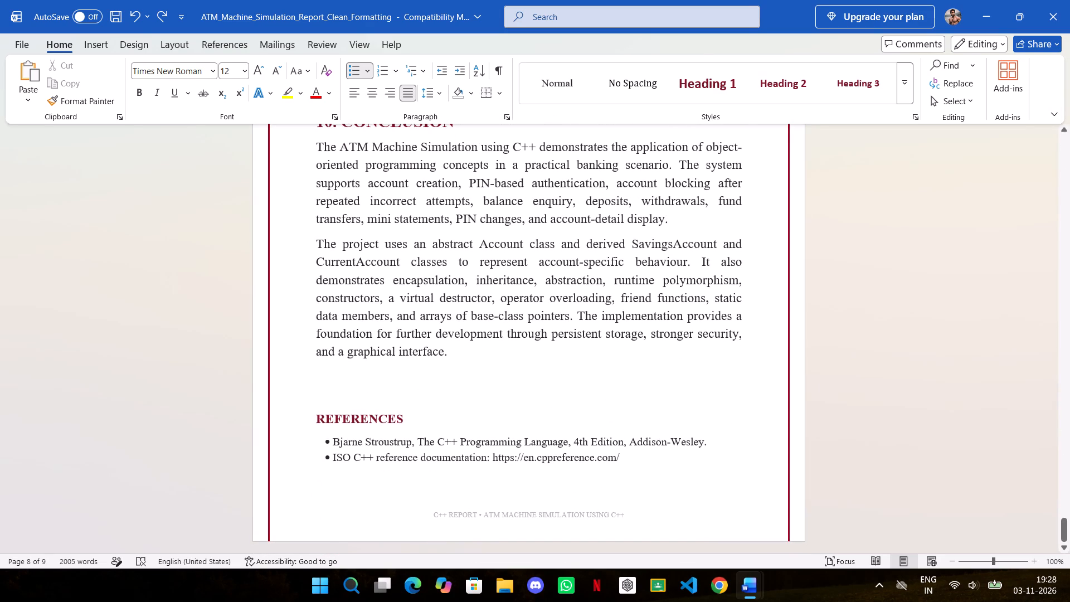
scroll(917, 354, "up", 14)
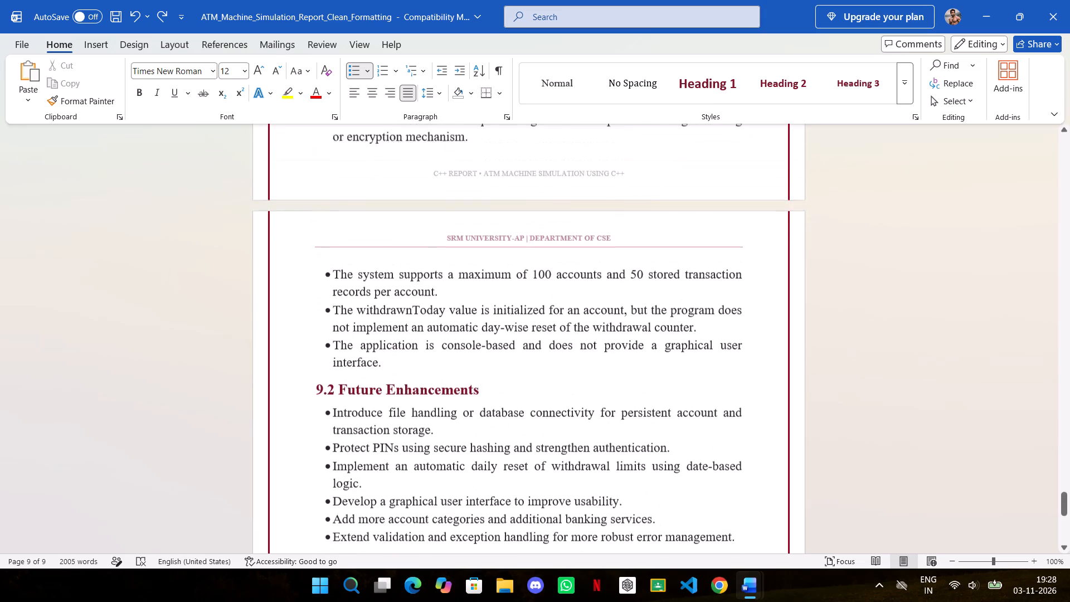
scroll(915, 354, "up", 6)
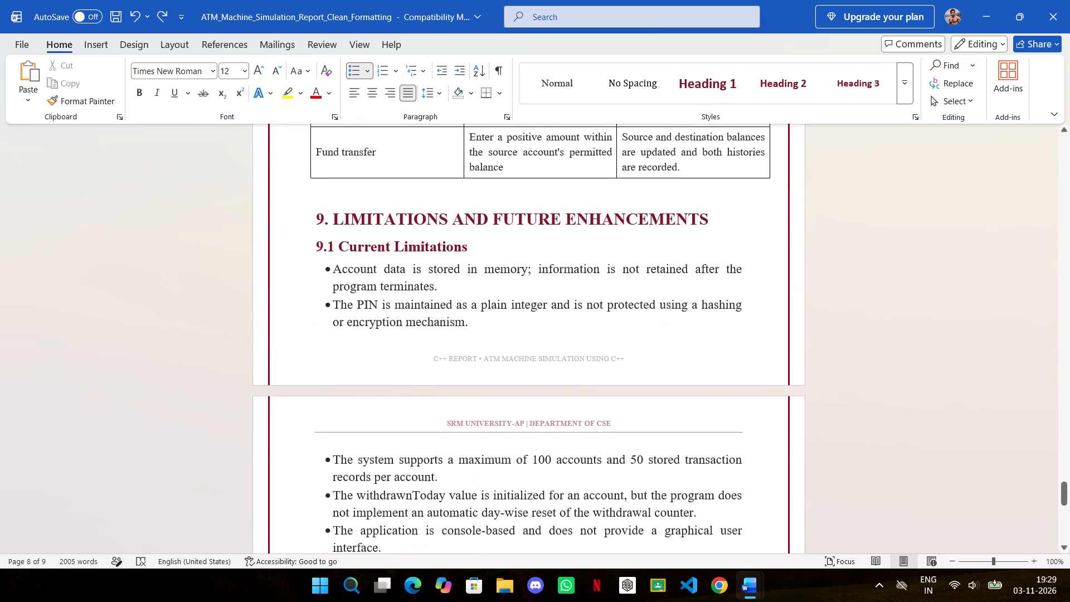
scroll(915, 354, "up", 14)
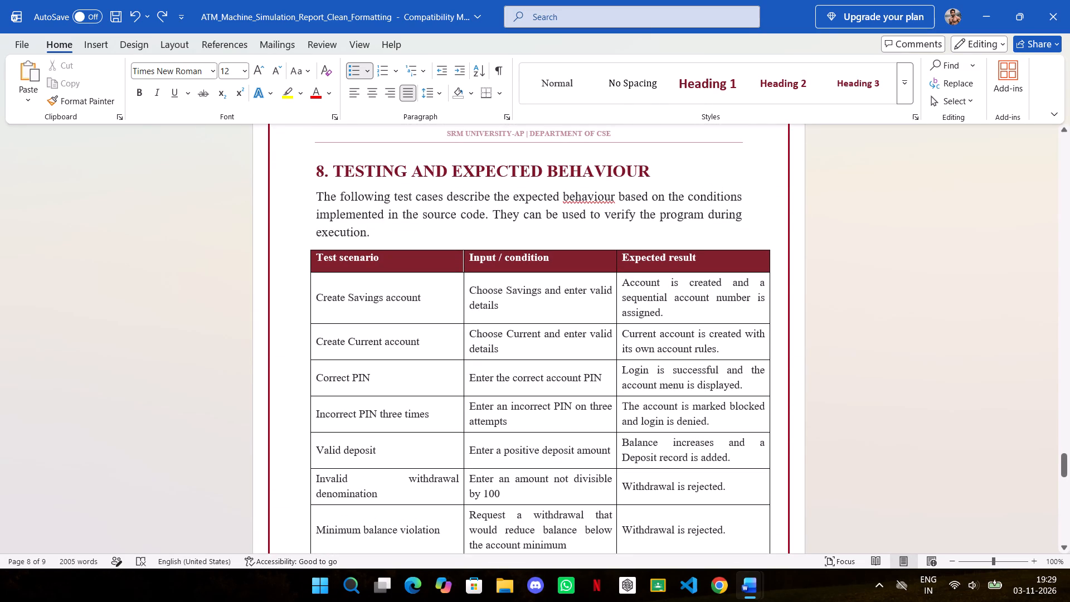
key("ctrl+z")
scroll(815, 344, "down", 2, "ctrl")
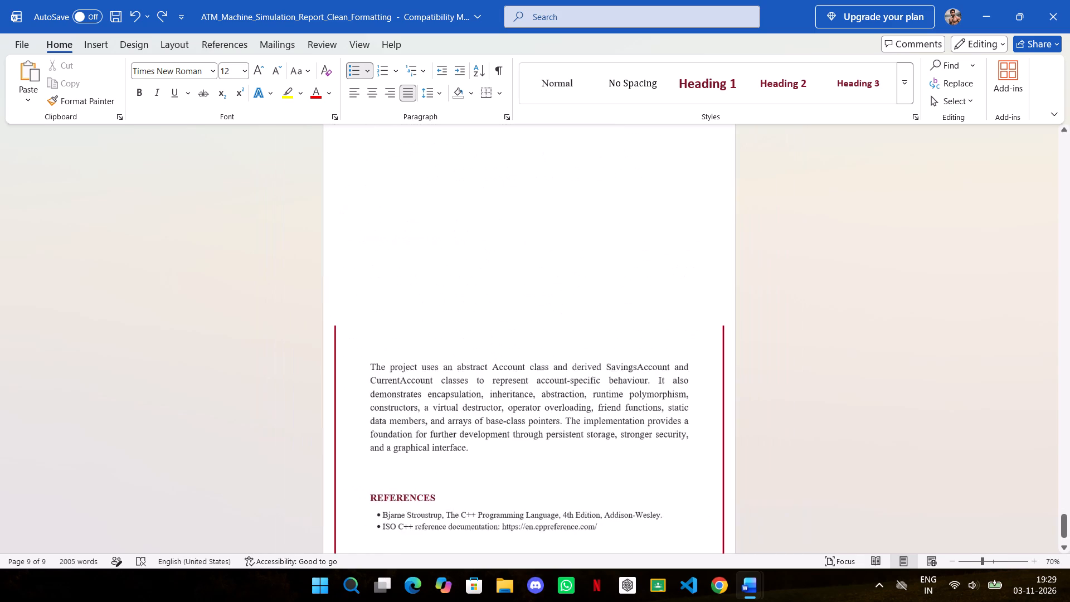
scroll(815, 349, "down", 2, "ctrl")
scroll(815, 349, "down", 4)
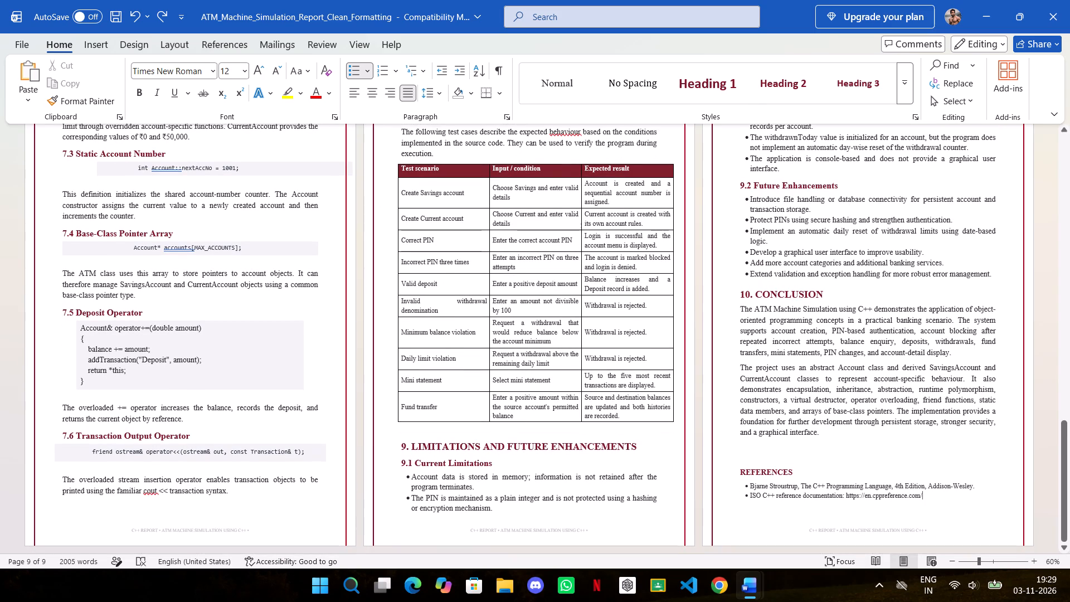
key("ctrl+z")
key("ctrl+z")
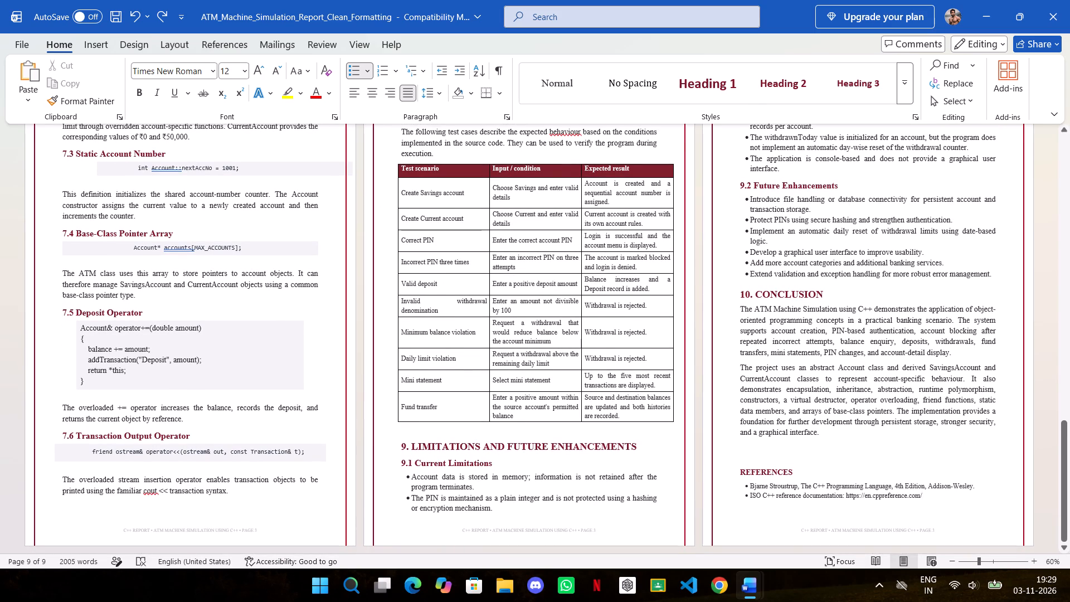
Examine the footer page labels and the text and table flow across the report's pages side by side, returning to the first pages.
scroll(748, 356, "up", 5)
scroll(748, 356, "up", 18)
scroll(748, 356, "up", 5)
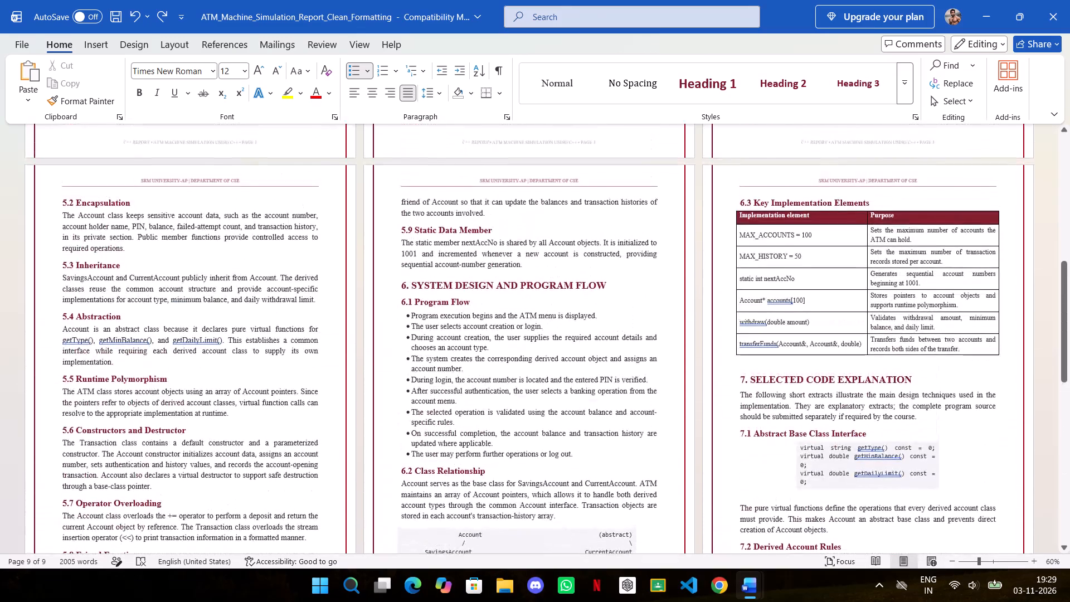
scroll(748, 356, "down", 4)
scroll(748, 356, "up", 18)
scroll(748, 356, "up", 5)
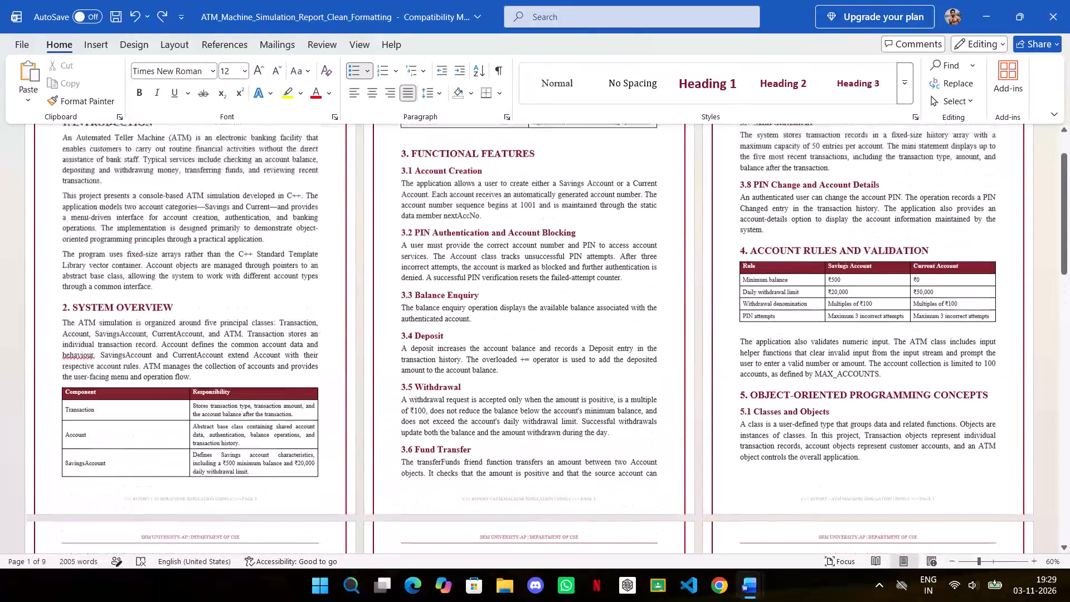
left_click_drag(1067, 225, 1069, 153)
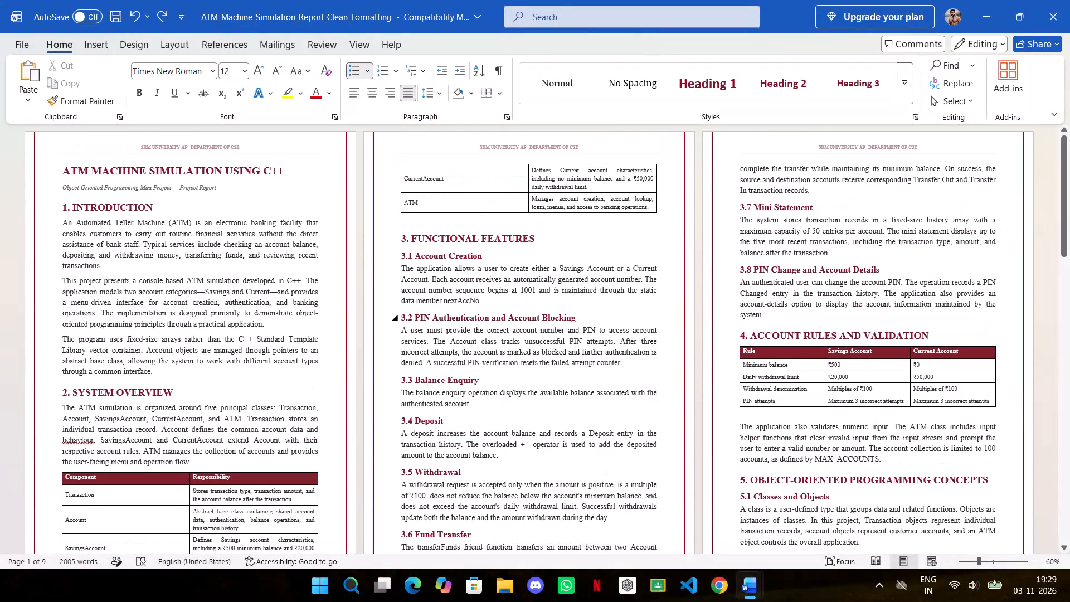
scroll(388, 348, "down", 5)
scroll(388, 348, "up", 4)
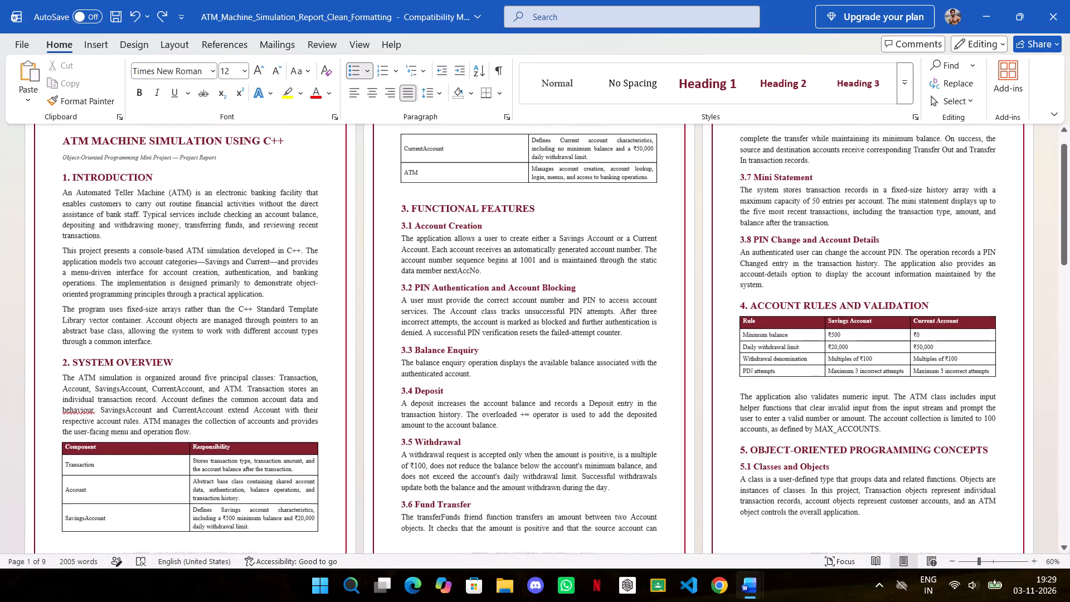
scroll(388, 348, "up", 4)
scroll(465, 315, "down", 1)
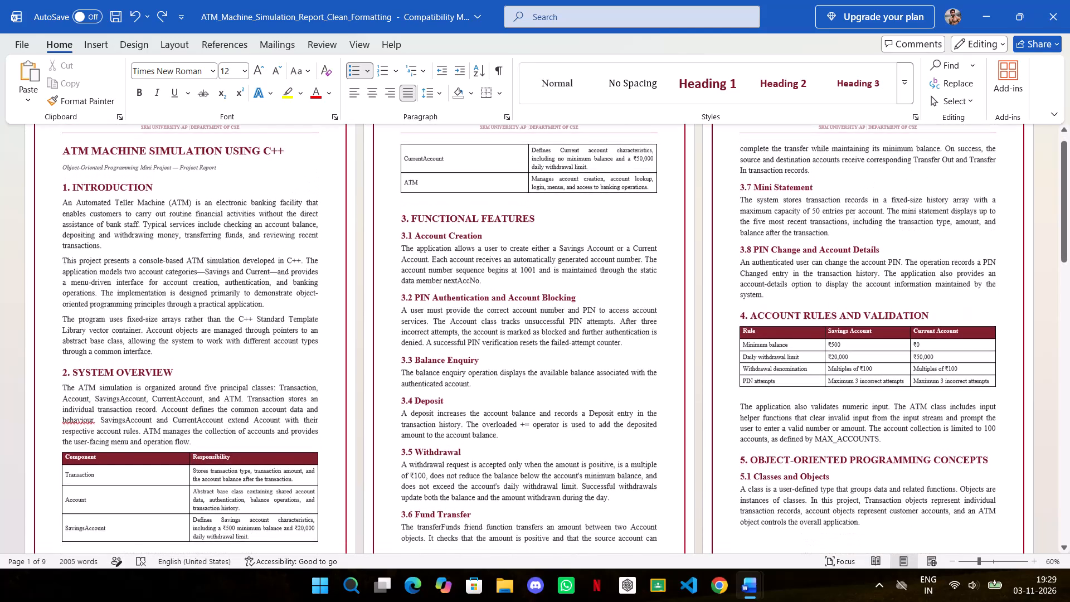
scroll(461, 316, "down", 4)
scroll(524, 398, "up", 5)
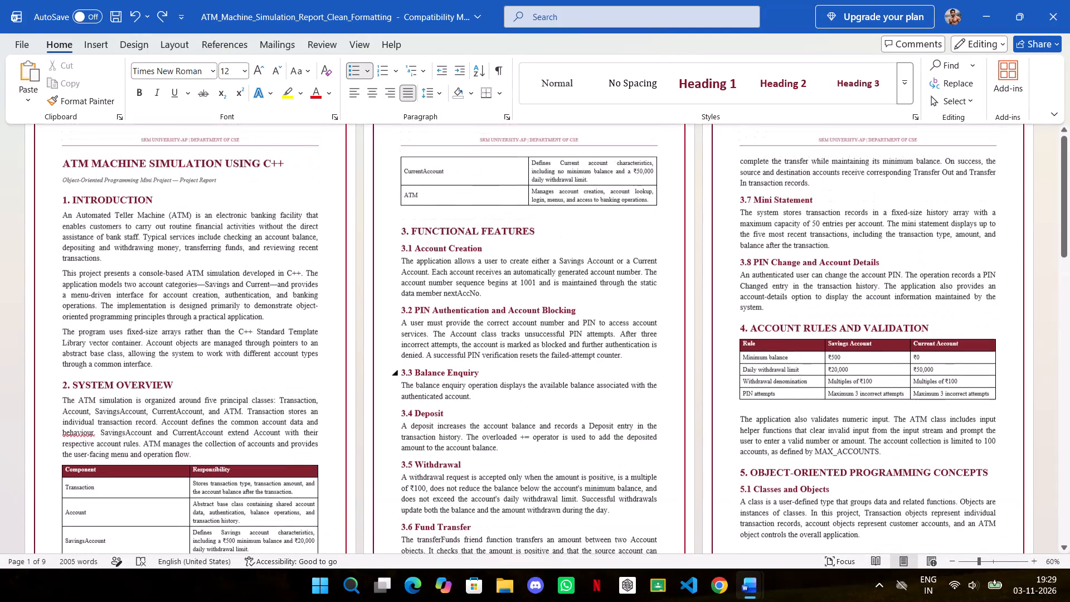
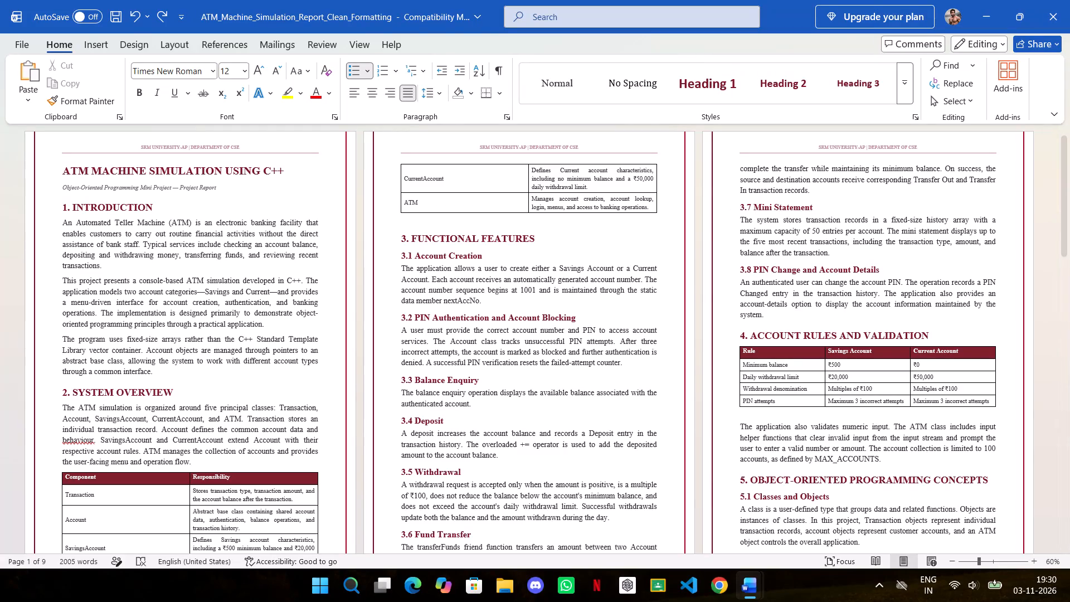
Examine the first three pages, from the Introduction to Classes and Objects, checking footers and the Component/Responsibility table's page split.
scroll(559, 298, "down", 2)
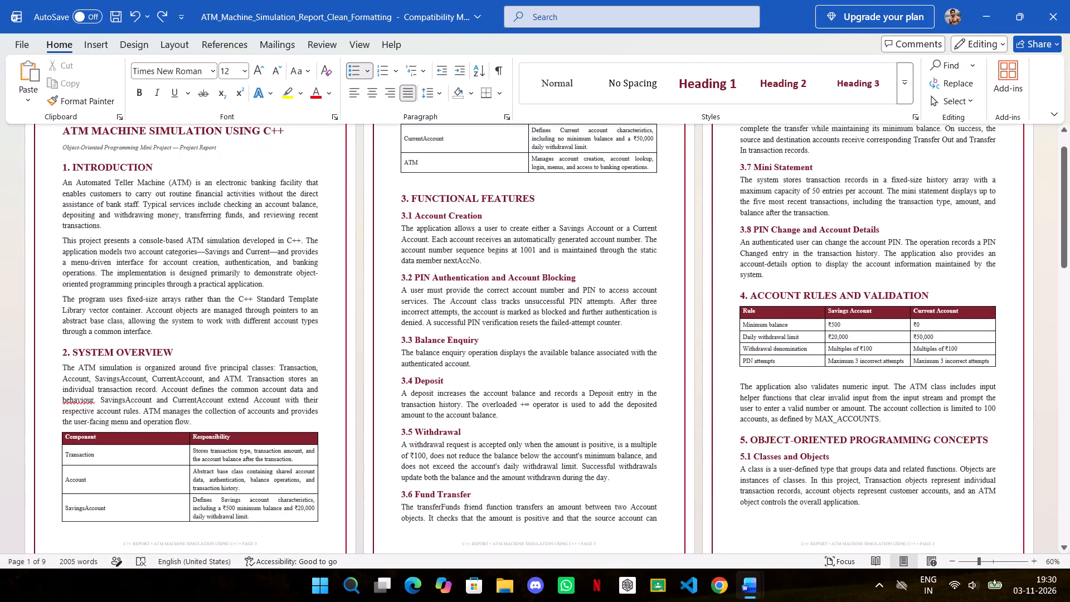
scroll(555, 299, "down", 2)
scroll(555, 299, "up", 10)
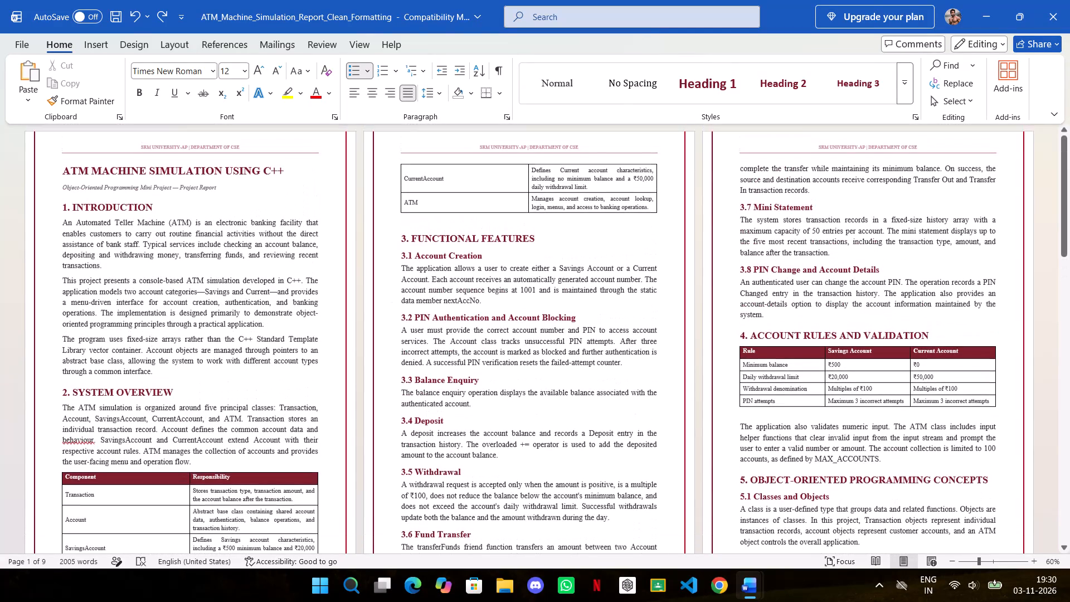
scroll(577, 284, "down", 2)
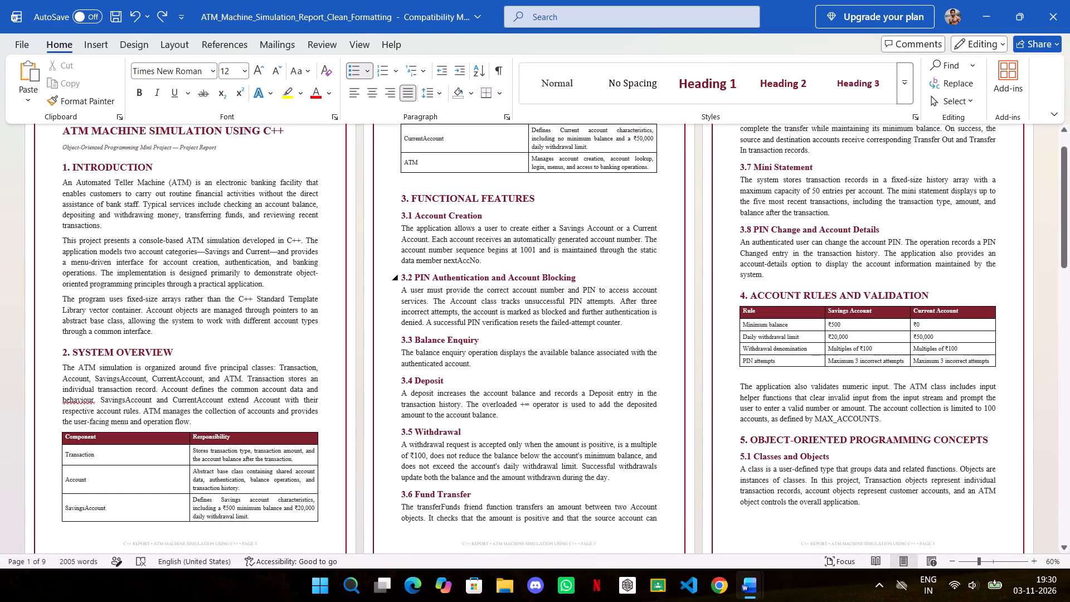
scroll(577, 284, "down", 10)
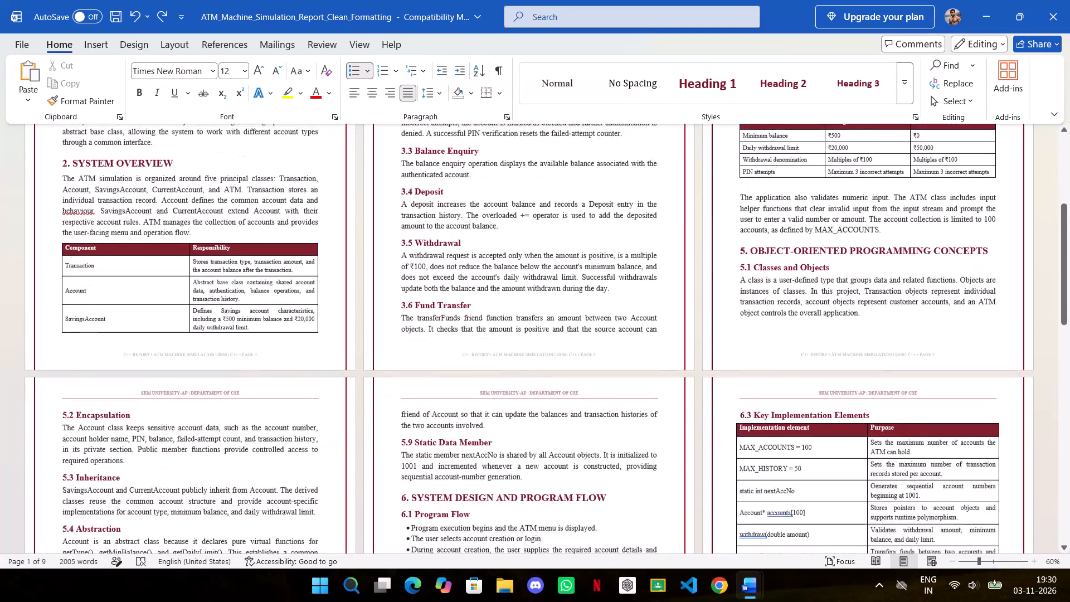
Examine the middle pages from 5.2 Encapsulation to 7.2 Derived Account Rules, checking the implementation table, class diagram and code blocks.
scroll(577, 284, "down", 9)
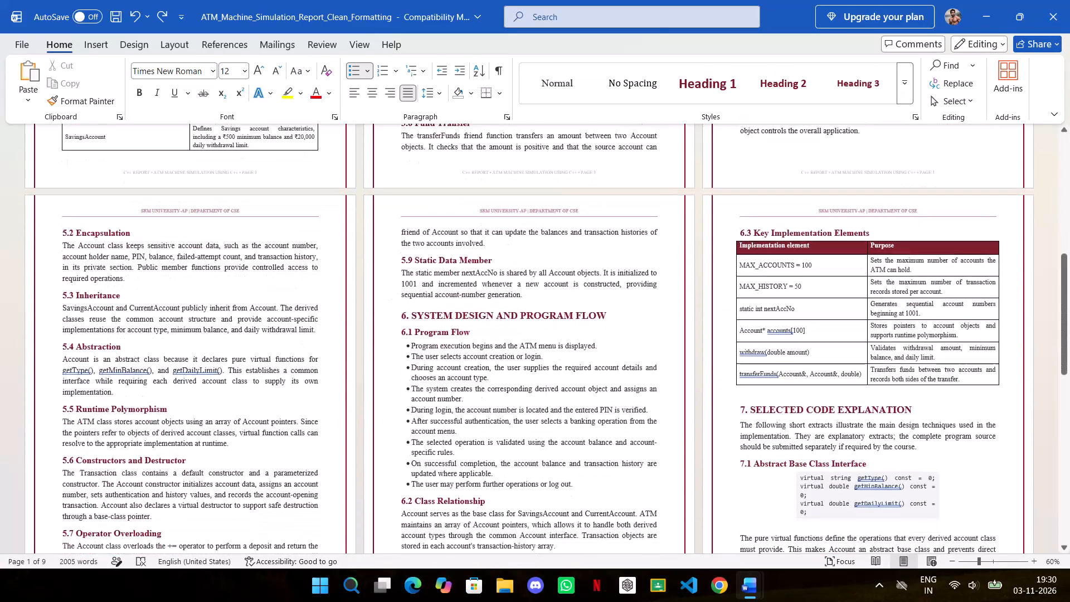
scroll(577, 284, "up", 7)
scroll(577, 284, "down", 8)
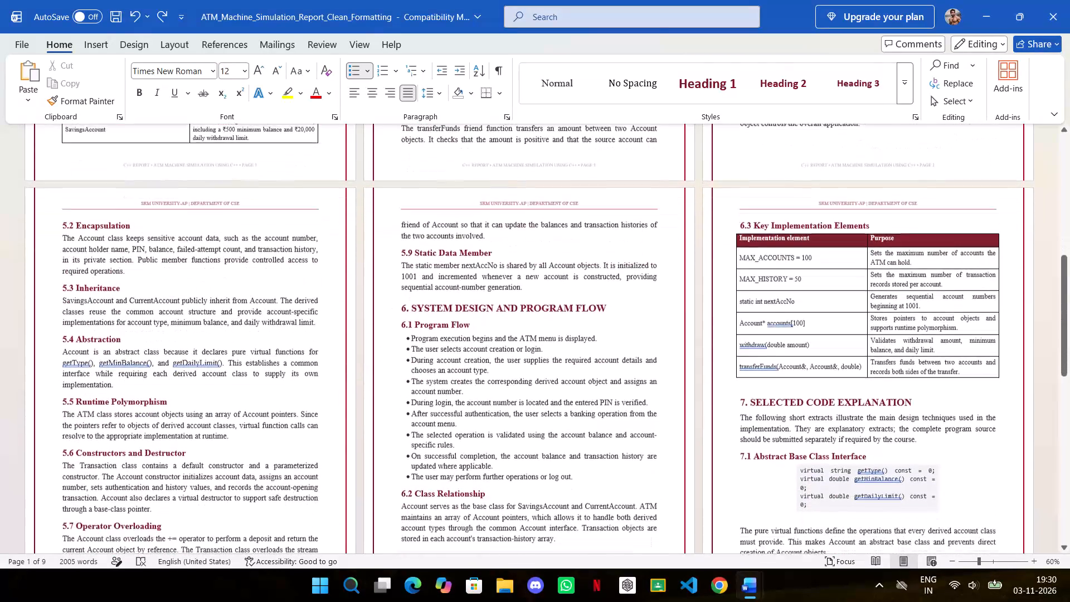
scroll(577, 284, "down", 7)
scroll(577, 284, "up", 7)
scroll(577, 283, "down", 6)
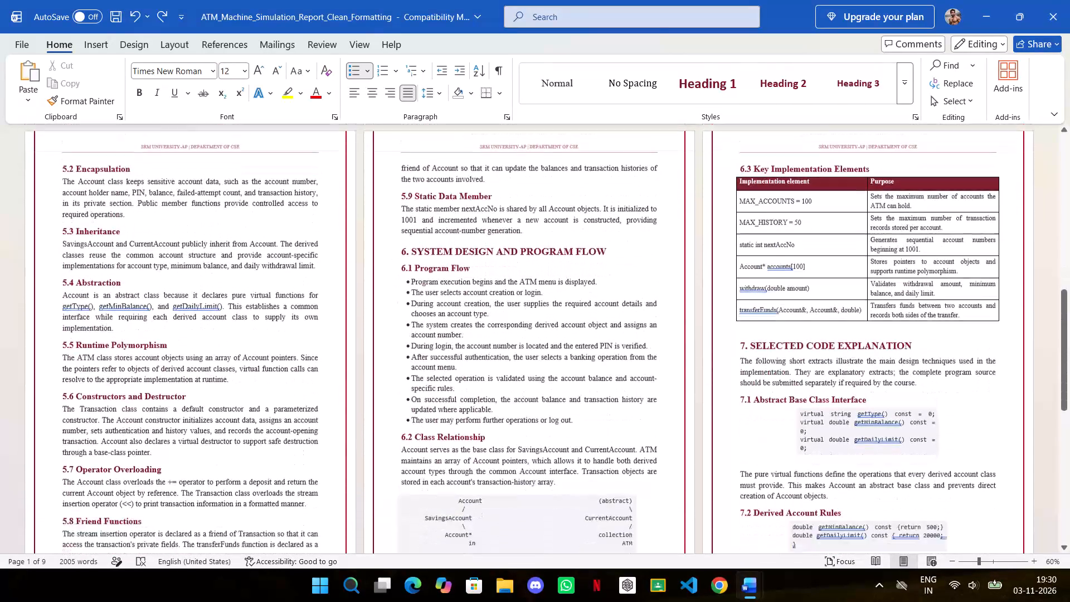
scroll(577, 283, "down", 4)
scroll(546, 363, "up", 9)
scroll(543, 341, "down", 4)
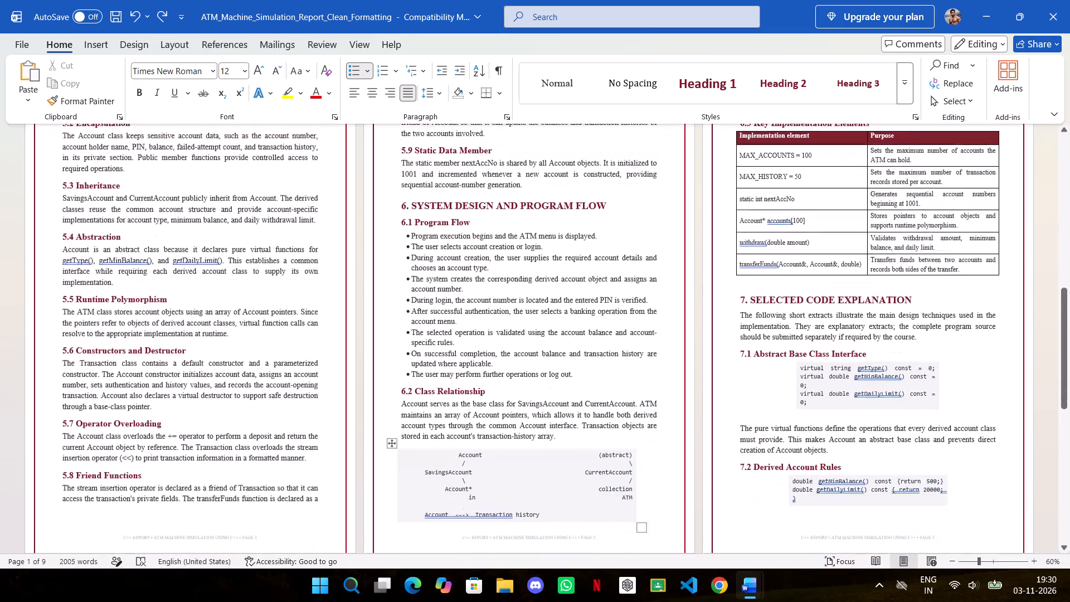
Examine the pages from 7.3 Static Account Number to the Conclusion, and return to the code block under 7.2 Derived Account Rules.
scroll(543, 339, "down", 16)
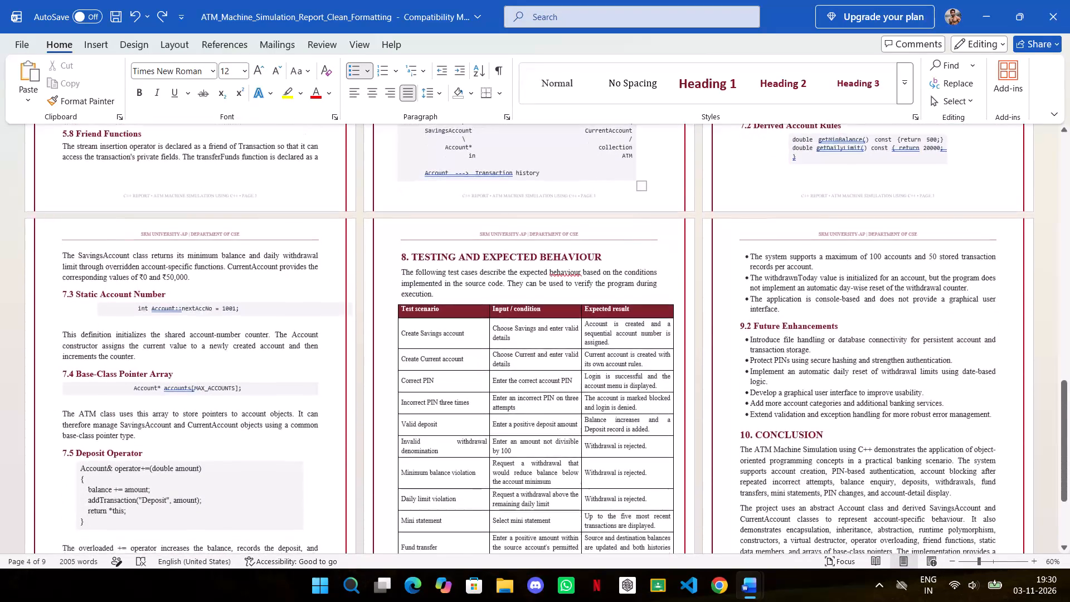
scroll(543, 338, "down", 2)
scroll(543, 337, "up", 11)
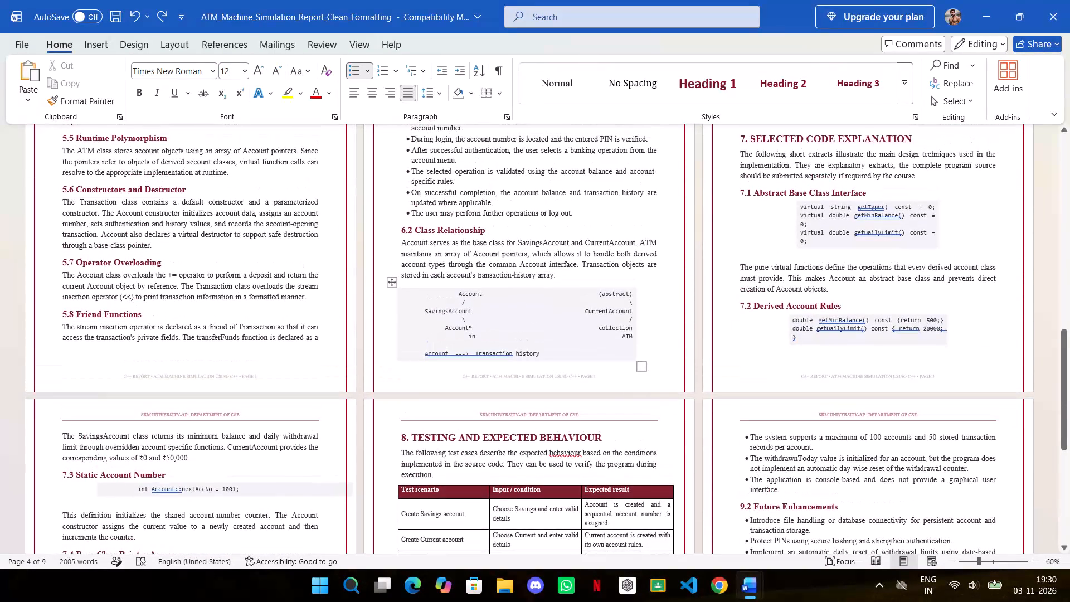
left_click(802, 337)
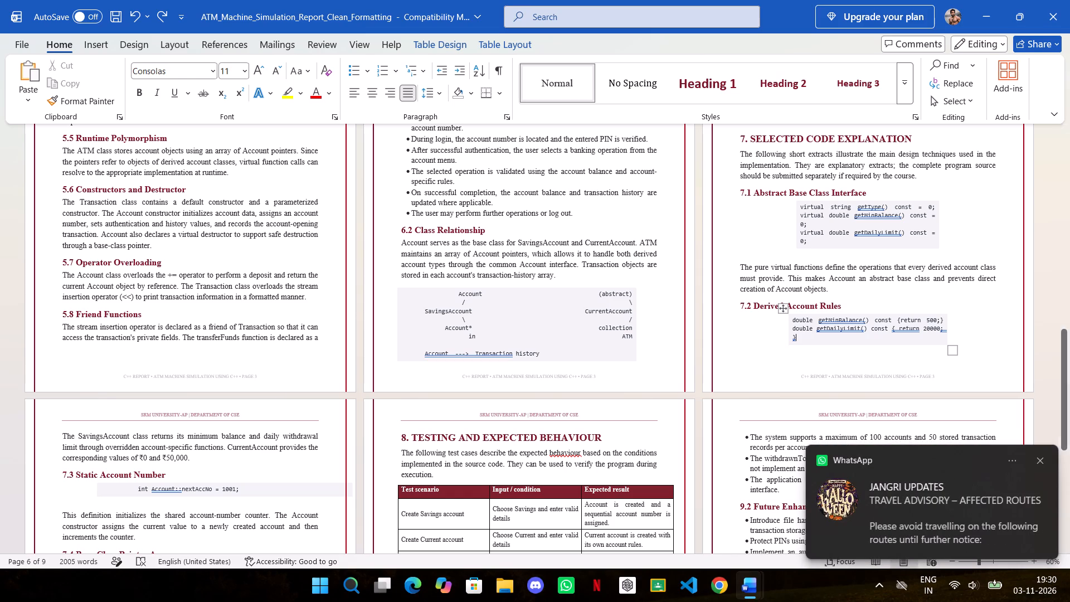
left_click(1039, 462)
Open the spelling suggestions for "behaviour" in the opening paragraph of section 8, Testing and Expected Behaviour.
scroll(552, 359, "down", 6)
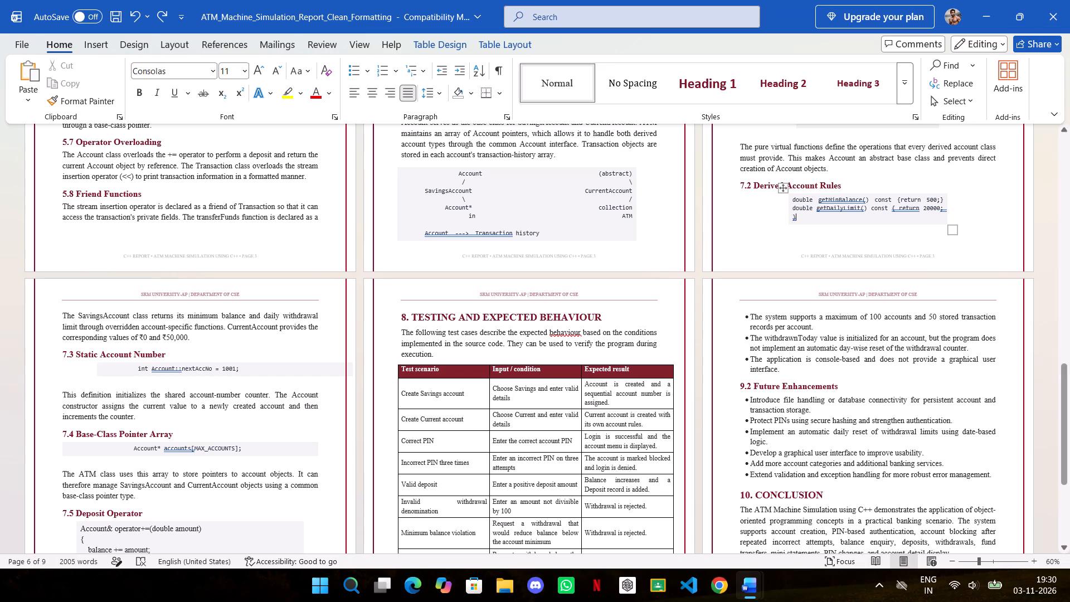
right_click(558, 333)
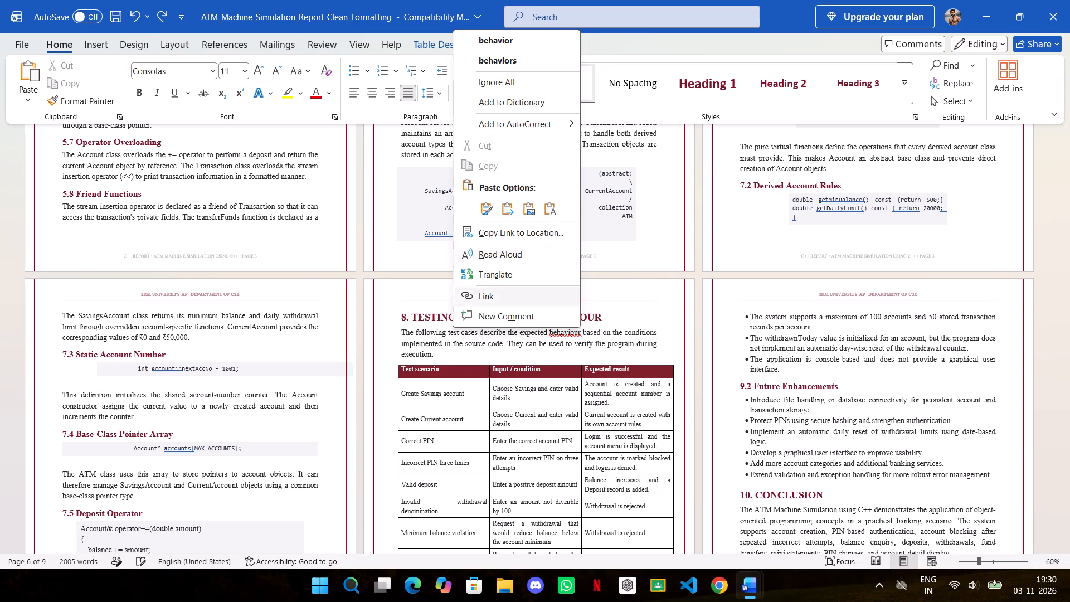
Replace the flagged word "behaviour" with "behavior" in the introductory paragraph of section 8.
left_click(505, 40)
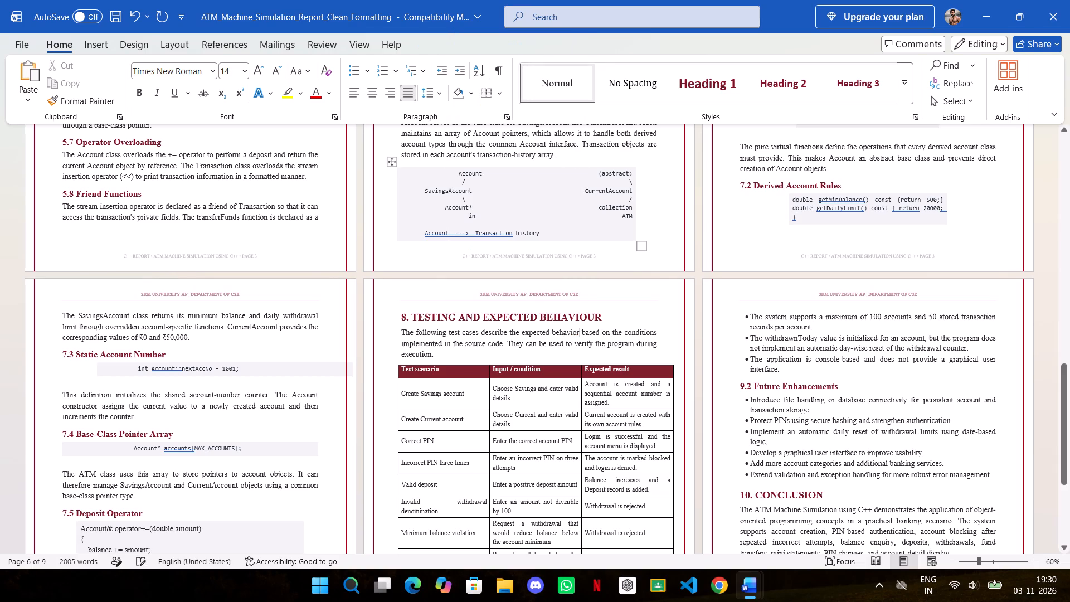
left_click(565, 351)
Examine the closing pages of the report, from section 7.3 through the testing table, conclusion and references.
scroll(492, 341, "down", 15)
scroll(492, 342, "up", 2)
scroll(492, 342, "down", 6)
scroll(492, 342, "up", 4)
scroll(492, 342, "down", 5)
scroll(487, 340, "up", 4)
scroll(484, 340, "down", 6)
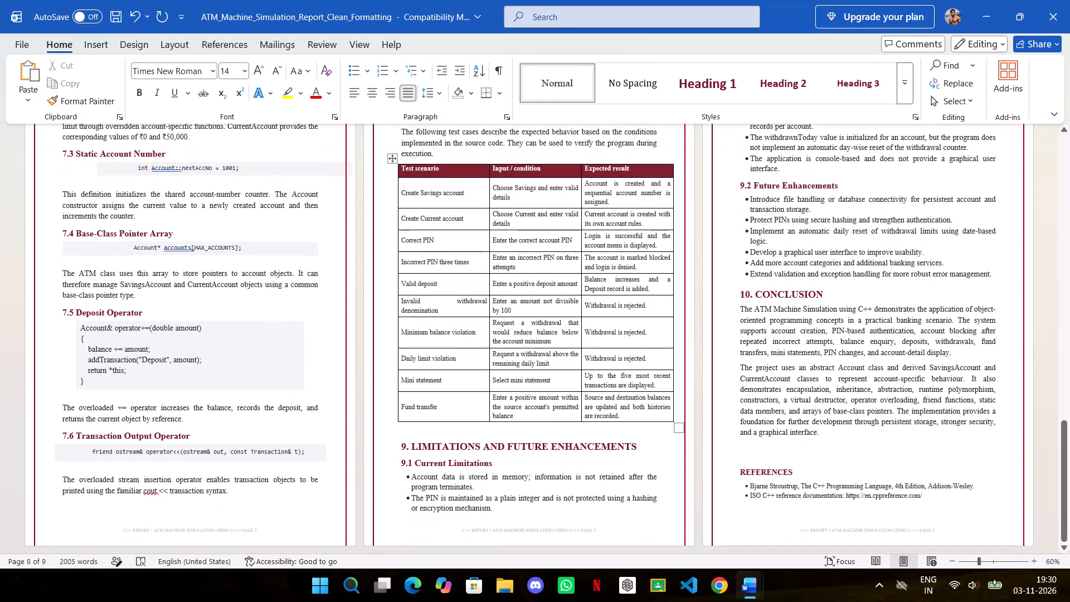
scroll(492, 341, "up", 4)
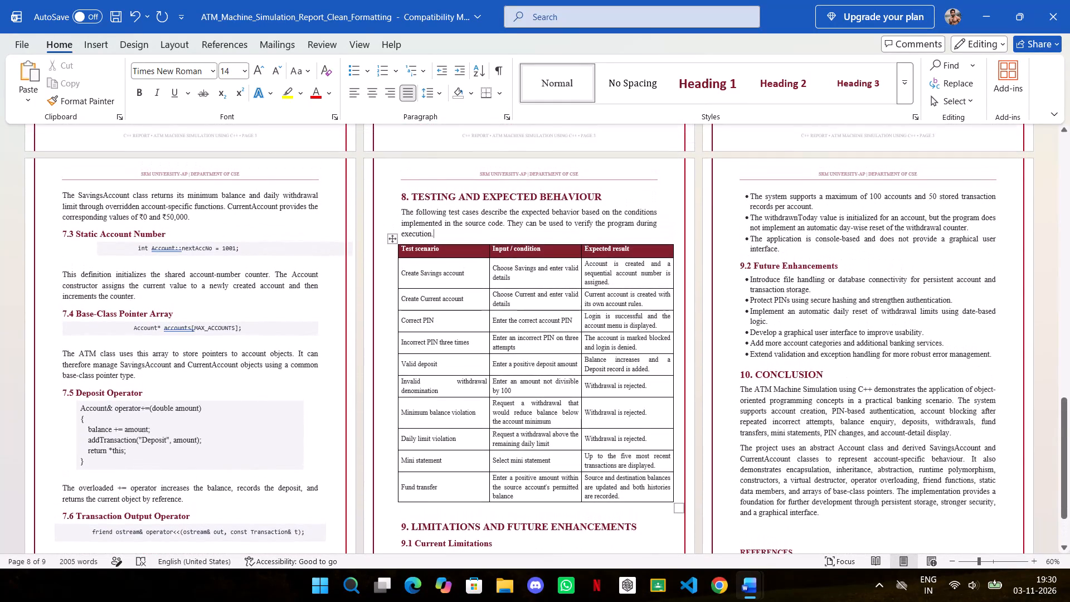
scroll(527, 334, "down", 6)
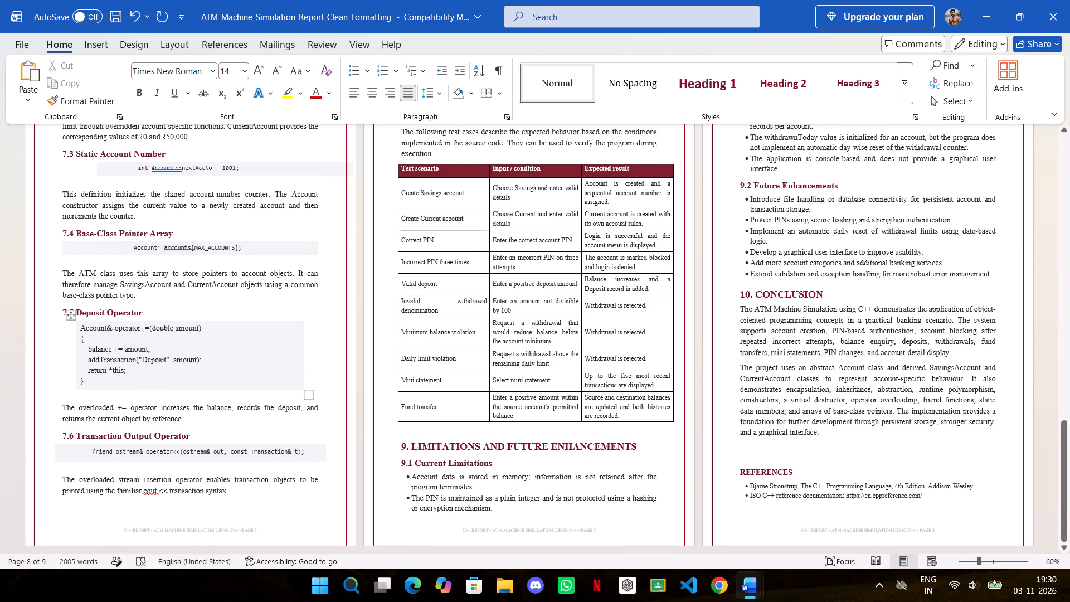
Widen the code box under heading 7.5 Deposit Operator slightly.
left_click_drag(307, 396, 319, 389)
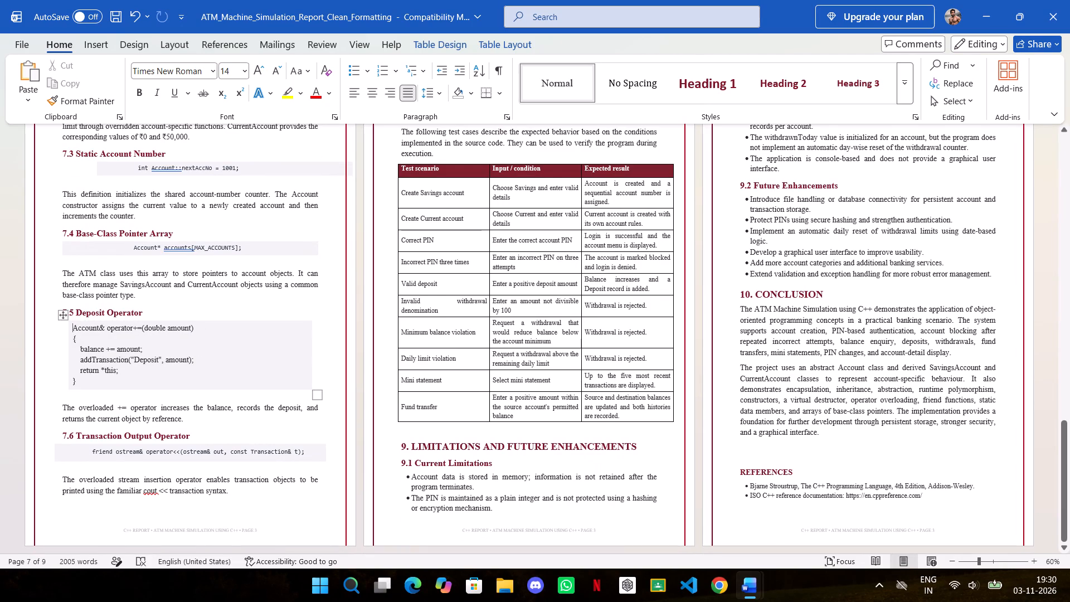
left_click_drag(317, 397, 317, 382)
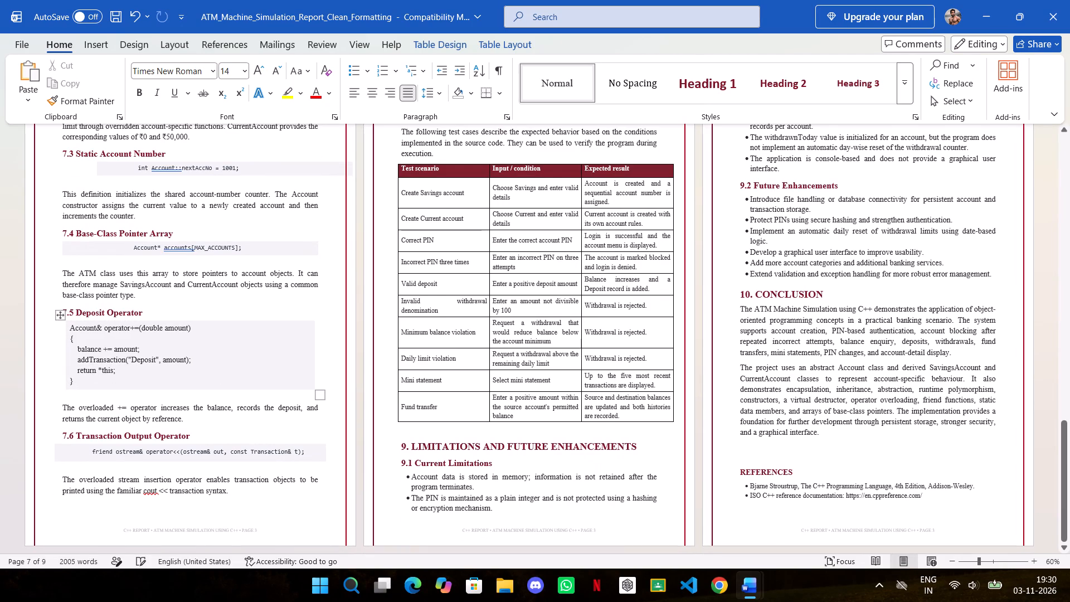
left_click(241, 440)
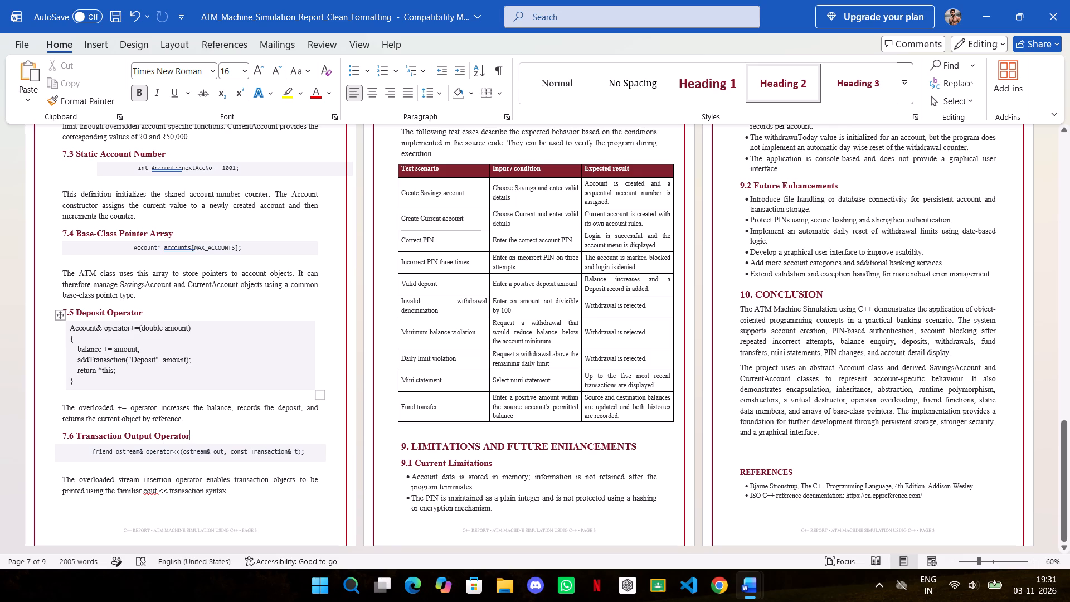
Set the font of the code block under 7.5 Deposit Operator to Cascadia Code.
left_click_drag(121, 371, 71, 329)
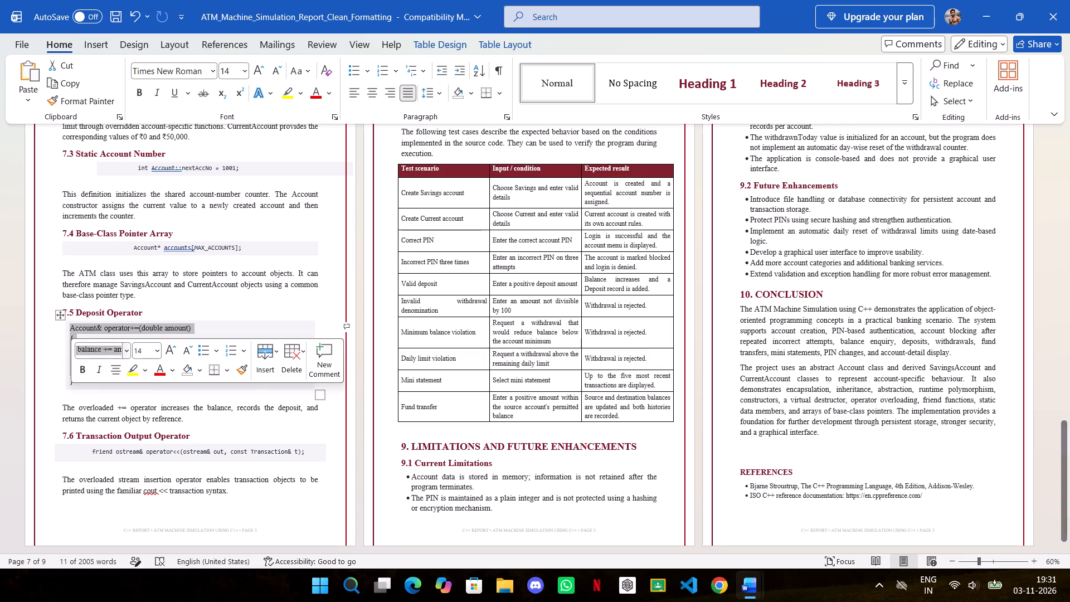
left_click(126, 349)
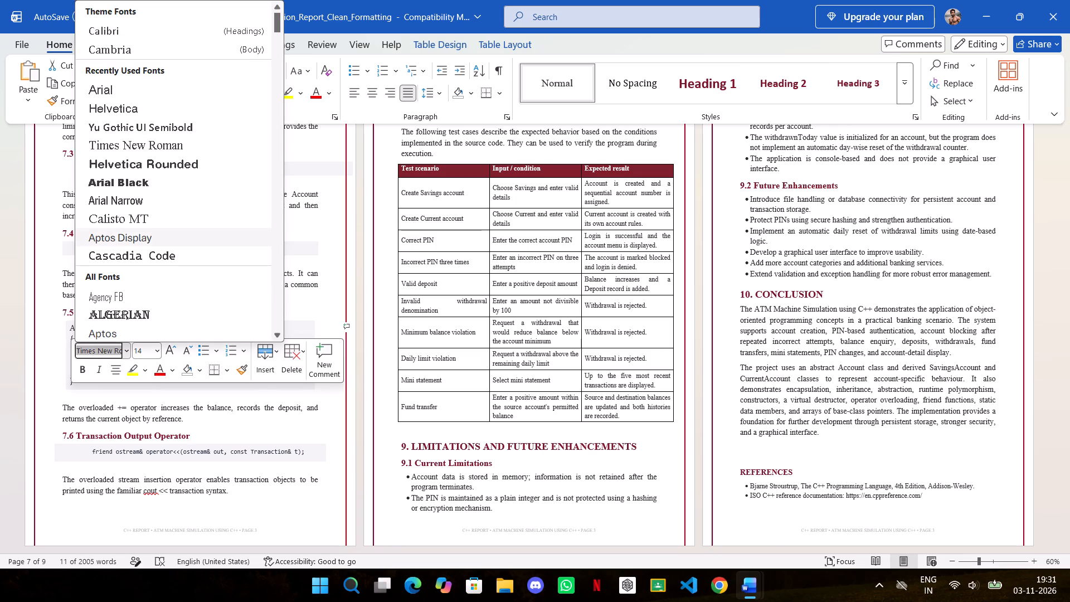
left_click(166, 251)
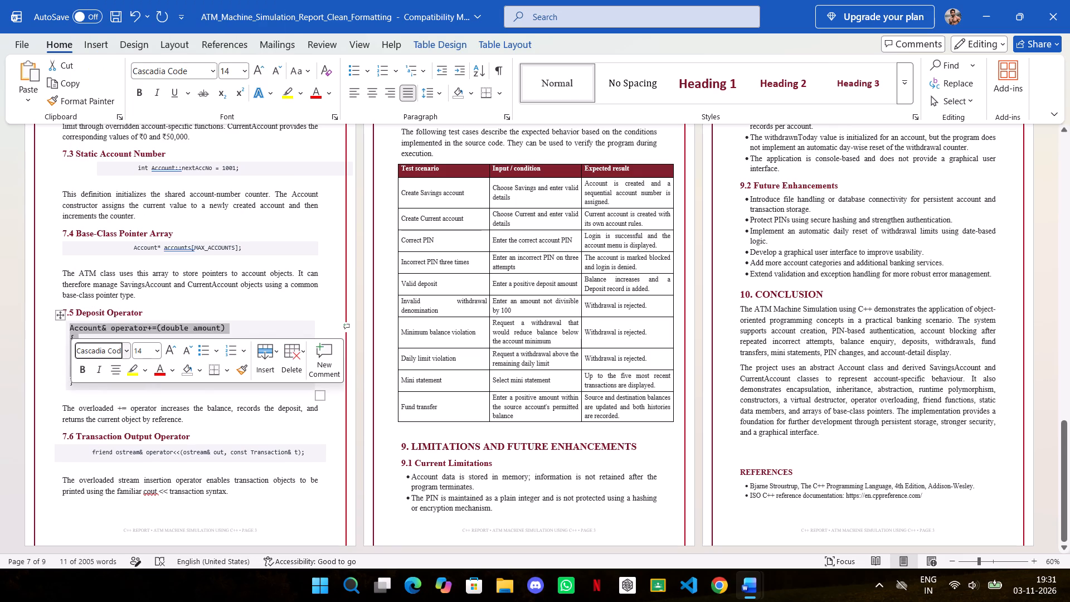
left_click(236, 331)
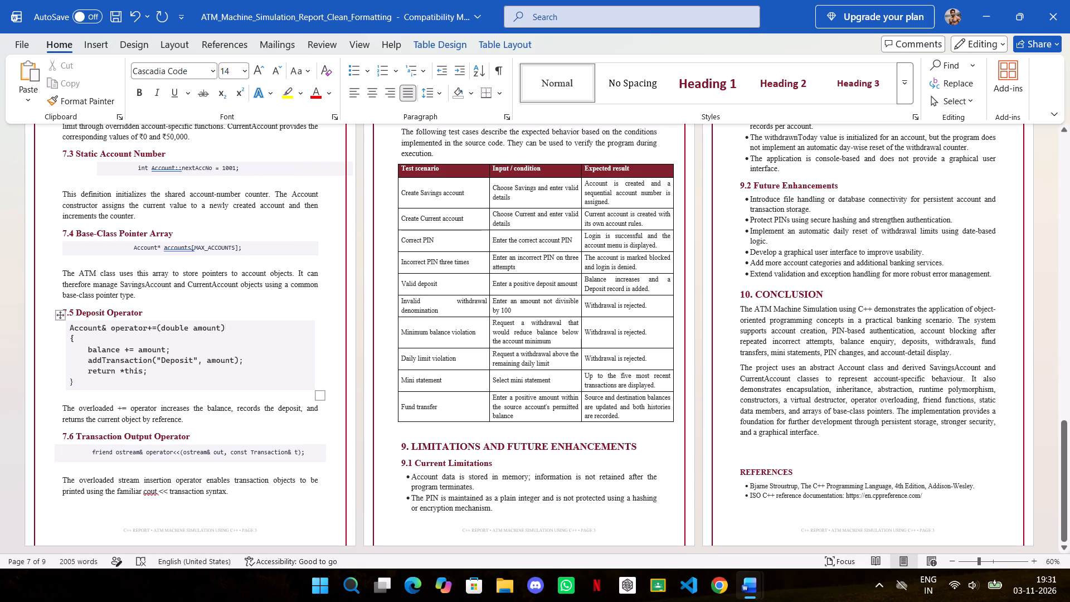
Set the font of the friend ostream& code line under 7.6 Transaction Output Operator to Cascadia Code.
left_click_drag(92, 453, 188, 450)
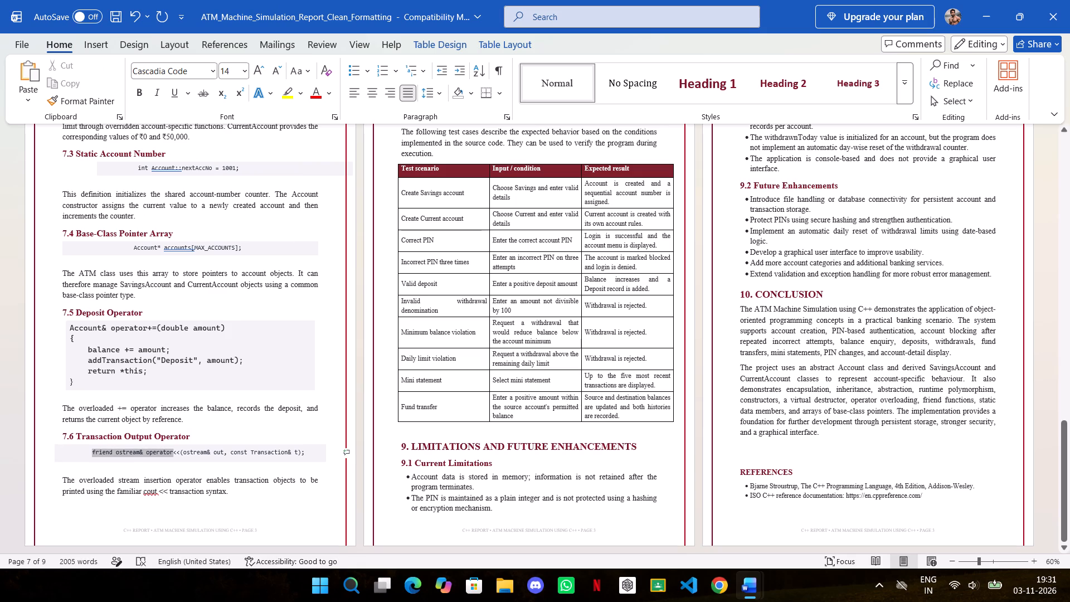
left_click_drag(188, 450, 309, 461)
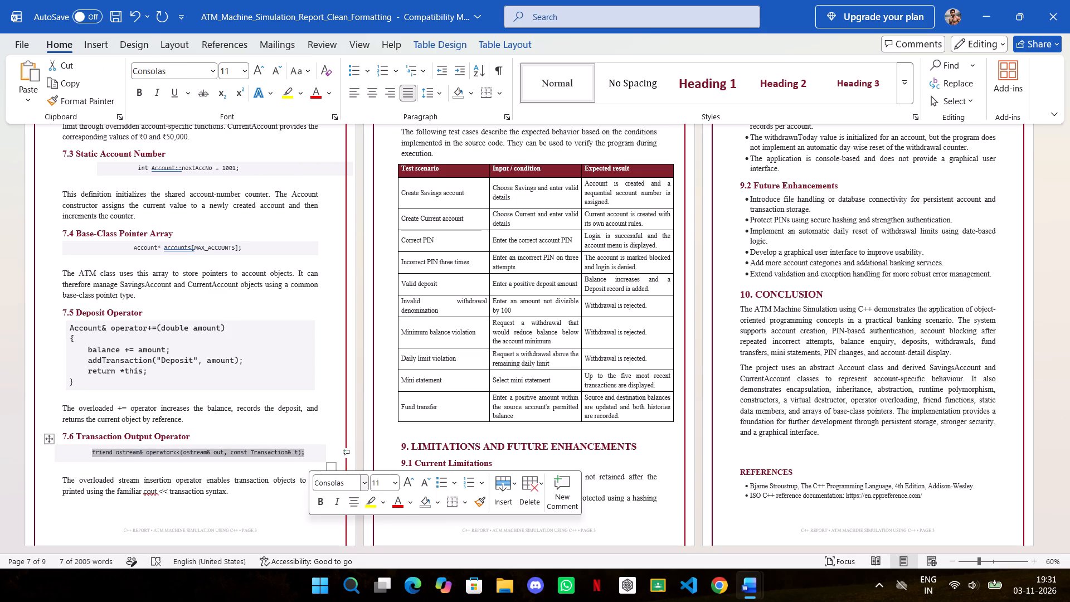
left_click(364, 482)
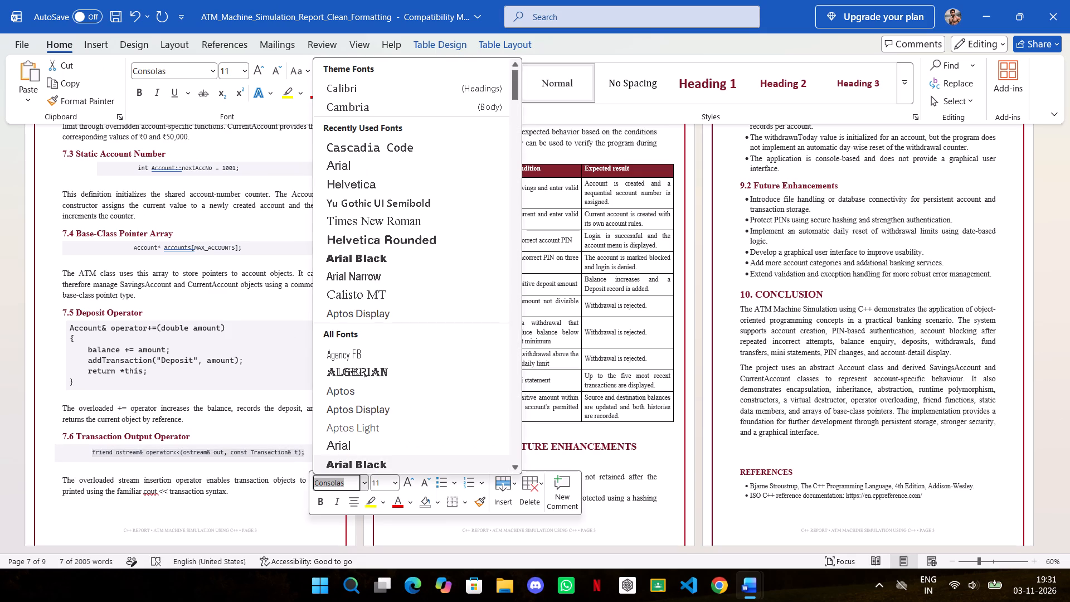
left_click(358, 147)
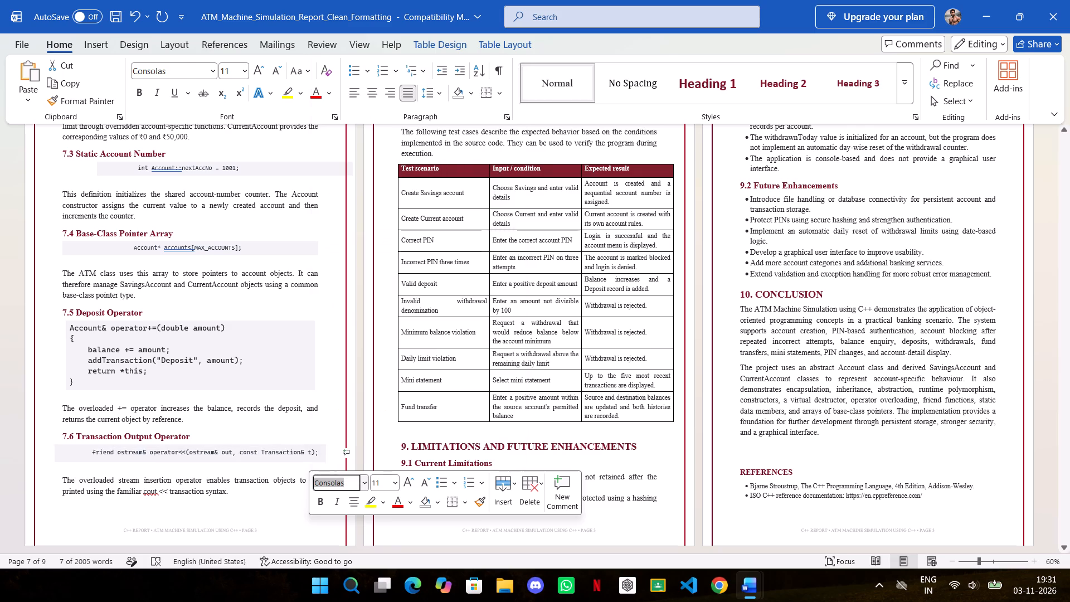
left_click(85, 448)
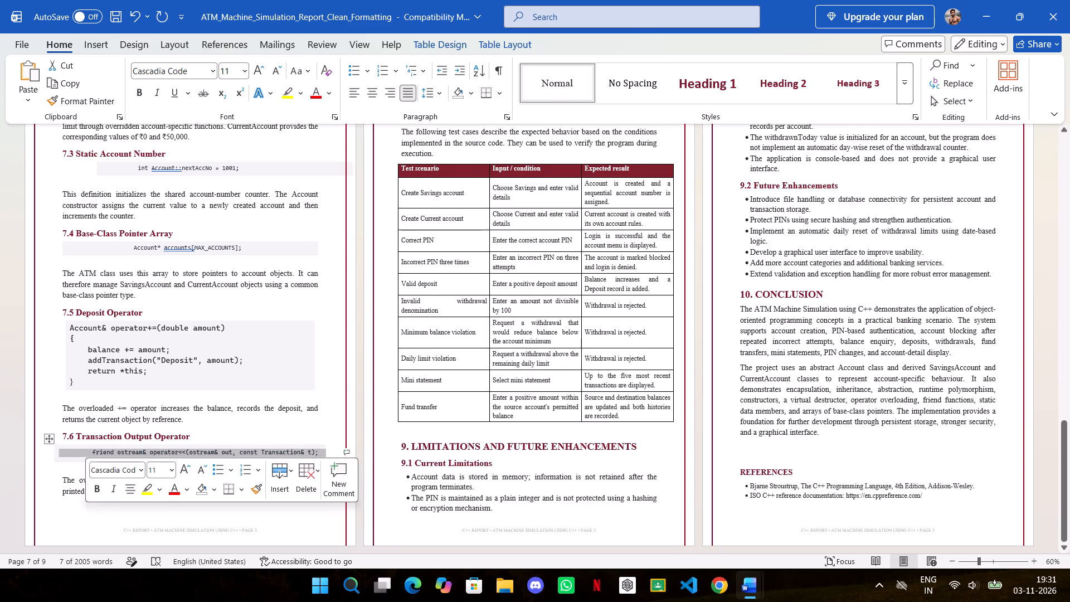
left_click(99, 451)
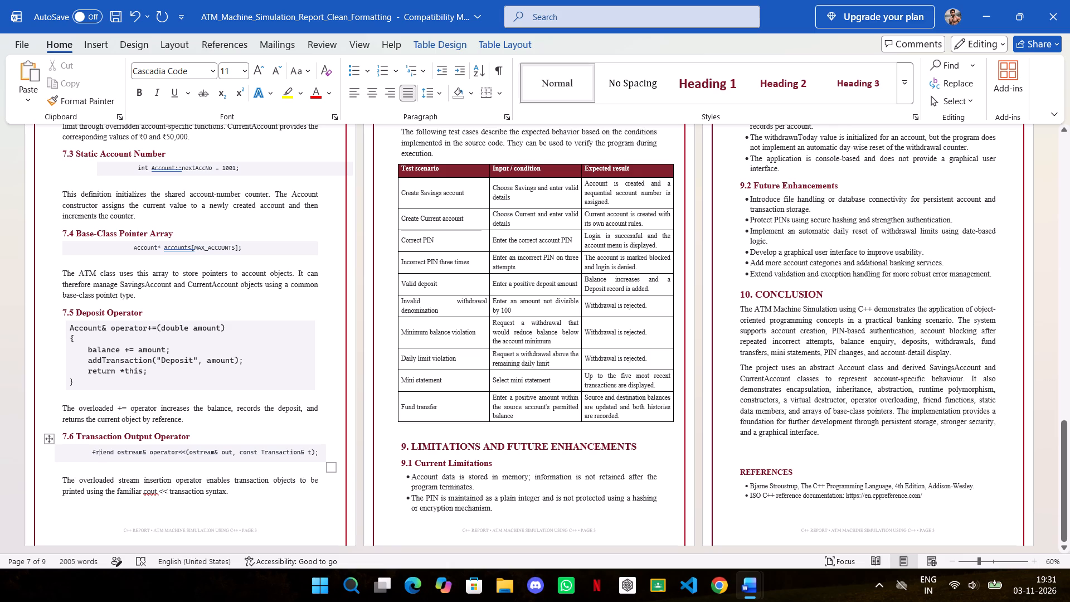
Delete one leading space before "friend" in the code line under 7.6 Transaction Output Operator.
scroll(205, 439, "up", 1)
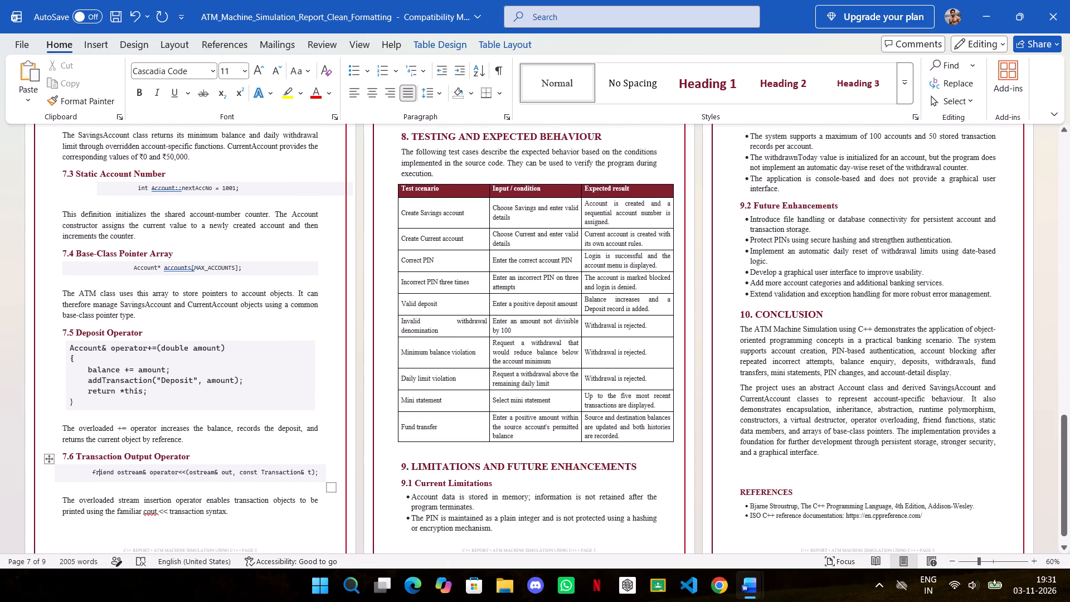
left_click(93, 477)
key("BackSpace")
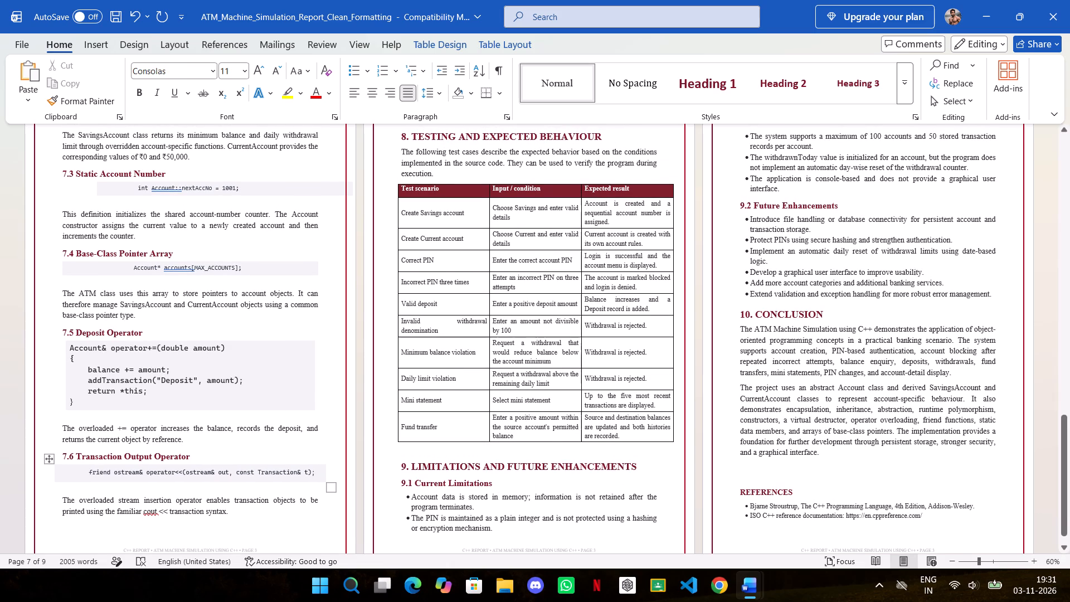
Set the font of the nextAccNo code line under 7.3 Static Account Number to Cascadia Code.
scroll(127, 317, "up", 2)
scroll(174, 329, "up", 1)
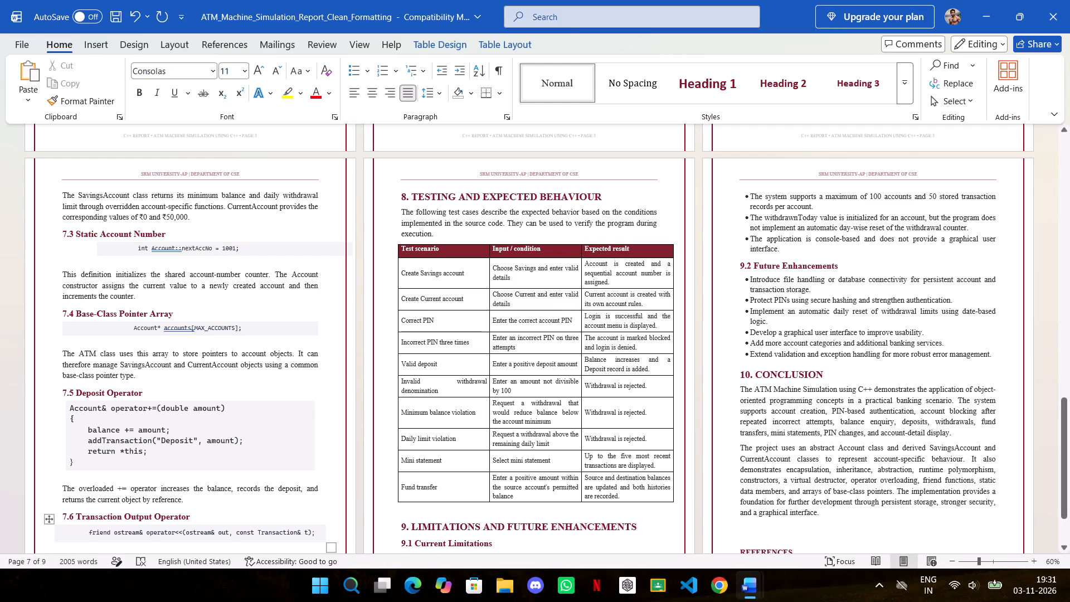
left_click_drag(137, 250, 250, 249)
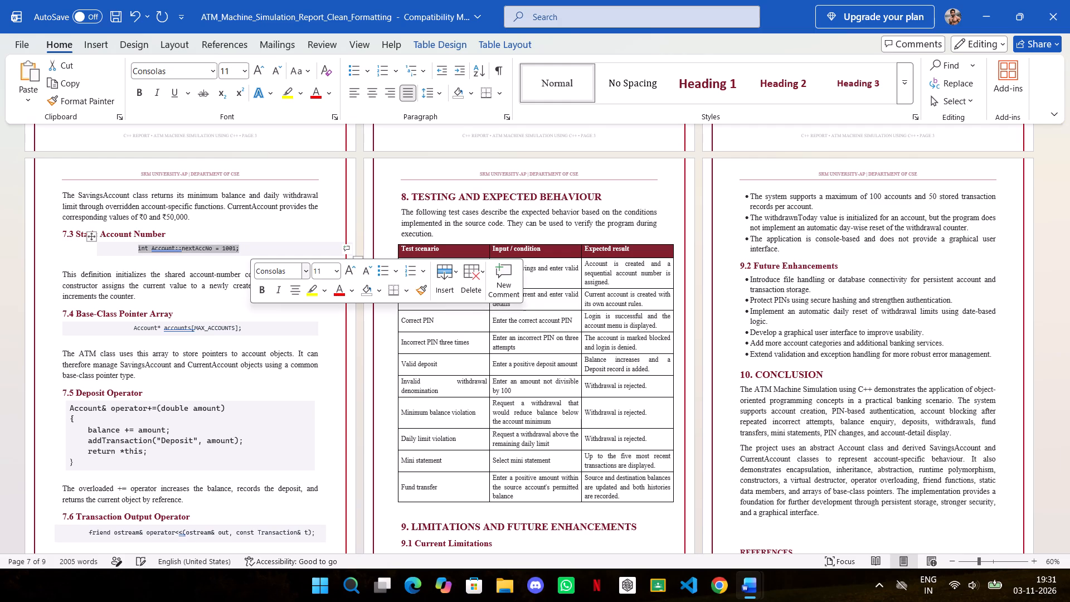
left_click(306, 273)
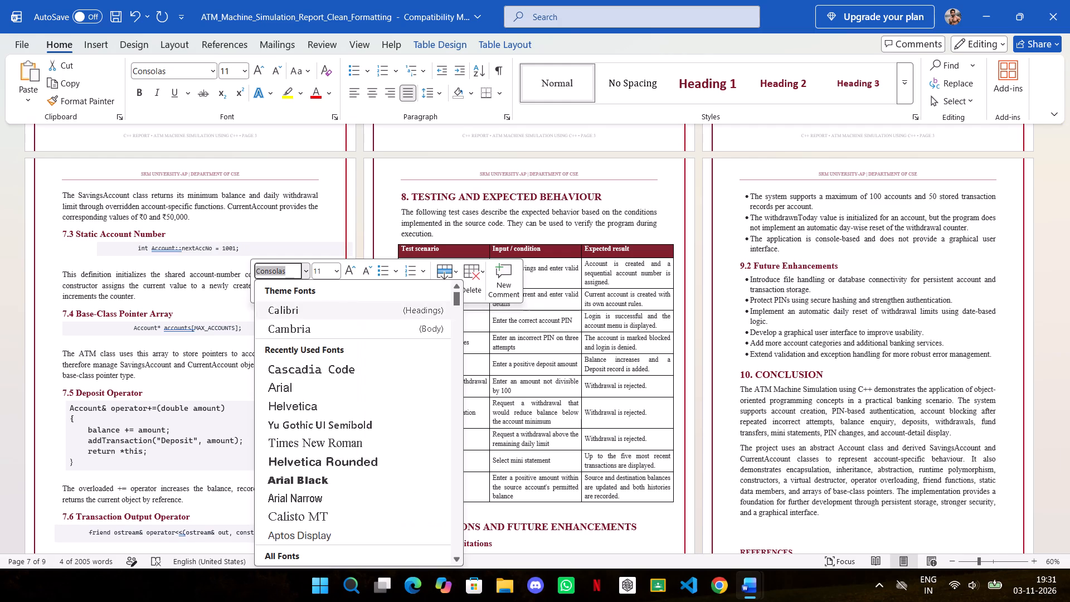
left_click(304, 371)
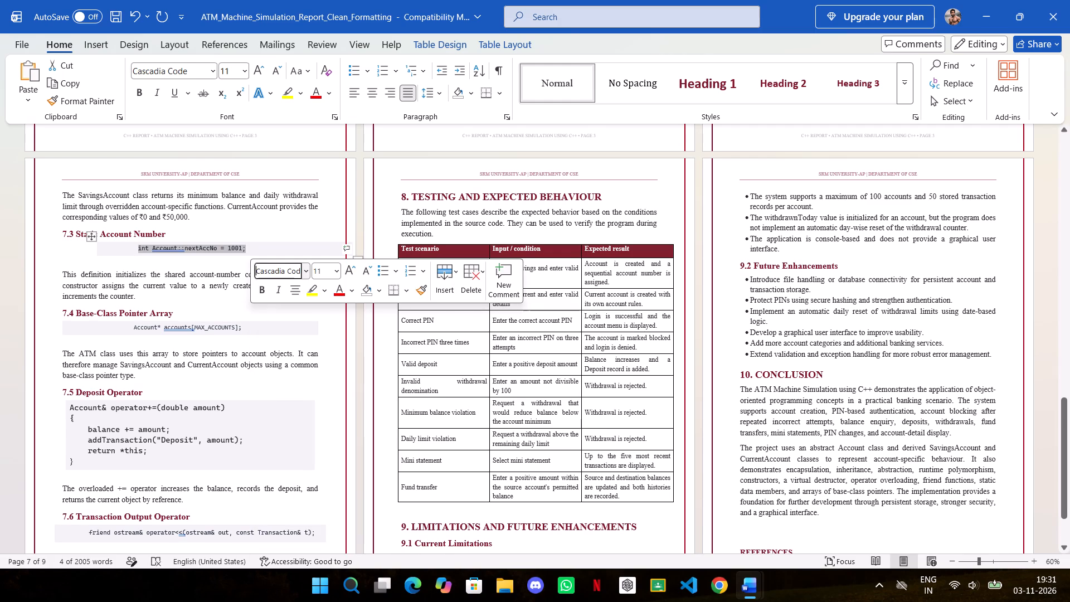
Set the font of the accounts[MAX_ACCOUNTS] code line under 7.4 Base-Class Pointer Array to Cascadia Code.
left_click_drag(130, 329, 248, 331)
left_click(300, 351)
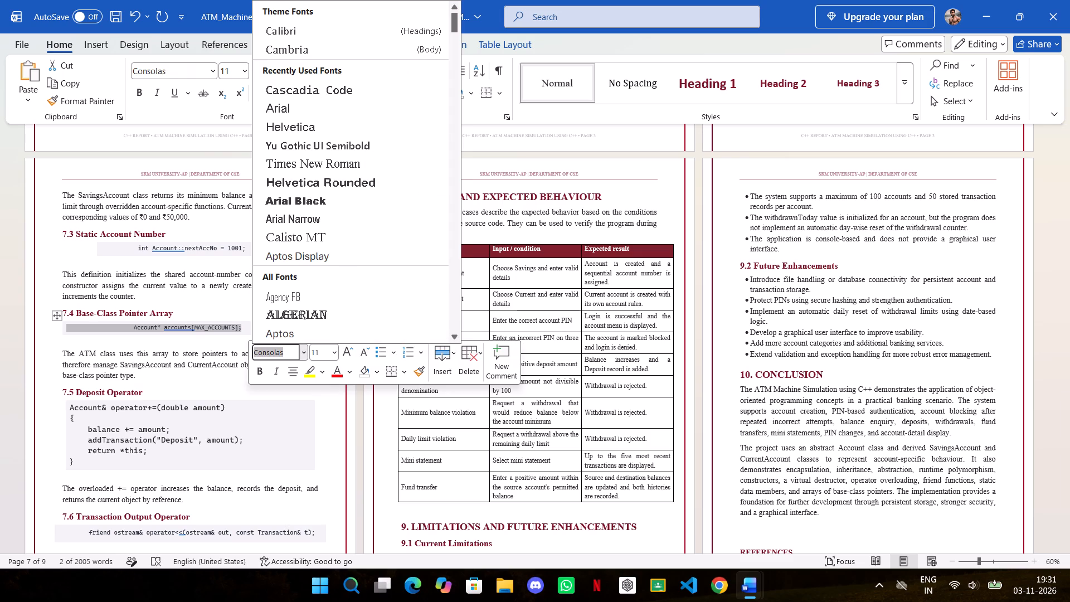
left_click(299, 92)
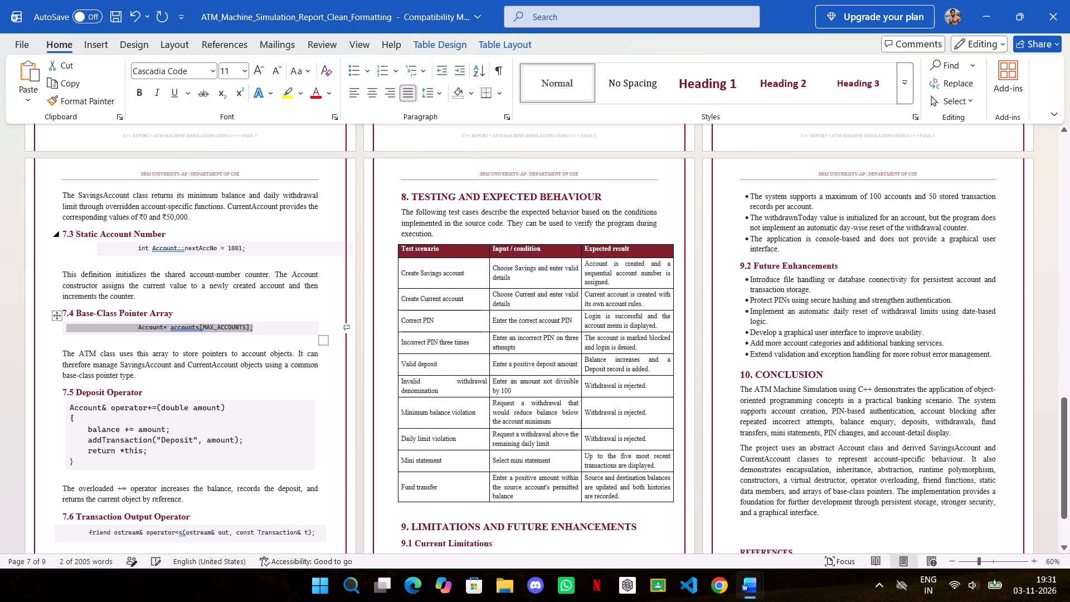
left_click(250, 328)
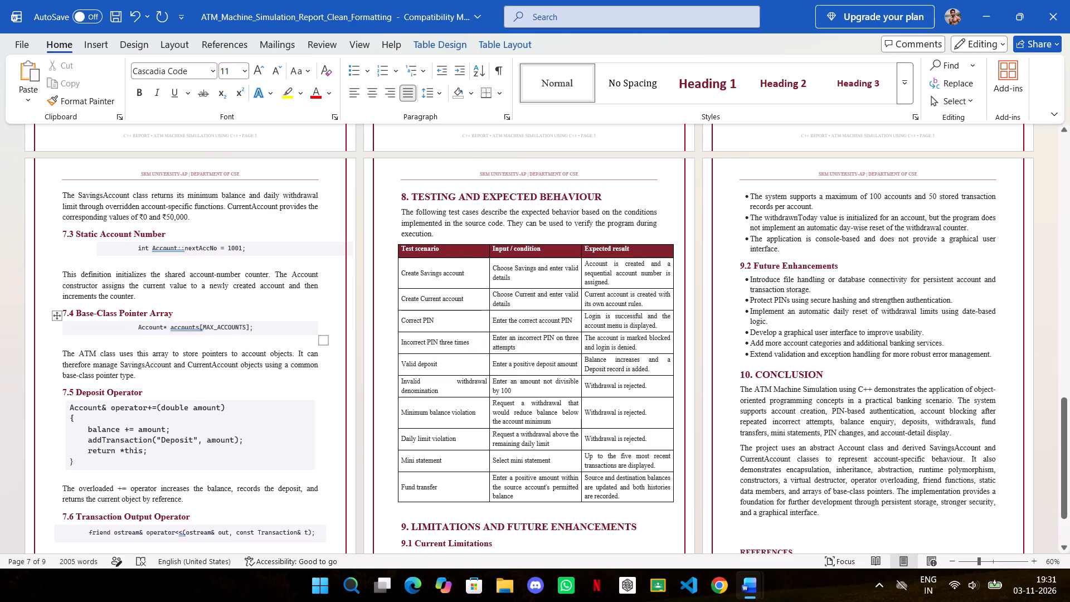
Ignore the grammar flags on "accounts[" in 7.4, "Account::" in 7.3 and "<<(" in the 7.6 code line.
right_click(186, 329)
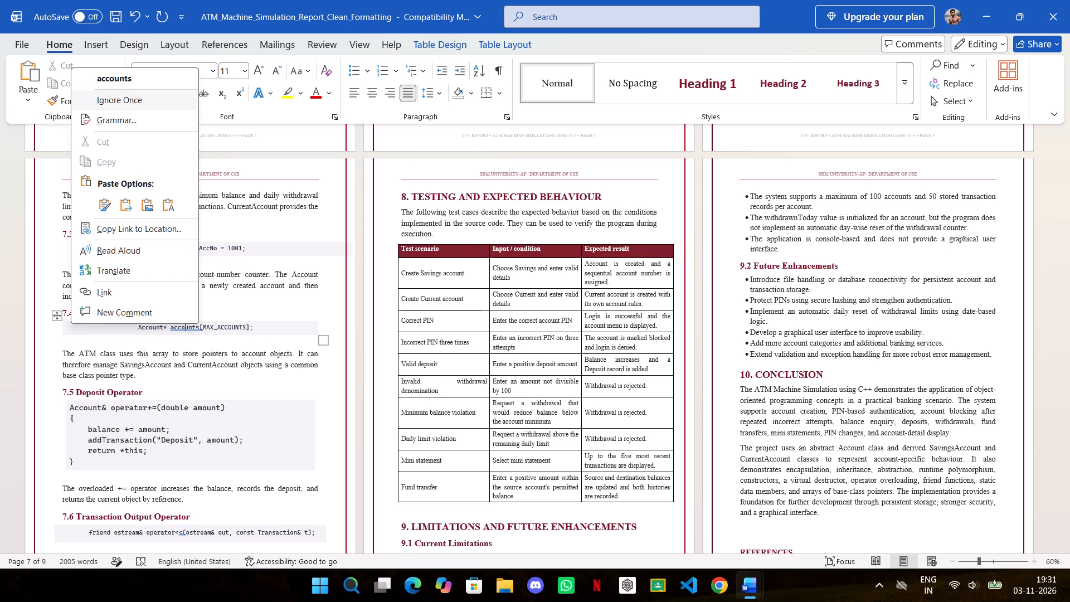
left_click(137, 103)
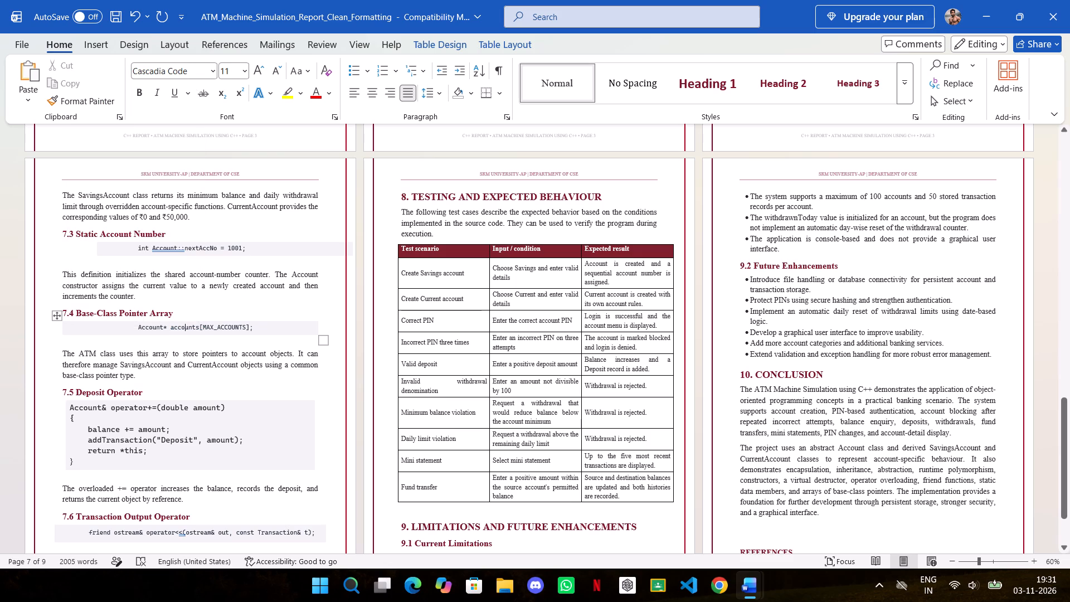
right_click(164, 250)
left_click(120, 285)
scroll(171, 353, "down", 9)
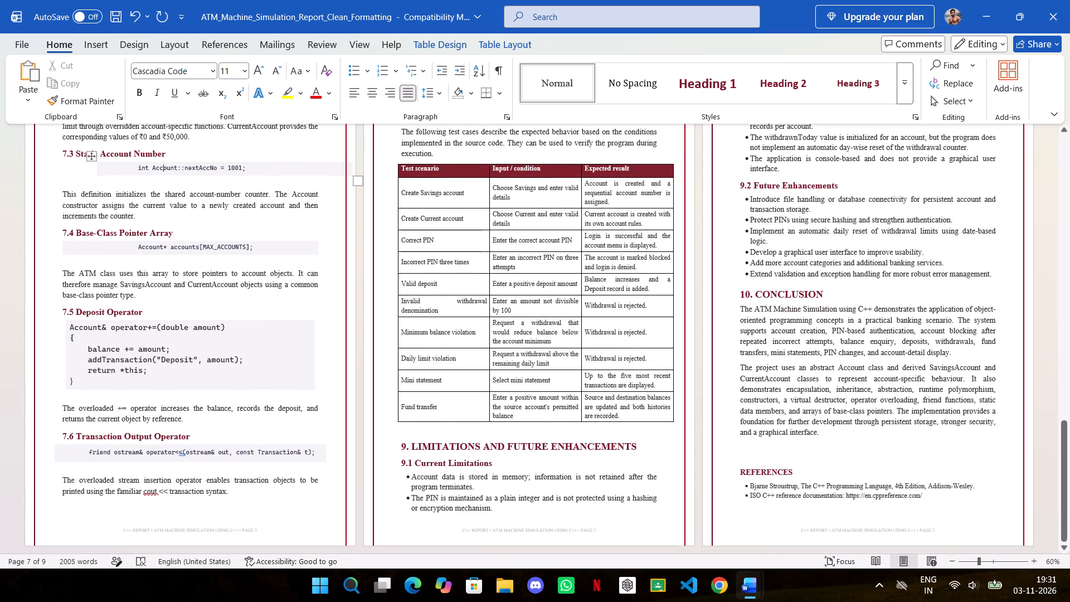
scroll(170, 359, "down", 5)
right_click(181, 453)
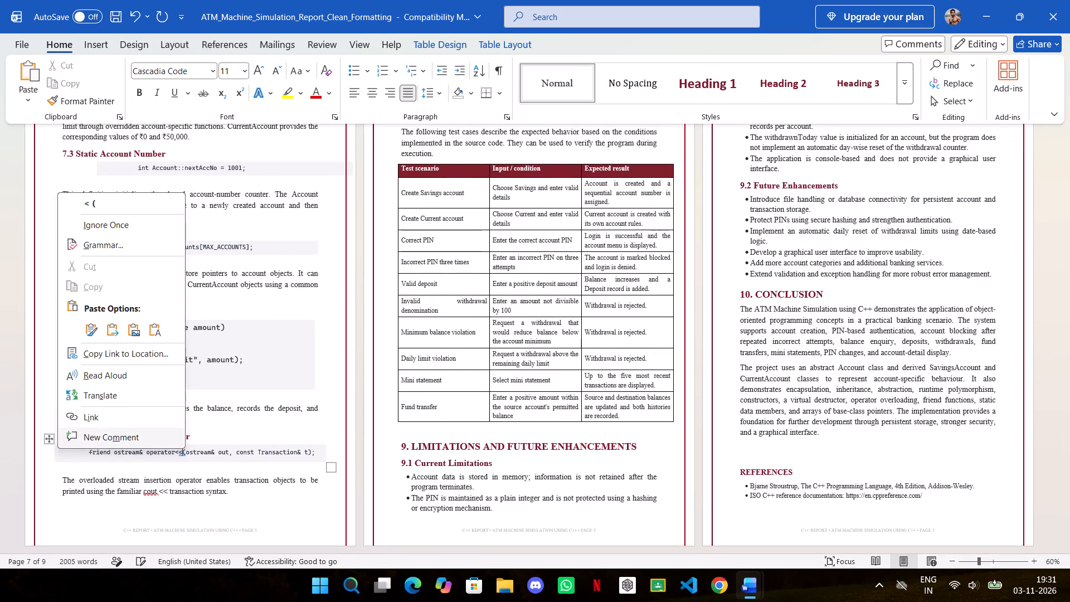
left_click(132, 222)
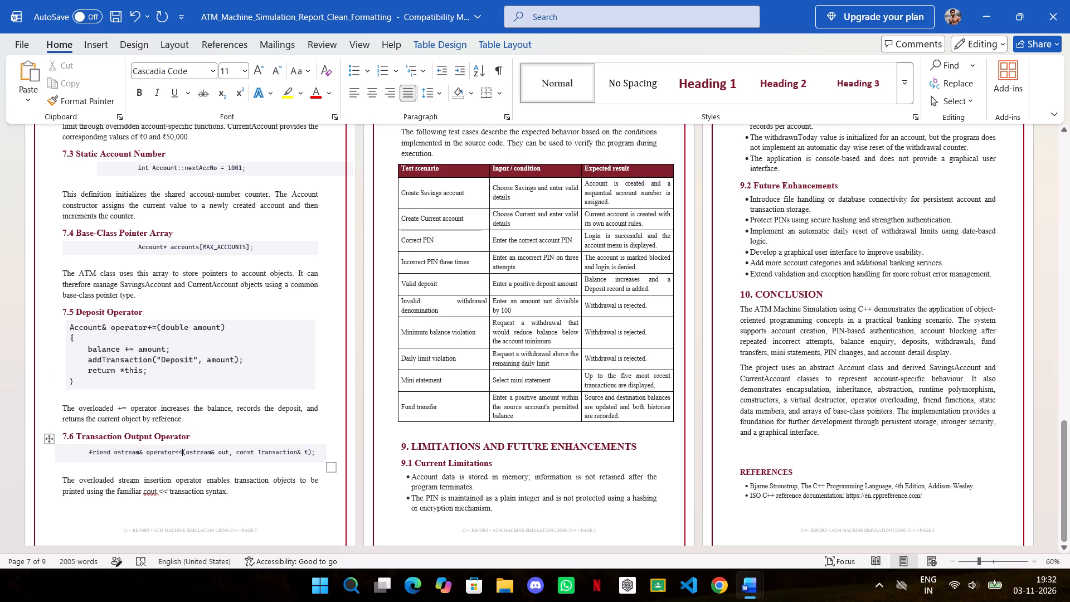
Add the flagged word "cout" in the paragraph below the 7.6 code line to the dictionary.
right_click(149, 491)
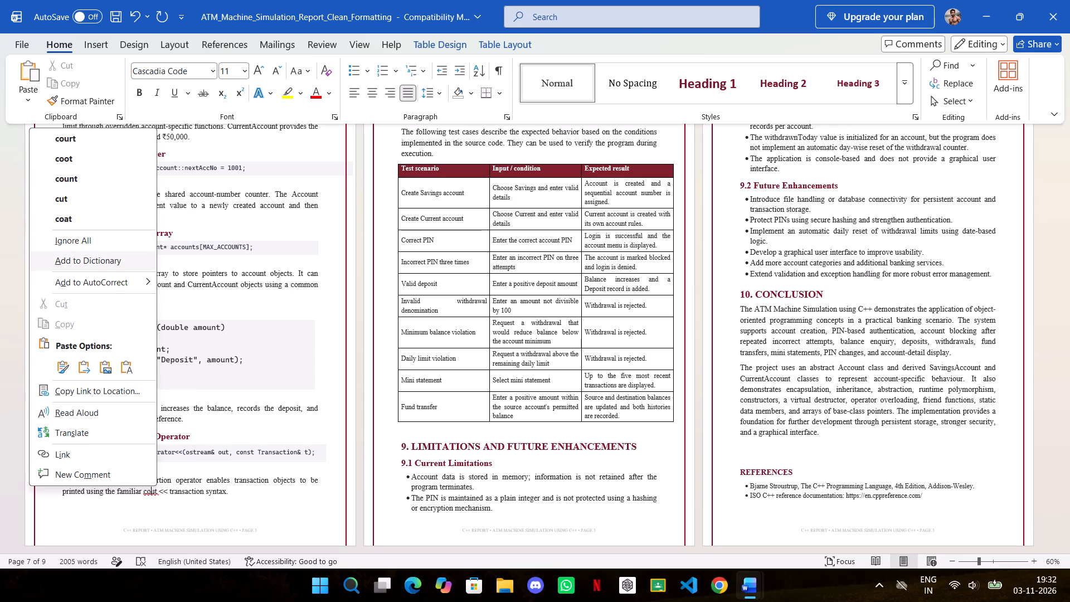
left_click(80, 259)
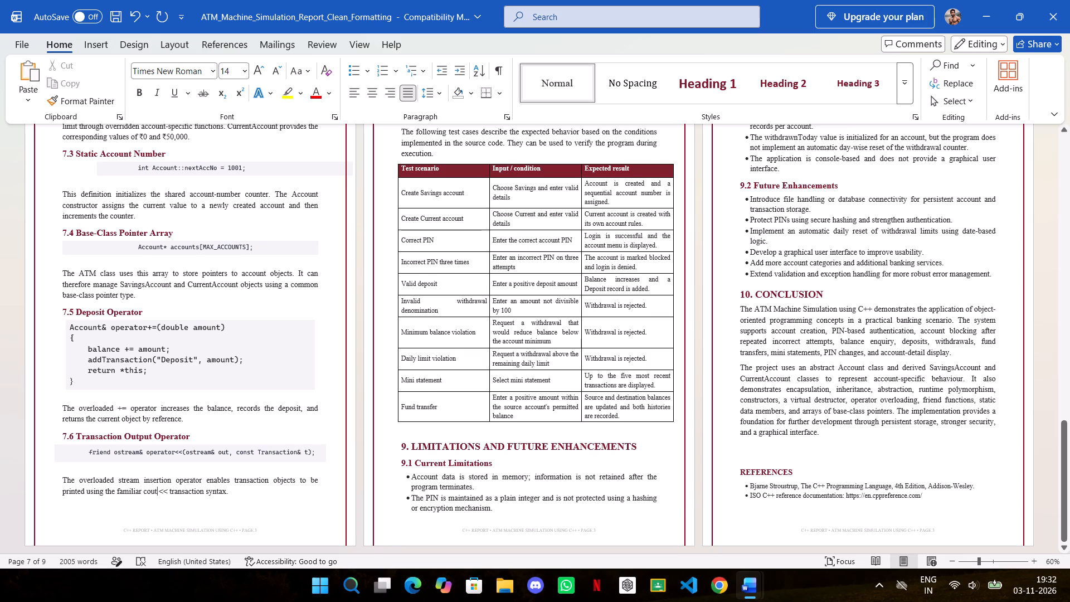
Set the font of the code block under 7.2 Derived Account Rules to Cascadia Code.
scroll(427, 486, "up", 3)
scroll(427, 486, "down", 4)
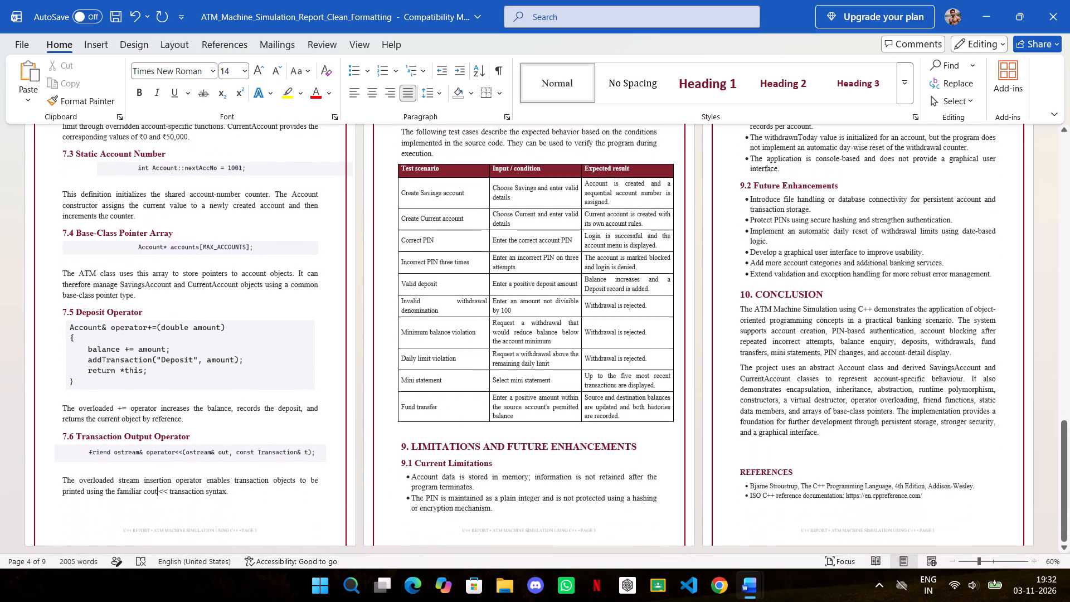
scroll(431, 484, "up", 18)
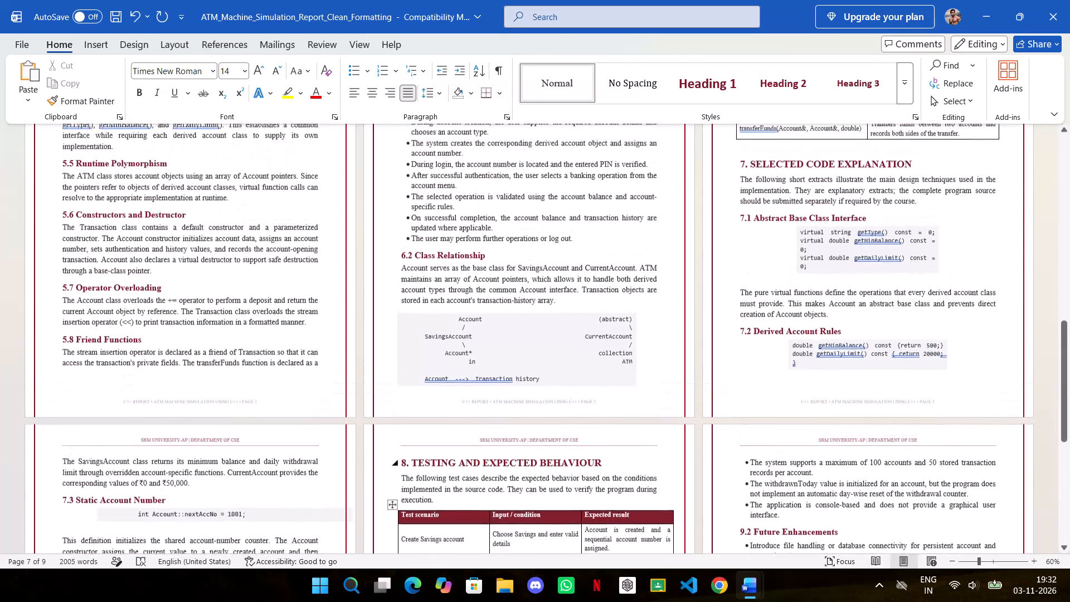
scroll(448, 477, "up", 5)
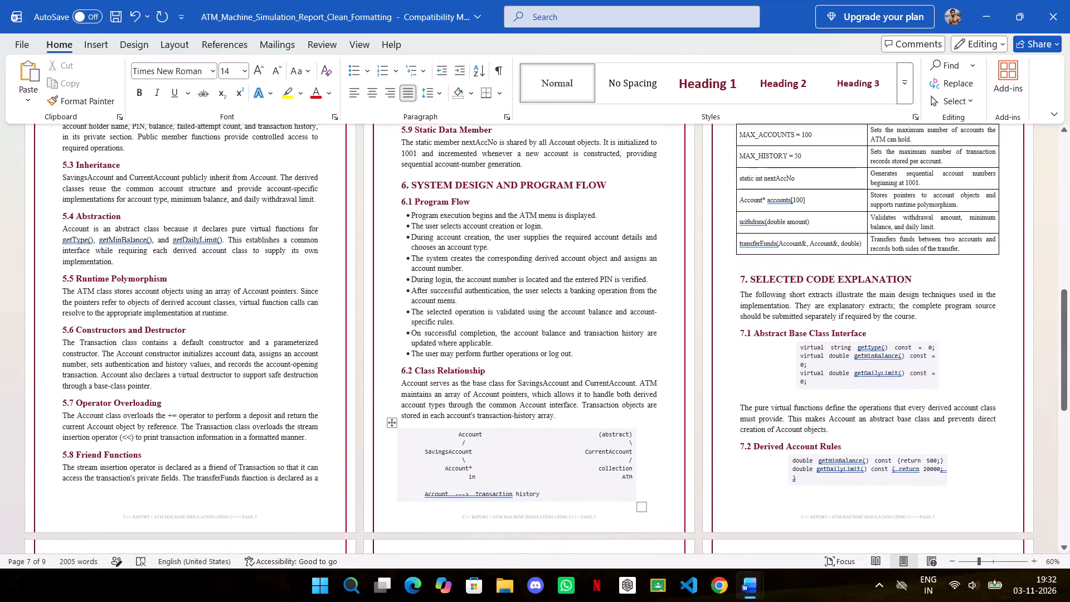
left_click_drag(805, 482, 782, 460)
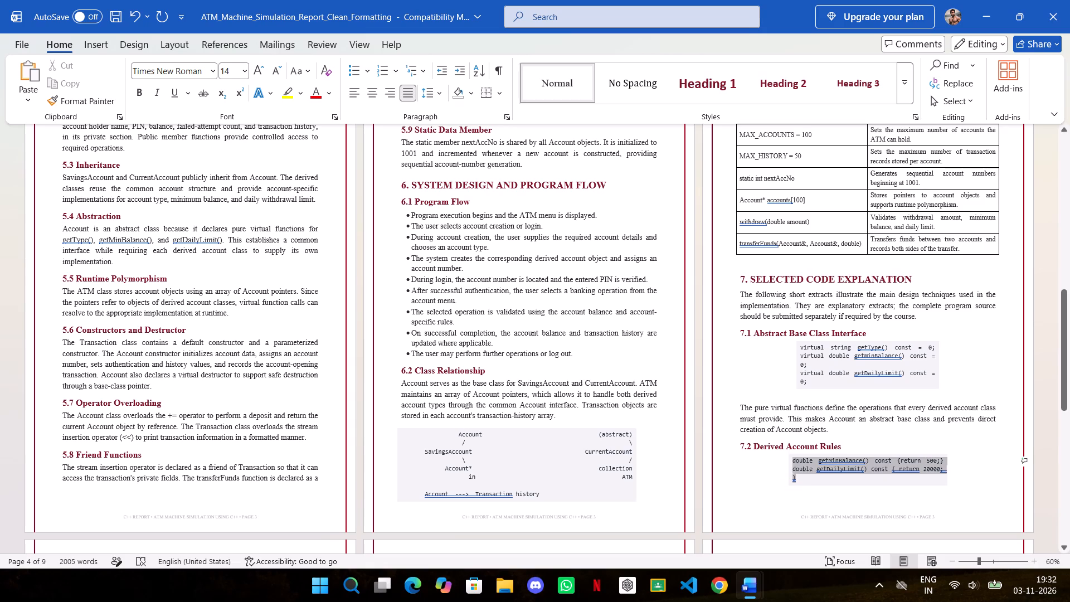
left_click_drag(782, 460, 784, 459)
left_click(837, 406)
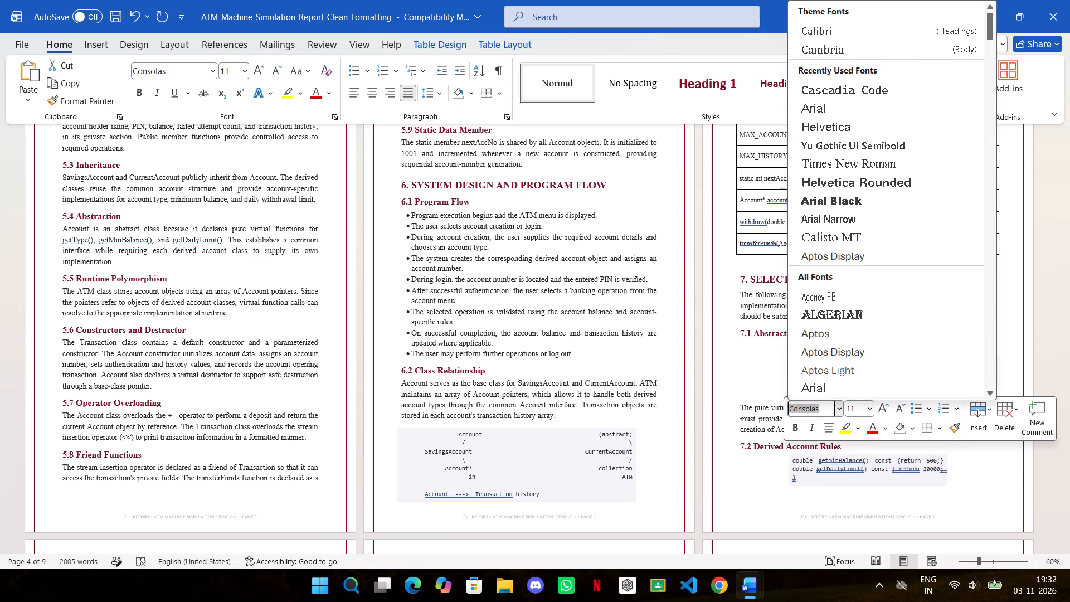
left_click(839, 91)
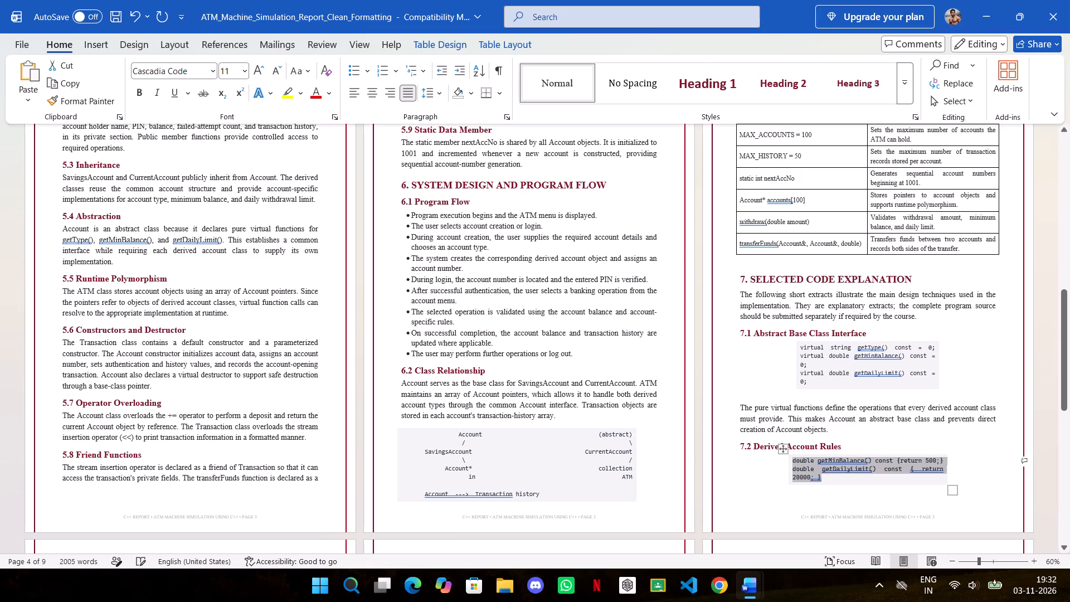
Set the font of the code block under 7.1 Abstract Base Class Interface to Cascadia Code.
left_click(831, 386)
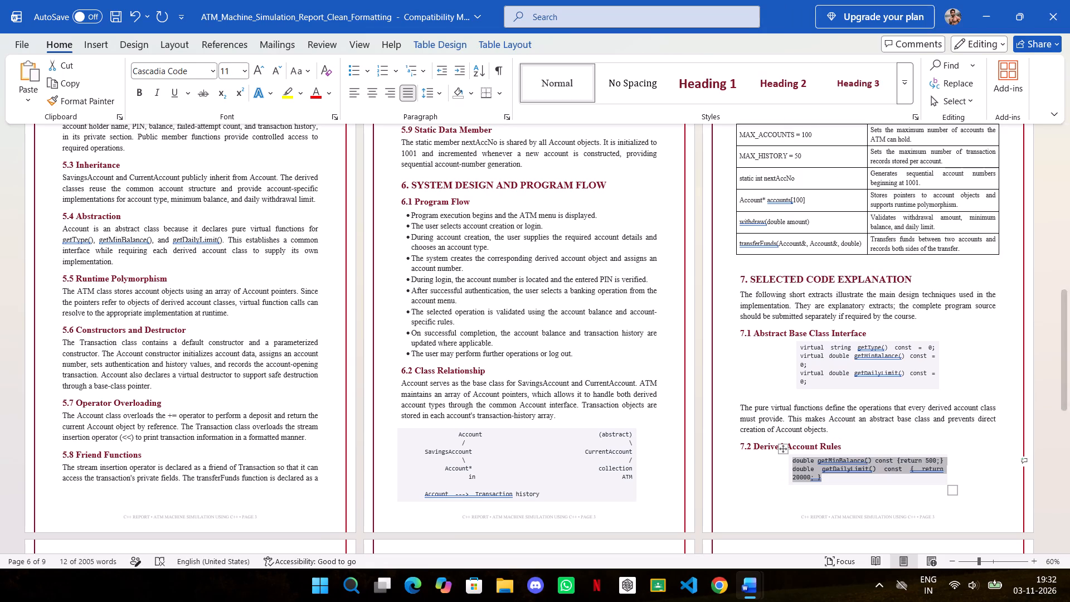
left_click_drag(819, 383, 795, 344)
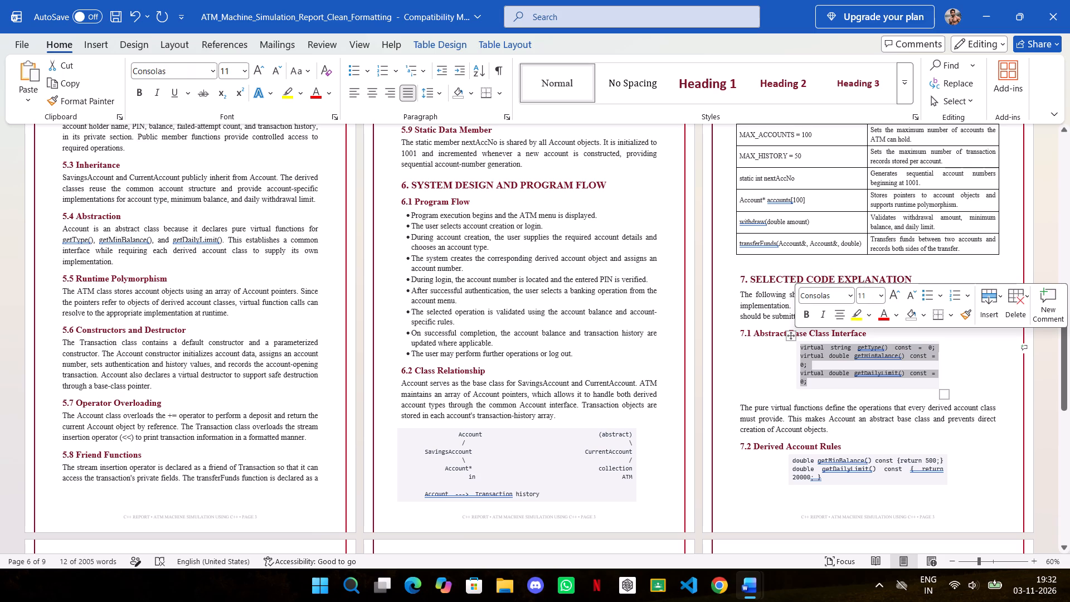
left_click(849, 295)
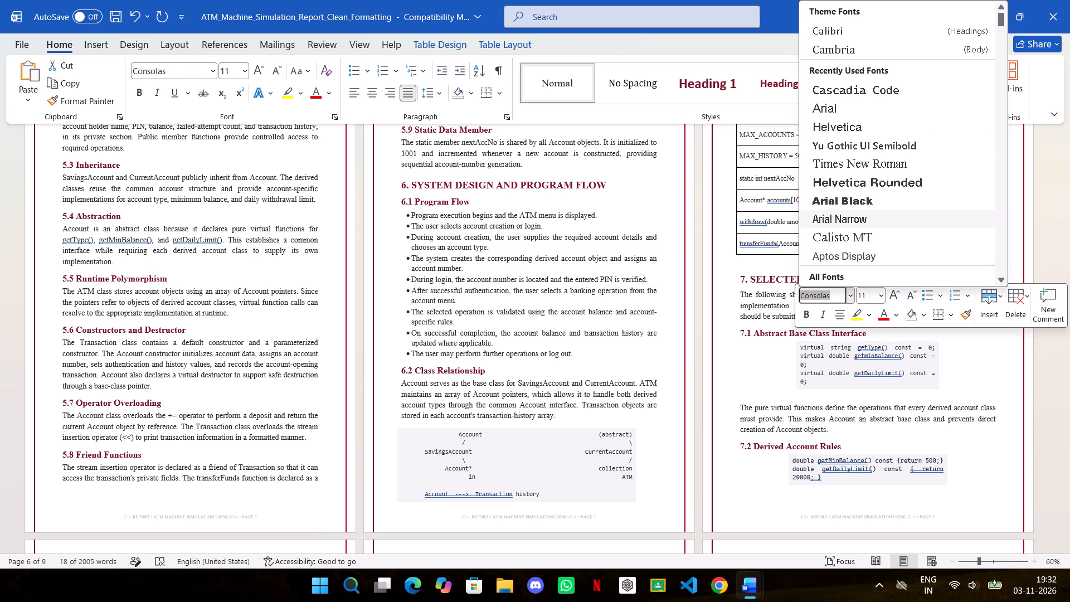
left_click(864, 87)
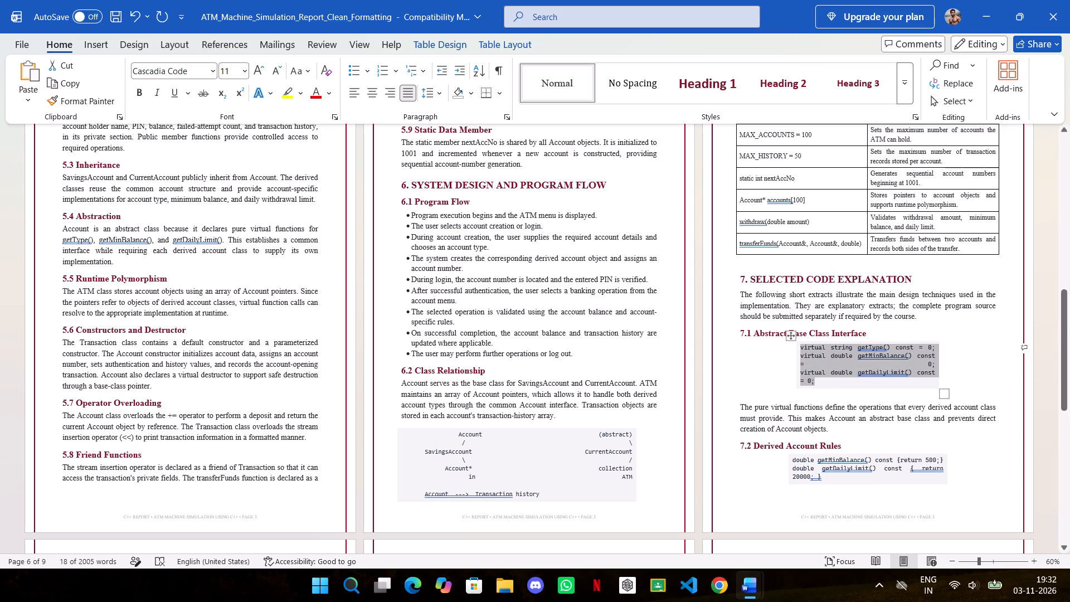
Widen the 7.1 code box just enough for each virtual function declaration to fit on a single line.
left_click_drag(944, 392, 988, 376)
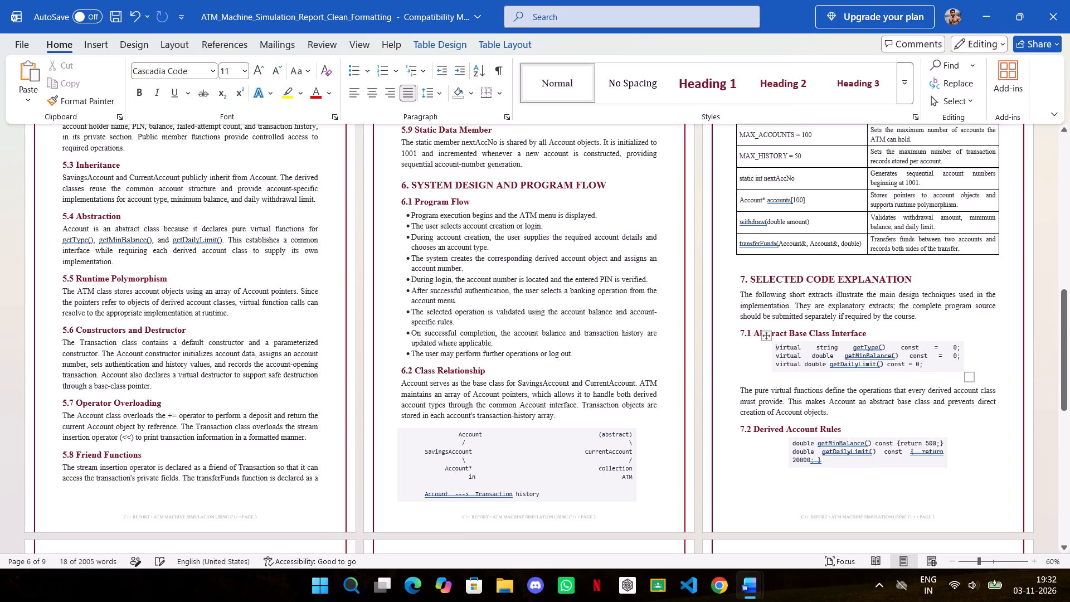
left_click_drag(970, 375, 942, 373)
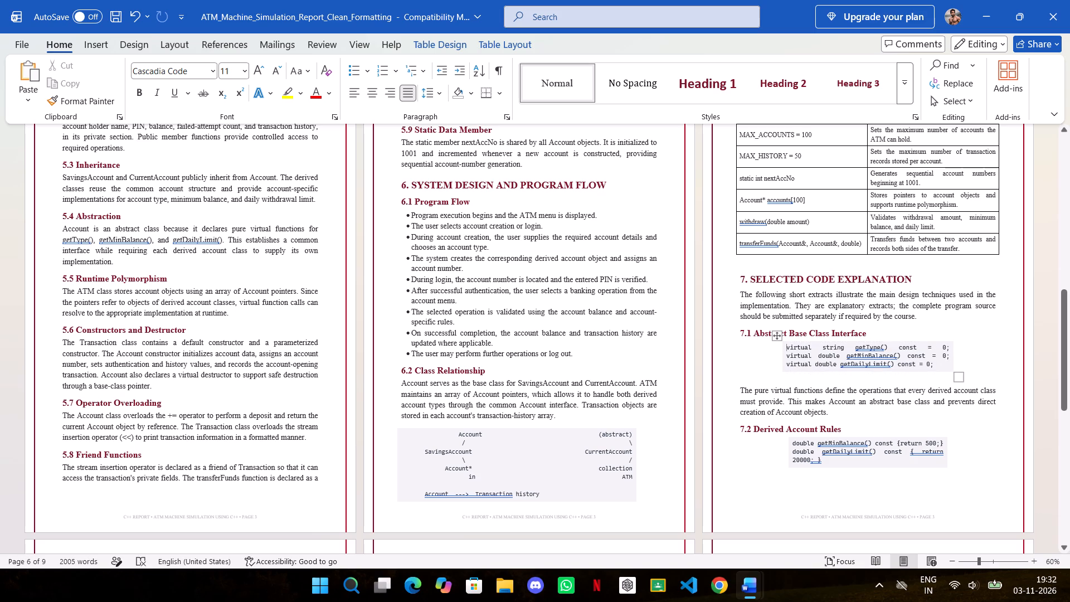
Widen the 7.2 code box so that each of its two function lines fits on a single line.
left_click(836, 455)
left_click_drag(956, 474, 995, 468)
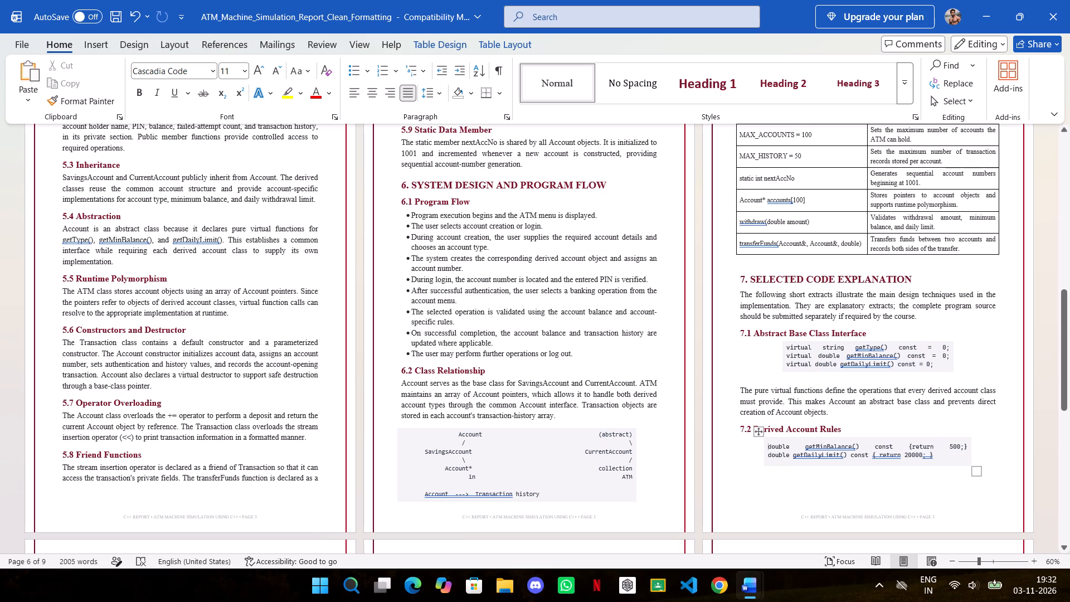
Review the preceding pages back to the start of the report for remaining spelling flags and layout problems.
scroll(504, 448, "up", 4)
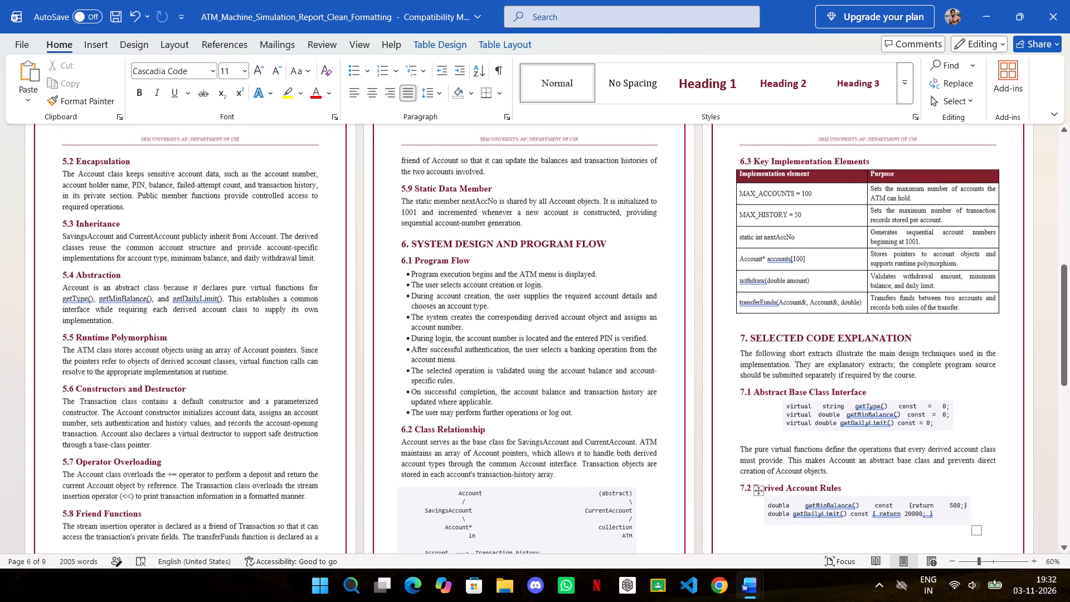
scroll(503, 445, "up", 7)
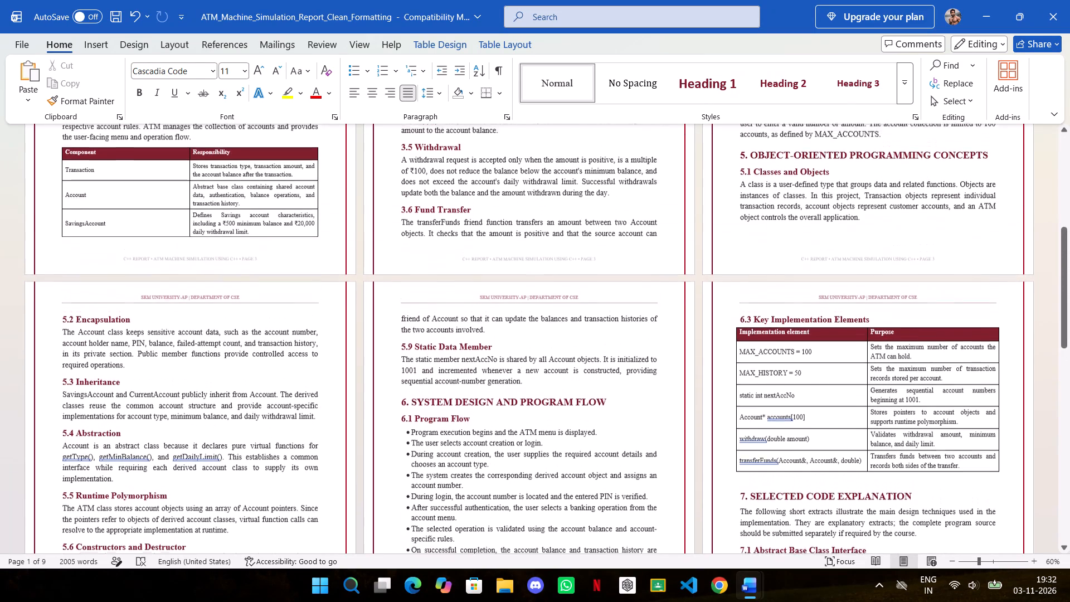
scroll(499, 430, "up", 18)
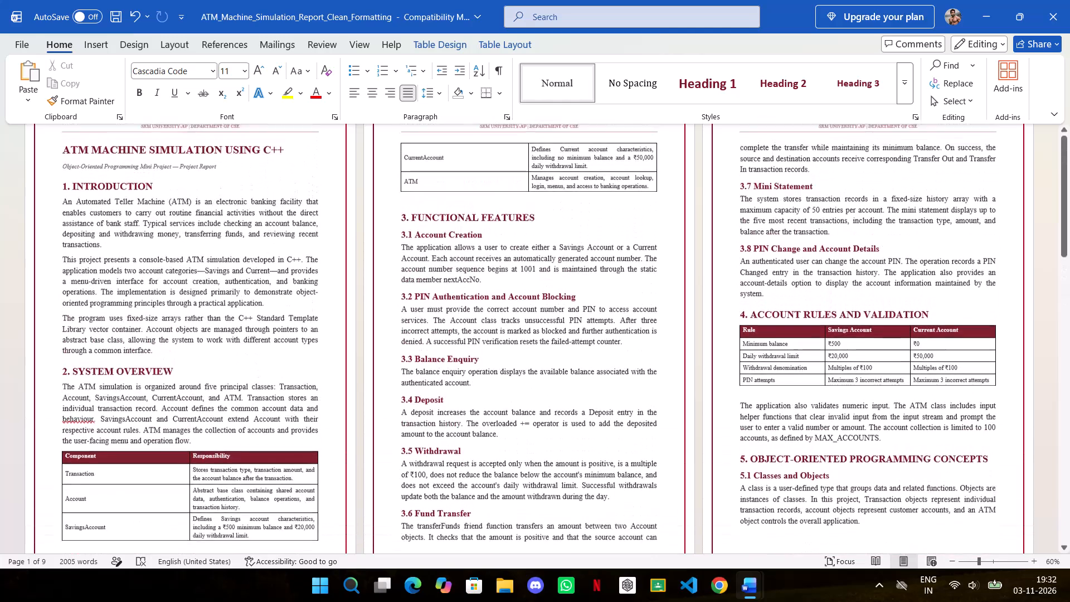
scroll(499, 430, "up", 19)
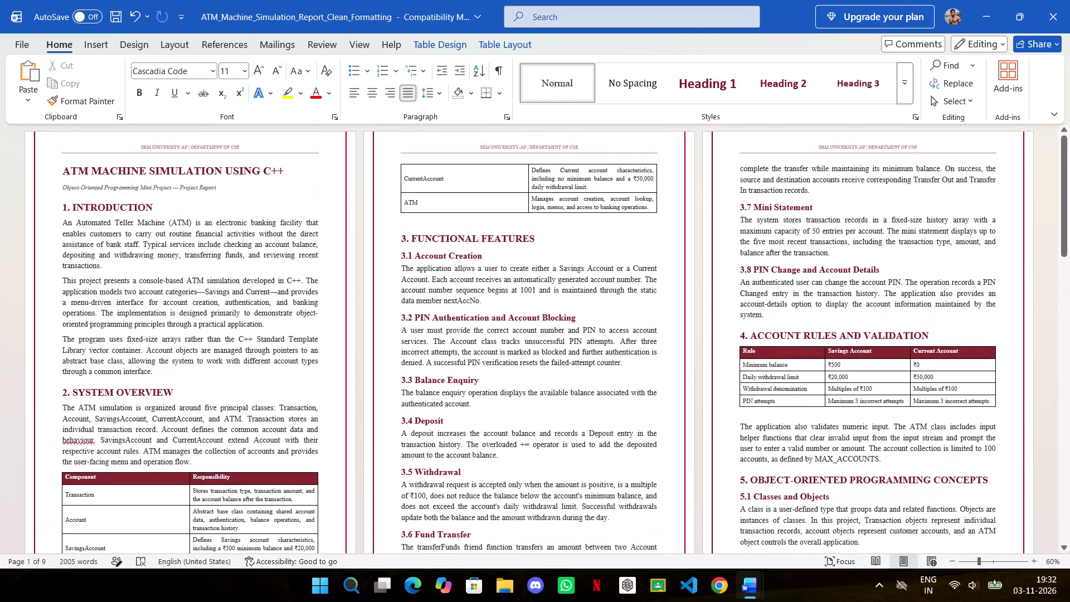
scroll(499, 430, "up", 3)
scroll(499, 430, "down", 1)
scroll(499, 430, "up", 10)
scroll(499, 430, "down", 4)
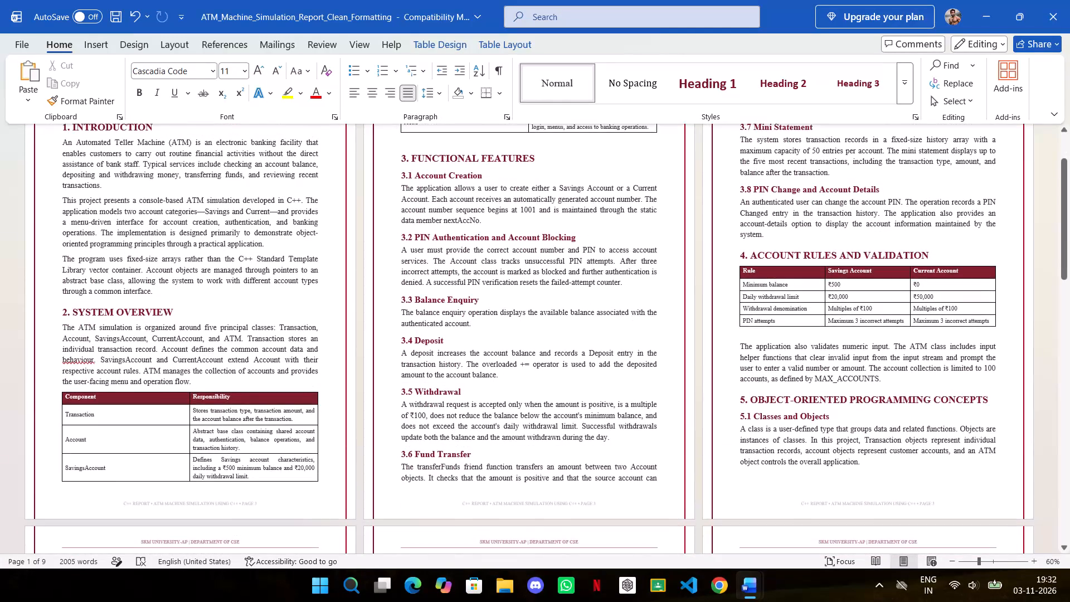
scroll(498, 429, "up", 8)
scroll(498, 429, "down", 3)
scroll(475, 433, "up", 5)
scroll(465, 433, "down", 3)
scroll(465, 433, "up", 4)
scroll(465, 433, "down", 4)
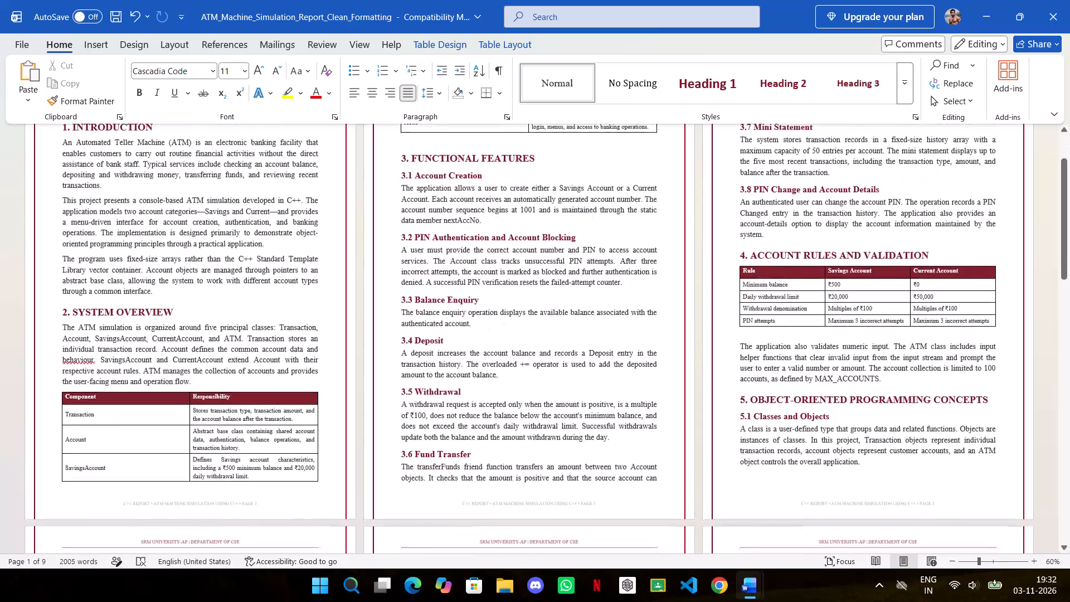
scroll(464, 433, "down", 1)
scroll(464, 433, "up", 6)
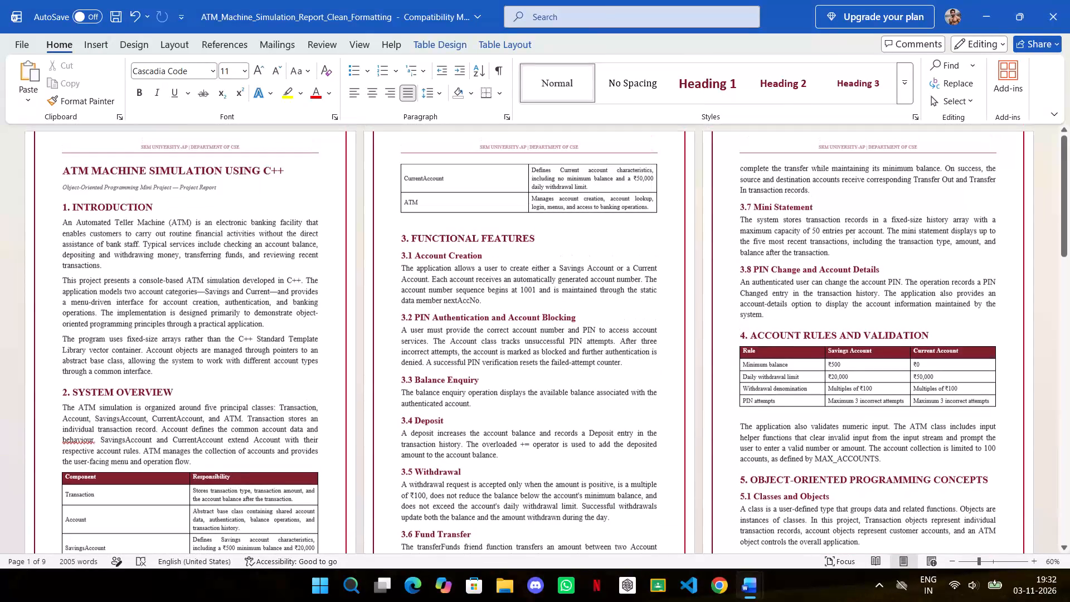
scroll(464, 433, "up", 9)
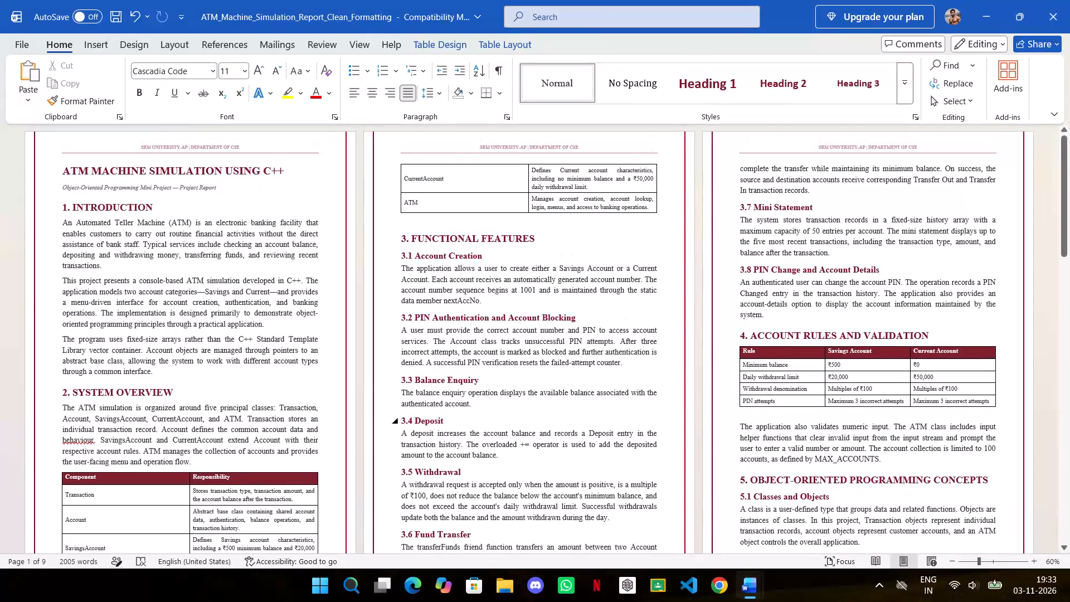
scroll(464, 429, "up", 15)
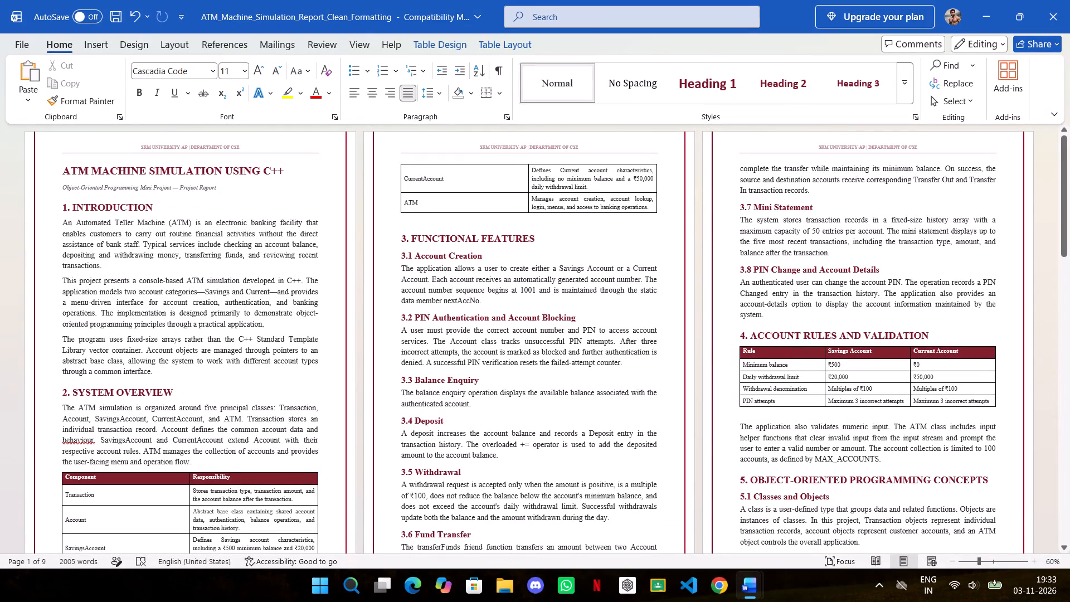
scroll(442, 432, "up", 9)
Correct the flagged word "behaviour" in the 2. System Overview paragraph to the suggested spelling "behavior".
right_click(68, 441)
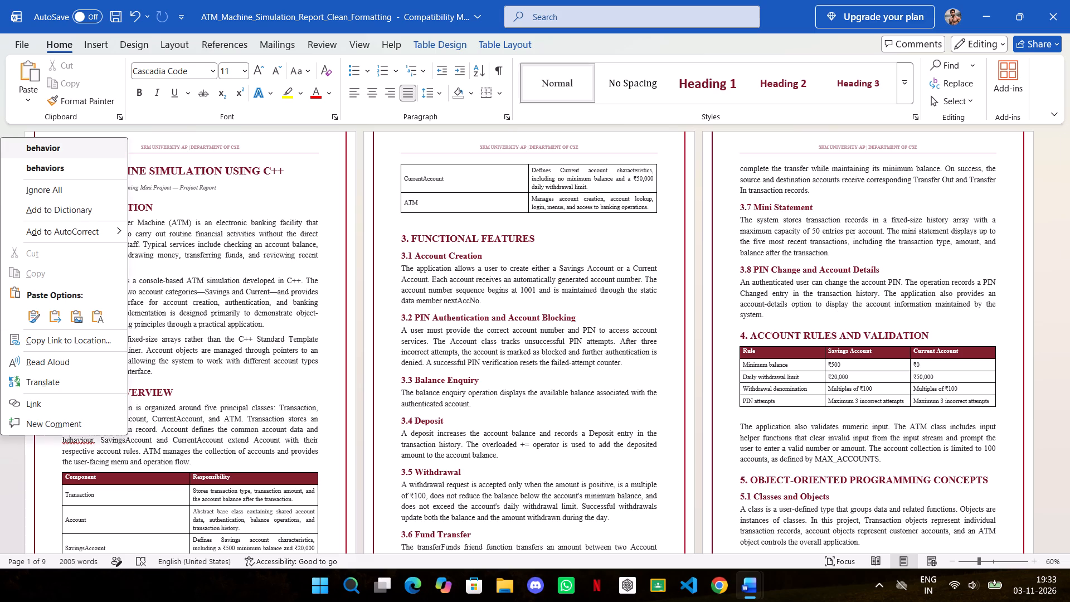
left_click(56, 149)
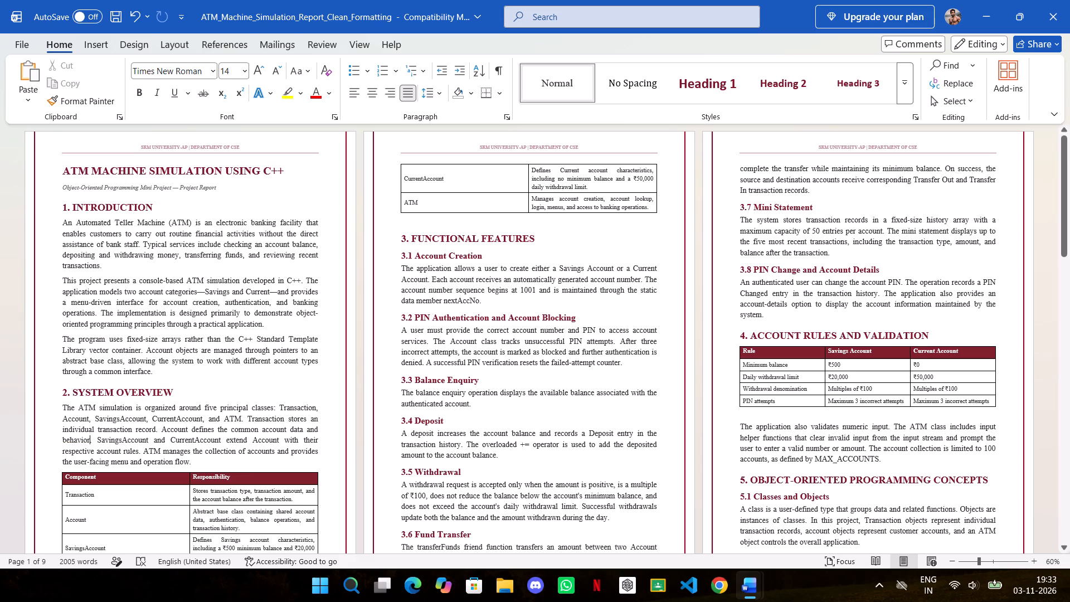
Check the layout and remaining flags in sections 5 to 7, including the 7.1 and 7.2 code boxes.
scroll(538, 414, "down", 15)
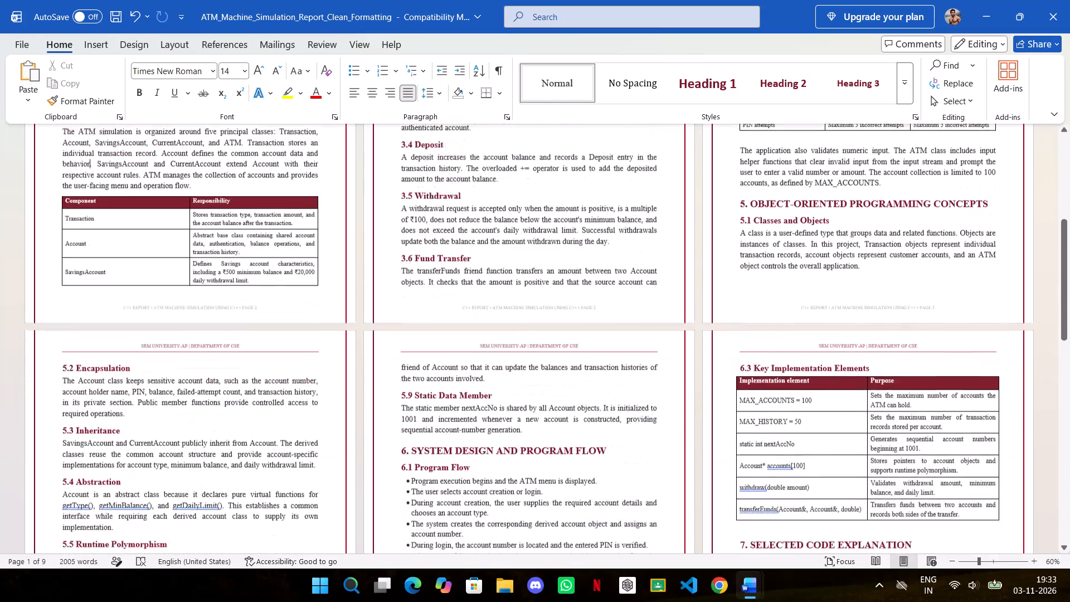
scroll(538, 414, "down", 8)
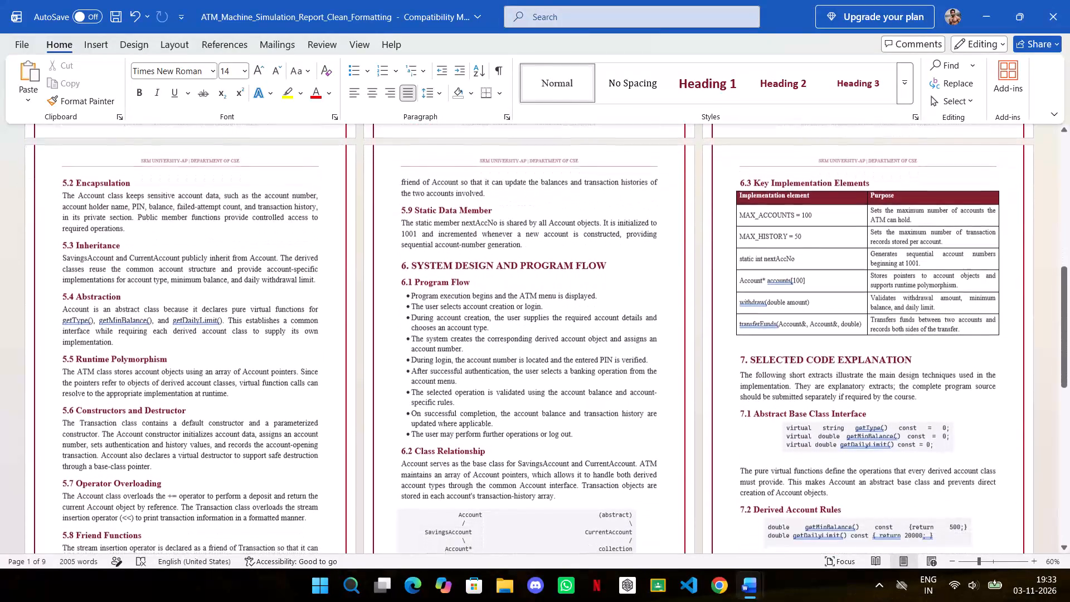
scroll(536, 416, "down", 4)
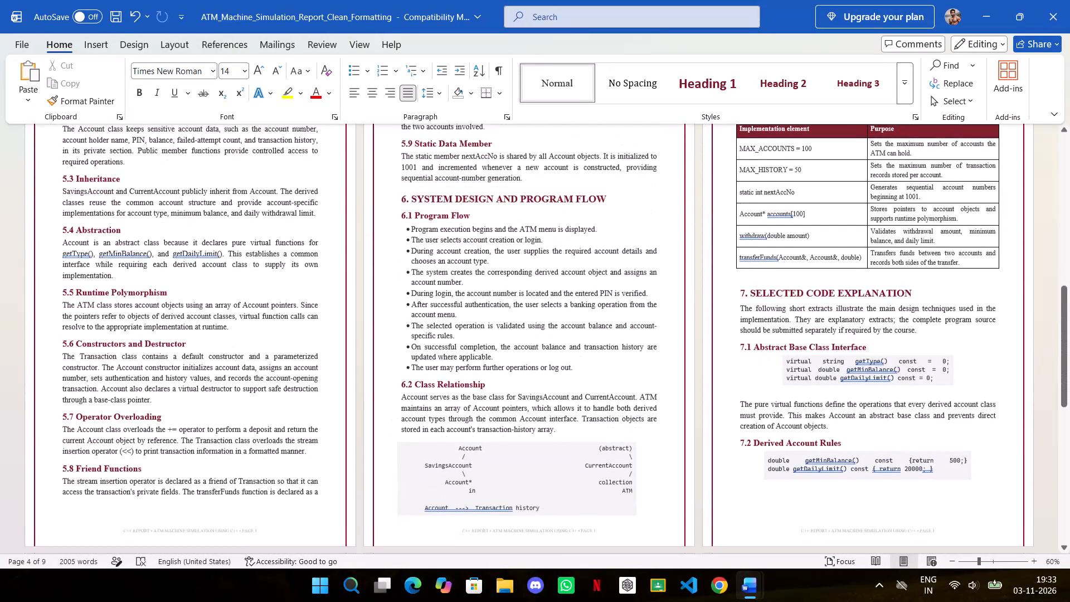
scroll(552, 414, "down", 2)
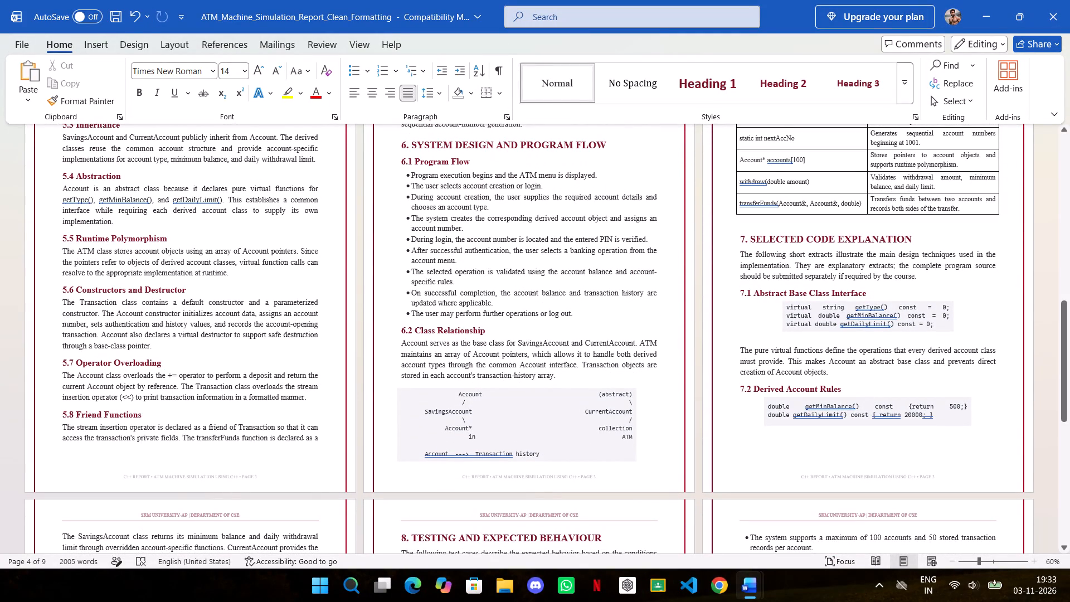
Save the changes to the ATM Machine Simulation report.
key("ctrl+s")
key("ctrl+s")
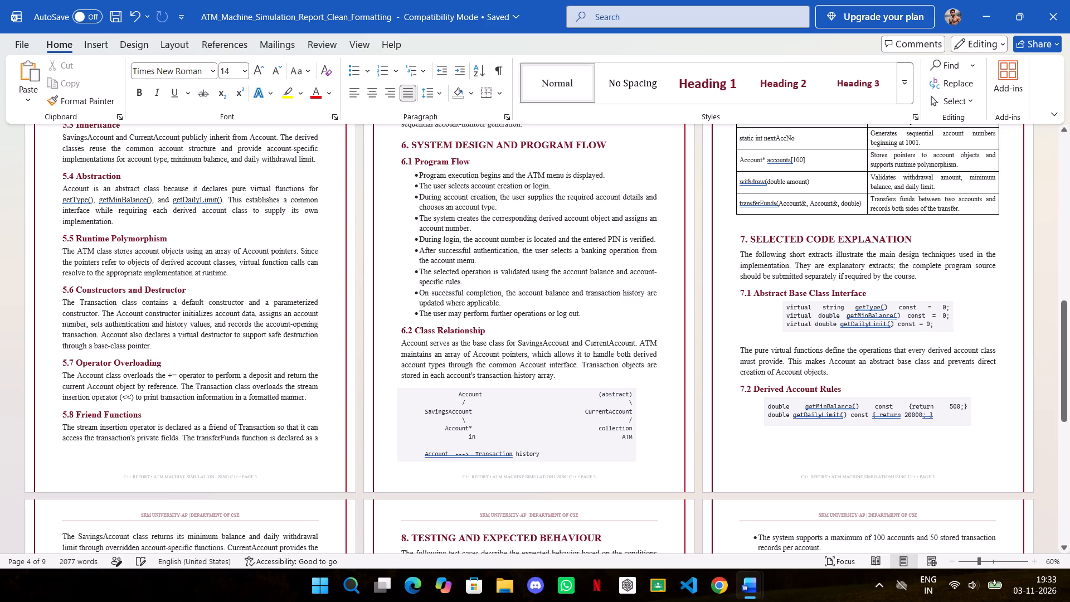
key("ctrl+s")
key("ctrl+s")
key("ctrl+s")
key("ctrl+s")
key("ctrl+s")
key("ctrl+s")
key("ctrl+s")
key("ctrl+s")
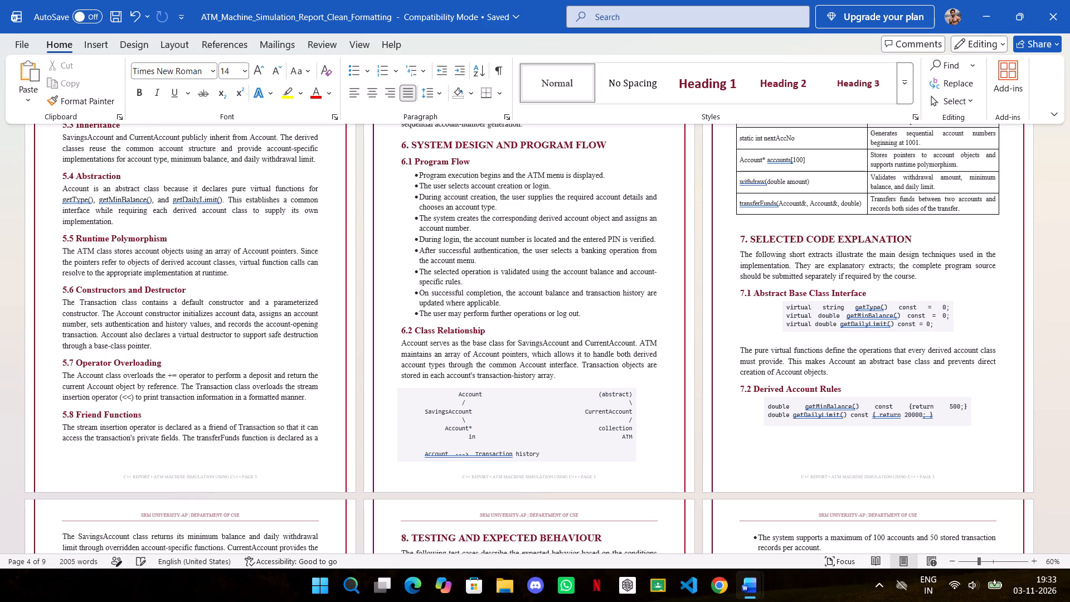
key("ctrl+s")
key("ctrl+s")
key("ctrl+s")
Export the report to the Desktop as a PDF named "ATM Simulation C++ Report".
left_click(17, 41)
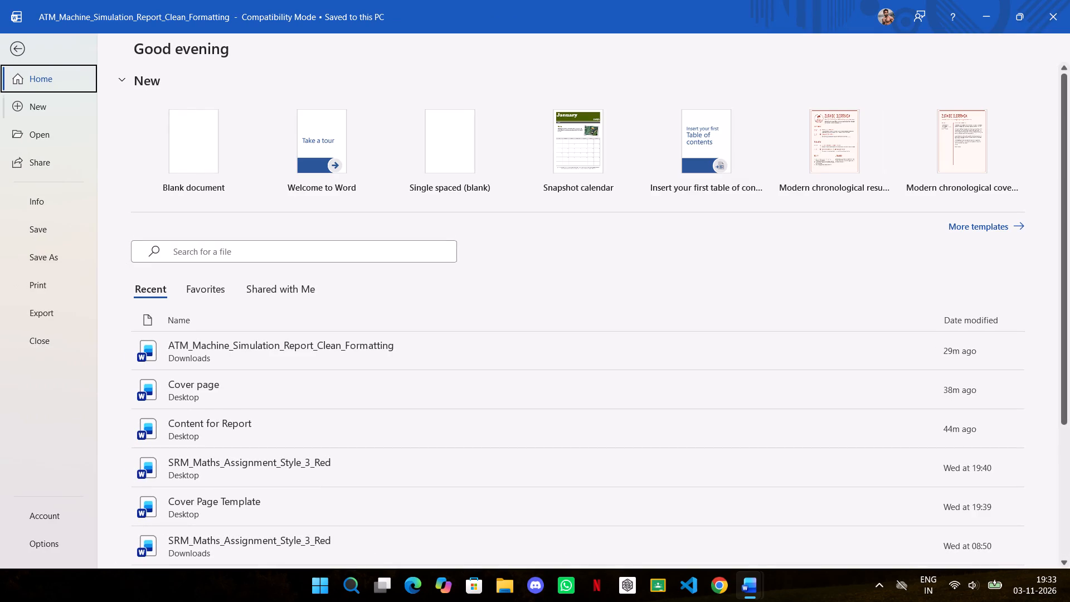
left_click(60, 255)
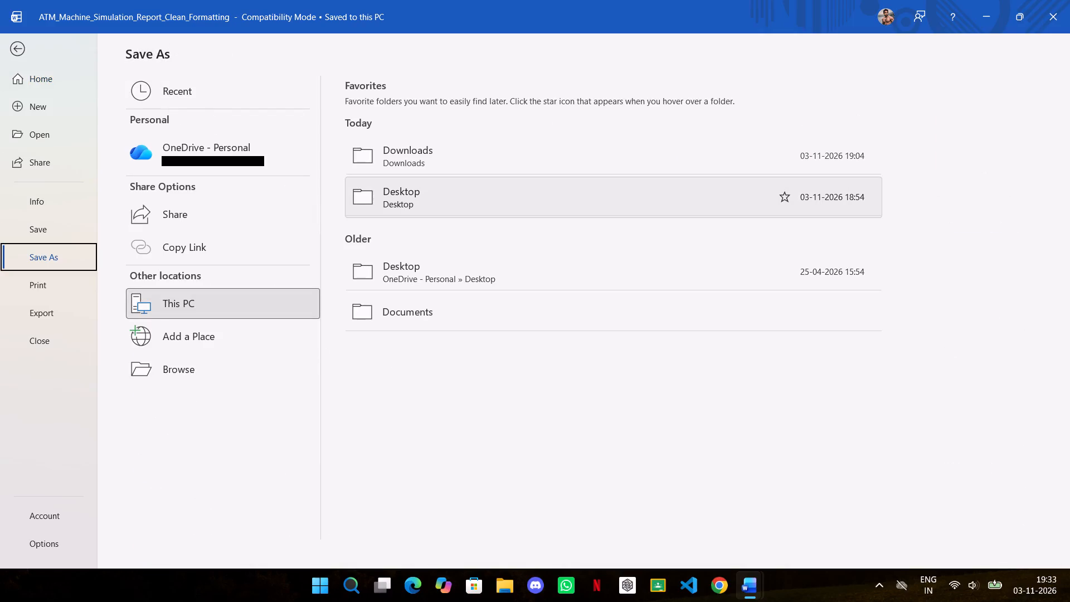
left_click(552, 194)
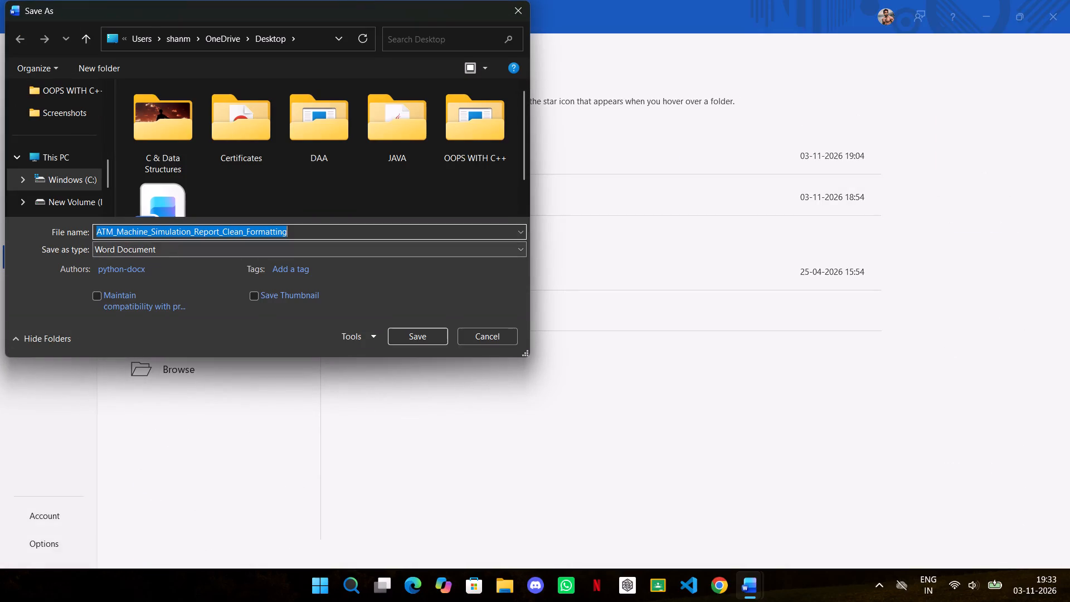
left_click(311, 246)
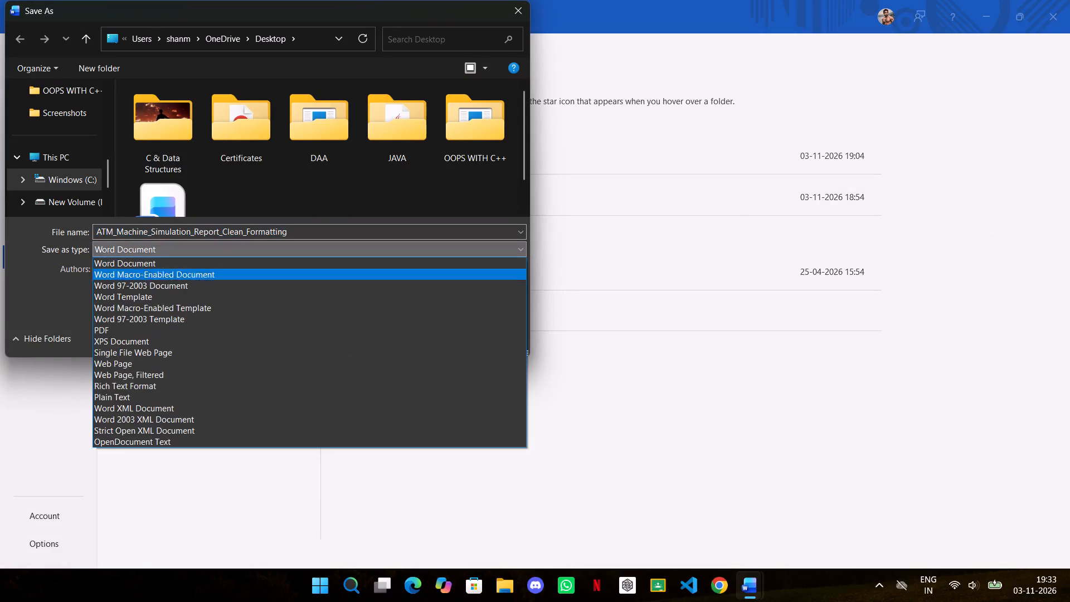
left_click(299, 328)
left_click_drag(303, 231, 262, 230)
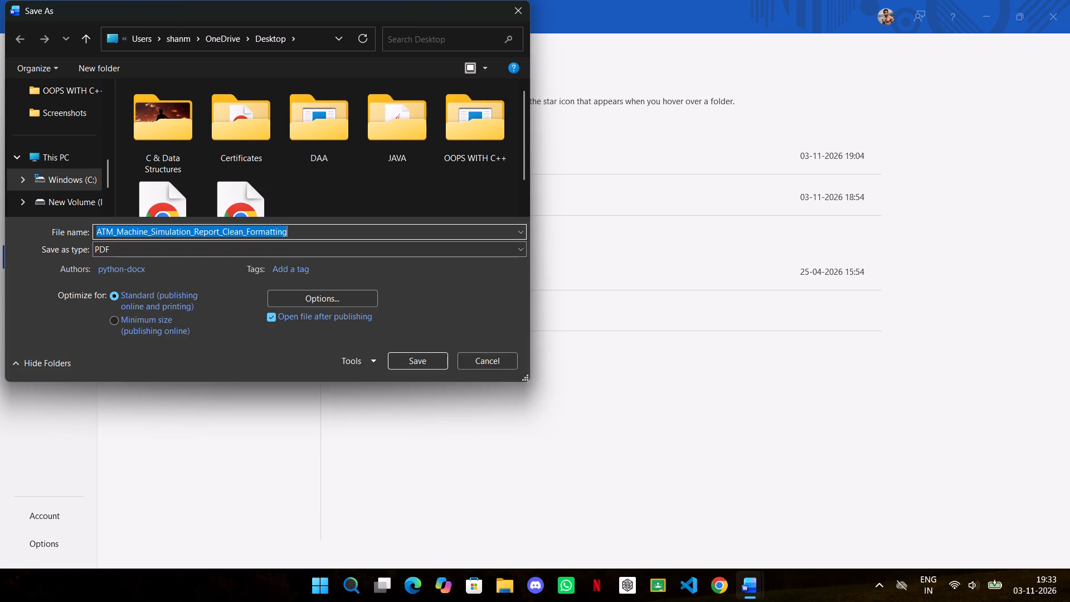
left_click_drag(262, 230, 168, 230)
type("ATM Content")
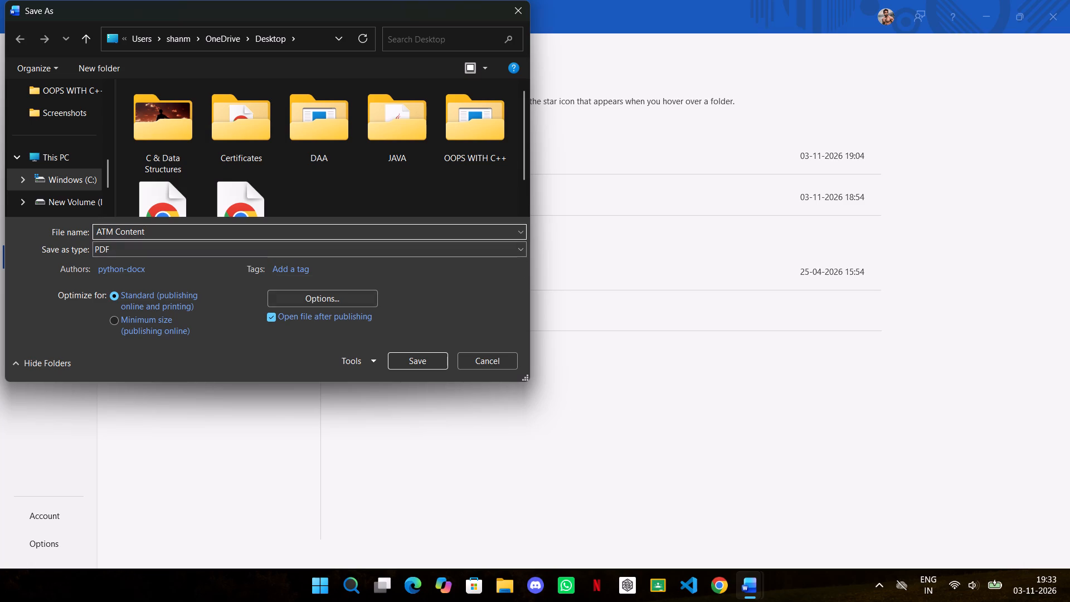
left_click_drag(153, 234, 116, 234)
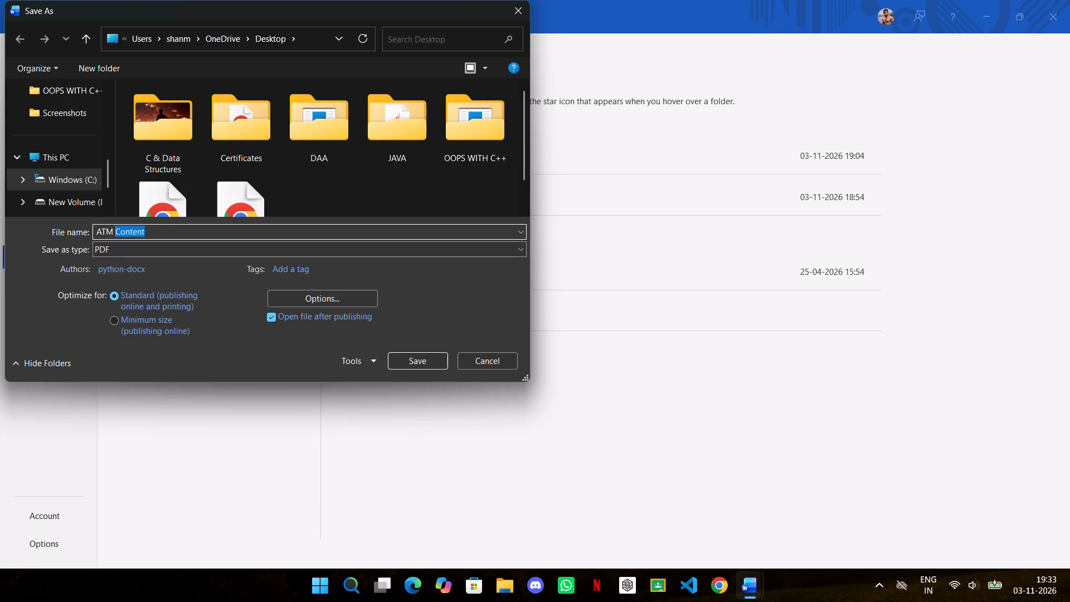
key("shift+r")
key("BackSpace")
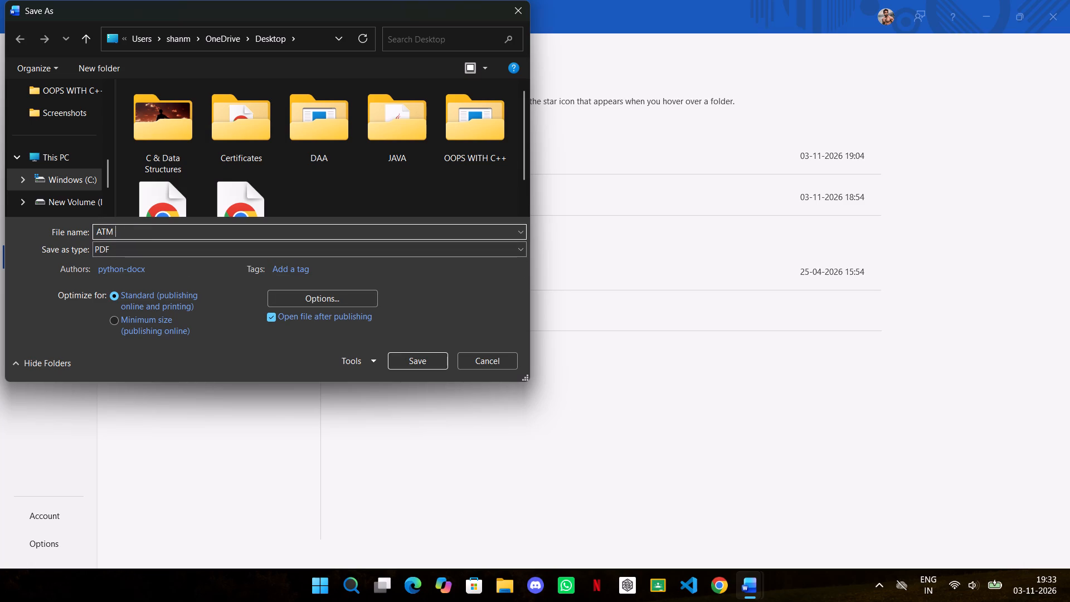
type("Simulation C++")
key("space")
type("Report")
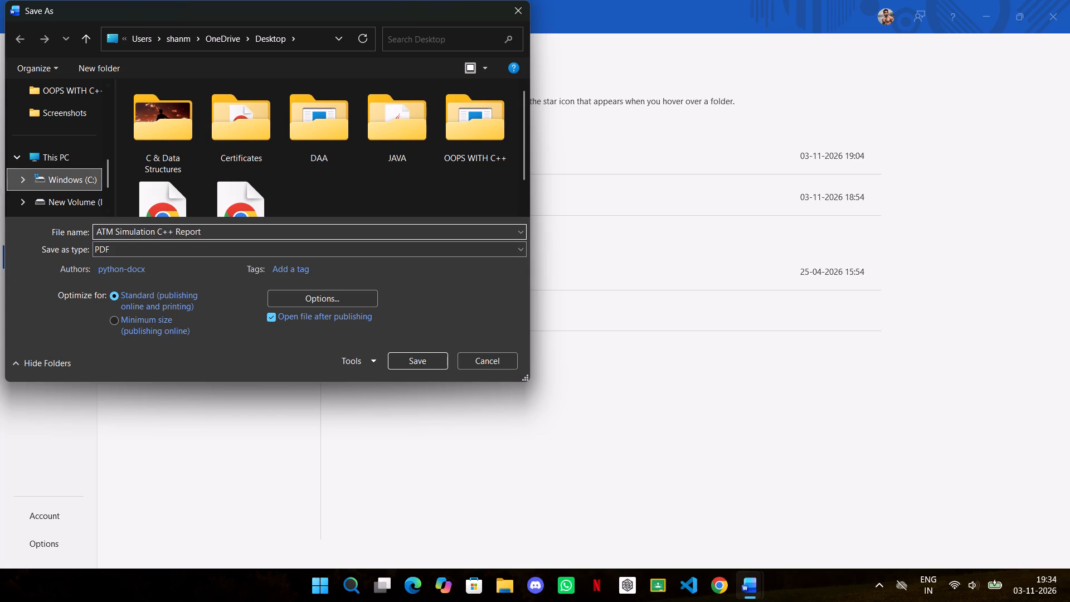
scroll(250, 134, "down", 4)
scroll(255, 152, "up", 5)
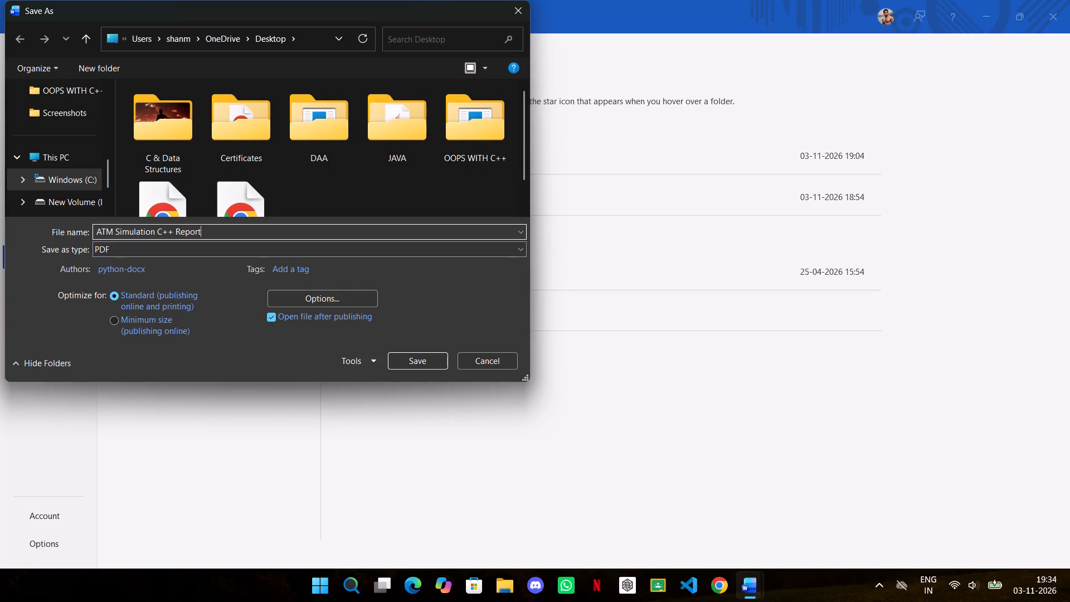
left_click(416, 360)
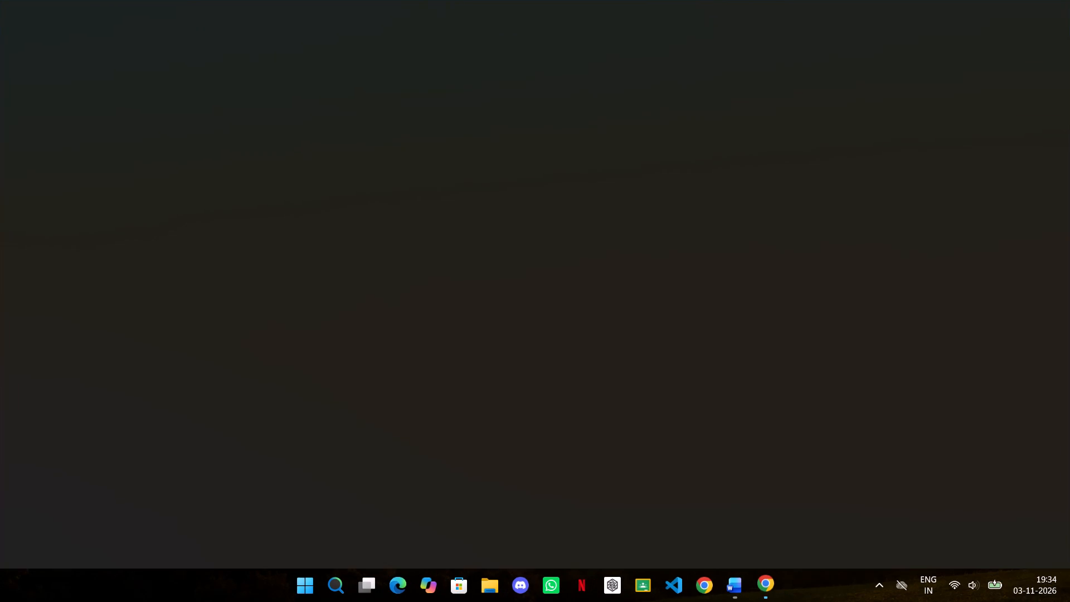
Check the exported PDF's pages from the introduction through section 5 in Chrome, and close it.
scroll(646, 302, "down", 3)
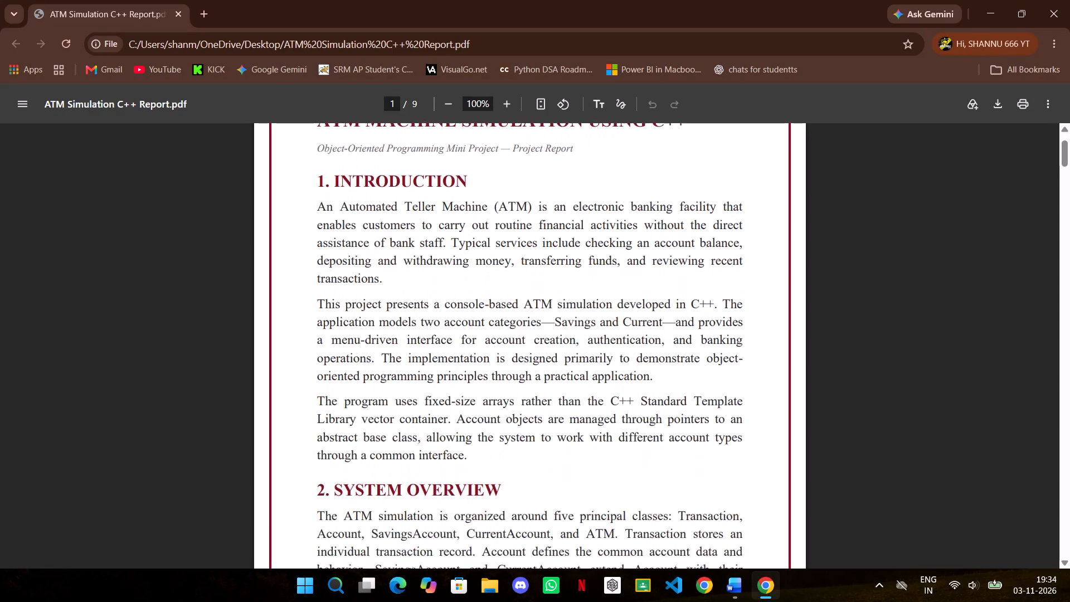
scroll(646, 302, "down", 11)
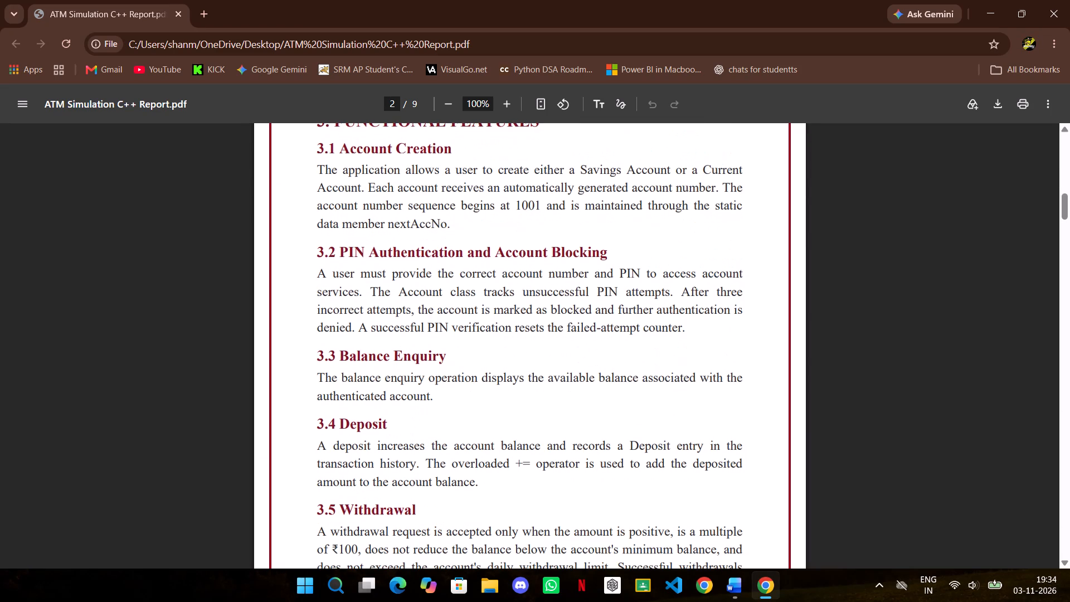
scroll(646, 302, "down", 6)
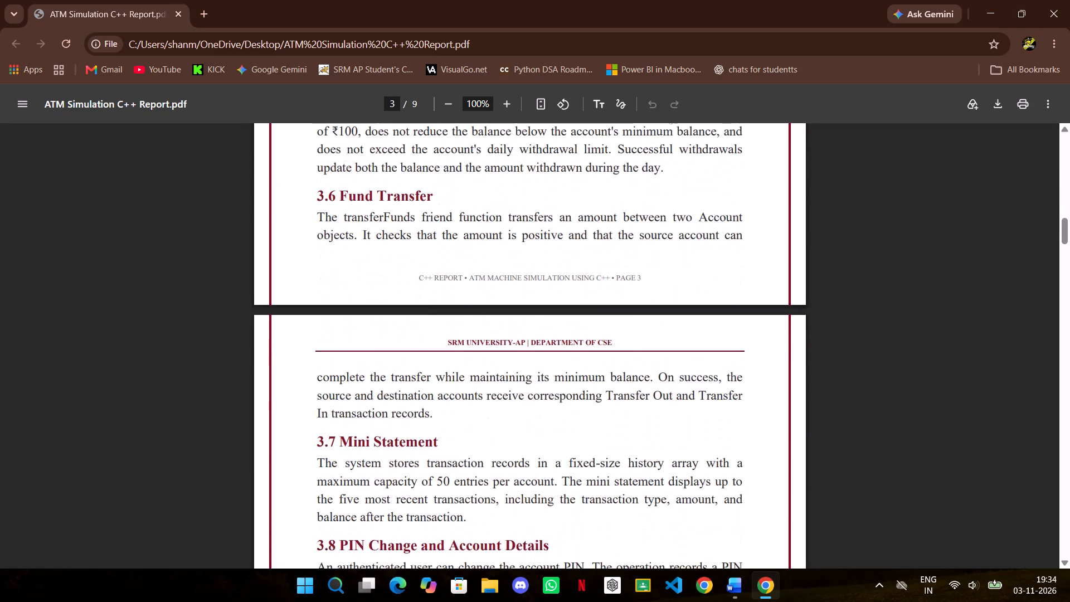
scroll(646, 302, "down", 6)
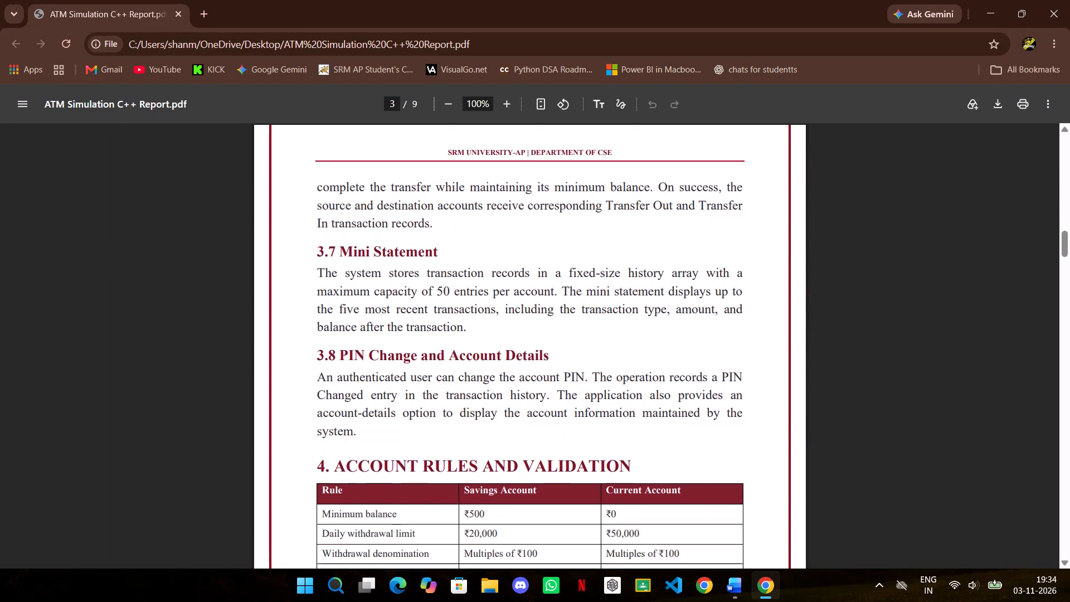
scroll(646, 302, "down", 7)
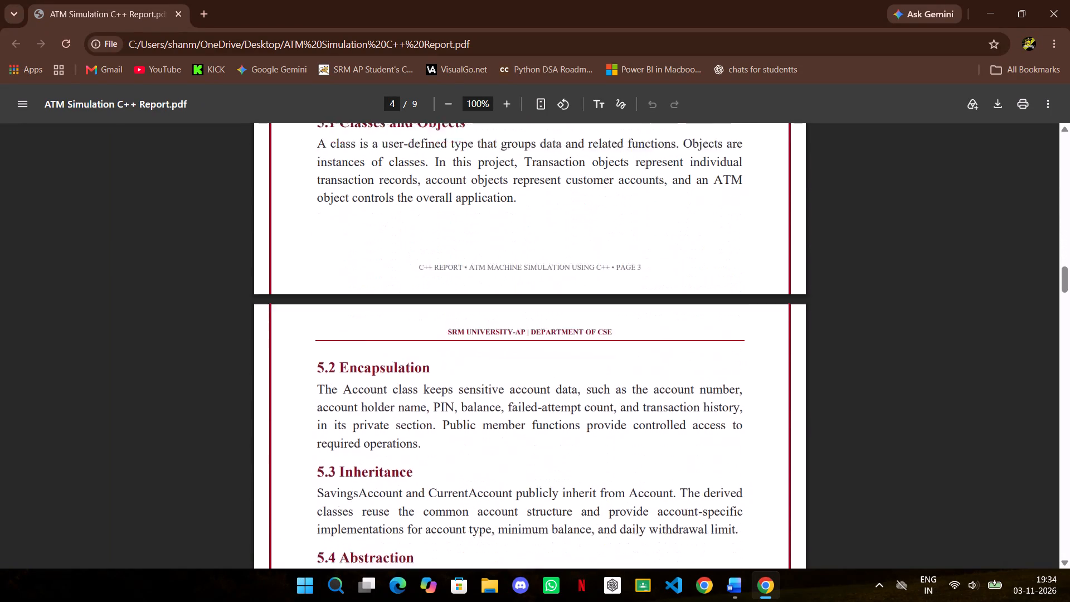
scroll(646, 302, "down", 2)
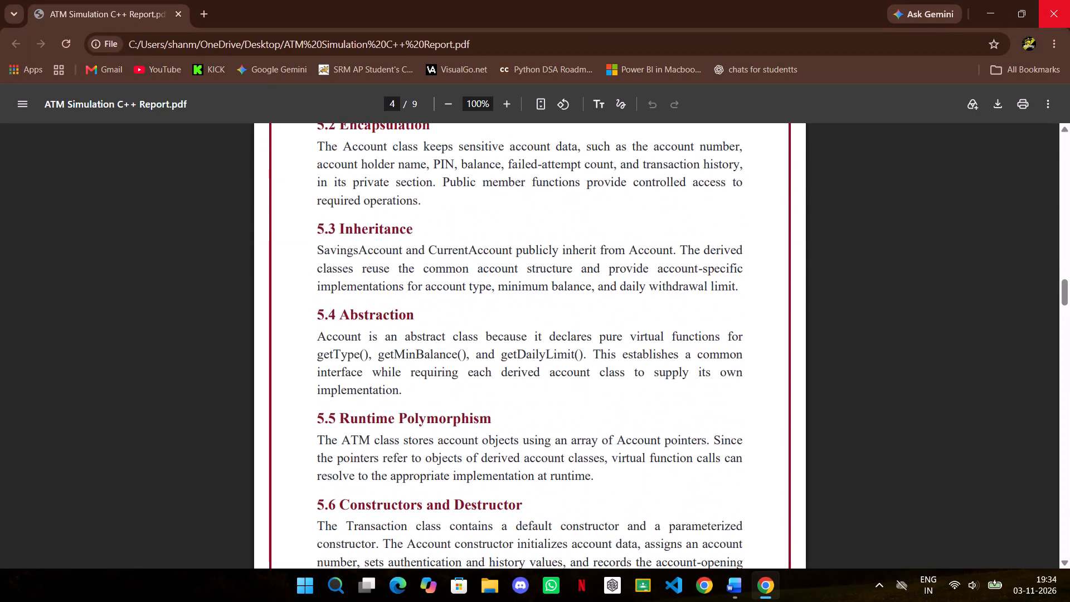
left_click(1044, 0)
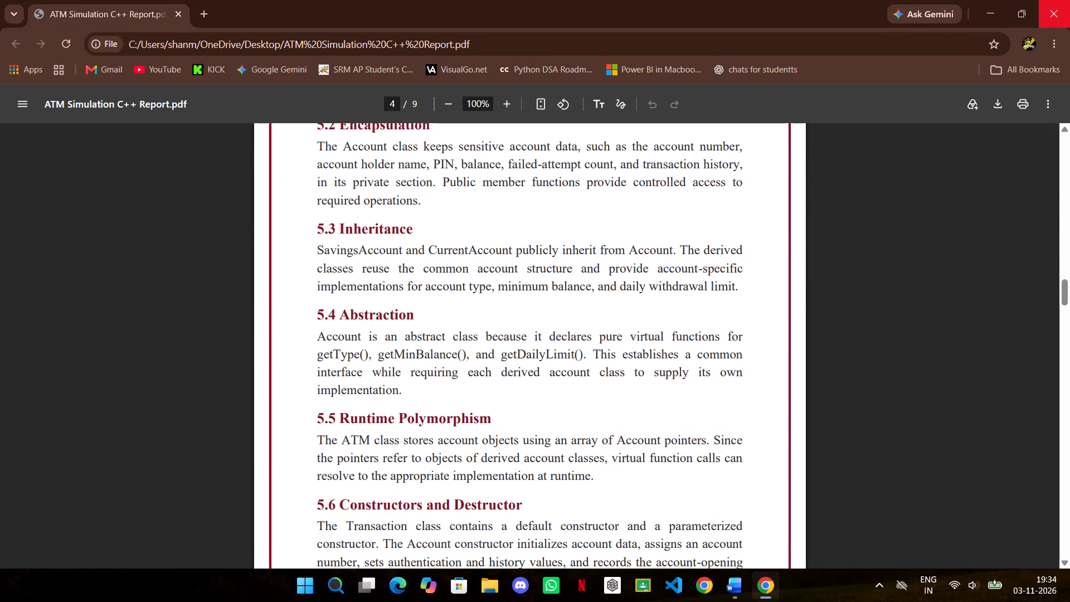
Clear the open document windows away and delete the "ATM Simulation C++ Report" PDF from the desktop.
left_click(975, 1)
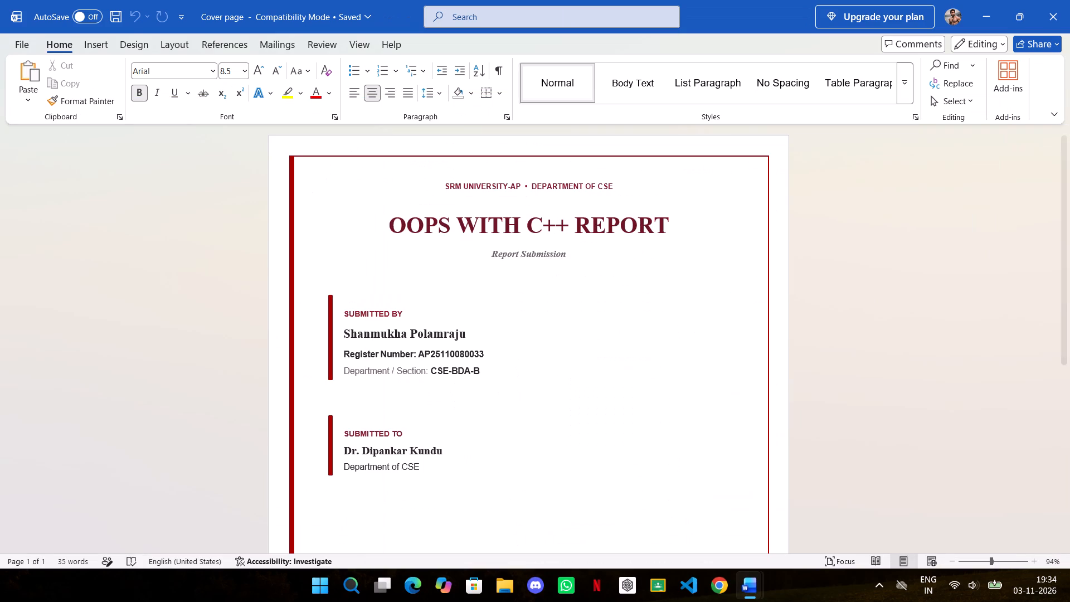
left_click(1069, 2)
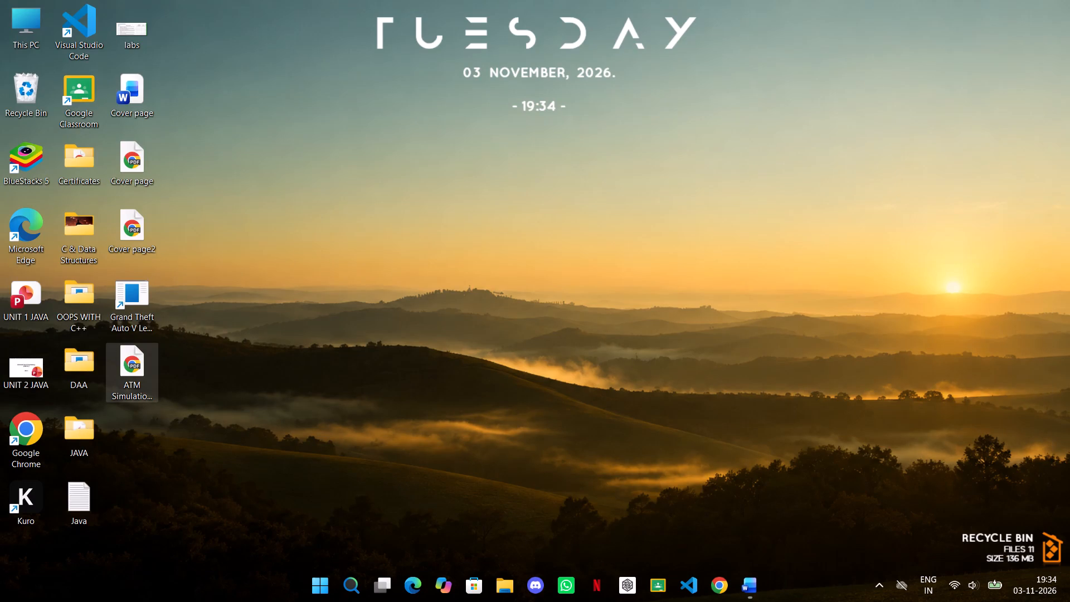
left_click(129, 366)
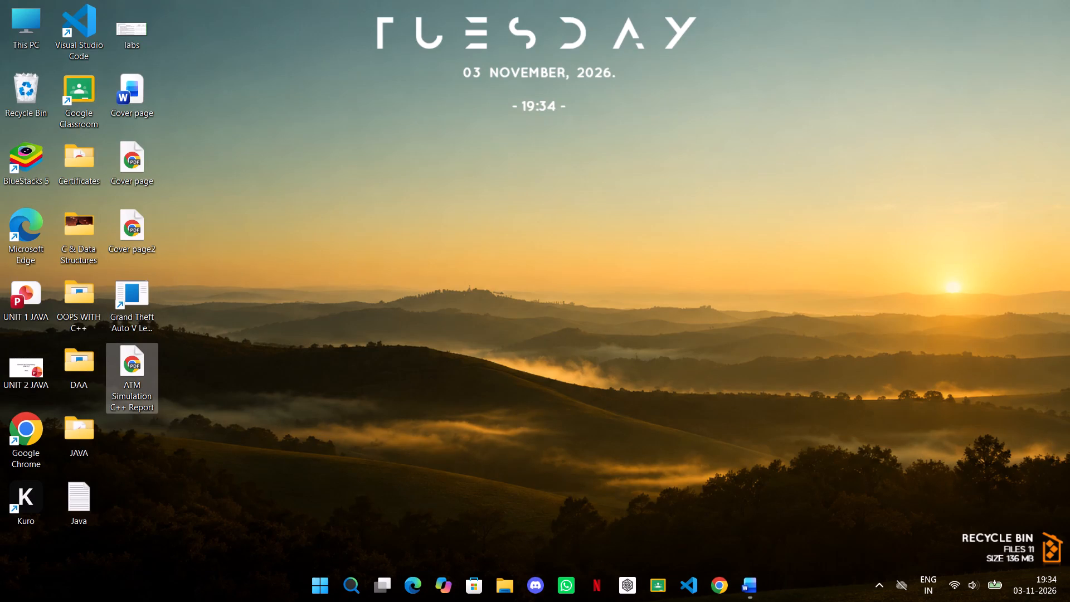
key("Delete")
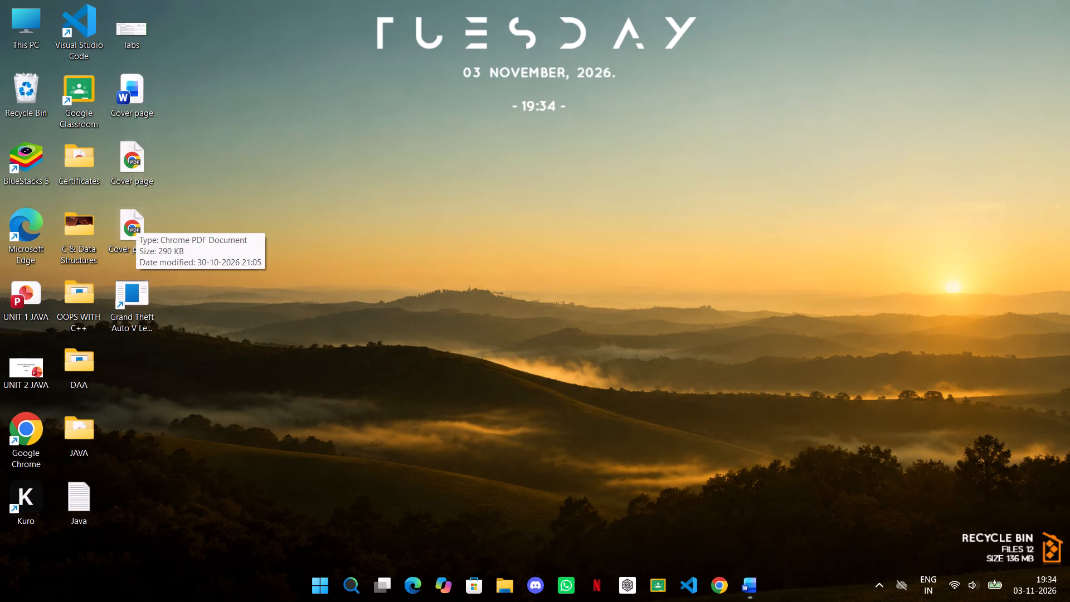
Return to the report in Word and delete the bullet, "PAGE" and page number from its footer, ending it at "ATM MACHINE SIMULATION USING C++".
double_click(133, 86)
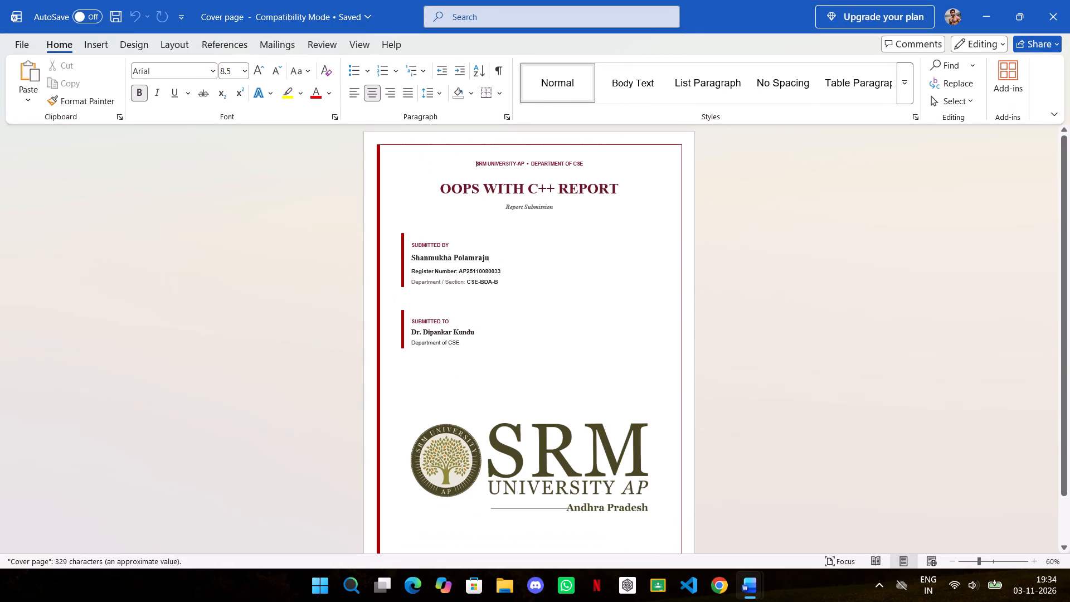
left_click(1069, 6)
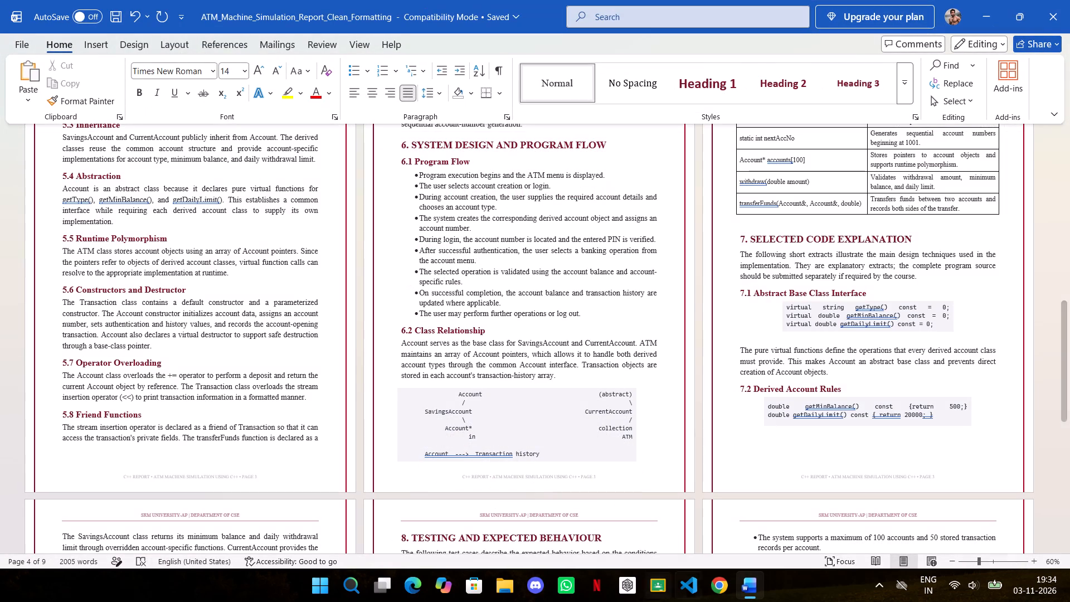
scroll(581, 379, "down", 5)
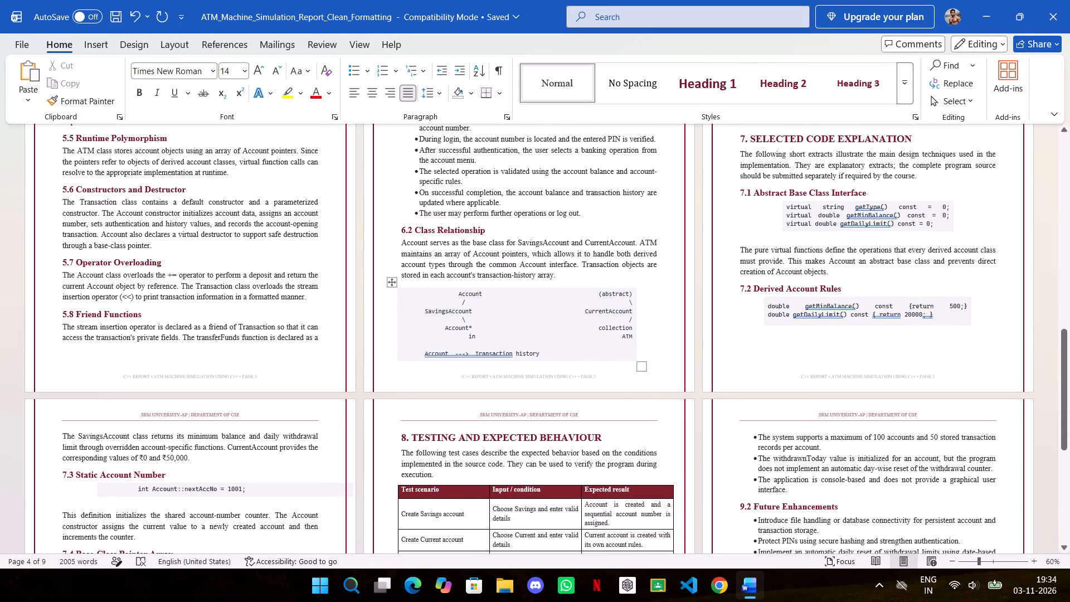
double_click(594, 373)
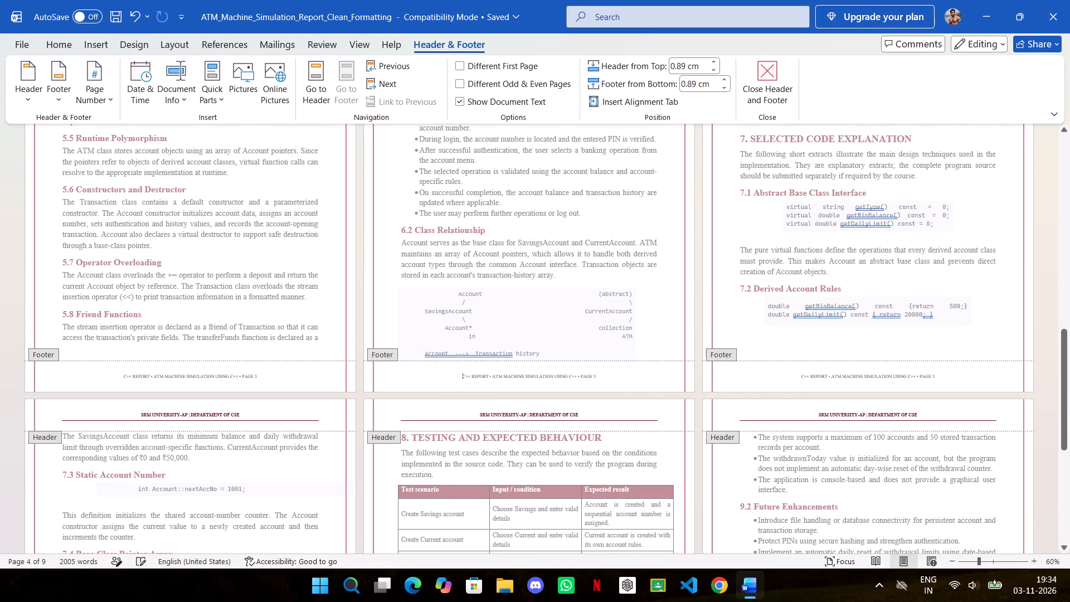
left_click(600, 375)
key("BackSpace")
key("BackSpace")
key("BackSpace")
key("BackSpace")
key("BackSpace")
key("BackSpace")
key("BackSpace")
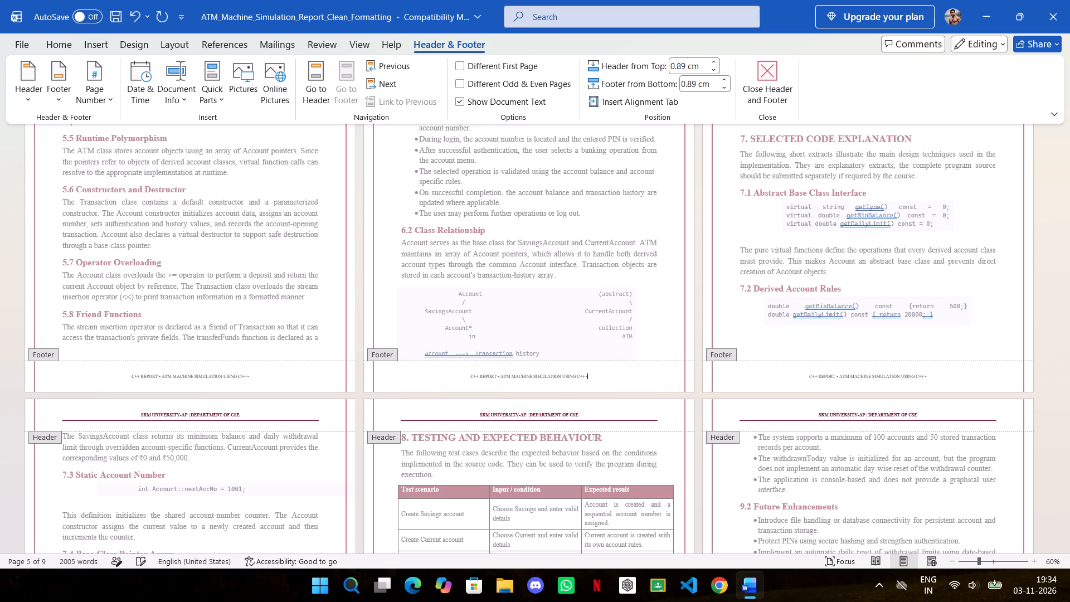
key("BackSpace")
key("BackSpace")
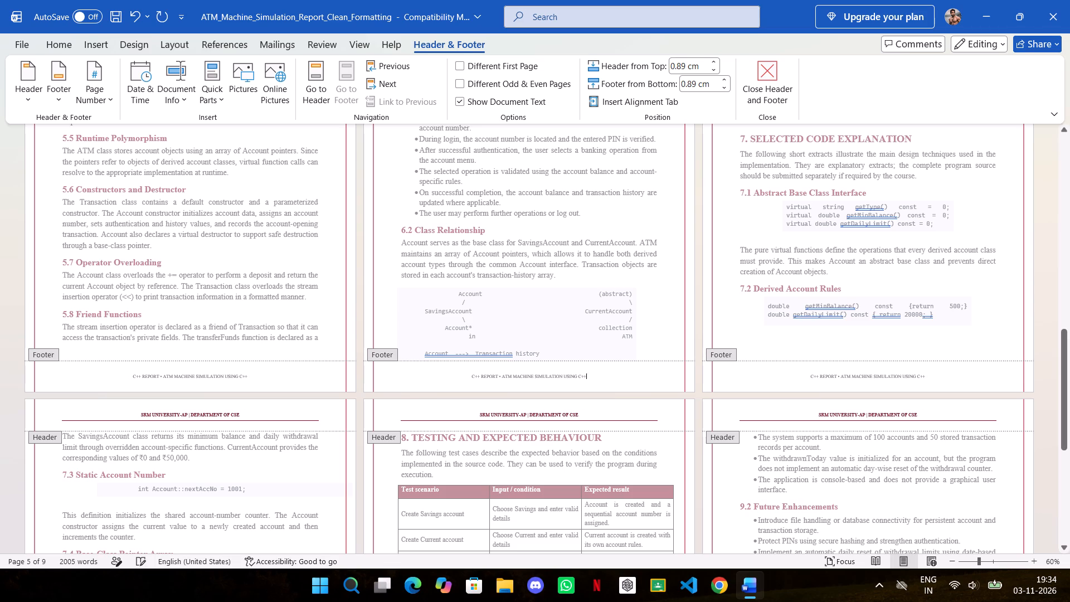
left_click(358, 342)
double_click(358, 324)
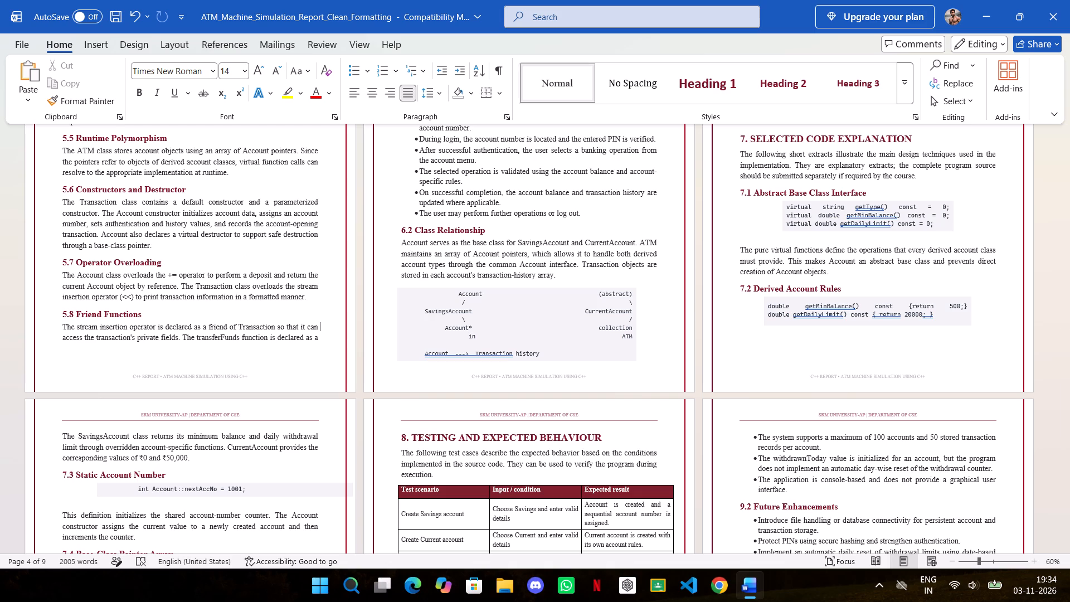
Save the ATM Machine Simulation report with the shortened footer.
key("ctrl+s")
key("ctrl+s")
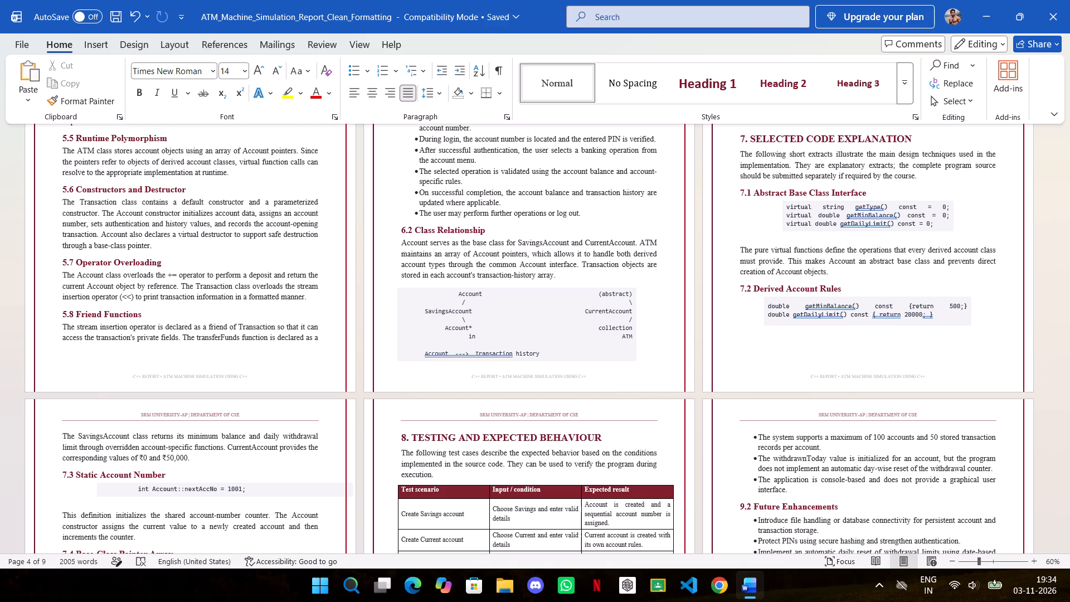
key("ctrl+s")
key("ctrl+s")
key("ctrl+s")
key("ctrl+s")
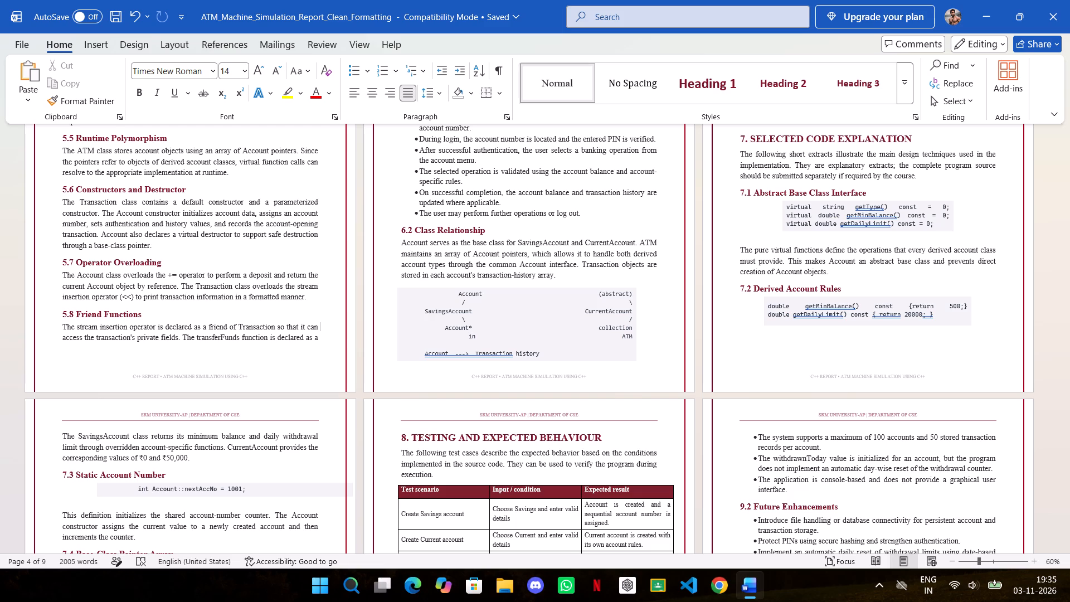
key("ctrl+s")
key("ctrl+s")
key("ctrl+s")
key("ctrl+s")
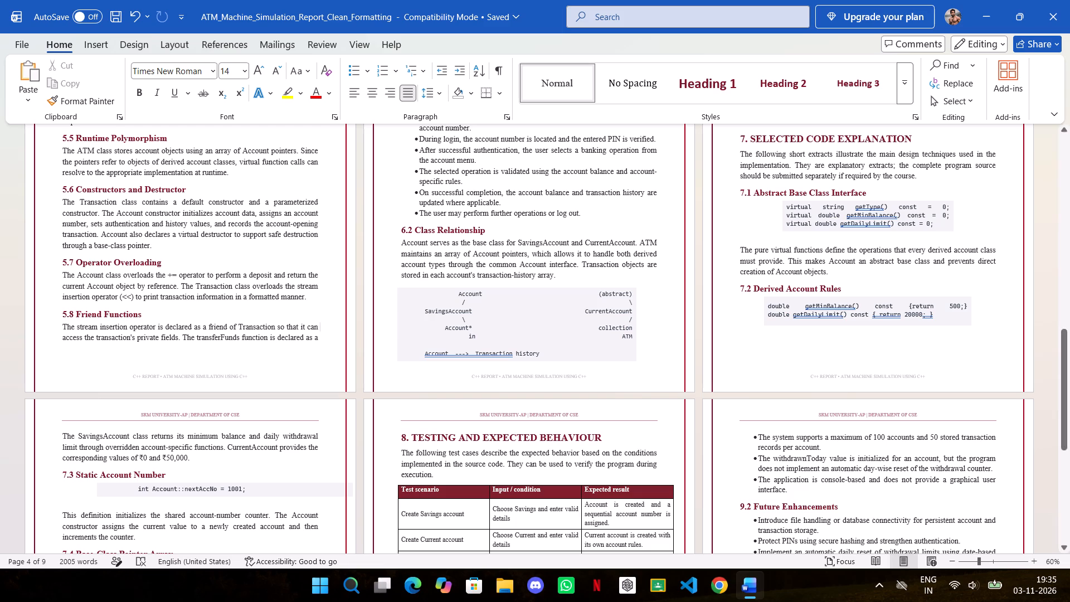
left_click(359, 336)
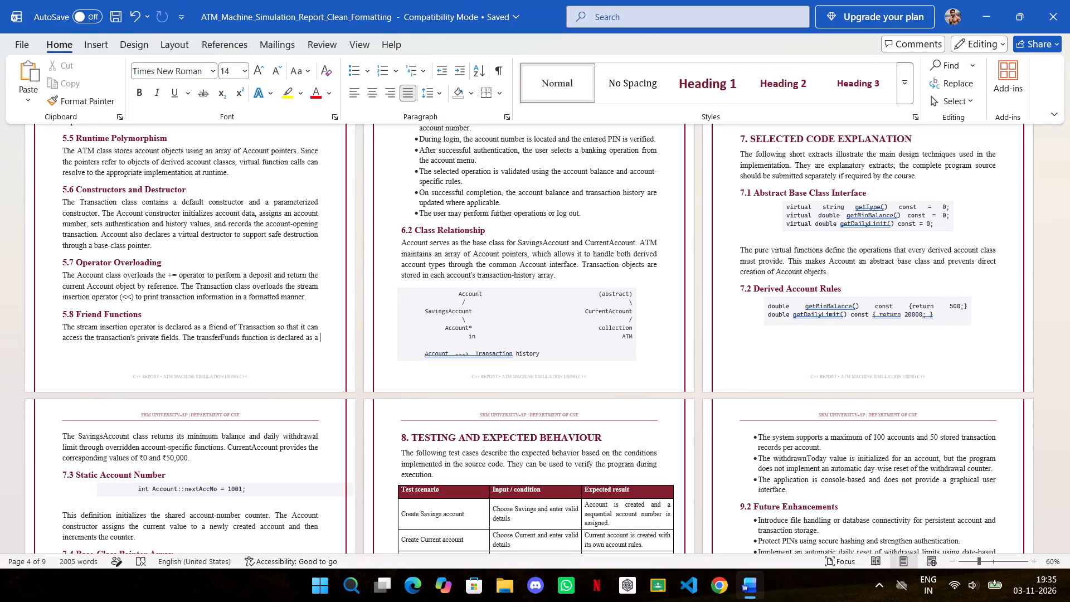
Copy the footer text "C++ REPORT • ATM MACHINE SIMULATION USING C++", delete it from the footer, and return to the body text.
left_click(993, 560)
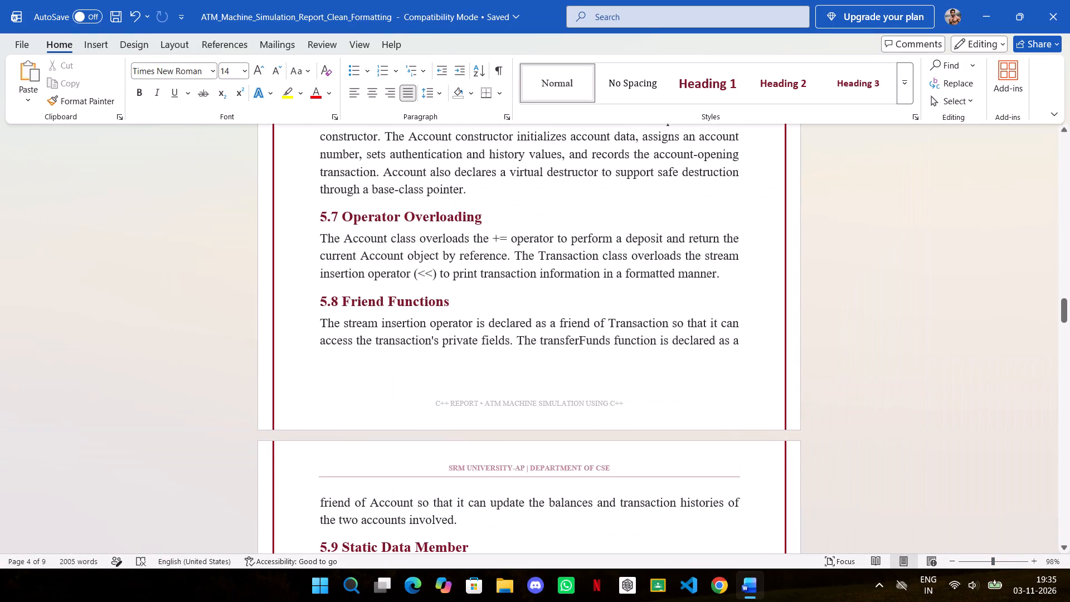
scroll(715, 349, "up", 5)
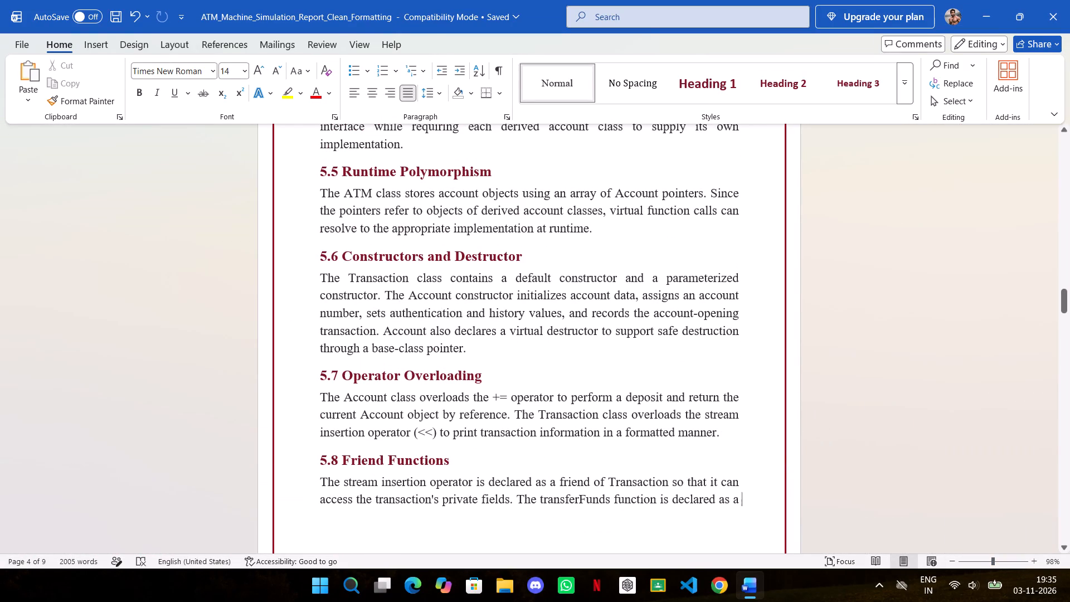
left_click(847, 314)
scroll(742, 361, "down", 4)
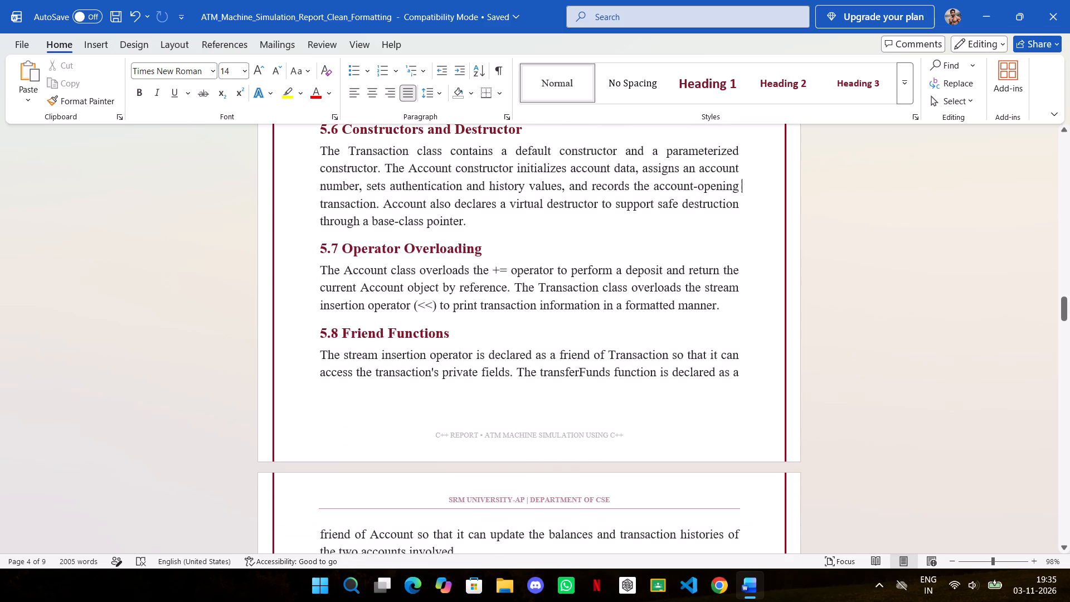
double_click(627, 435)
left_click(627, 435)
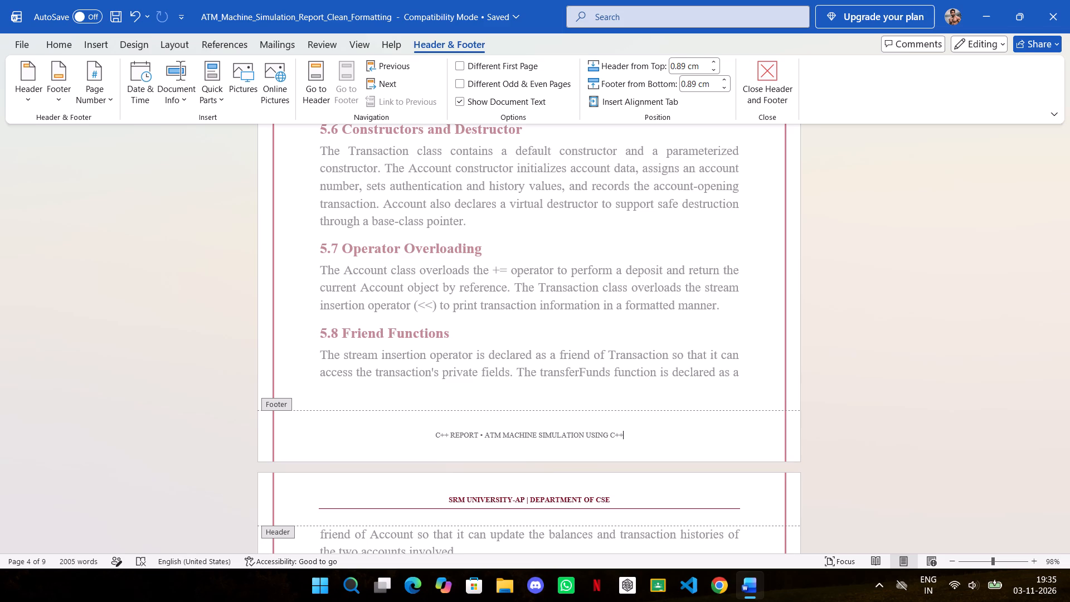
left_click_drag(626, 433, 626, 433)
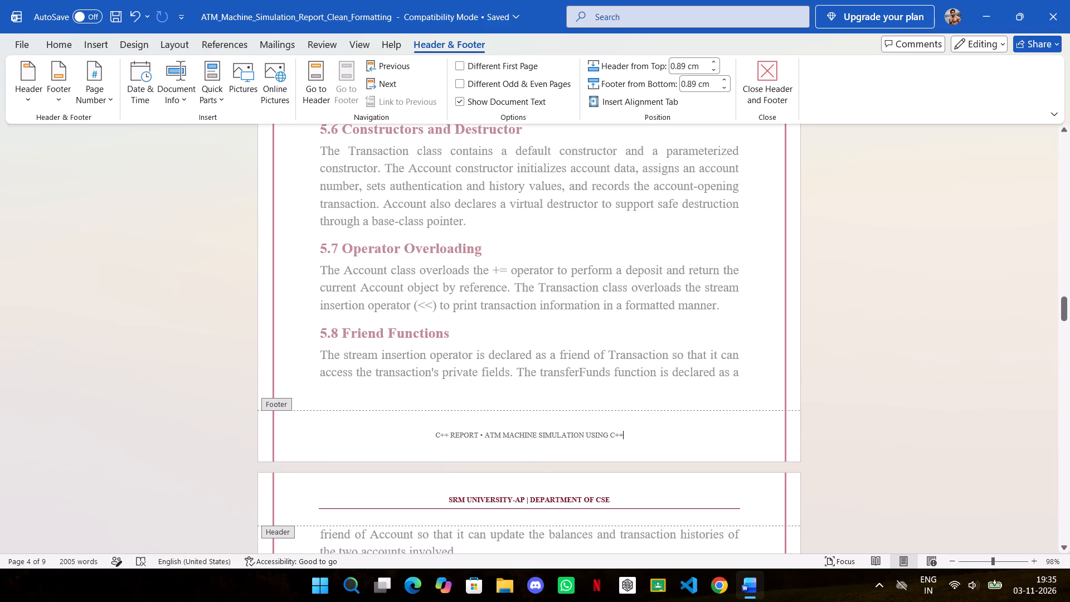
left_click_drag(626, 433, 426, 430)
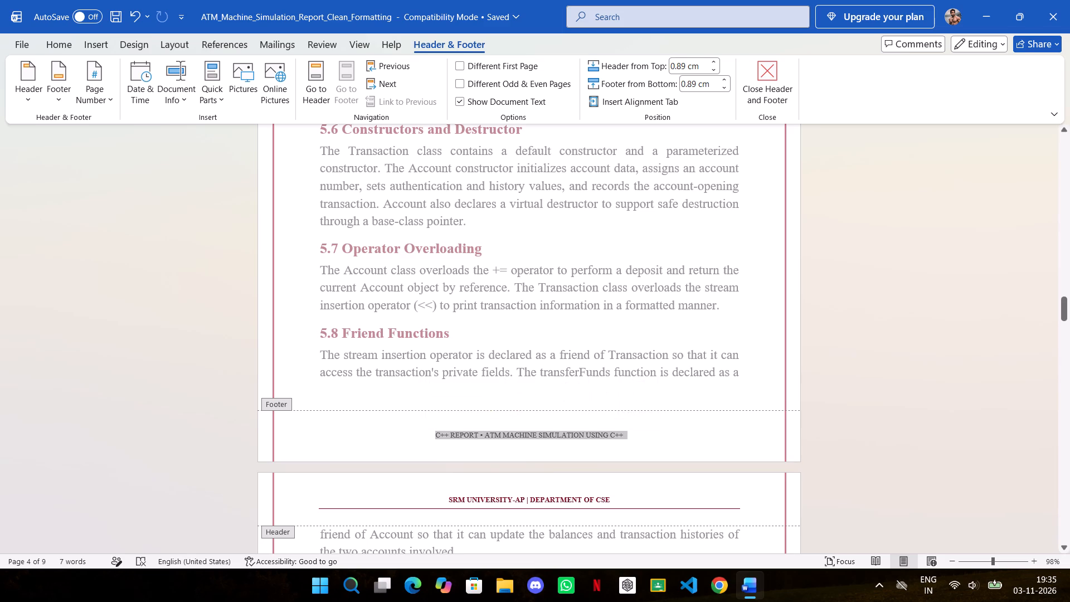
key("ctrl+c")
key("ctrl+c")
key("ctrl+c")
key("ctrl+c")
key("ctrl+c")
key("ctrl+c")
key("ctrl+c")
key("BackSpace")
left_click(891, 308)
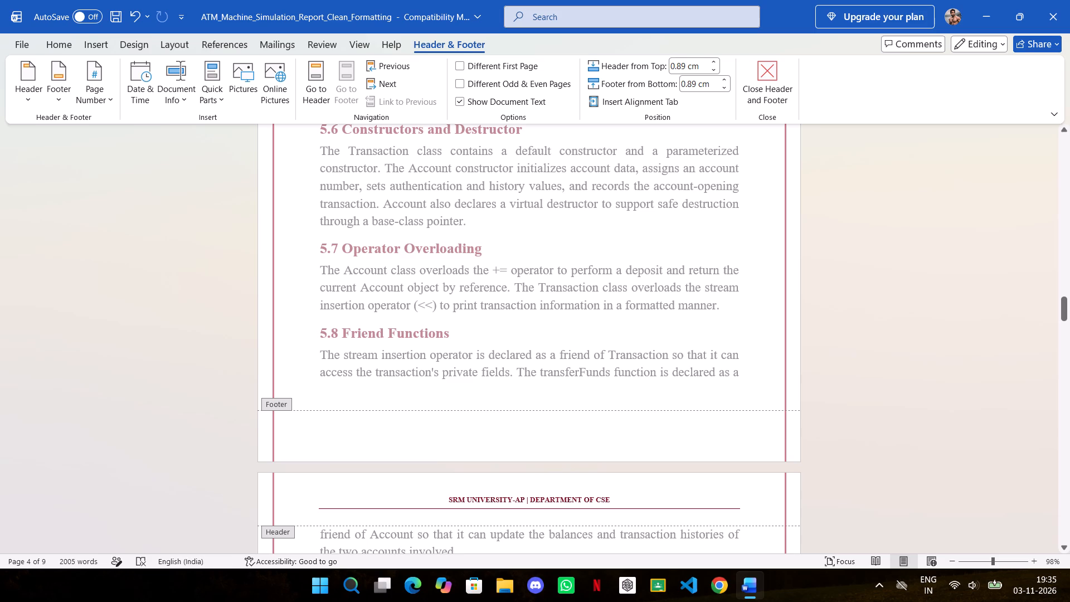
left_click(884, 298)
double_click(884, 298)
Insert centred page numbers at the bottom of the report's pages using the Plain Number 2 style.
scroll(883, 298, "up", 14)
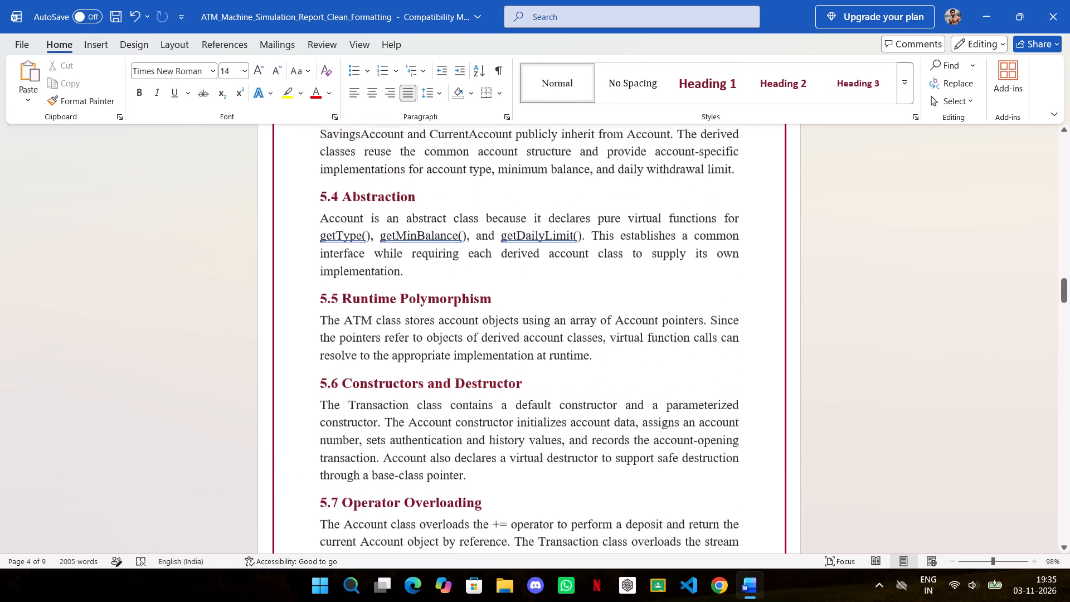
scroll(882, 294, "up", 13)
scroll(843, 278, "down", 7)
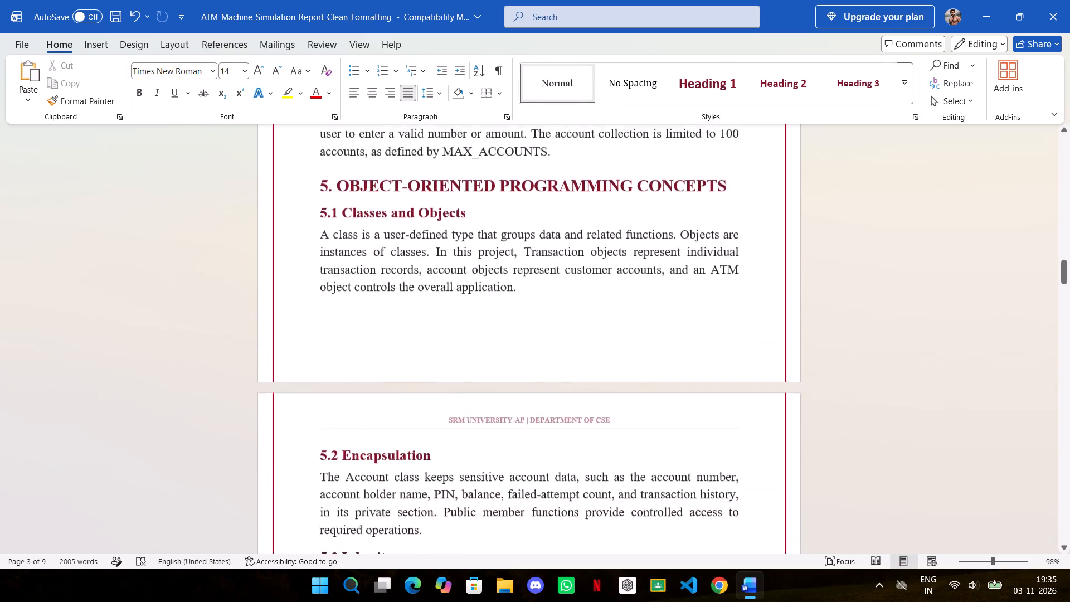
scroll(843, 277, "up", 20)
scroll(843, 275, "up", 4)
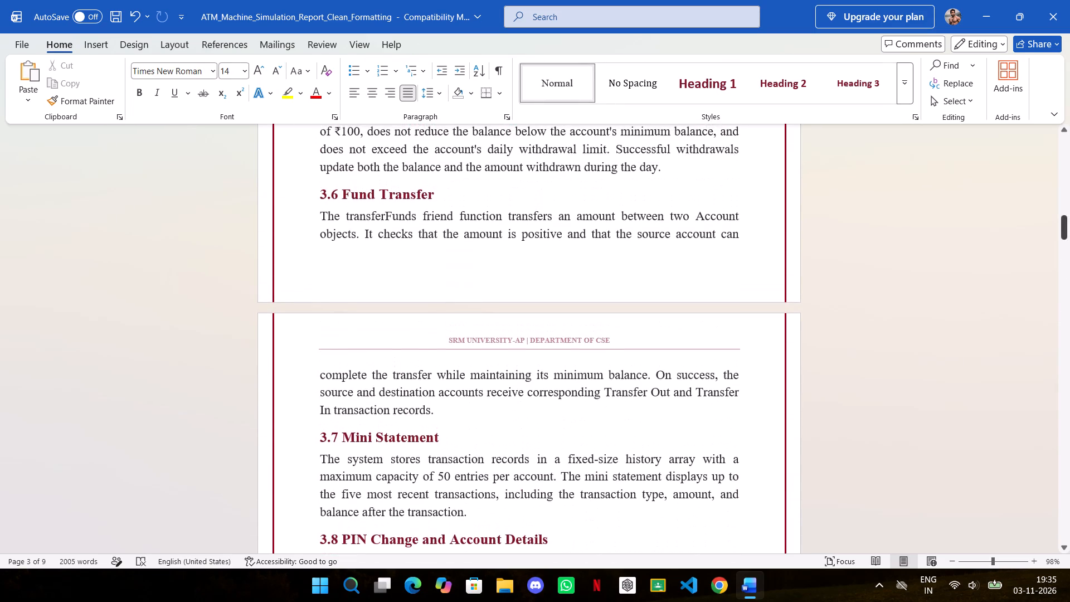
left_click_drag(1064, 234, 1058, 174)
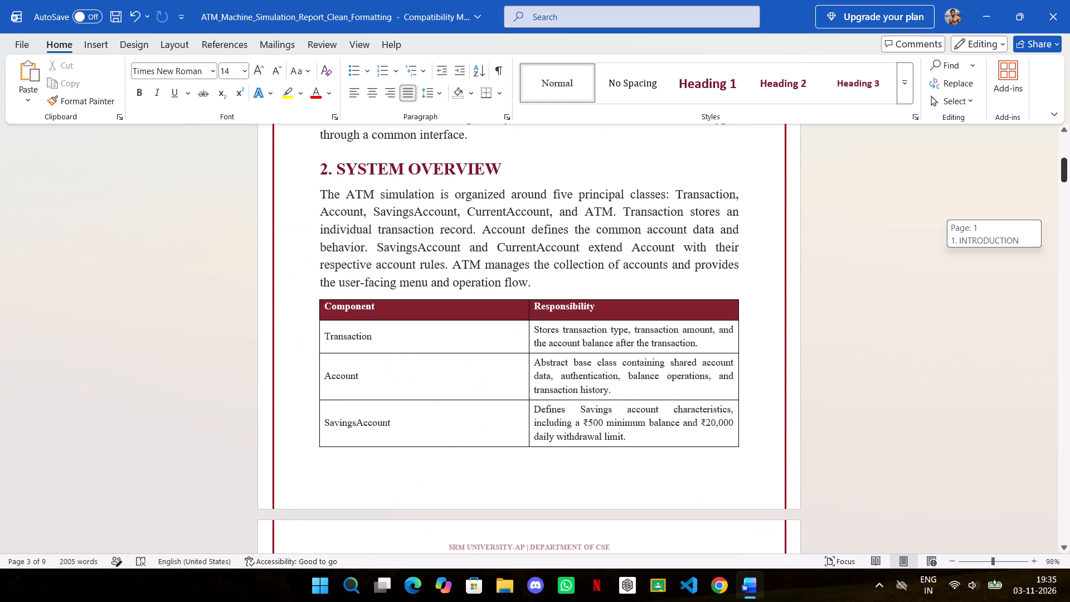
left_click_drag(1058, 174, 1059, 151)
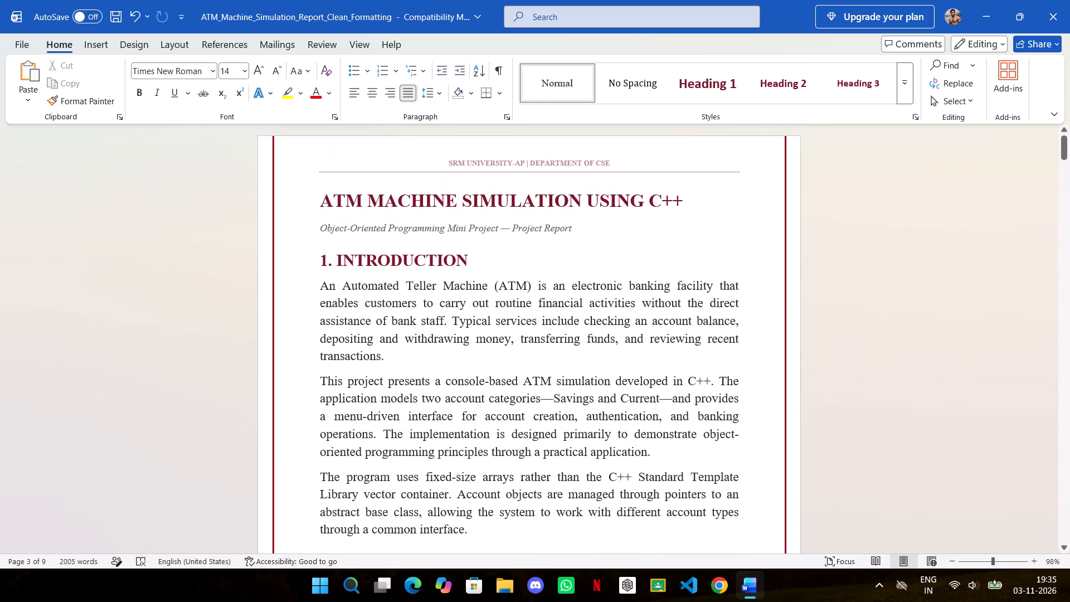
left_click(138, 46)
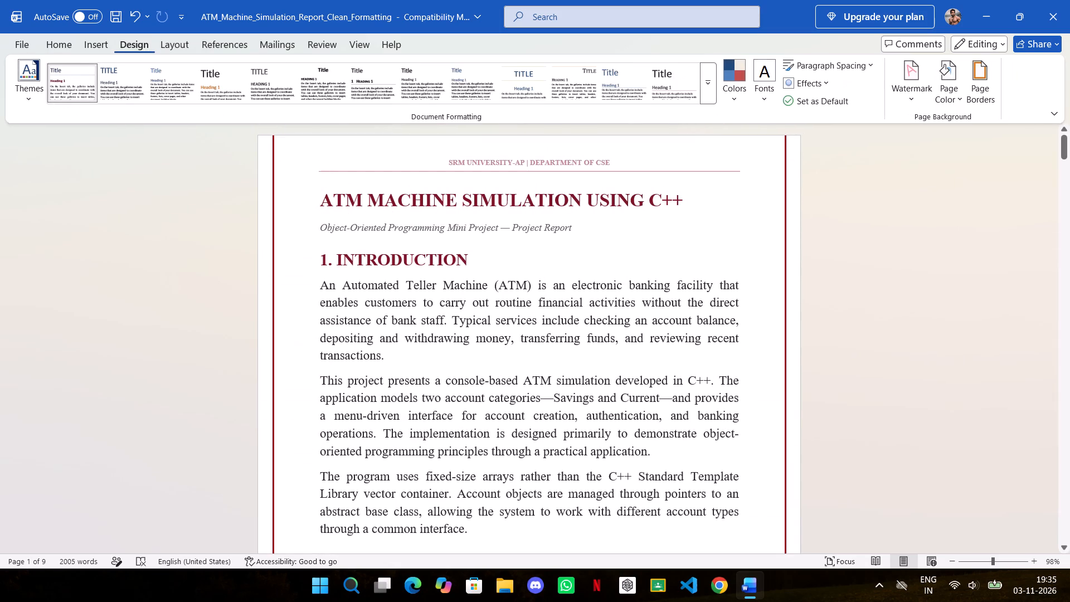
left_click(174, 36)
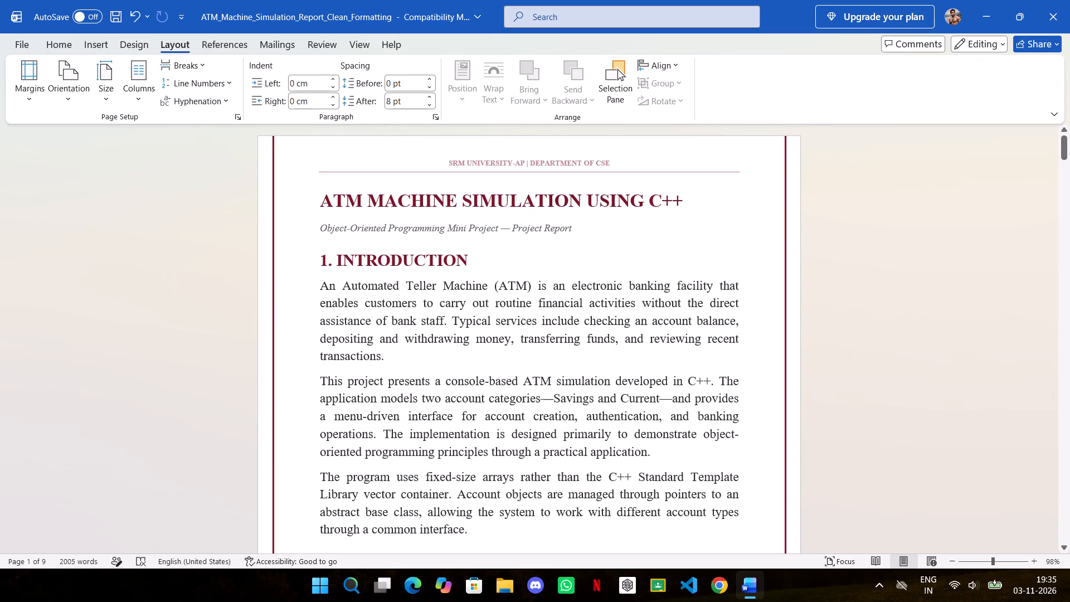
left_click(226, 42)
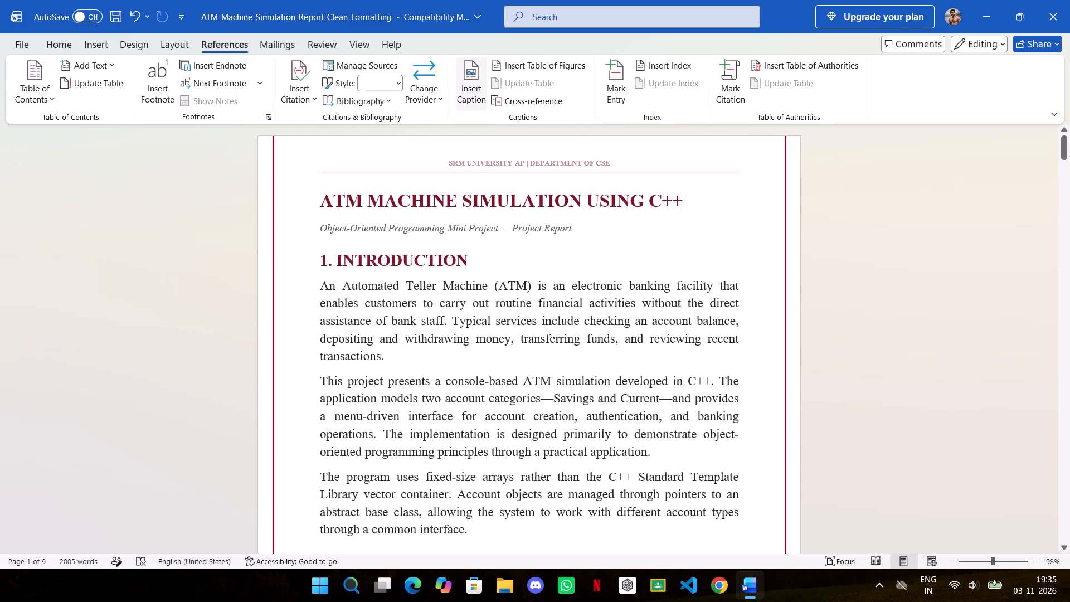
left_click(284, 44)
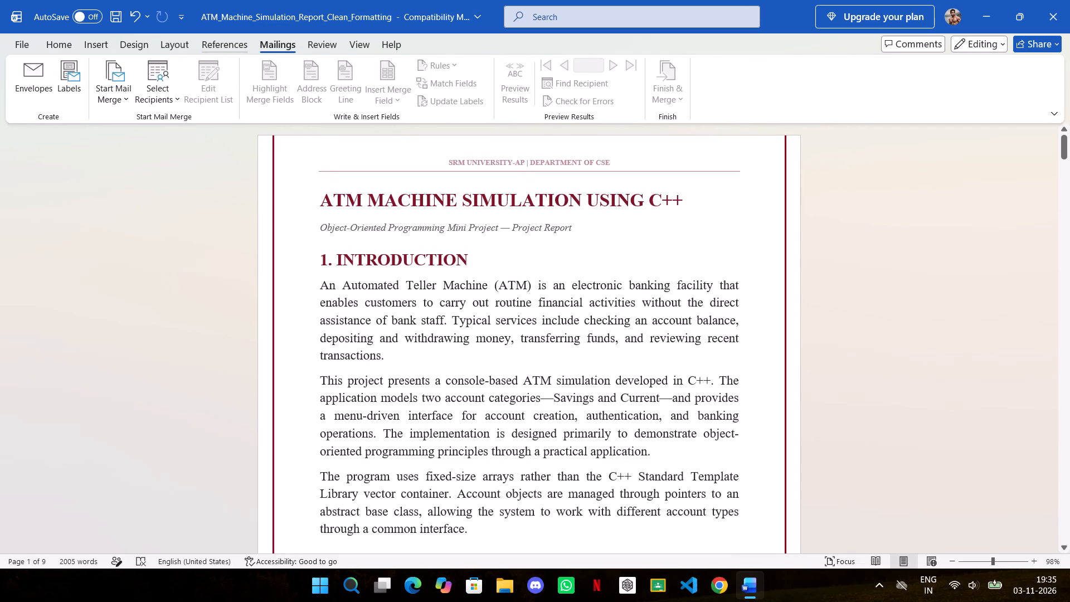
left_click(118, 43)
left_click(103, 43)
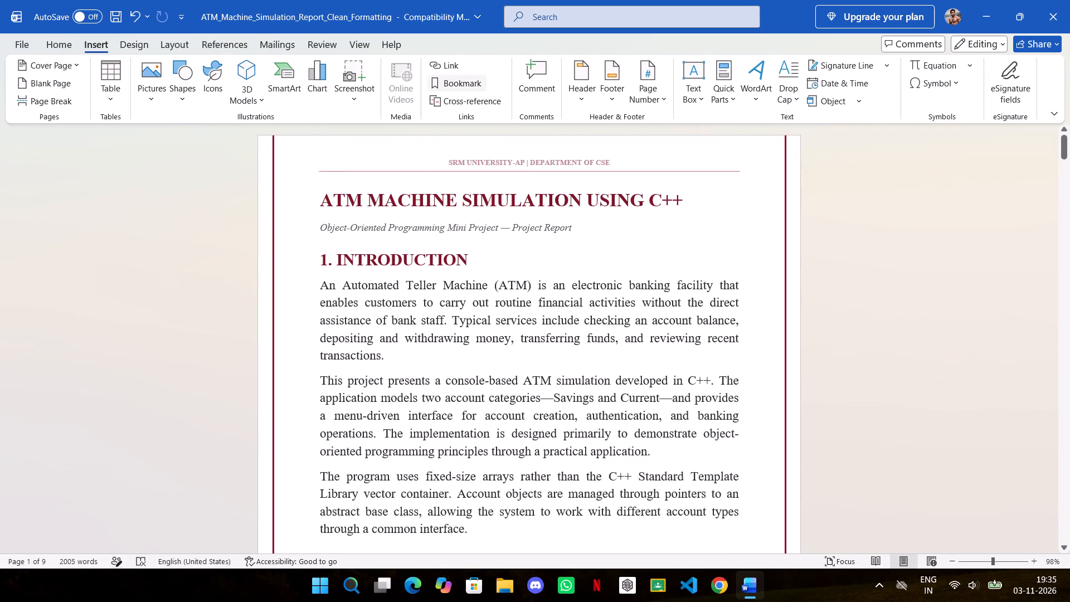
left_click(645, 92)
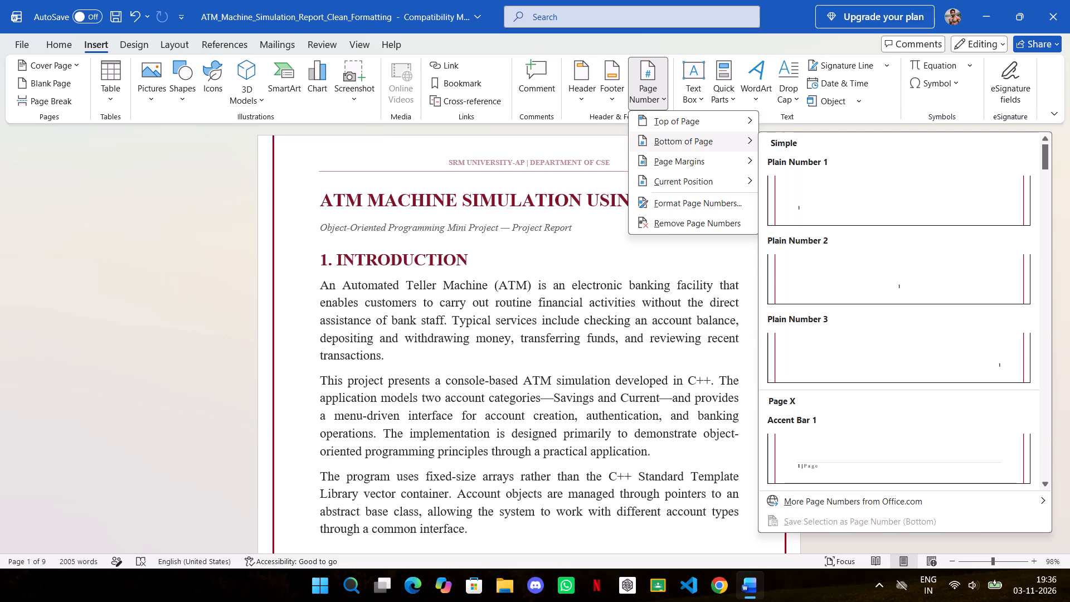
left_click(877, 289)
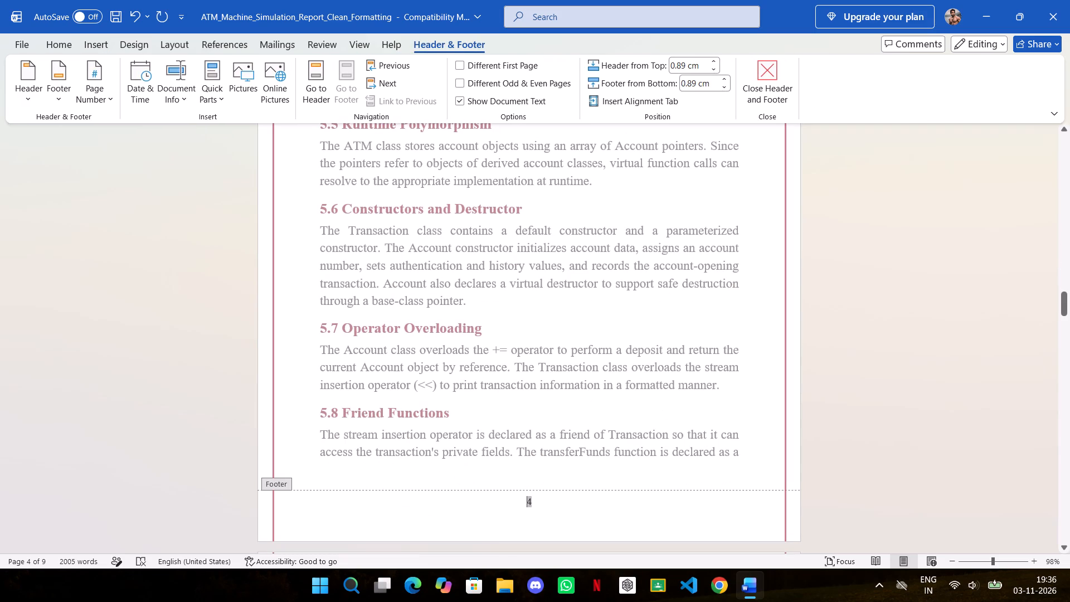
Paste the copied footer text on its own line above the page number and close the footer.
key("Left")
key("ctrl+v")
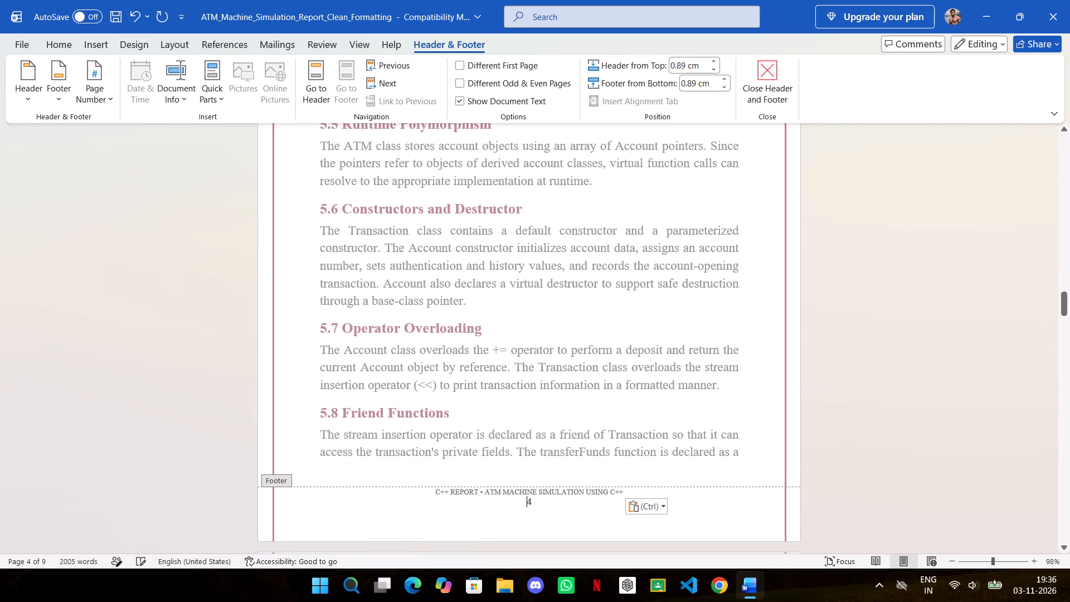
left_click(834, 420)
double_click(836, 418)
Check the new footer on the earlier pages, return to the report's first page and save the document.
scroll(860, 417, "up", 18)
scroll(860, 417, "up", 8)
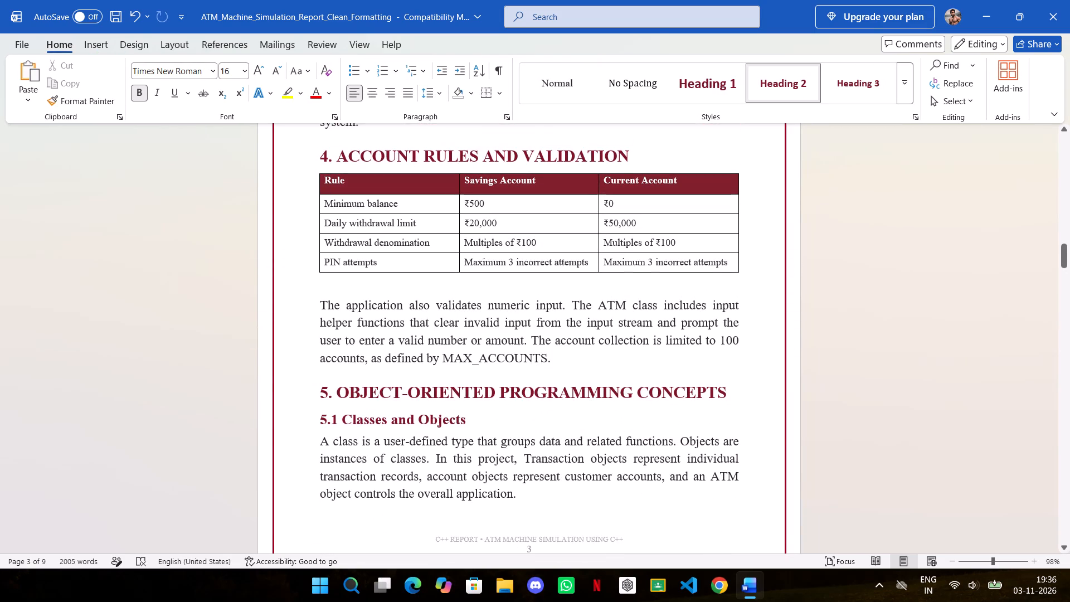
left_click_drag(1064, 247, 1069, 136)
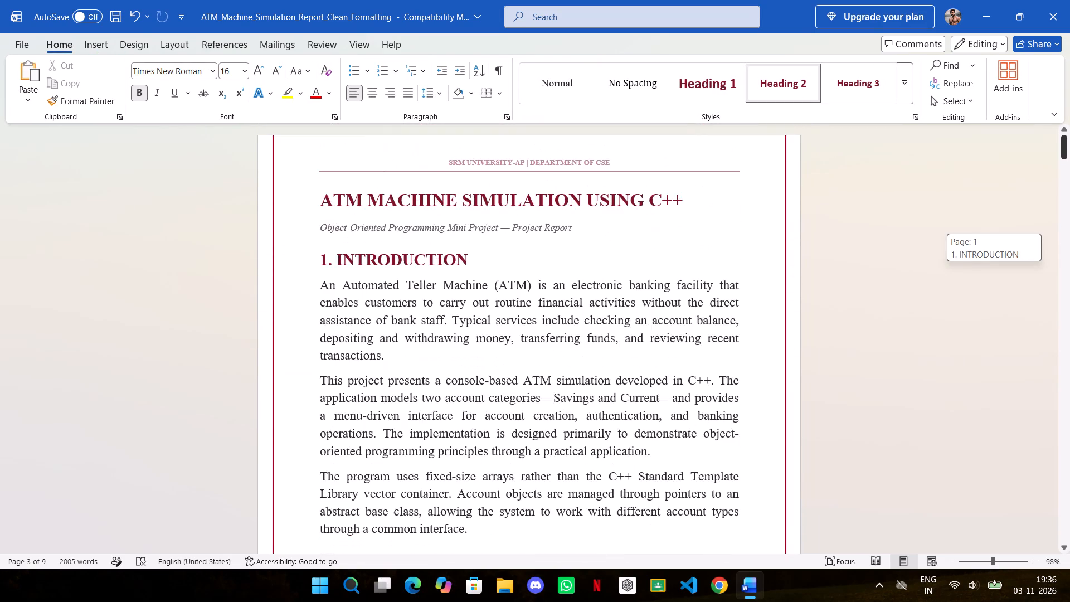
left_click_drag(1069, 136, 1069, 193)
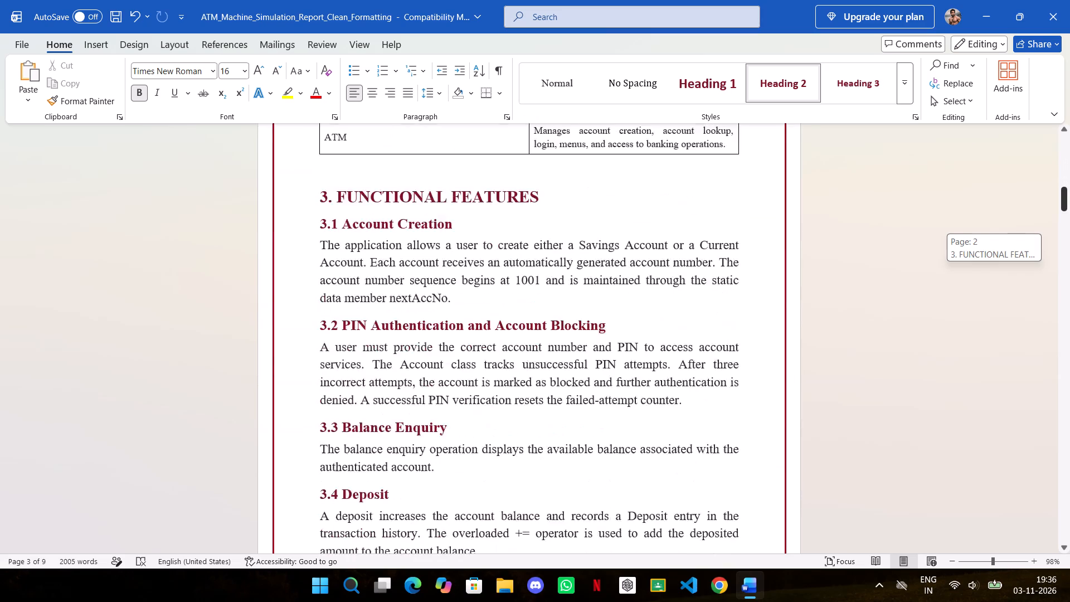
left_click_drag(1069, 193, 1069, 132)
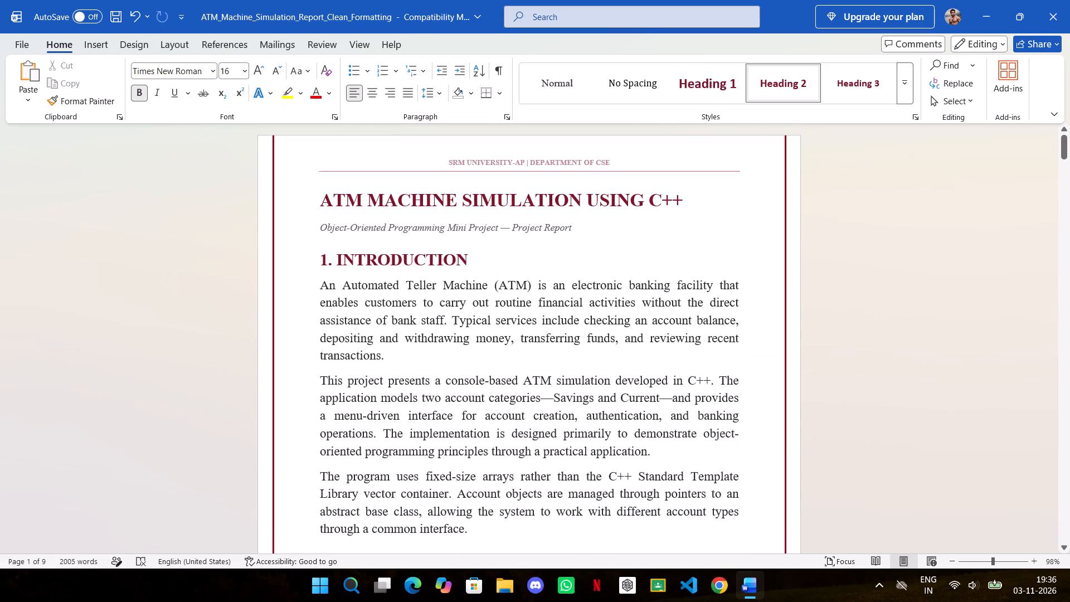
key("ctrl+s")
key("ctrl+s")
key("ctrl+s")
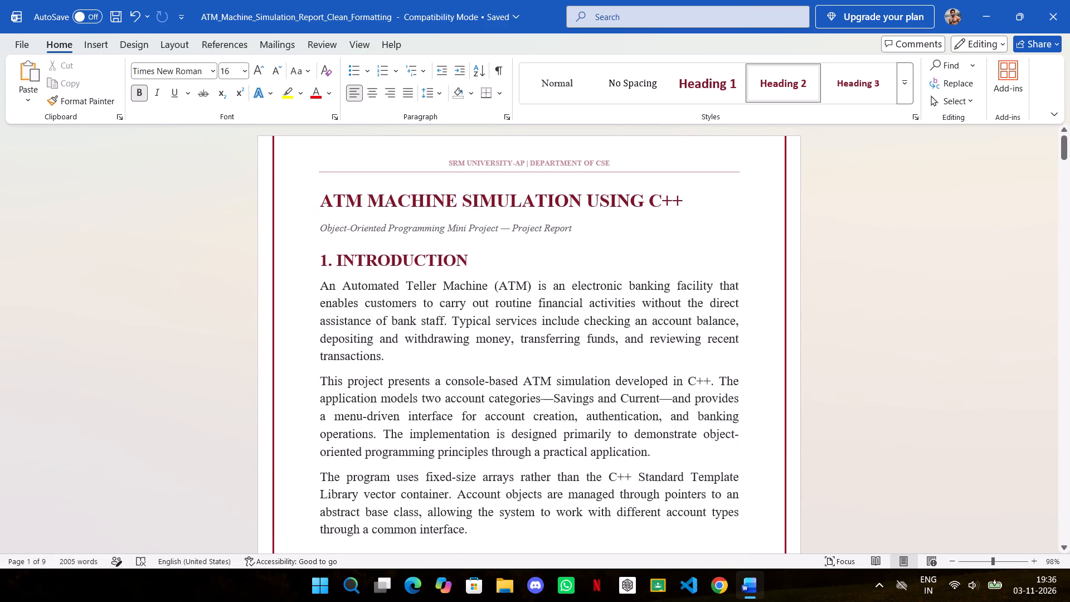
key("ctrl+s")
key("ctrl+s")
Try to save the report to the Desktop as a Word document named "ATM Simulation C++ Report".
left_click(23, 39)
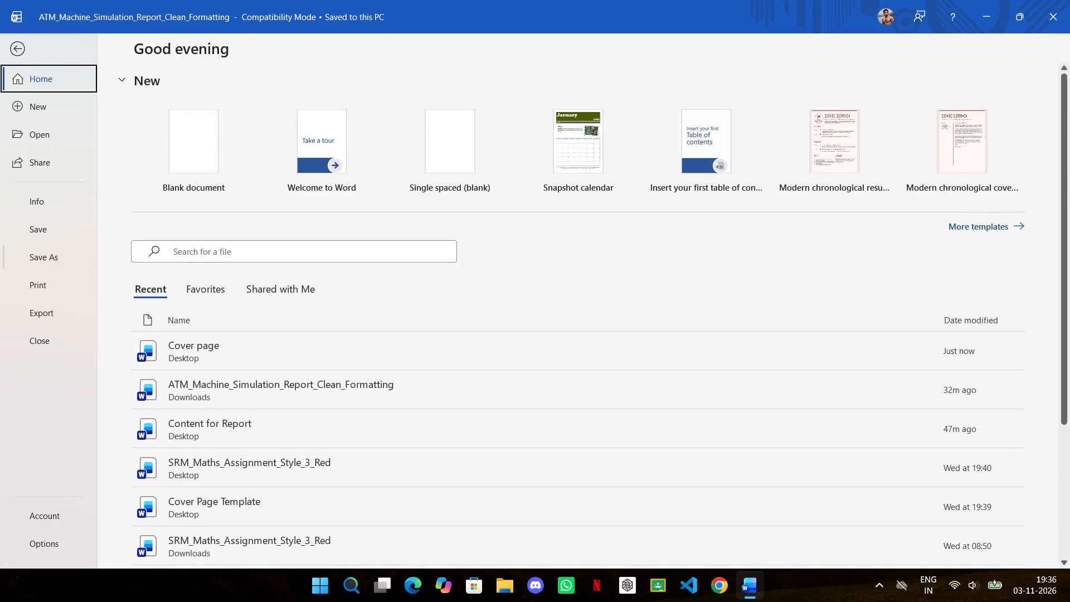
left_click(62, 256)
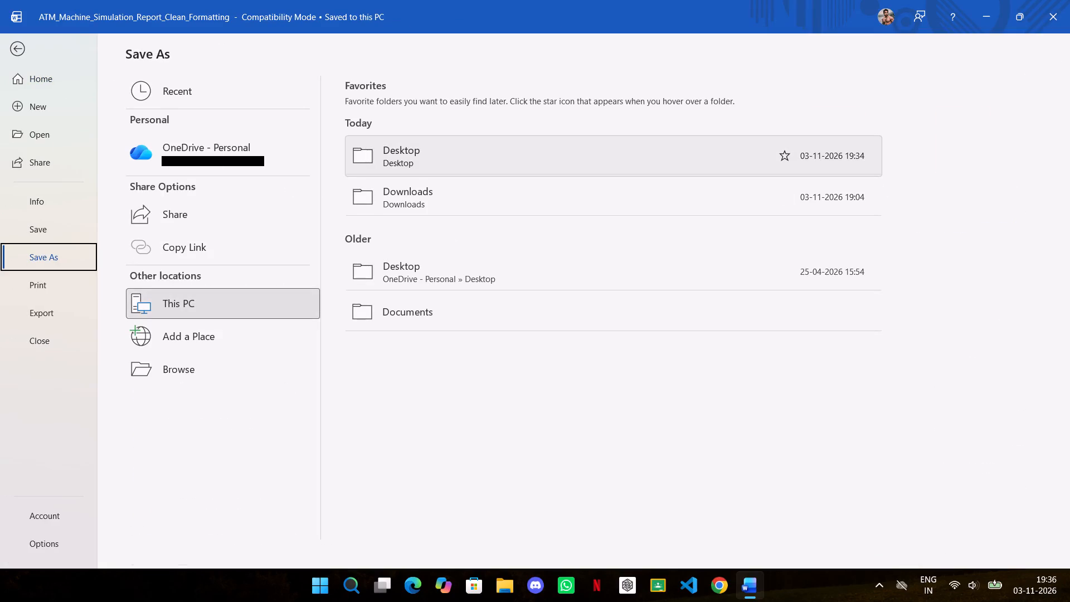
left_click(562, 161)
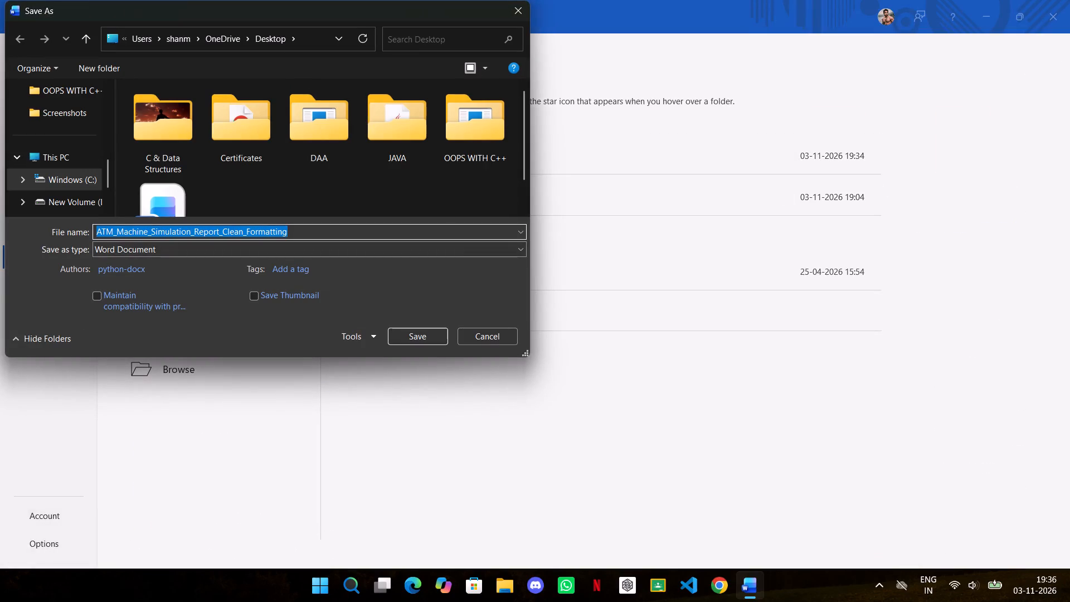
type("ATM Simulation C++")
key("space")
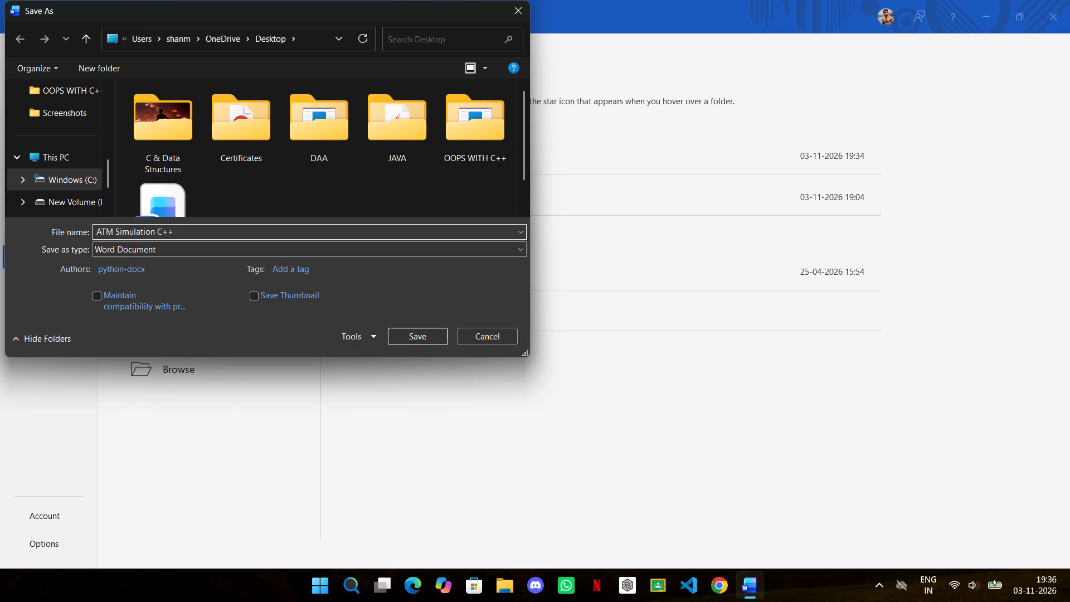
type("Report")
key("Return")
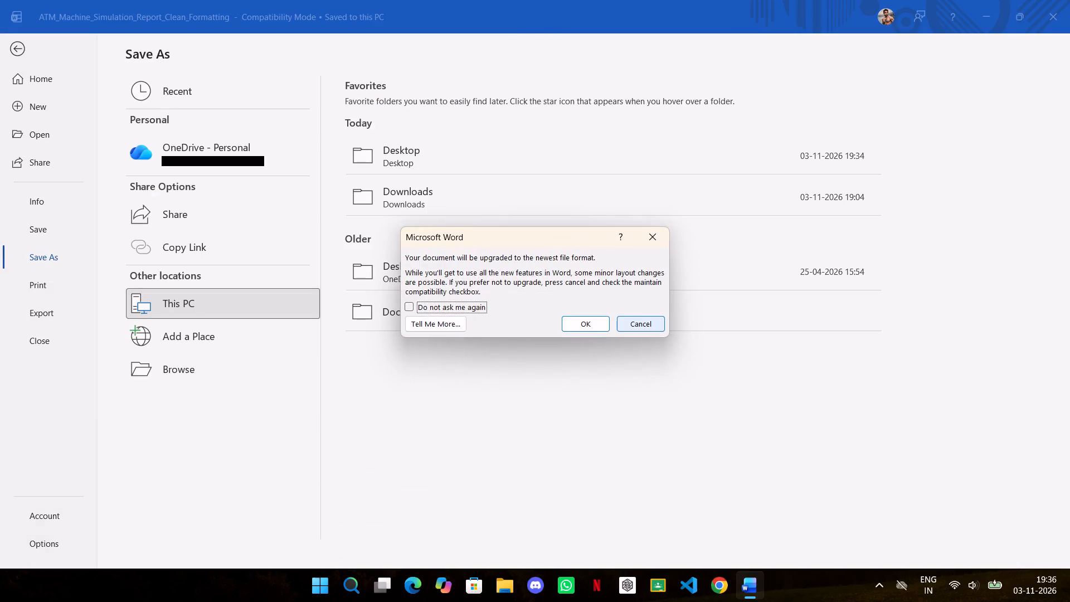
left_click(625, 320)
Save the report to the Desktop as a PDF named "ATM Simulation C++ Report".
left_click(208, 244)
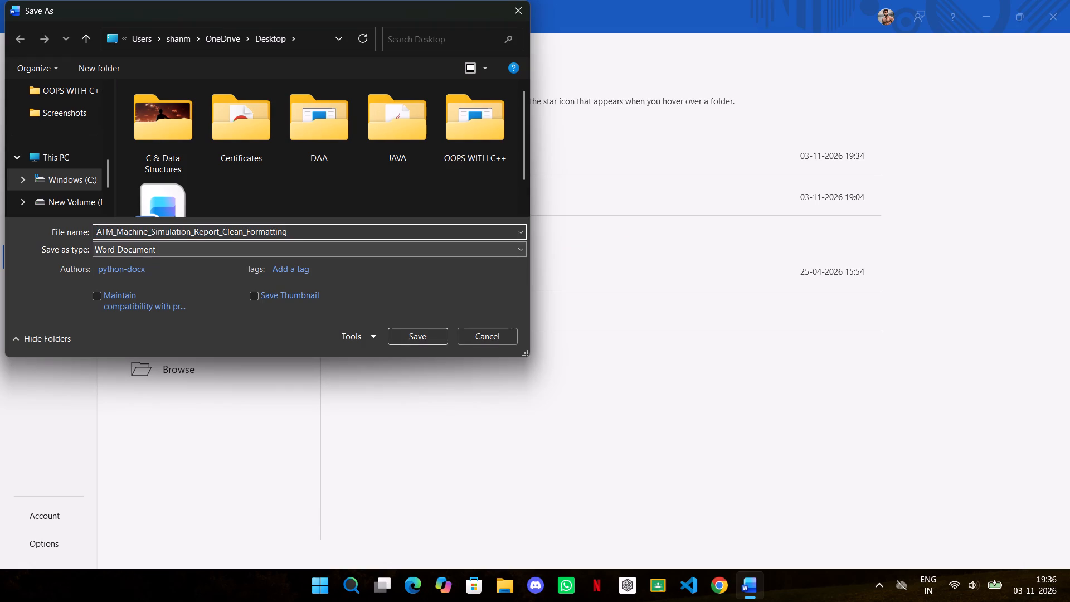
left_click(226, 331)
left_click_drag(307, 227, 163, 244)
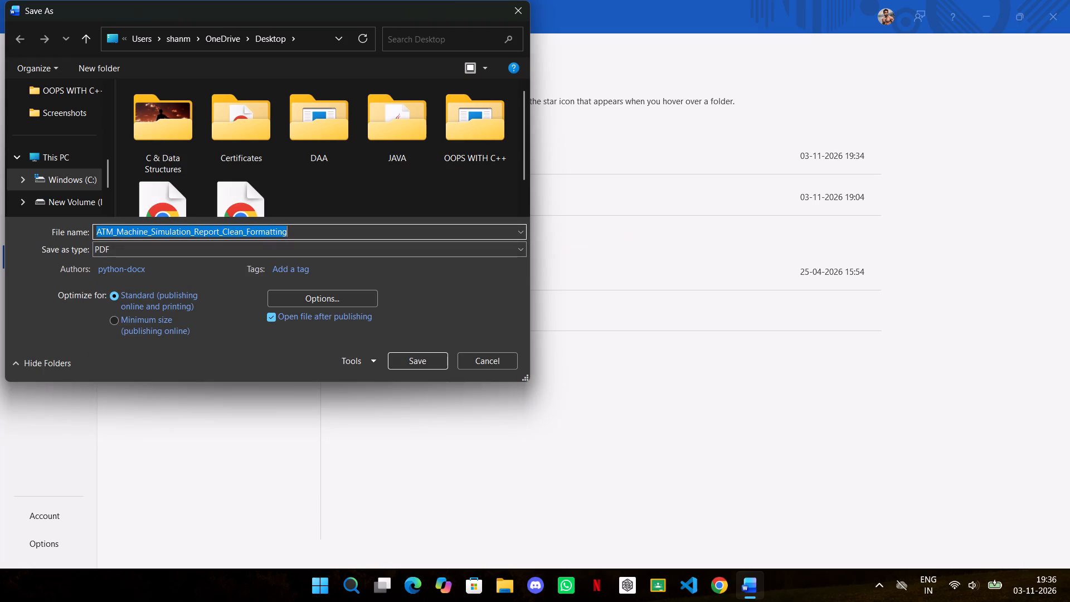
left_click_drag(163, 244, 14, 240)
type("ATM Simulation")
key("space")
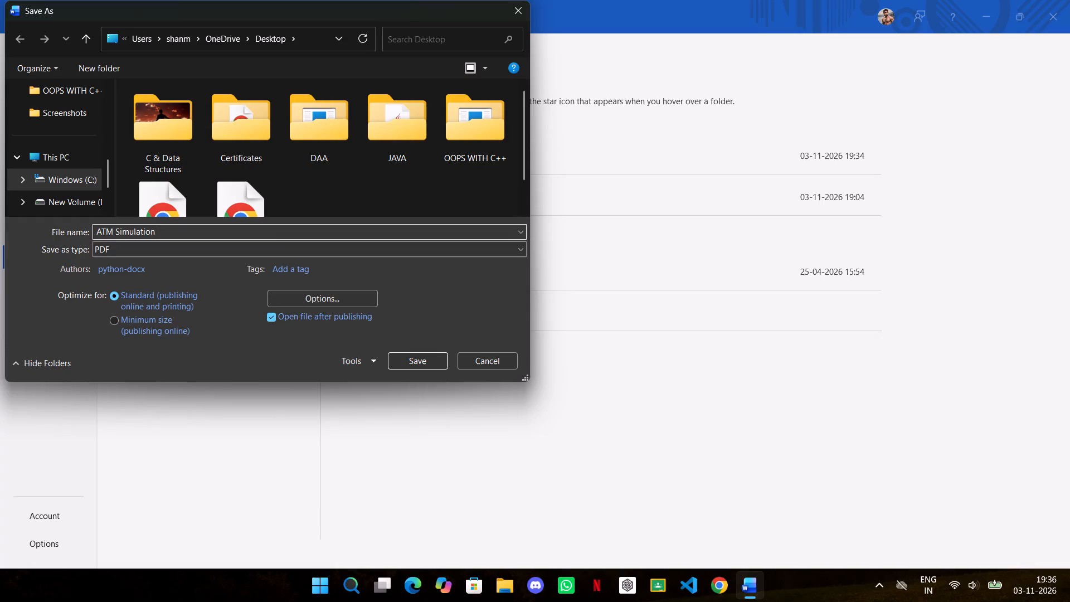
type("C++ Report")
key("Return")
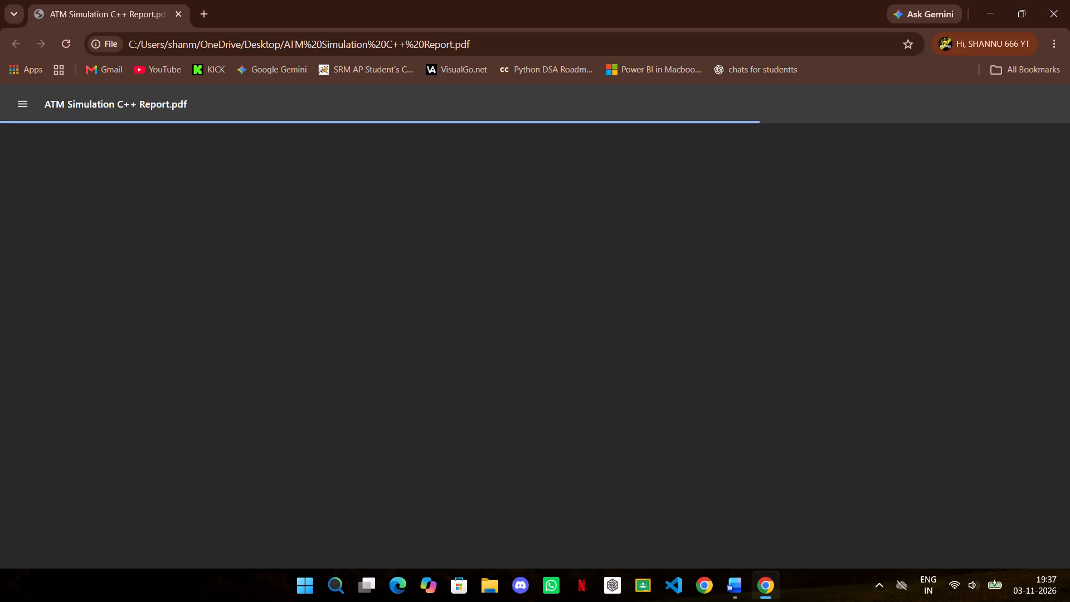
Examine the exported PDF through to its last page, checking the layout, footer text and page numbers.
scroll(689, 240, "down", 5)
scroll(789, 258, "down", 3)
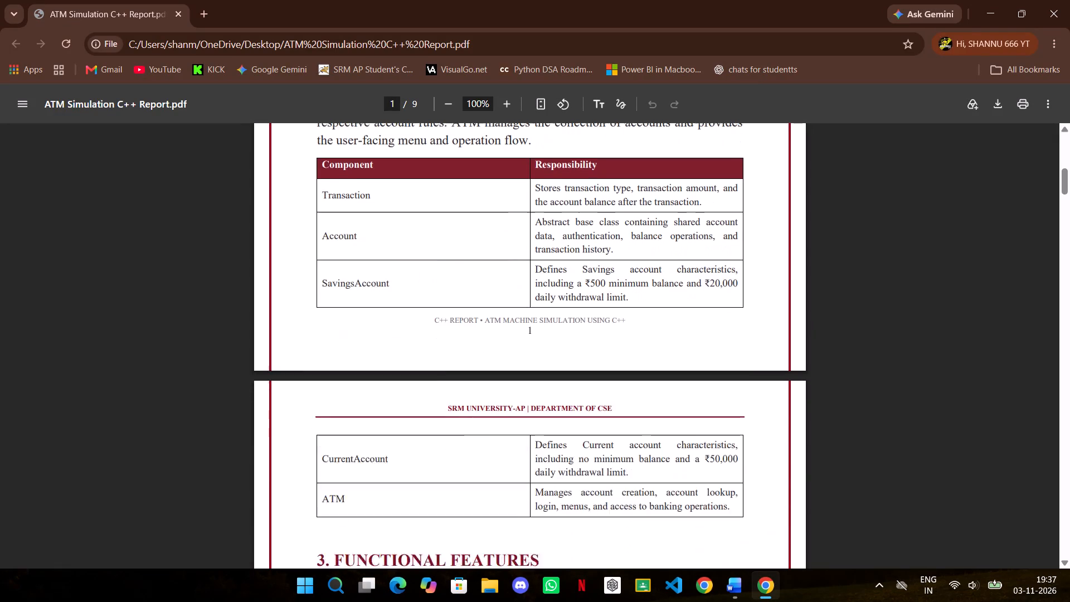
scroll(801, 258, "down", 1)
scroll(918, 250, "down", 1)
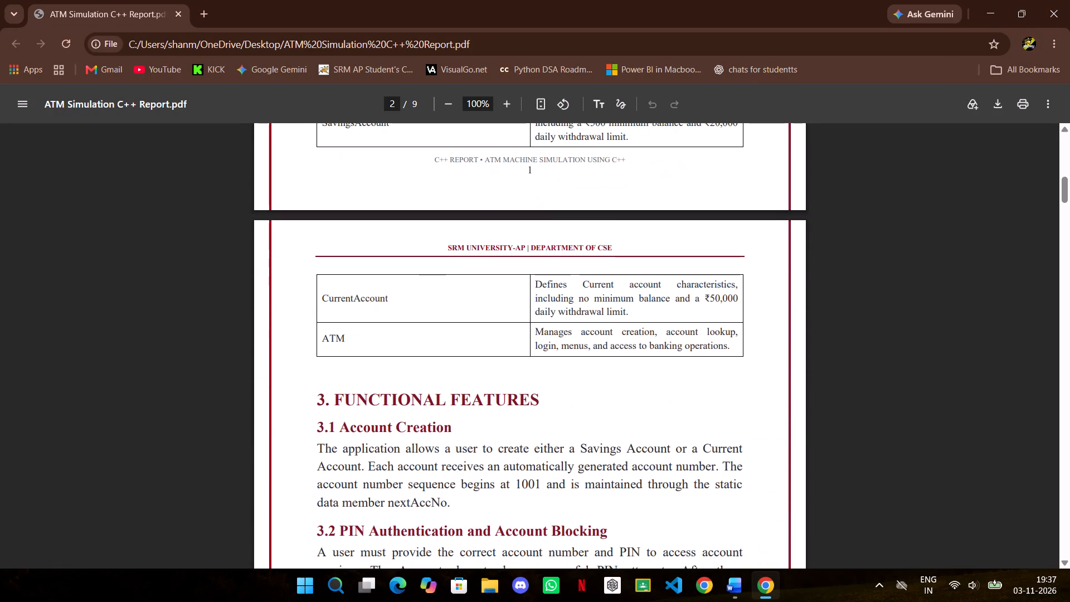
scroll(916, 251, "down", 5)
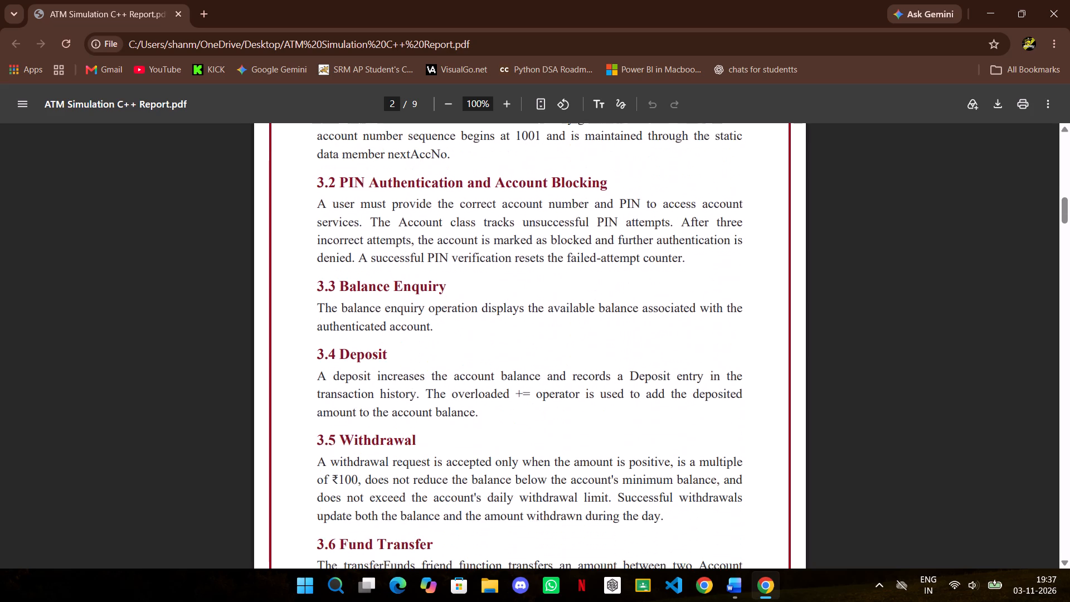
scroll(916, 251, "down", 3)
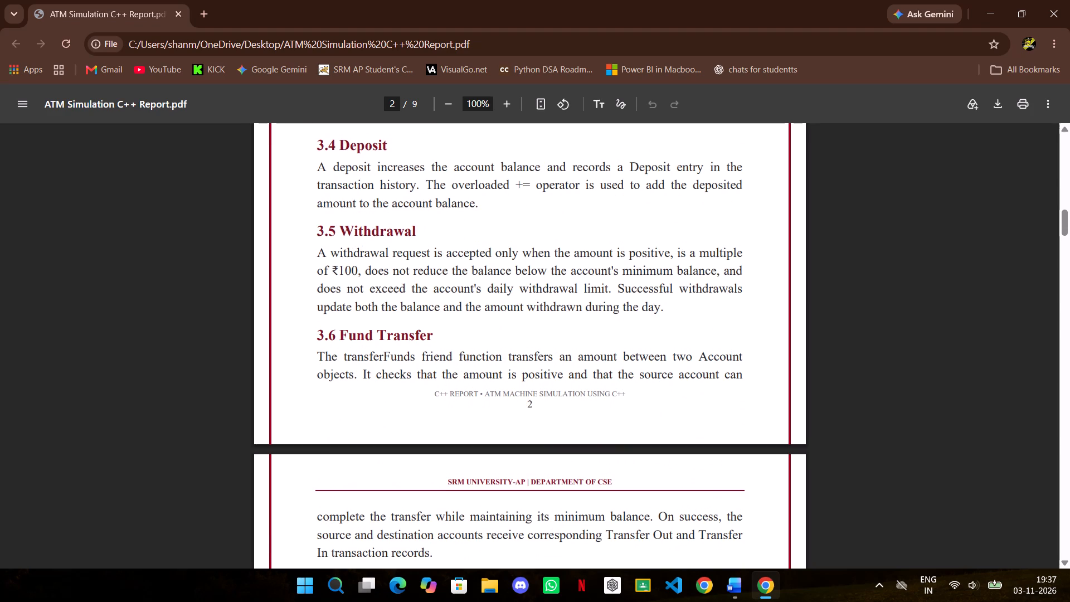
scroll(911, 251, "down", 6)
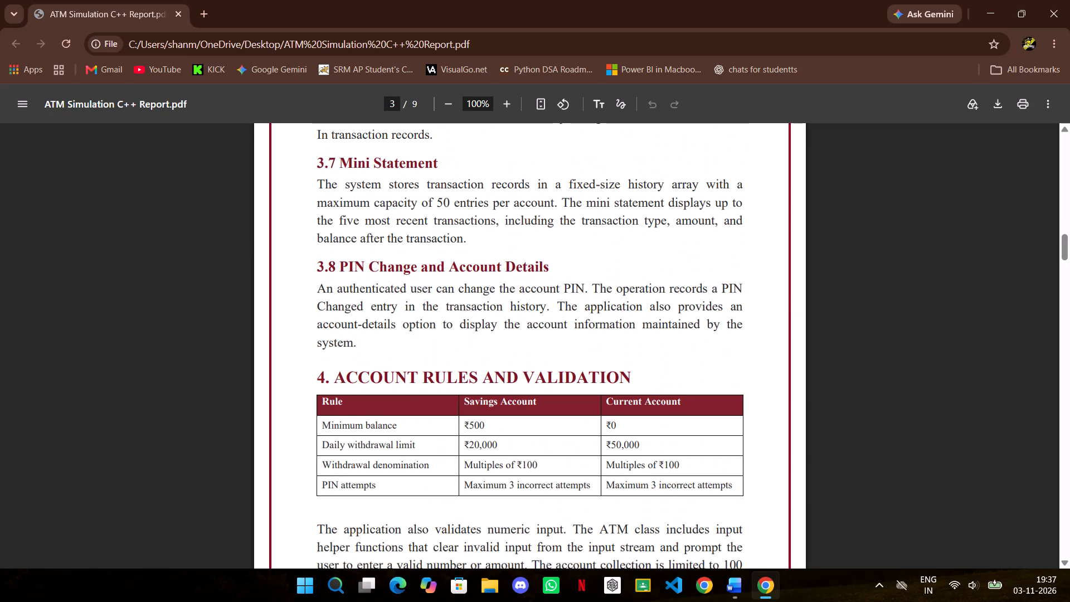
scroll(911, 251, "down", 8)
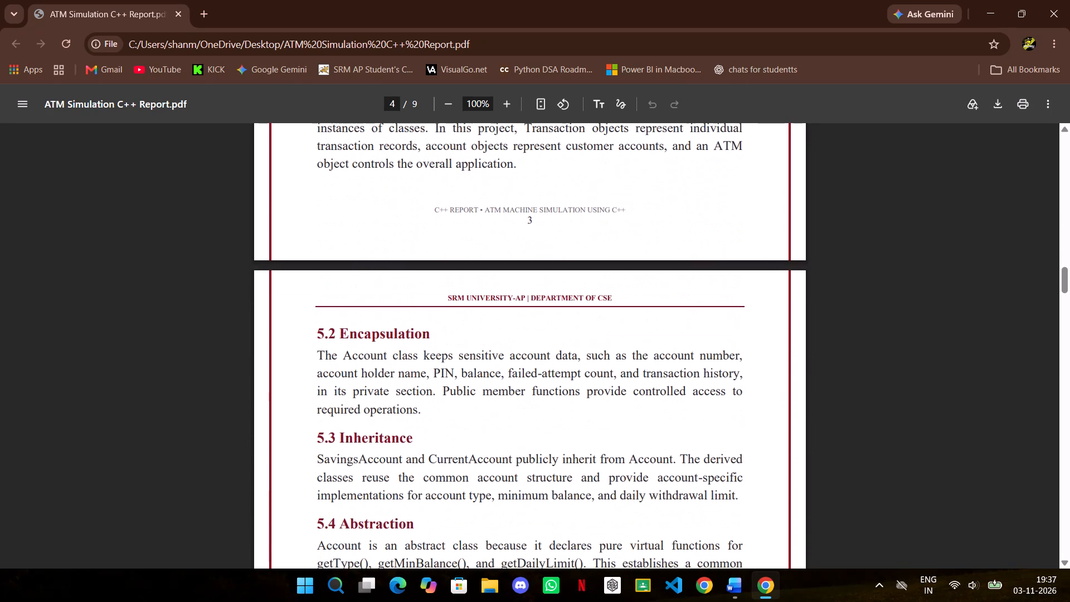
scroll(911, 251, "down", 5)
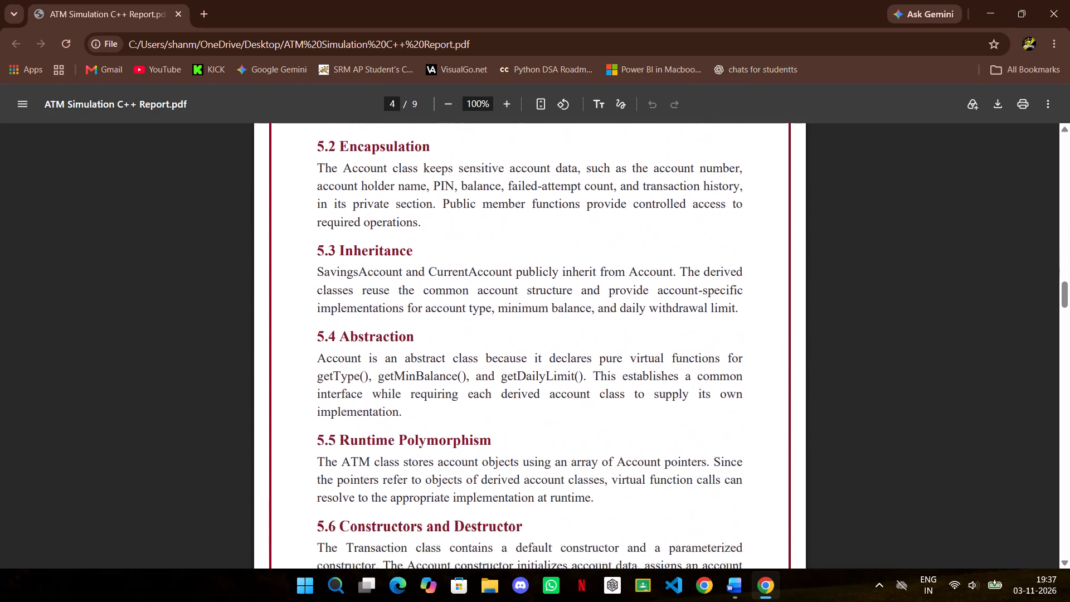
scroll(911, 251, "down", 6)
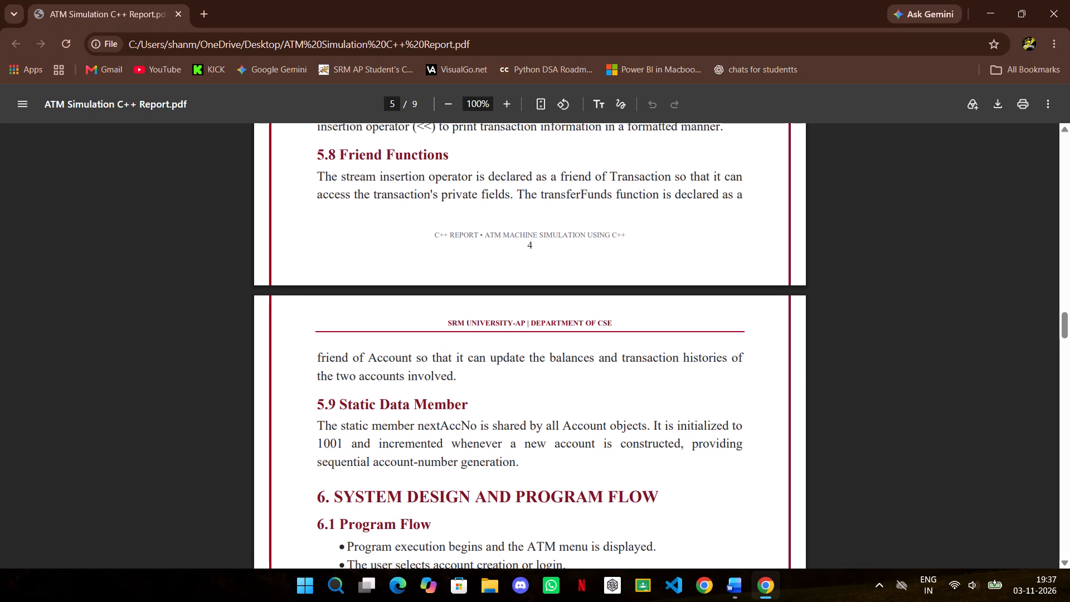
scroll(911, 251, "down", 6)
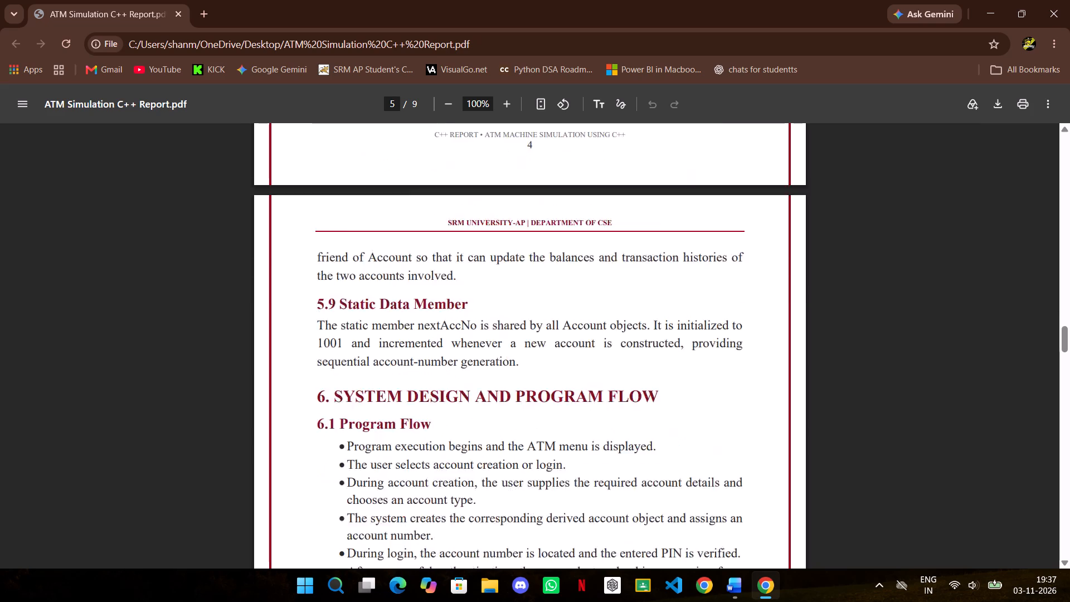
scroll(911, 251, "down", 14)
scroll(911, 251, "down", 14)
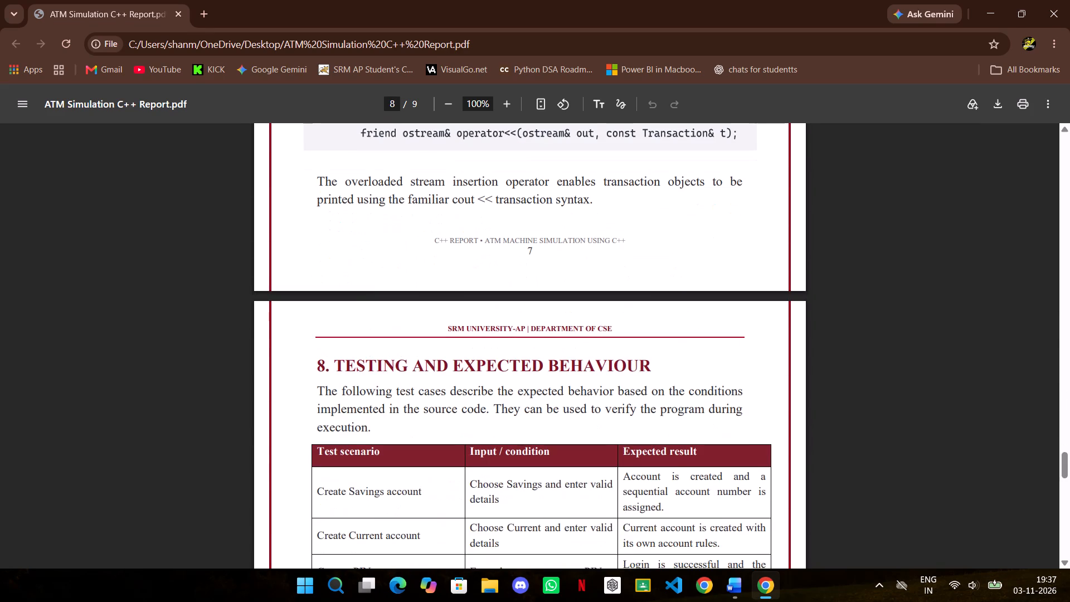
scroll(909, 252, "down", 10)
scroll(909, 252, "up", 11)
scroll(909, 252, "down", 16)
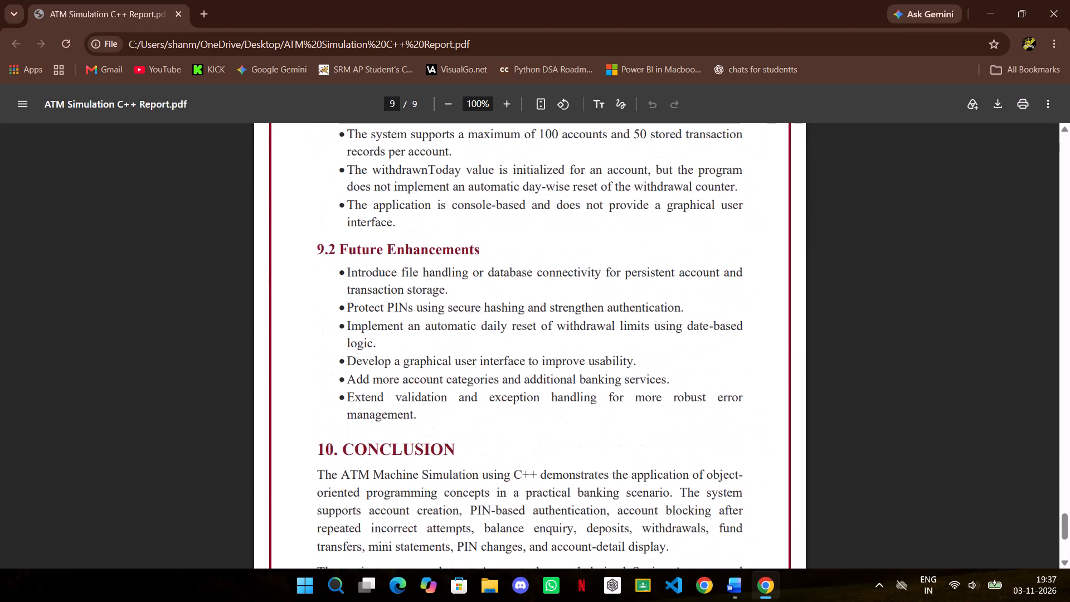
scroll(908, 253, "up", 5)
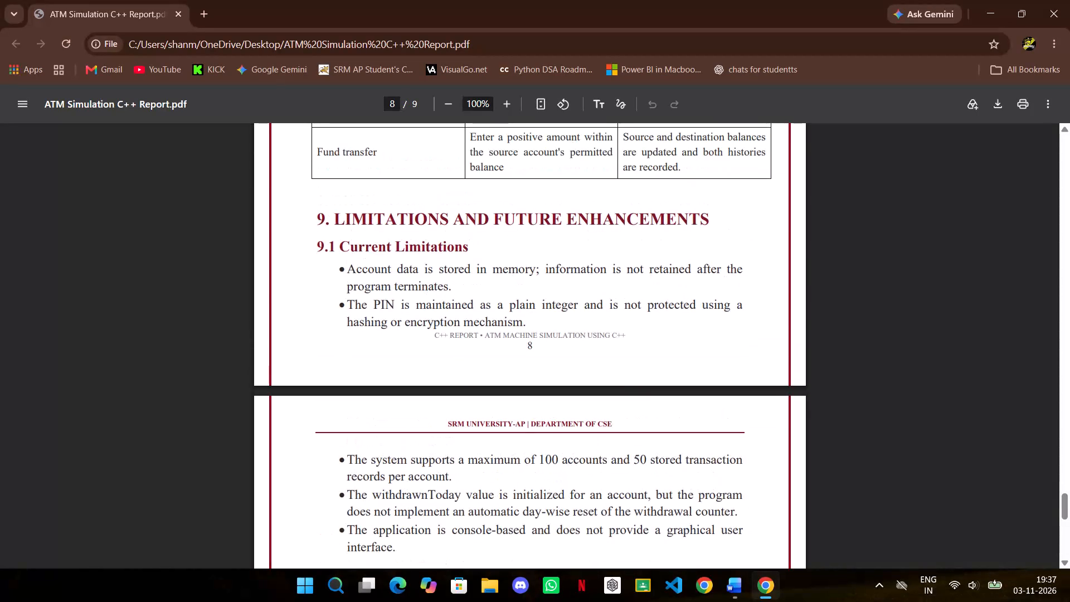
scroll(898, 259, "down", 15)
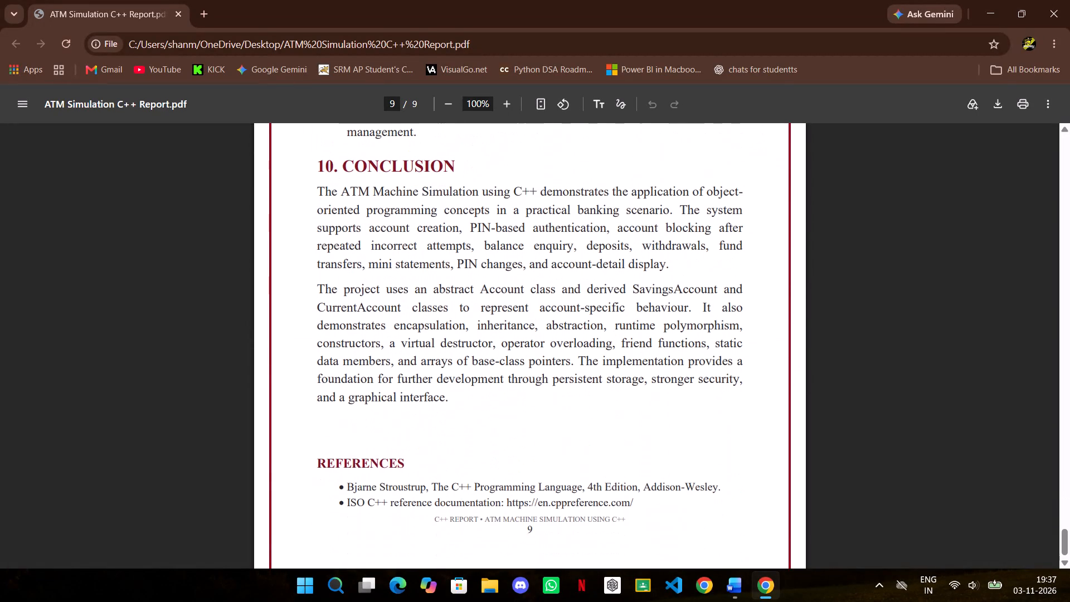
scroll(897, 259, "down", 2)
scroll(601, 548, "down", 6)
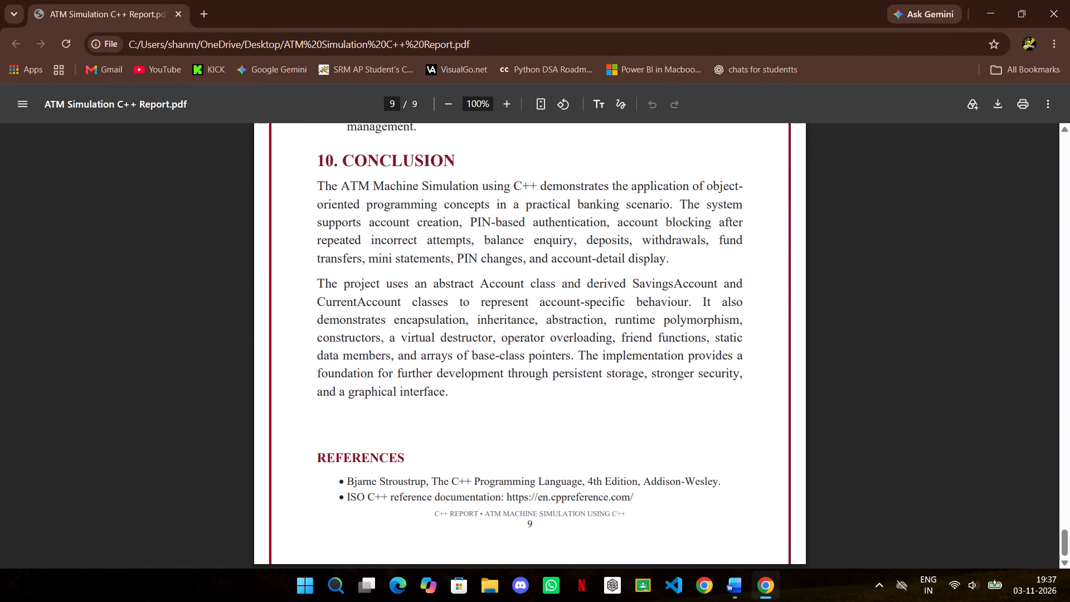
scroll(585, 543, "down", 7)
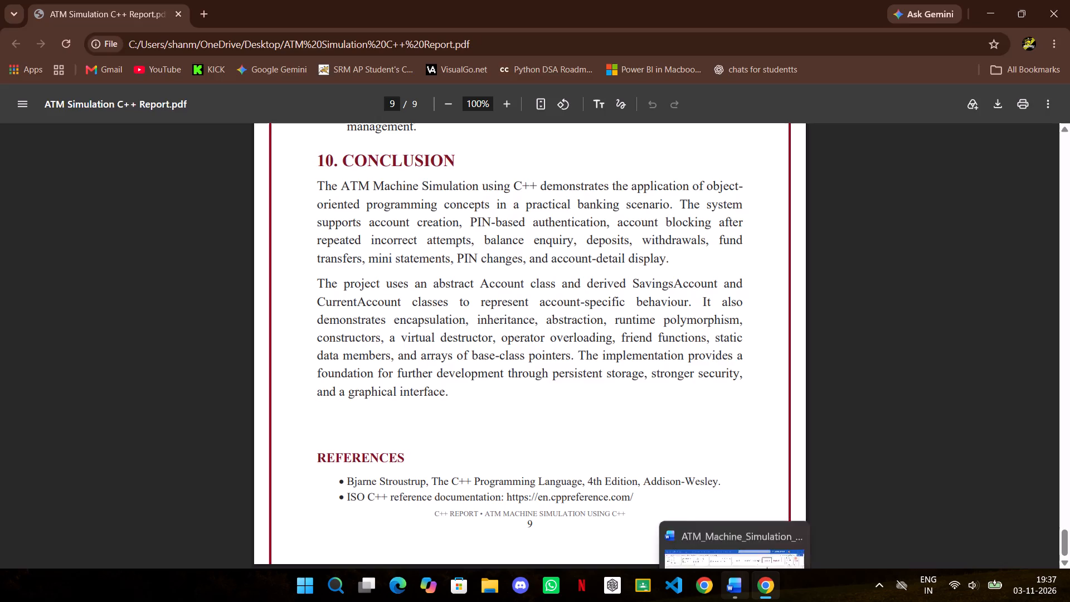
Switch to Word and close the report, and close the exported PDF's window to return to the desktop.
left_click(737, 590)
left_click(1069, 0)
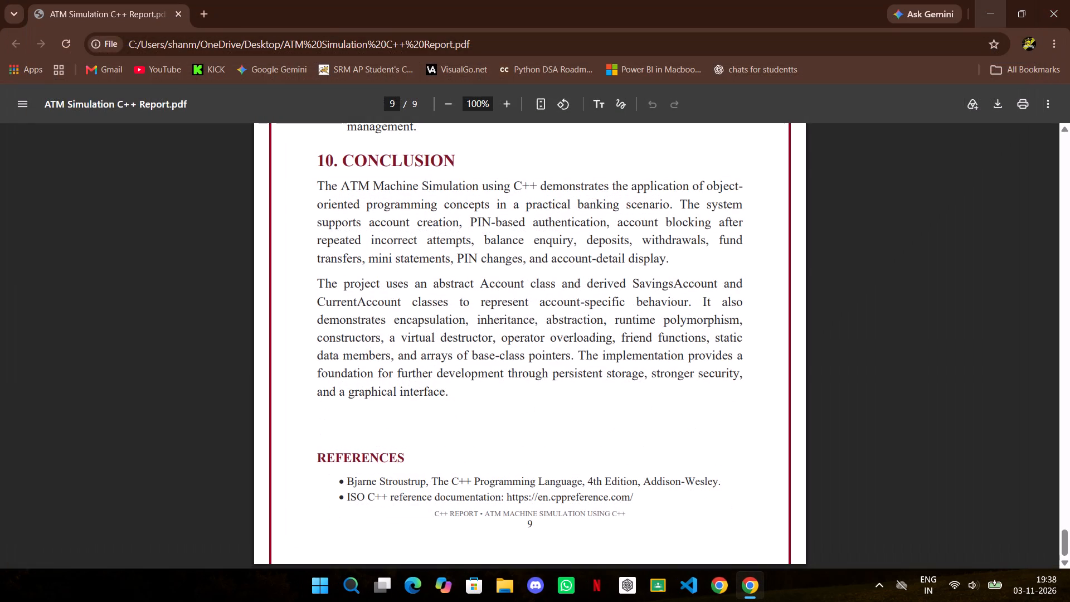
left_click(1069, 0)
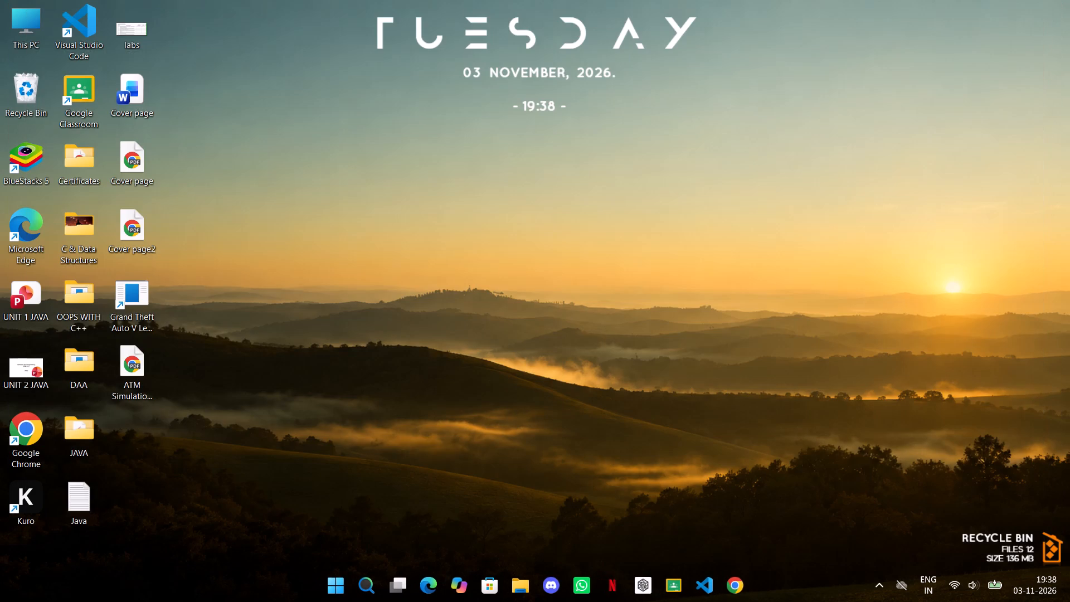
Open the Cover page PDF from the desktop for a brief look and close it.
double_click(124, 156)
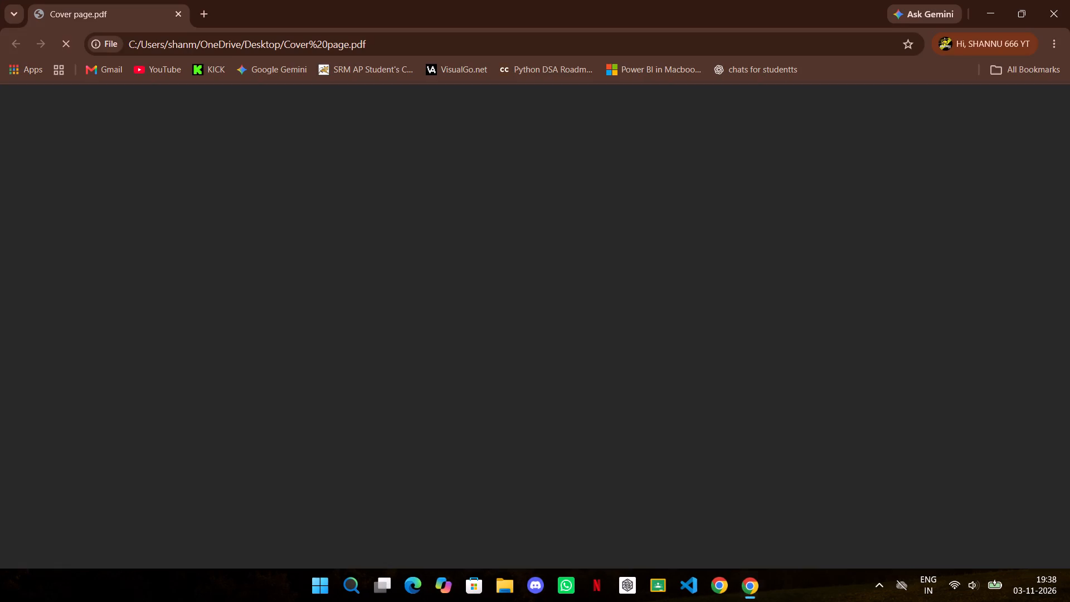
scroll(567, 289, "down", 2)
left_click(1069, 0)
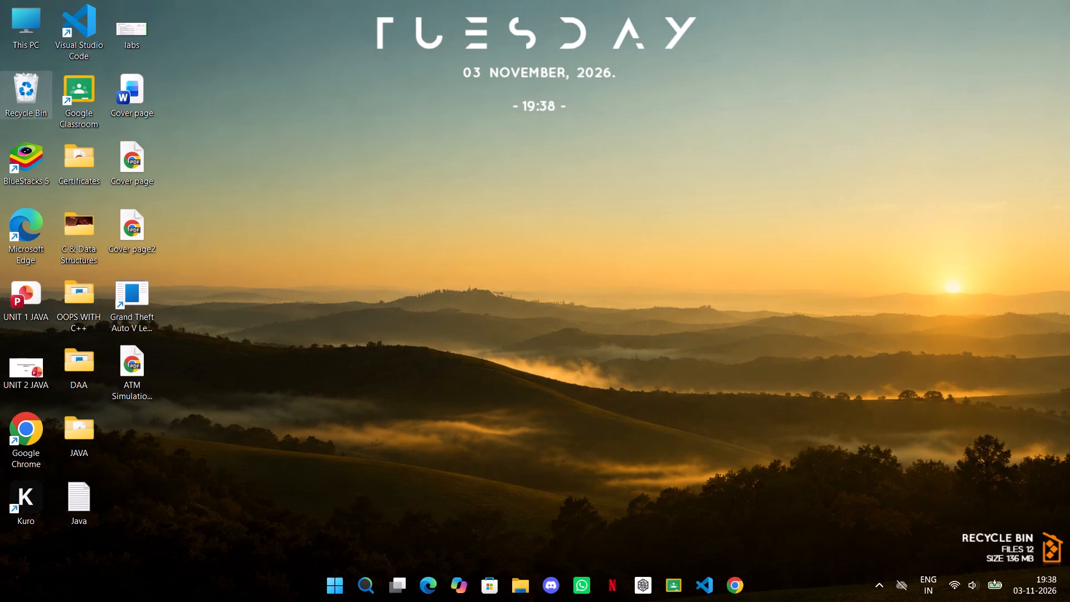
Open the Cover page Word document, examine it down to the contact line and minimize its window.
double_click(130, 93)
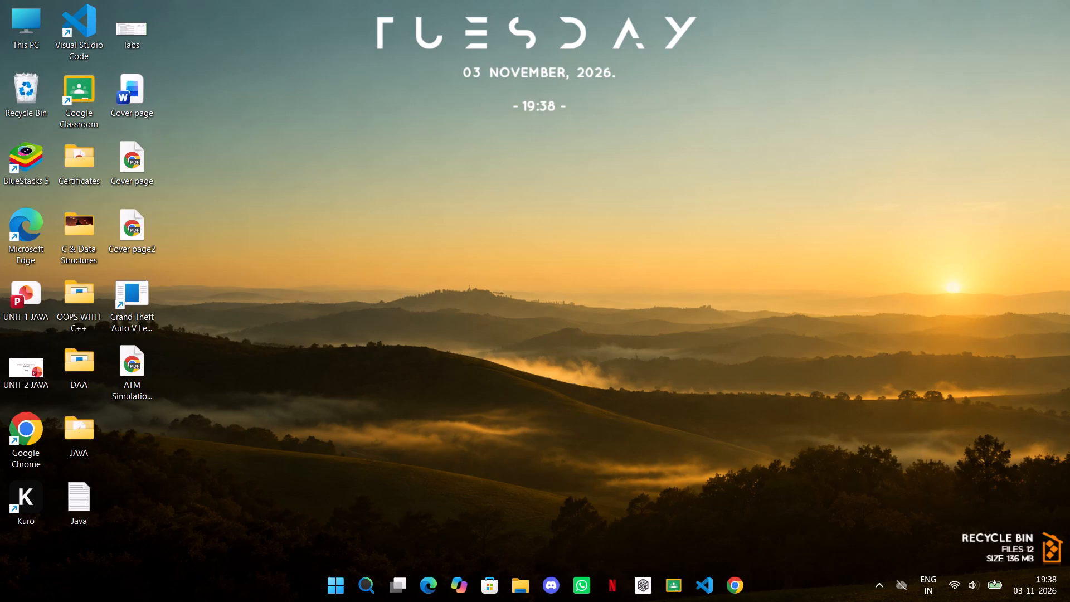
scroll(623, 216, "down", 1)
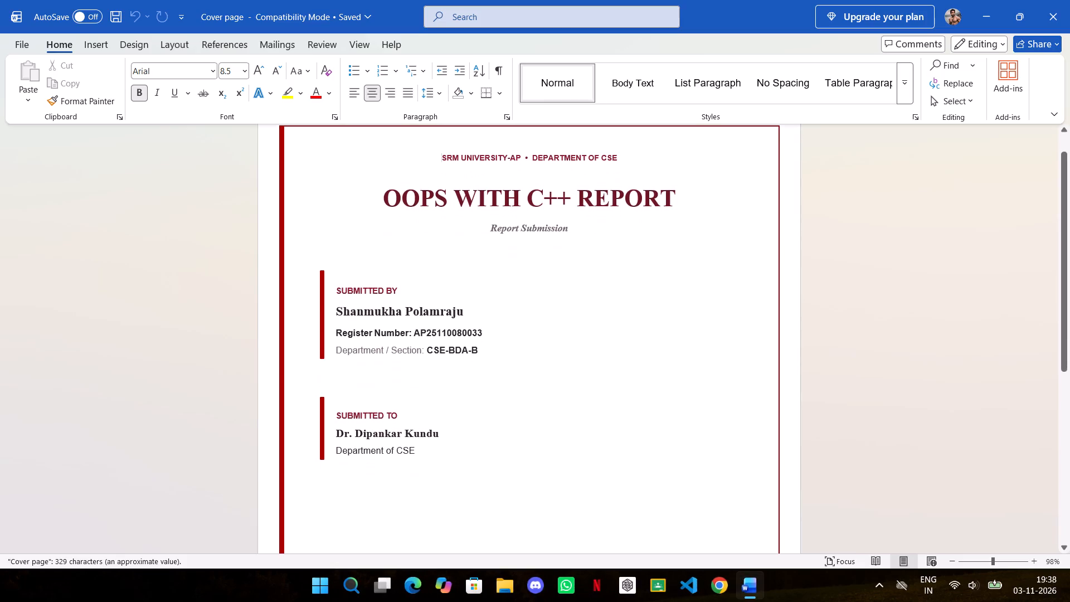
scroll(621, 221, "down", 3)
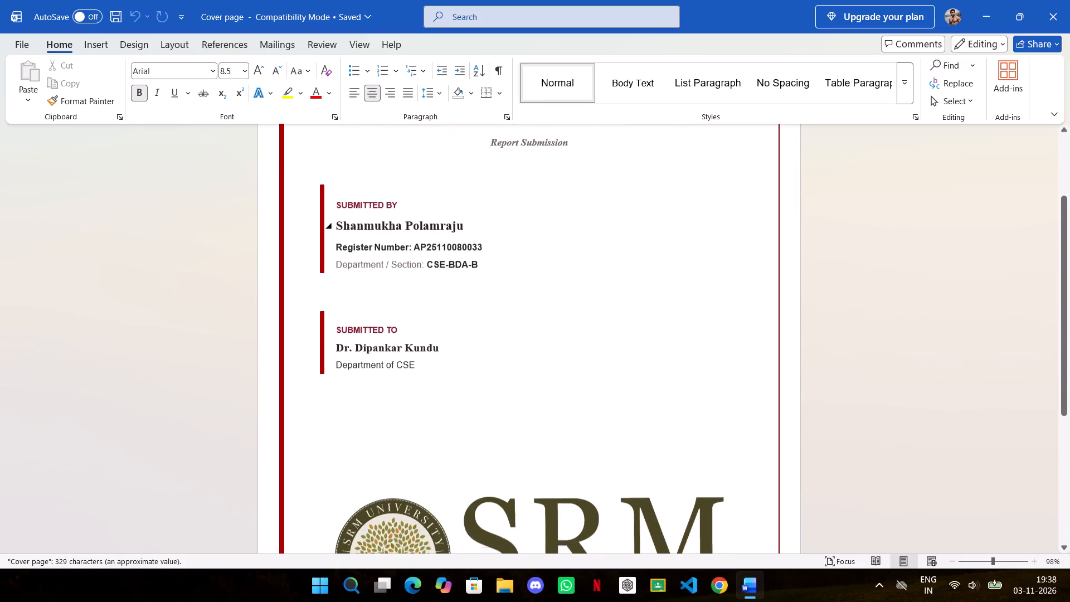
scroll(621, 221, "down", 11)
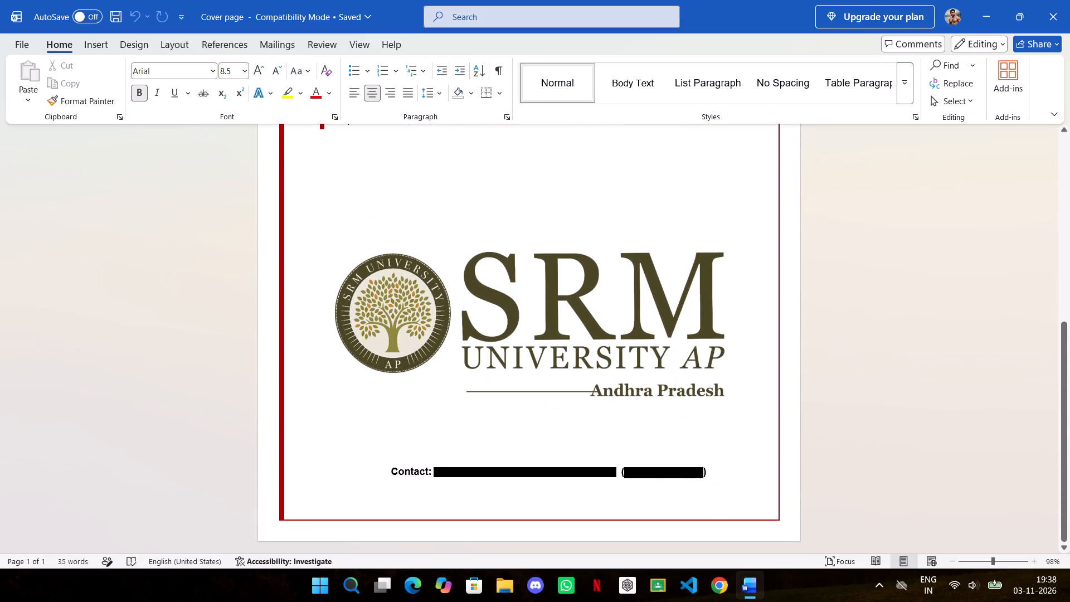
scroll(625, 218, "down", 2)
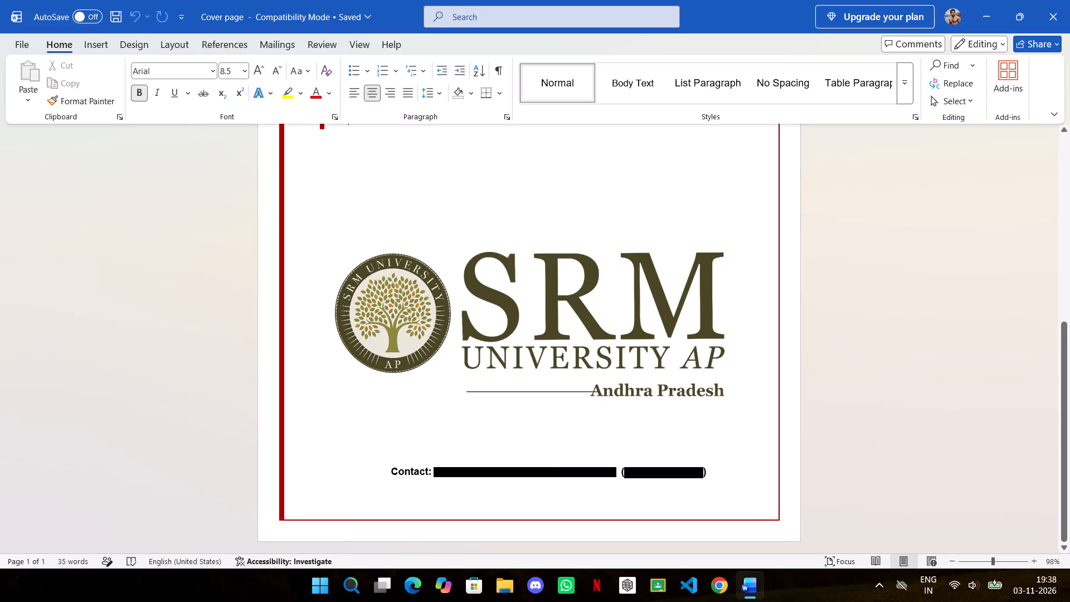
left_click(991, 16)
Open the ATM Simulation C++ Report PDF from the desktop, examine it through to the References on the last page, and close it.
double_click(137, 362)
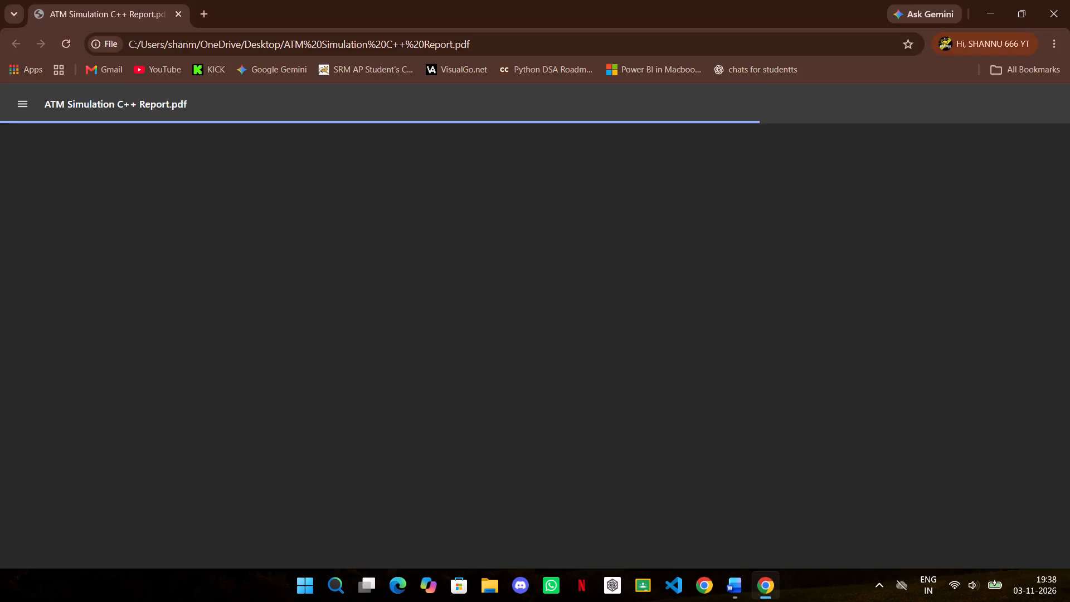
scroll(837, 305, "up", 4)
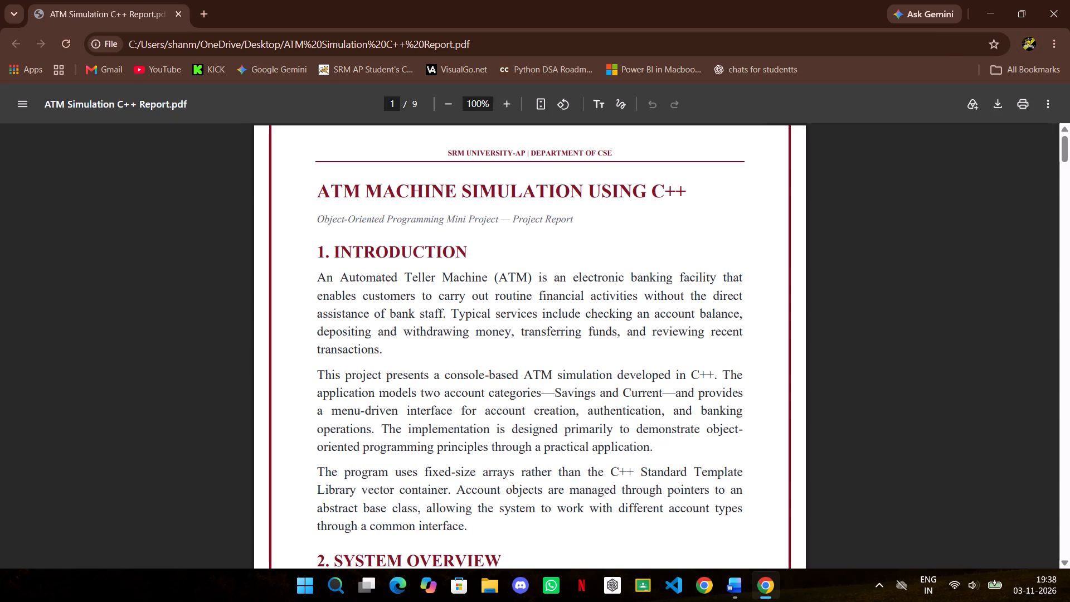
scroll(915, 269, "down", 6)
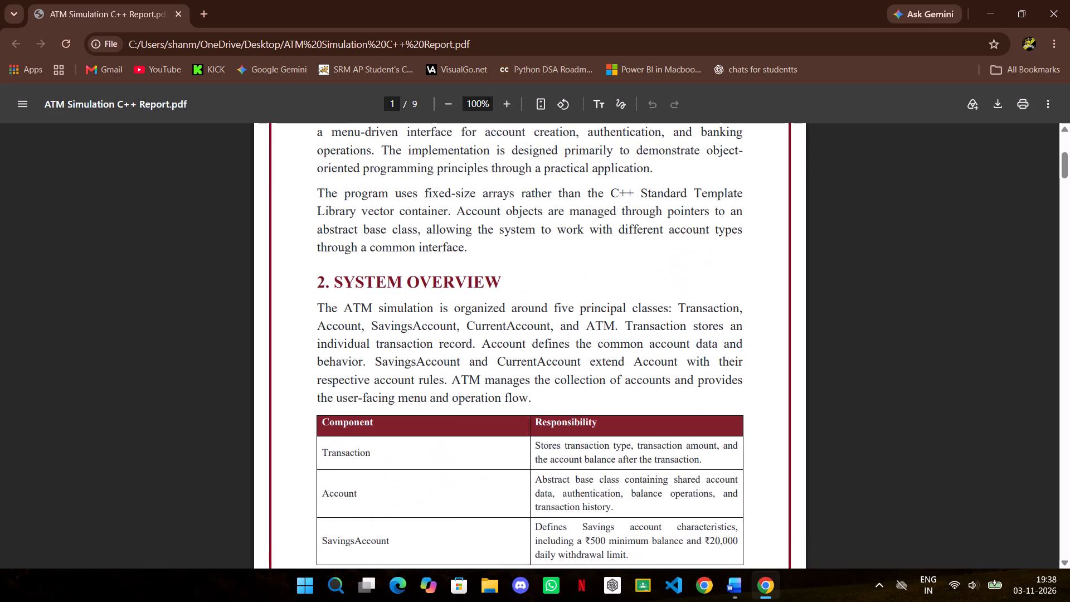
scroll(915, 269, "down", 6)
left_click_drag(1064, 200, 1067, 255)
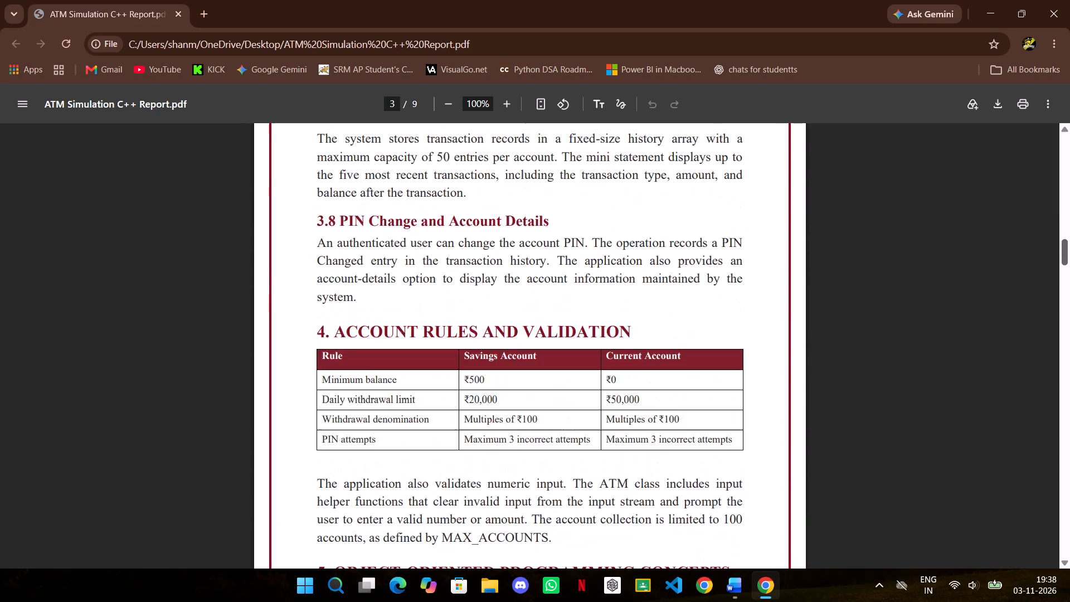
left_click_drag(1067, 255, 1067, 271)
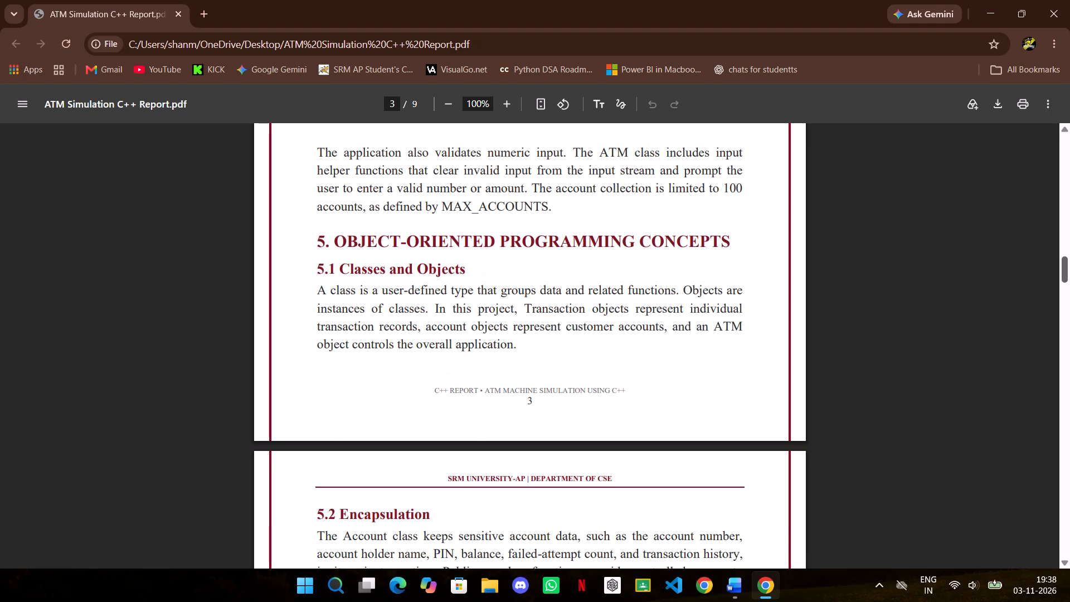
left_click_drag(1066, 266, 1063, 323)
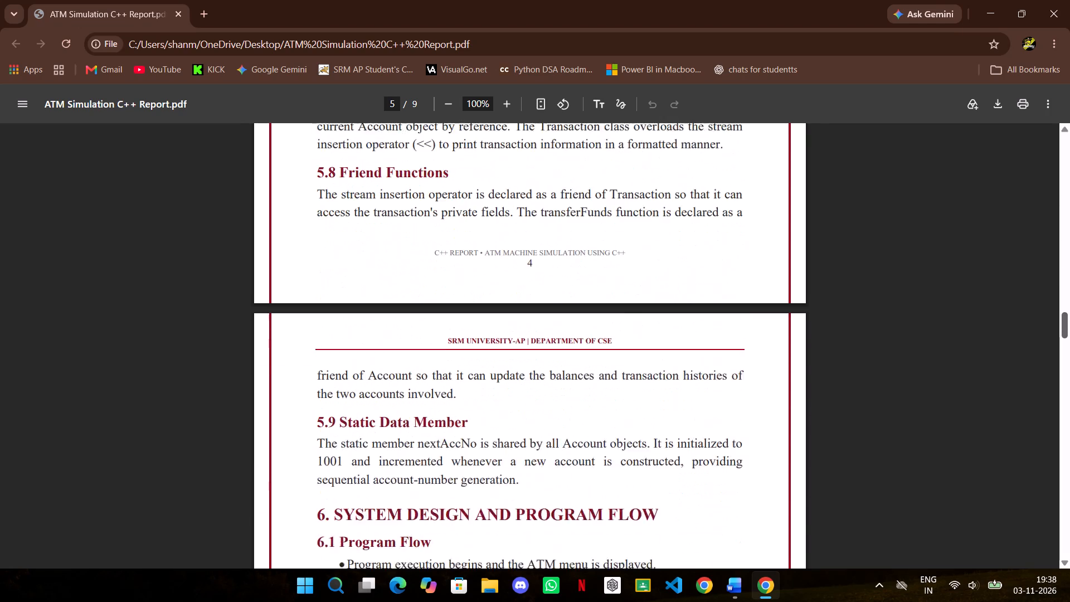
left_click_drag(1063, 323, 1069, 392)
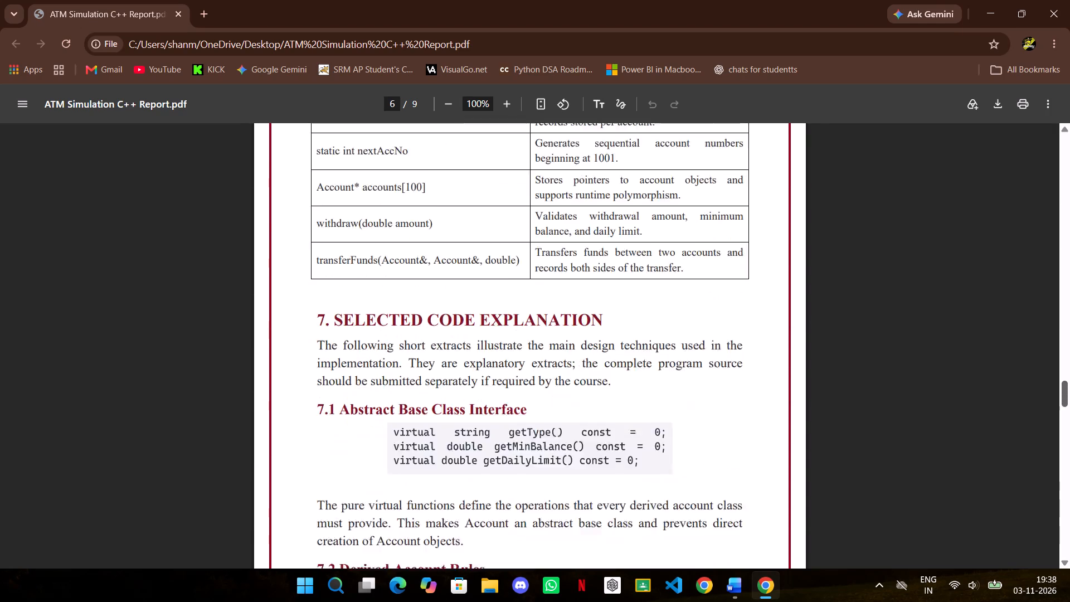
left_click_drag(1069, 392, 1069, 394)
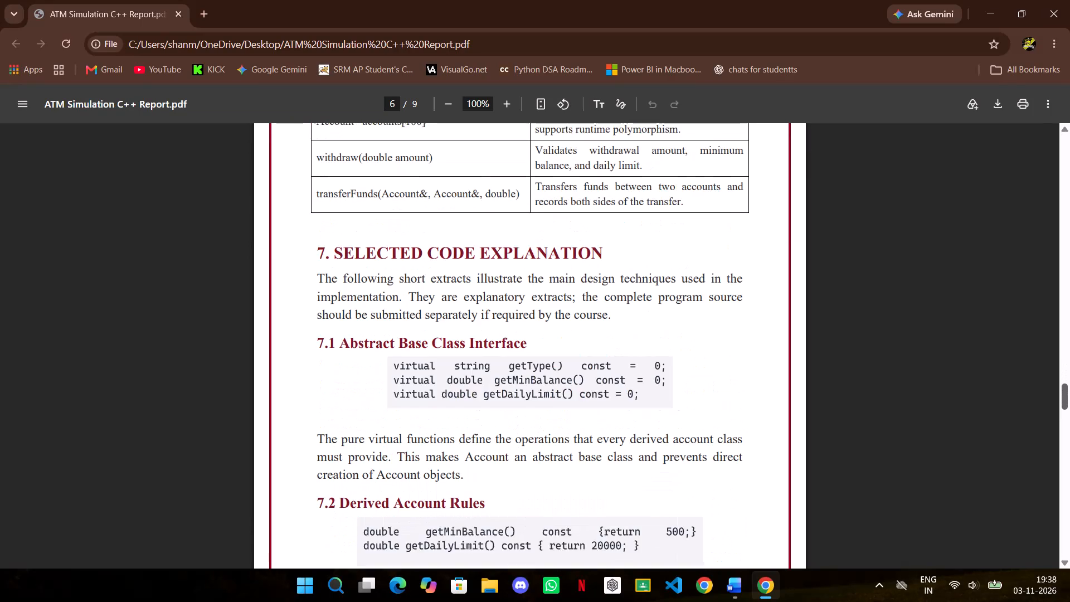
left_click_drag(1069, 394, 1069, 401)
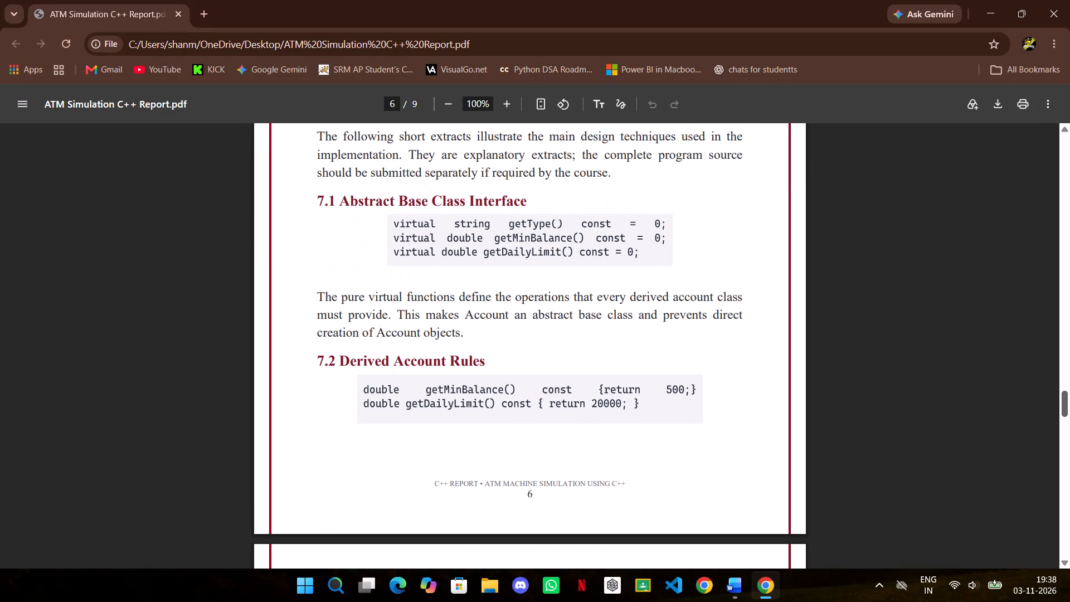
left_click_drag(1069, 401, 1069, 452)
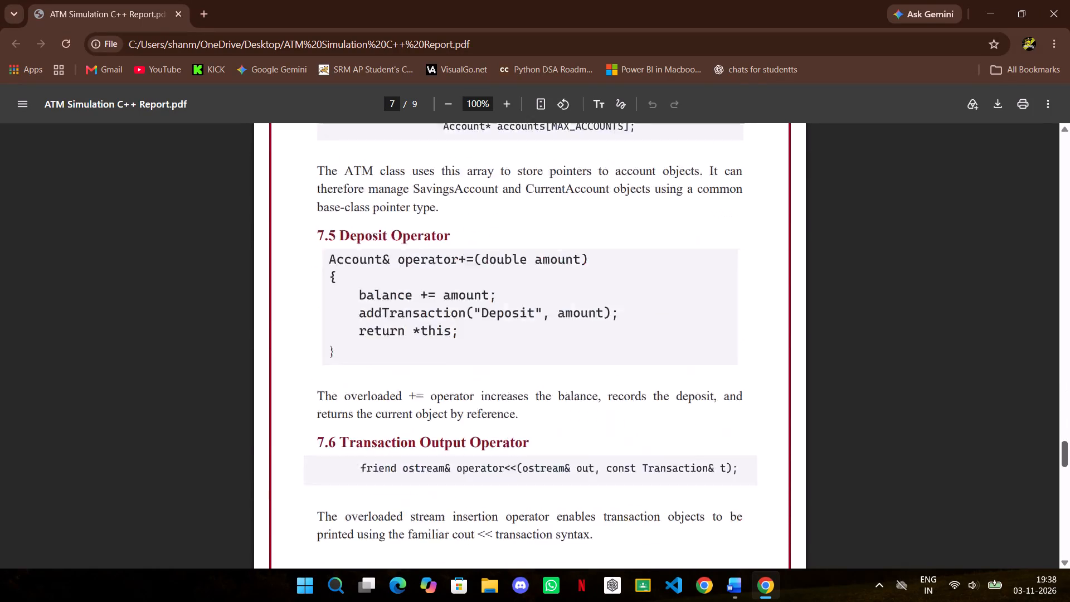
left_click_drag(1069, 452, 1069, 584)
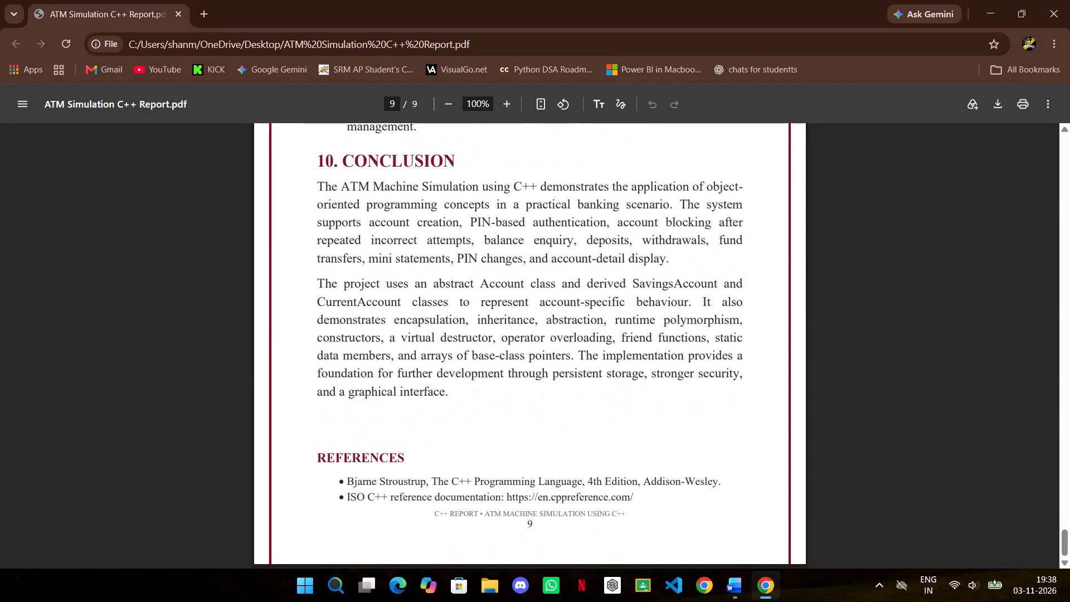
left_click(921, 352)
scroll(906, 354, "down", 4)
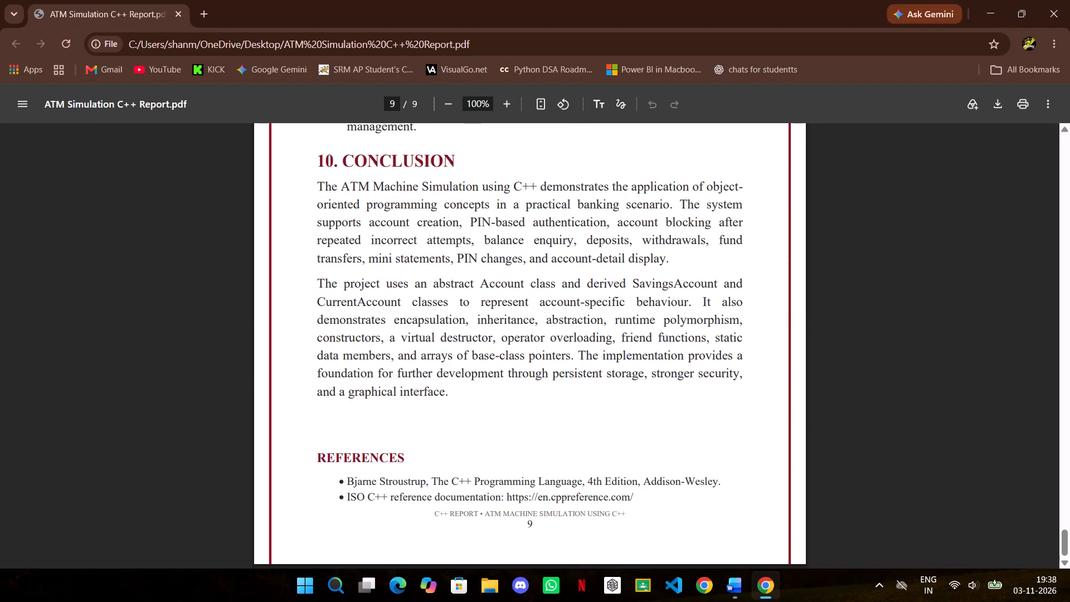
left_click(1069, 0)
Switch to the Cover page document in Word and save it as a PDF named Cover page on the Desktop, replacing the existing file.
left_click(743, 577)
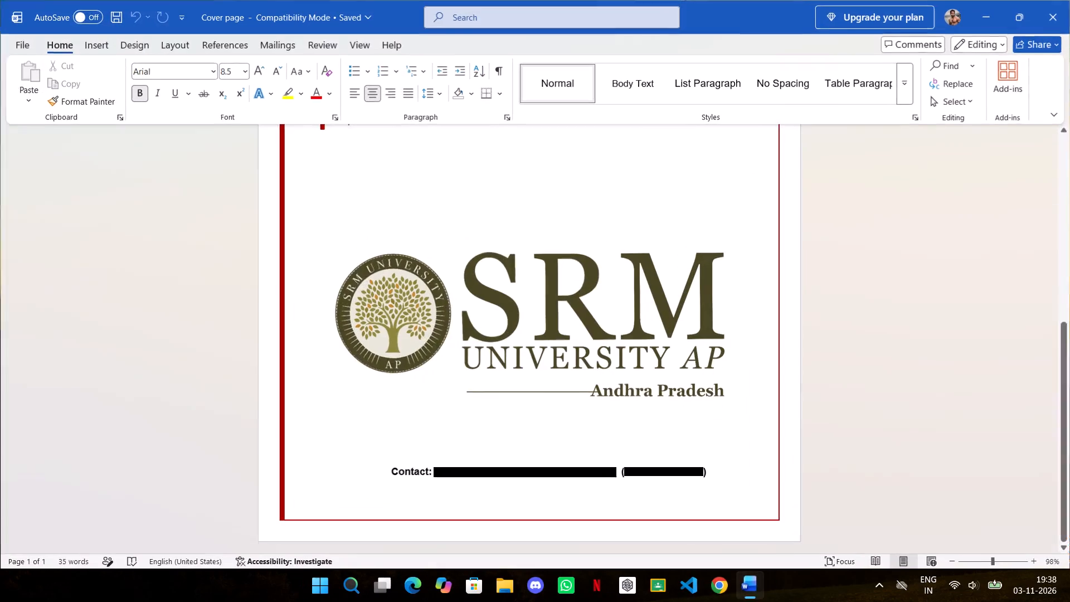
scroll(796, 307, "up", 5)
left_click(21, 40)
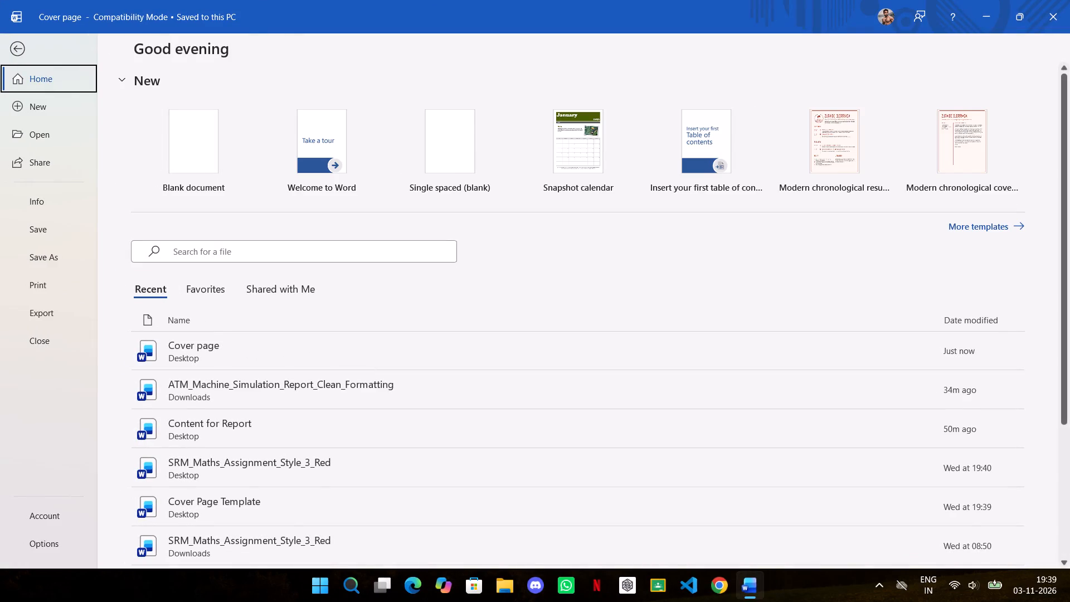
left_click(61, 257)
left_click(504, 141)
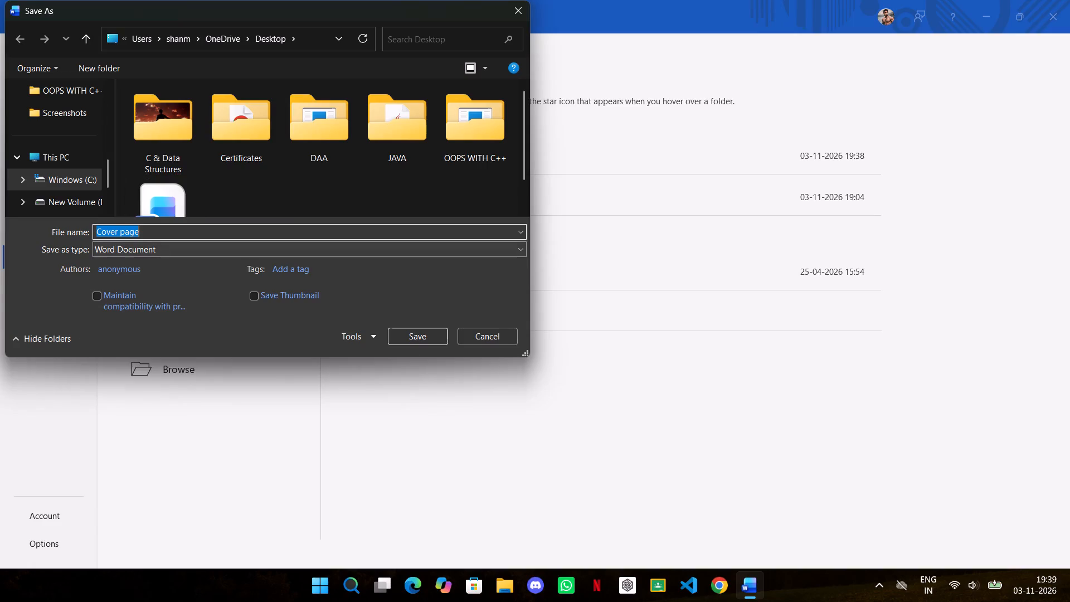
left_click(165, 231)
left_click(163, 251)
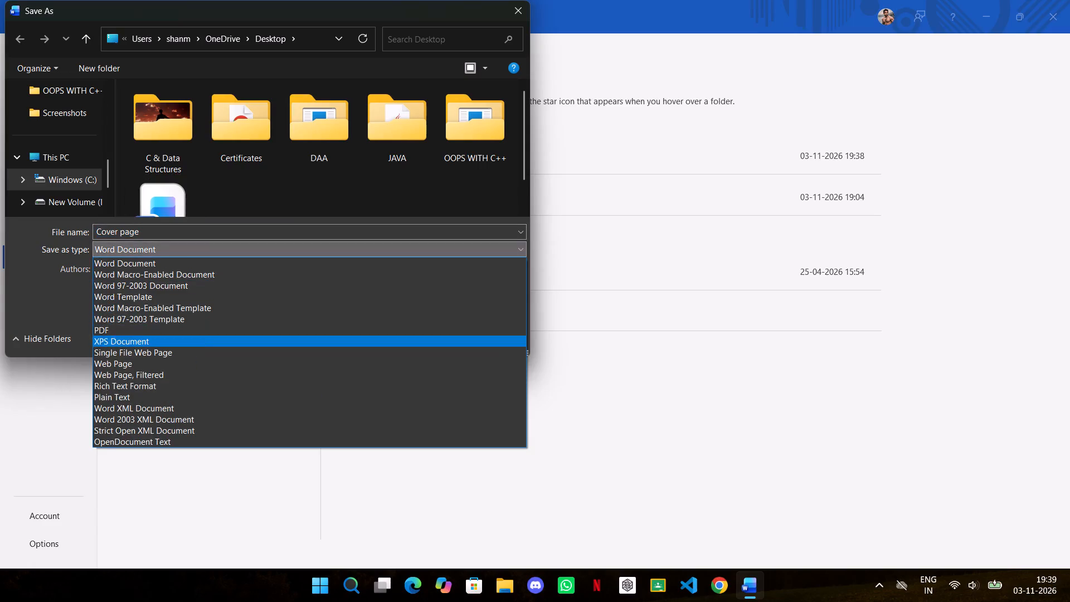
left_click(186, 329)
left_click(421, 365)
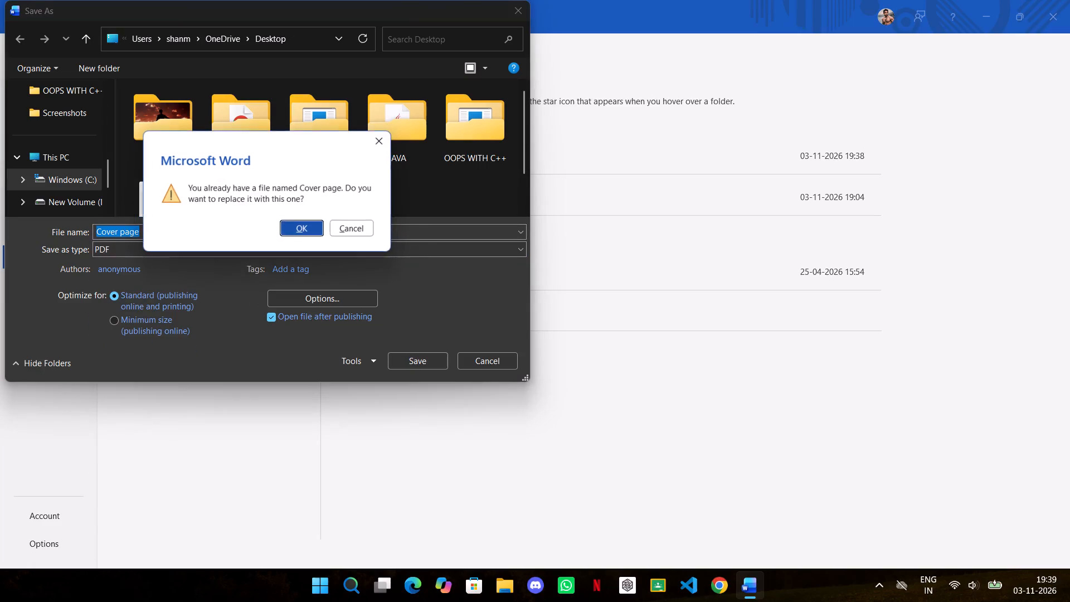
left_click(301, 233)
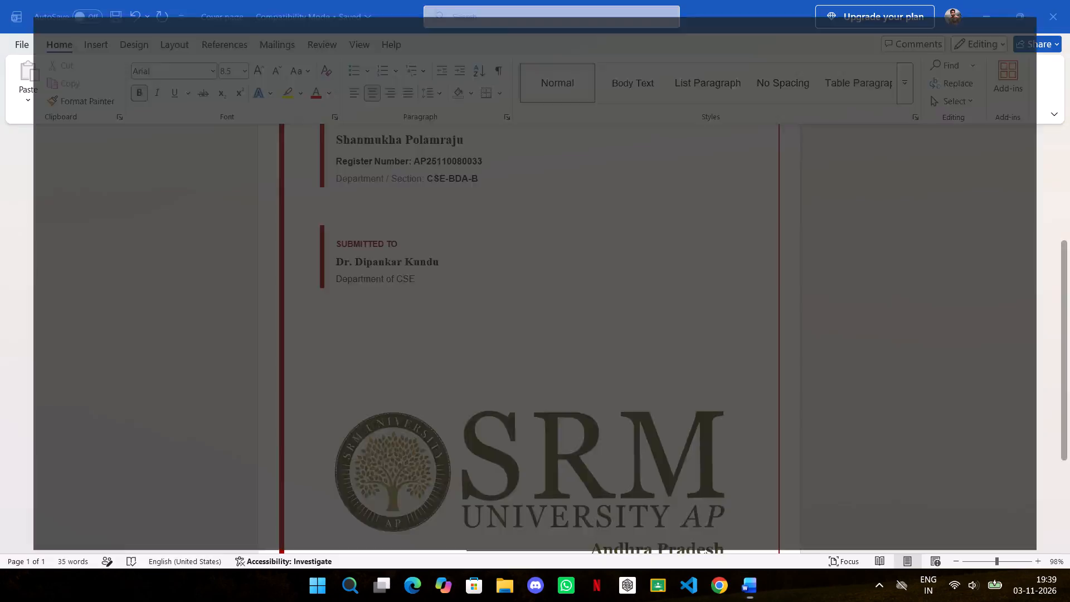
Examine the exported cover page PDF down to its end, and close both it and the Word document.
scroll(917, 277, "down", 4)
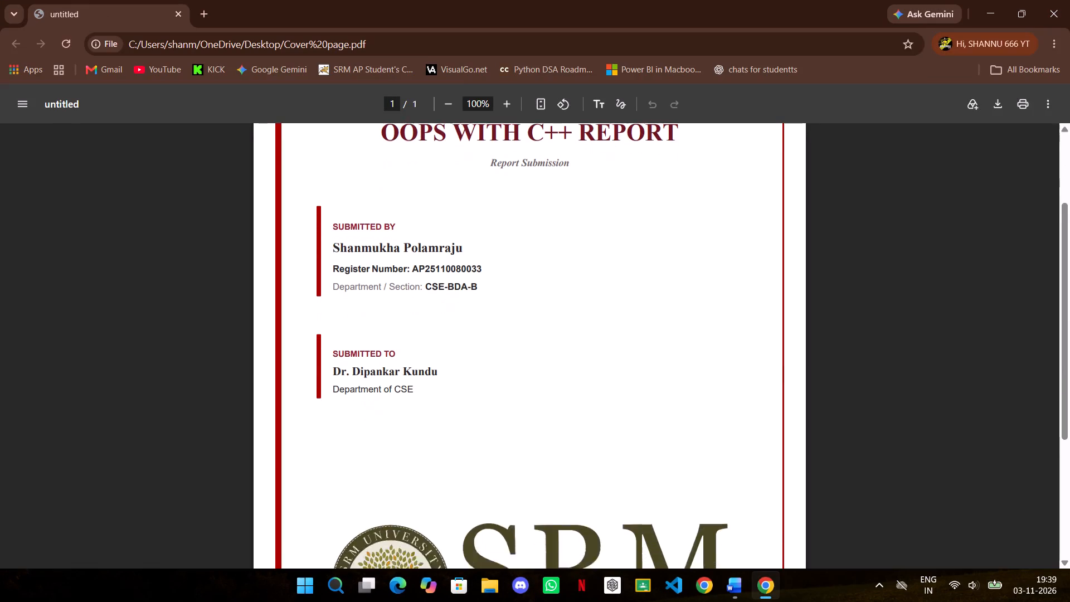
scroll(918, 278, "down", 7)
left_click(1069, 0)
left_click(1067, 0)
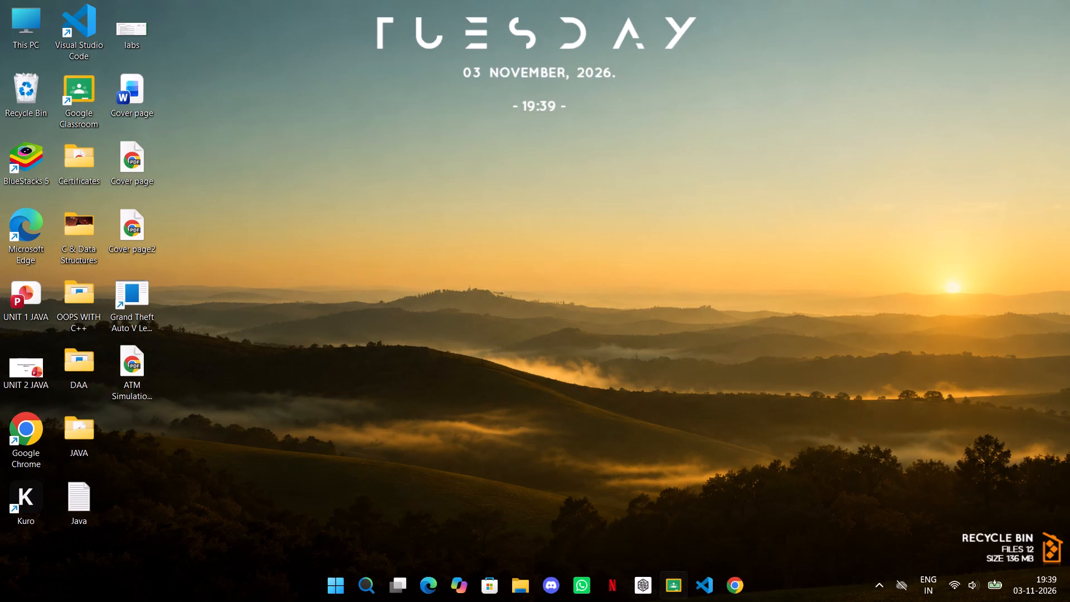
Move the ATM Simulation C++ Report PDF to an empty desktop area and the Grand Theft Auto V shortcut beside the labs item.
left_click_drag(143, 370, 237, 358)
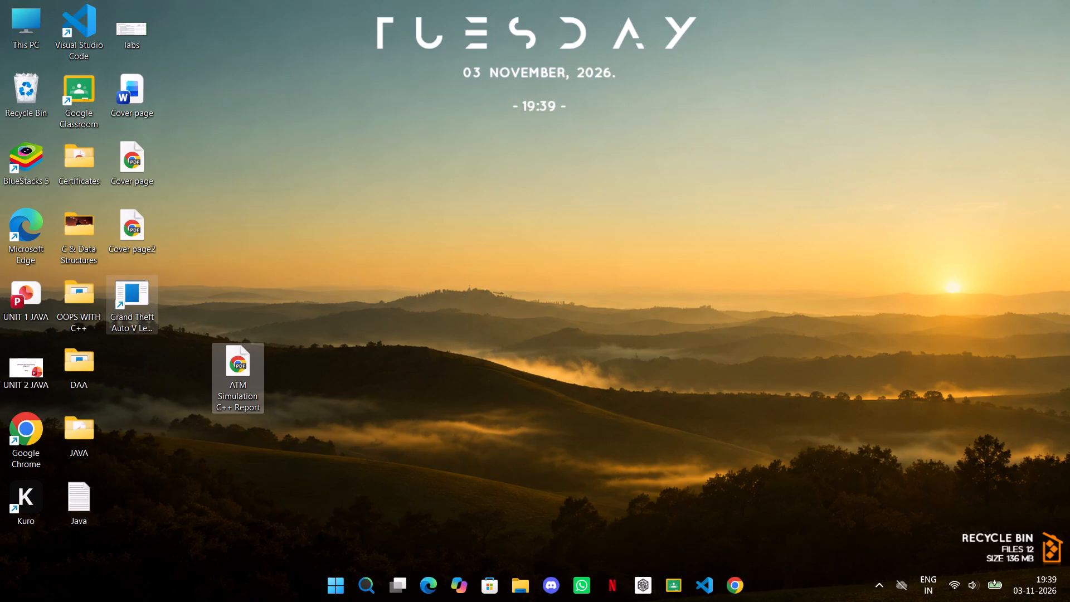
left_click_drag(131, 303, 183, 30)
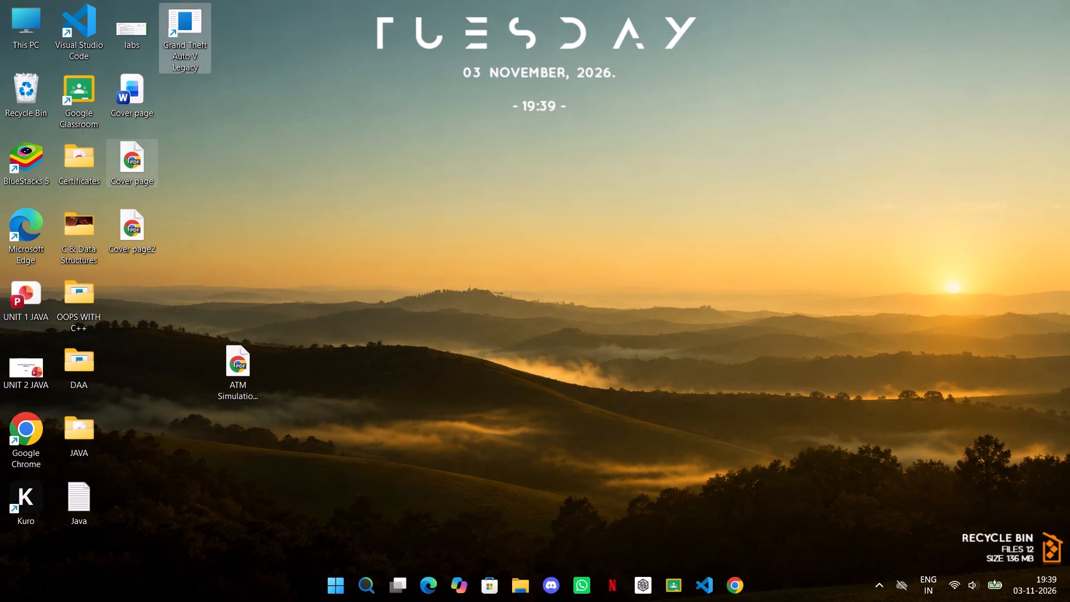
Open the Cover page2 PDF from the desktop, examine its report title and first page, and close it.
left_click(139, 233)
double_click(139, 233)
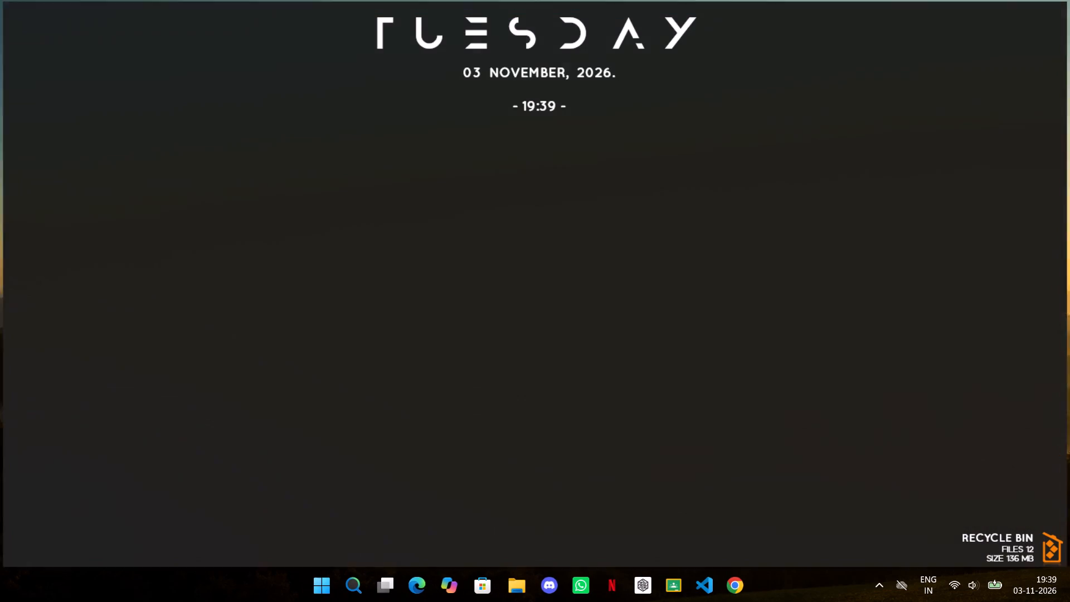
left_click(578, 30)
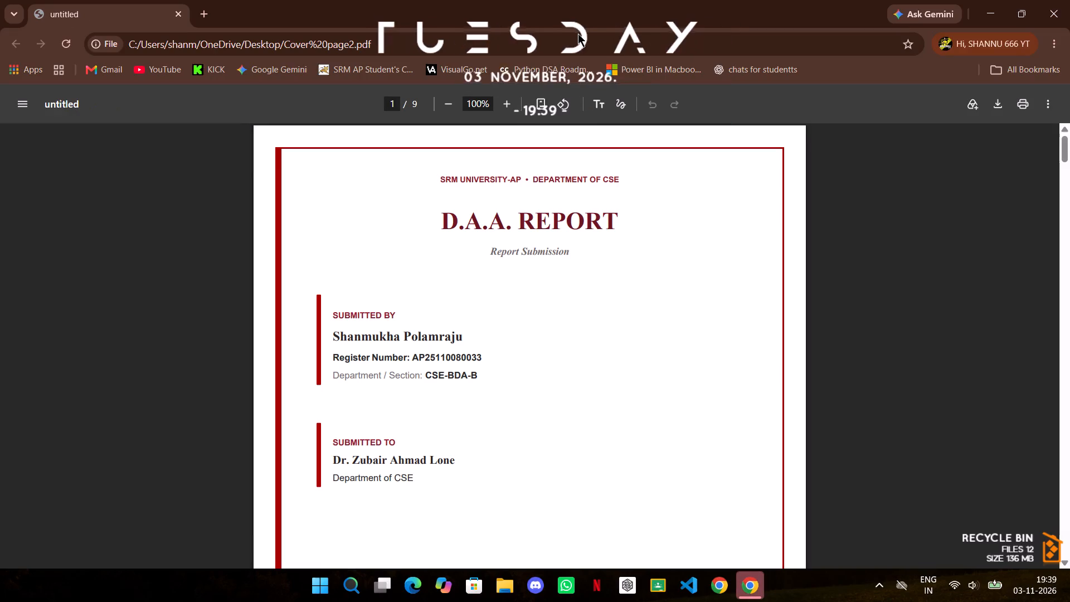
left_click(600, 221)
scroll(694, 307, "down", 5)
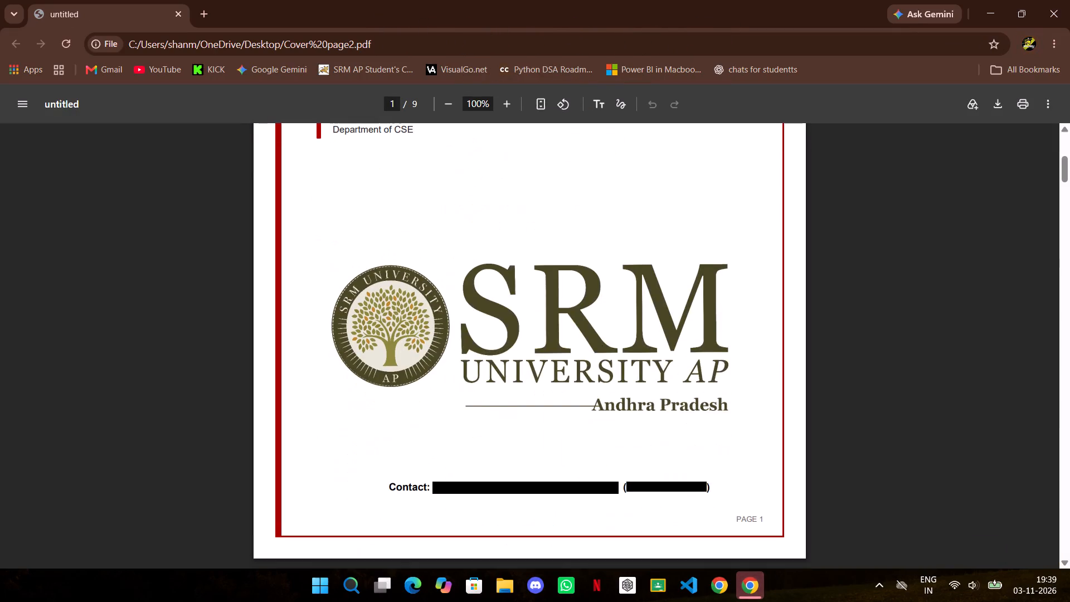
scroll(692, 312, "up", 1)
scroll(692, 312, "down", 3)
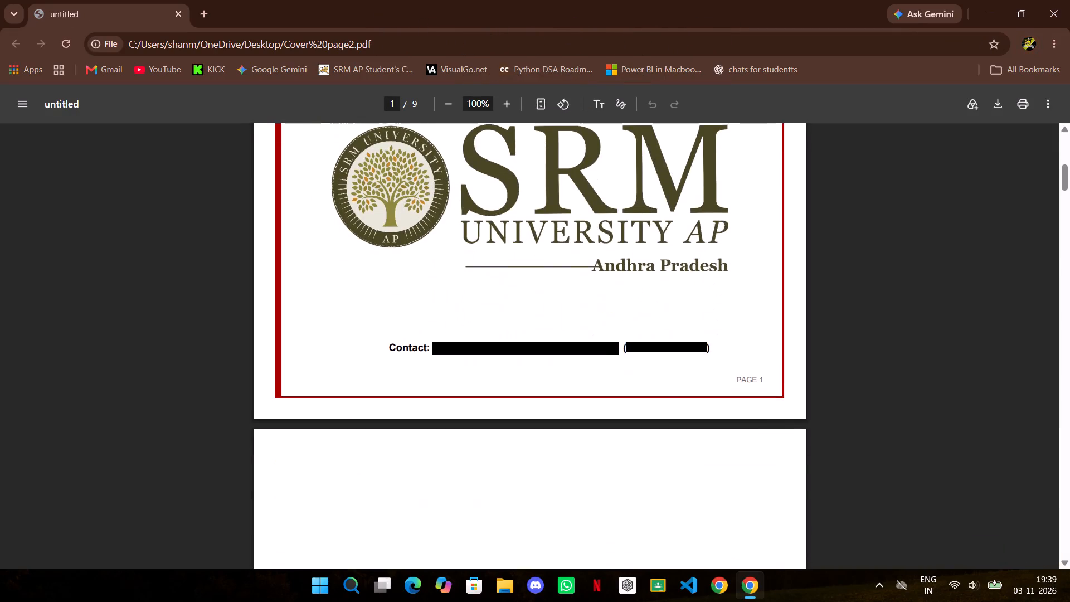
scroll(766, 332, "down", 13)
scroll(766, 331, "up", 20)
scroll(766, 331, "up", 5)
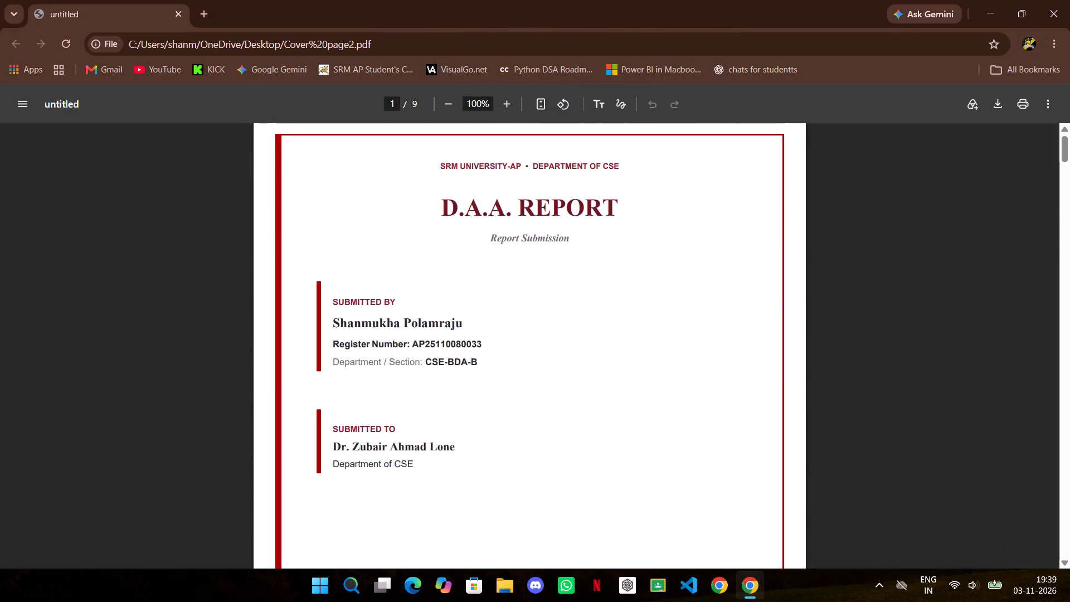
scroll(761, 328, "up", 4)
left_click(1058, 0)
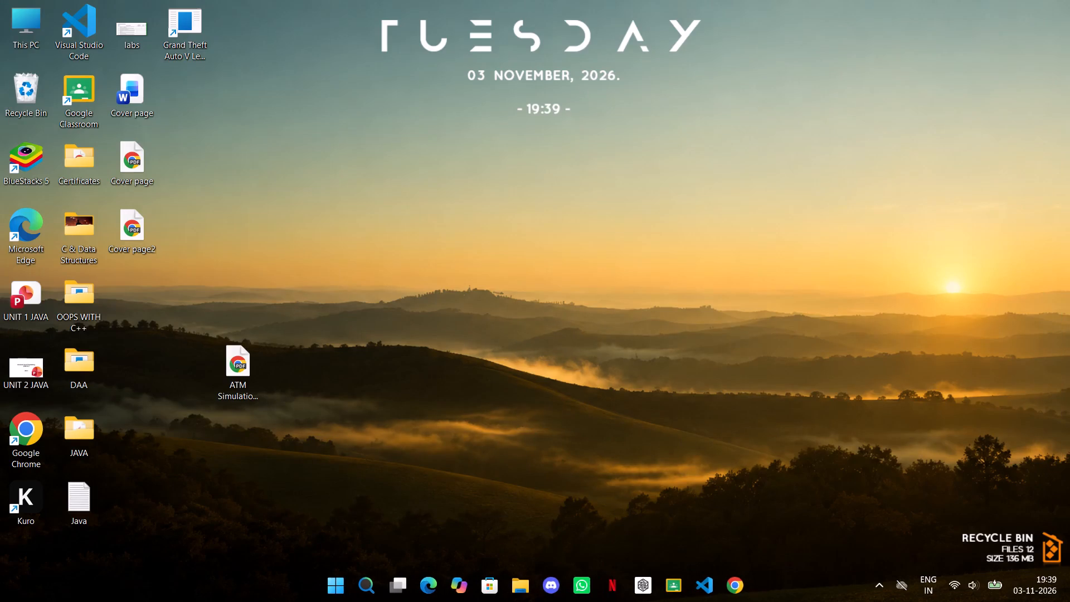
Delete the Cover page2 PDF from the desktop.
left_click(134, 219)
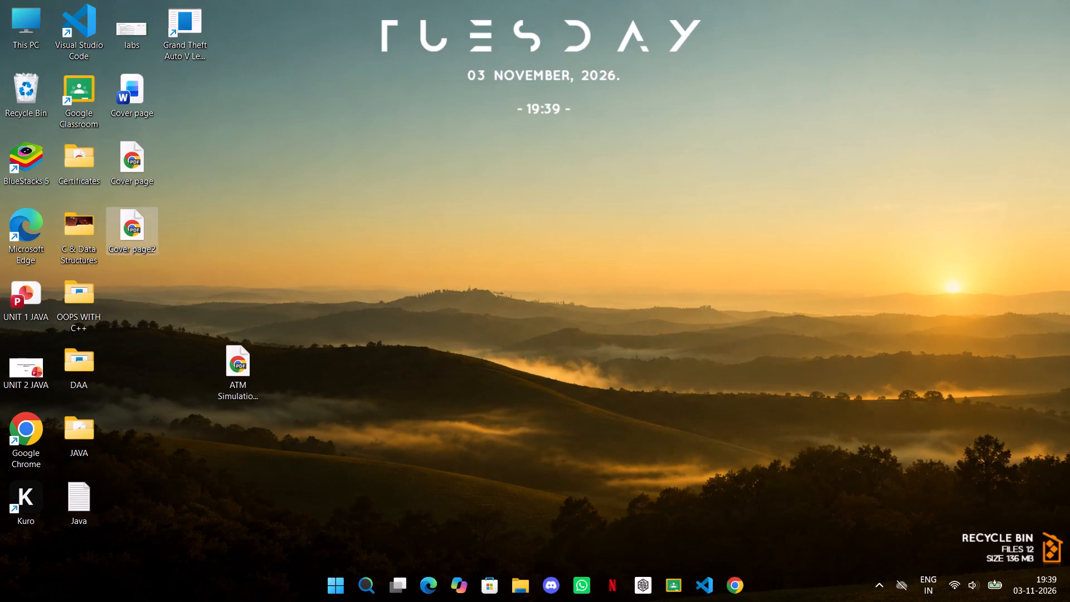
key("Delete")
Open the Cover page PDF from the desktop.
double_click(145, 152)
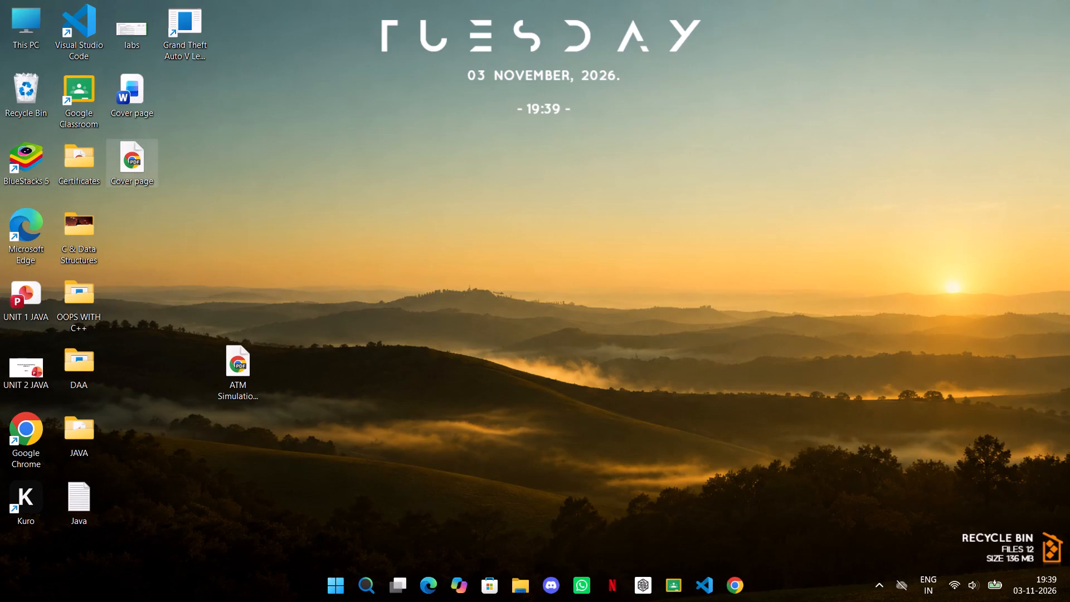
Examine the Cover page PDF from the report title down to the university logo, and close it.
scroll(676, 337, "down", 5)
scroll(708, 344, "up", 5)
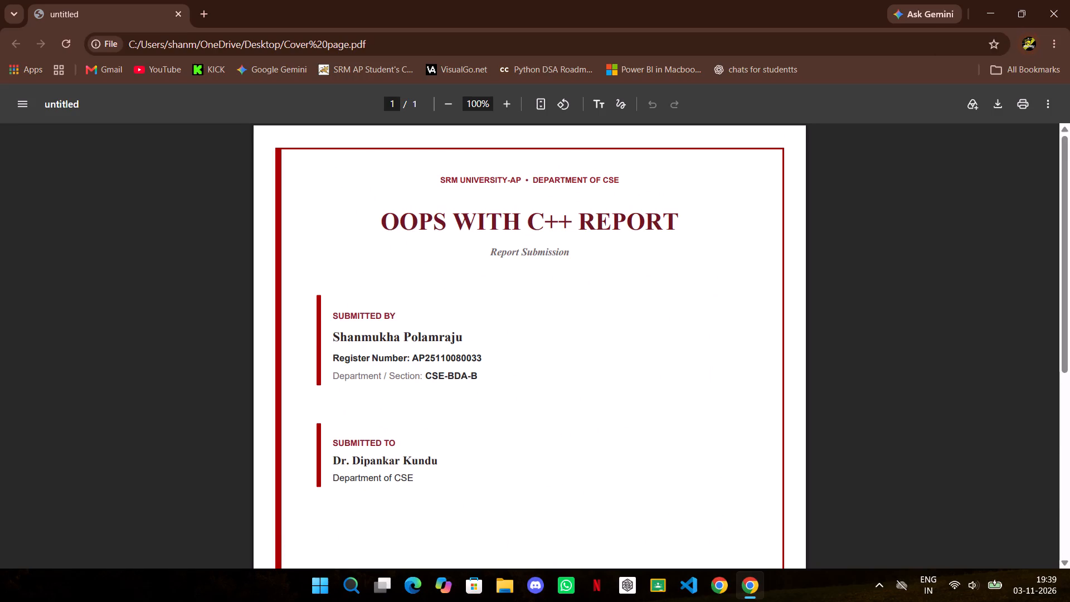
scroll(864, 305, "down", 4)
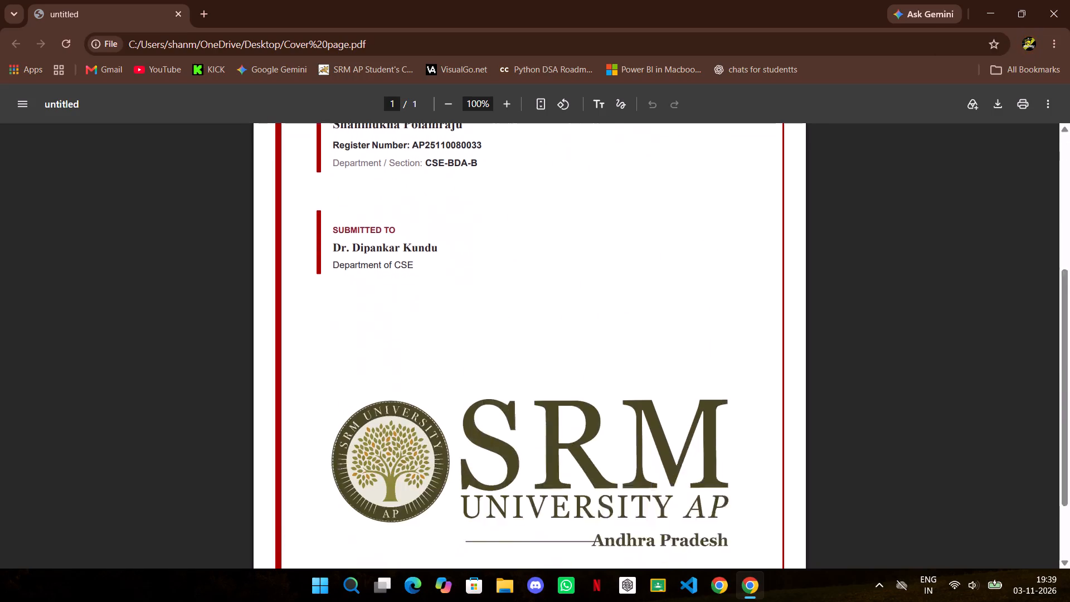
scroll(864, 305, "down", 1)
scroll(864, 305, "up", 7)
scroll(863, 304, "down", 6)
scroll(863, 304, "up", 6)
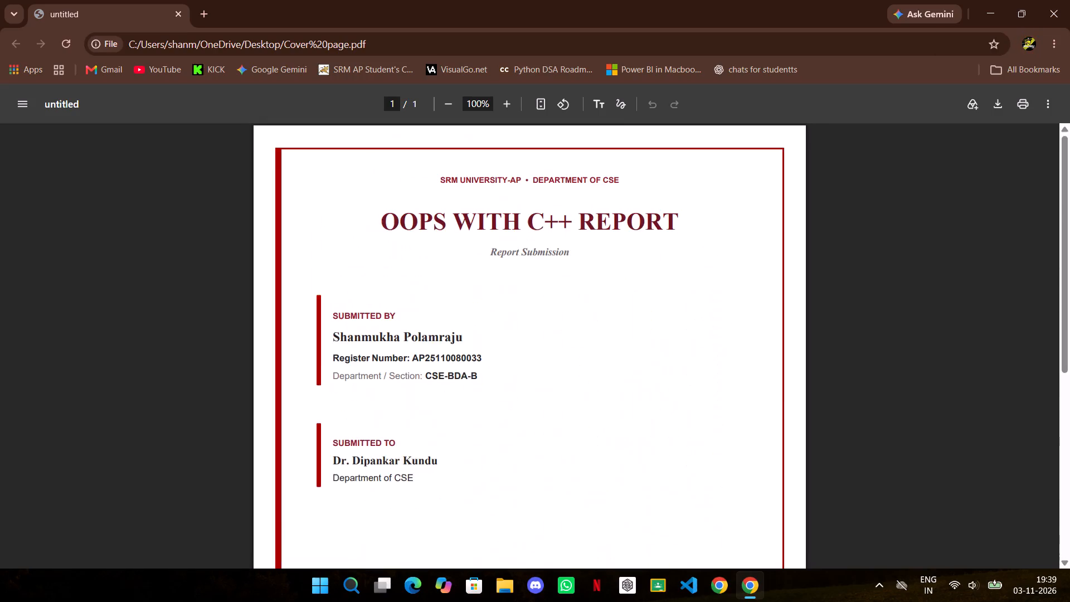
scroll(863, 304, "down", 6)
scroll(863, 304, "up", 6)
scroll(863, 304, "down", 5)
scroll(863, 304, "up", 6)
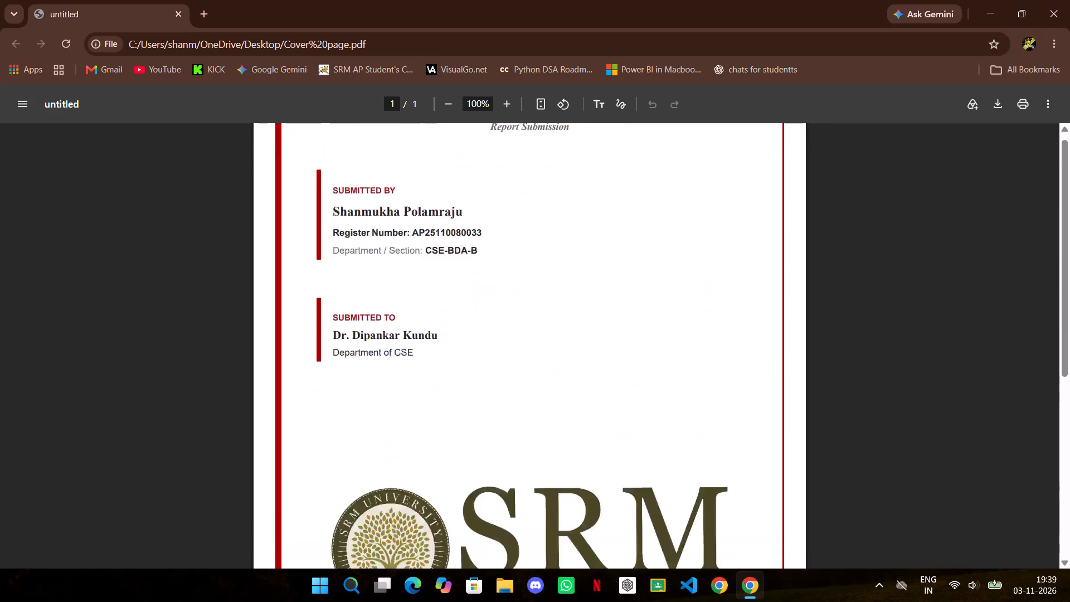